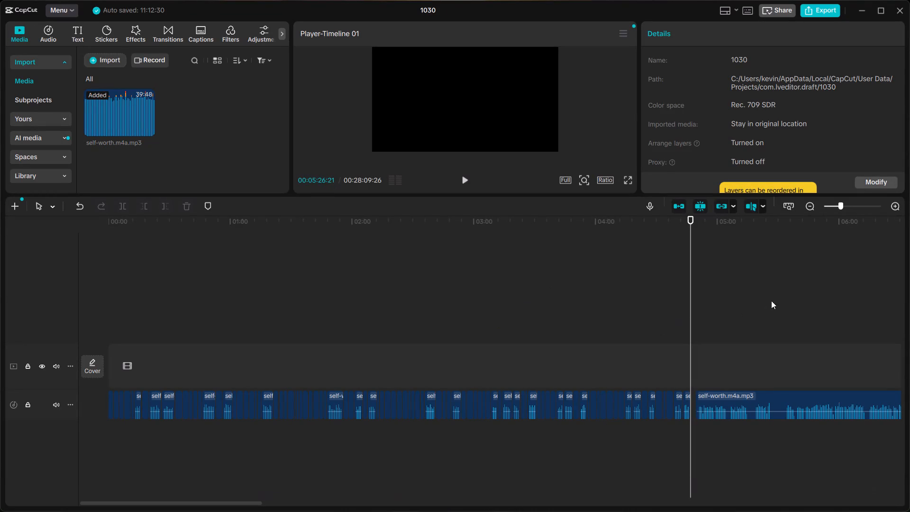
Listen to the narration from about 04:43 to 05:13 for repeated takes and long pauses.
scroll(597, 377, "up", 2, "ctrl")
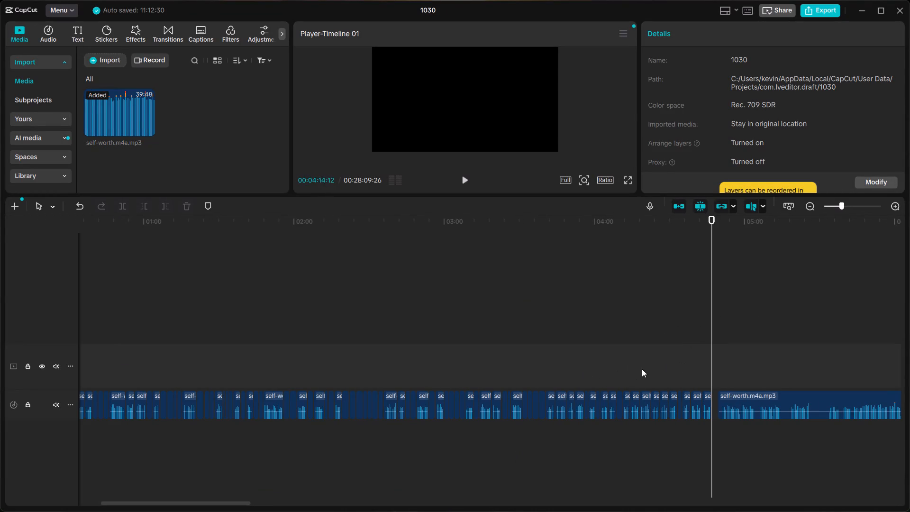
scroll(702, 366, "up", 12, "ctrl")
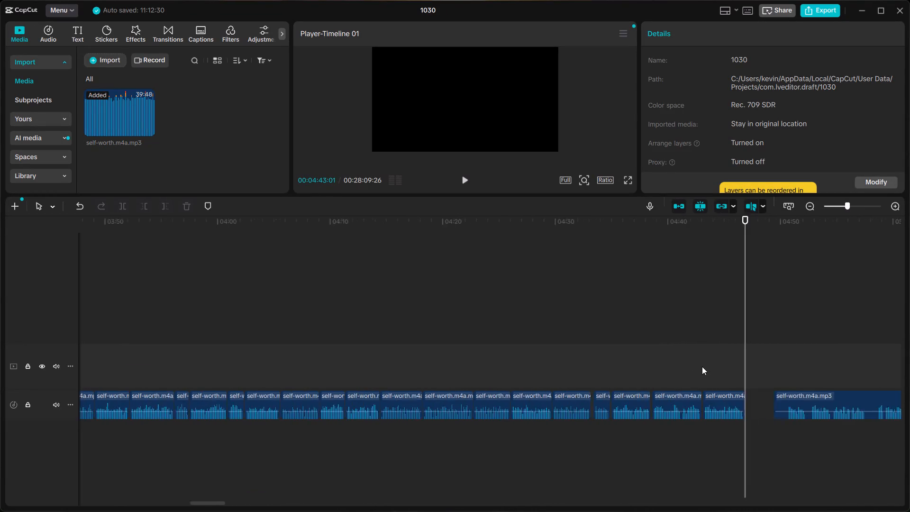
scroll(702, 366, "up", 10, "ctrl")
scroll(702, 366, "left", 1)
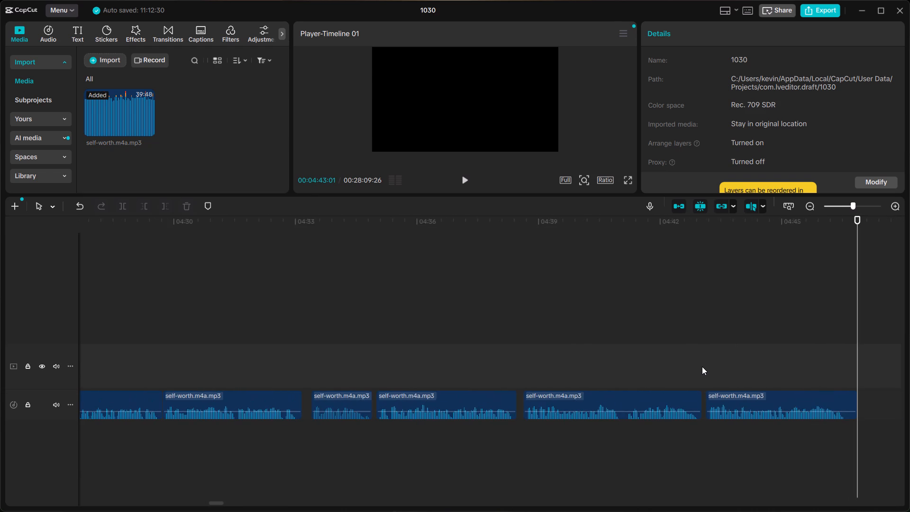
scroll(702, 366, "left", 2)
scroll(438, 366, "right", 1)
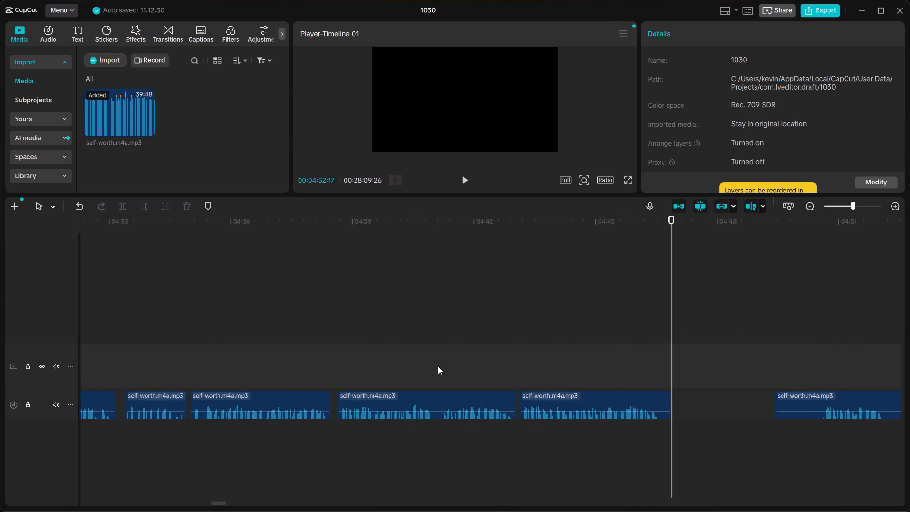
scroll(438, 366, "right", 1)
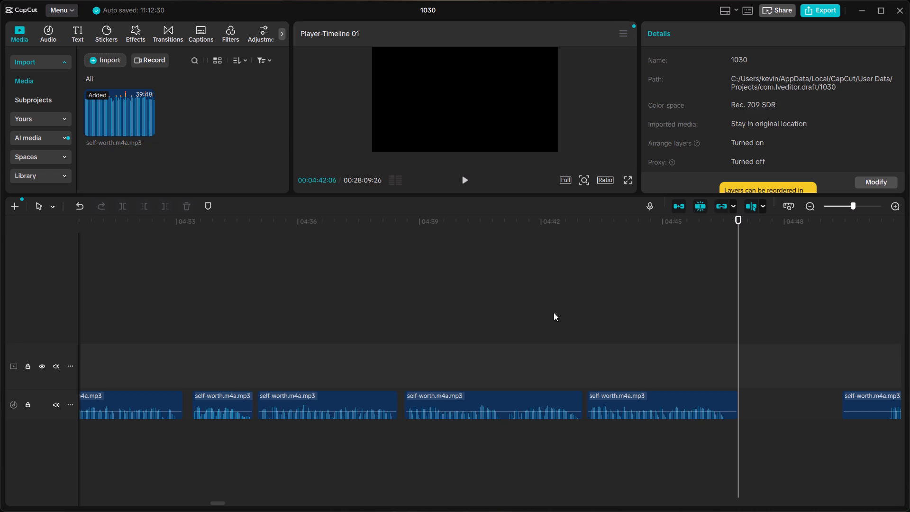
left_click(585, 368)
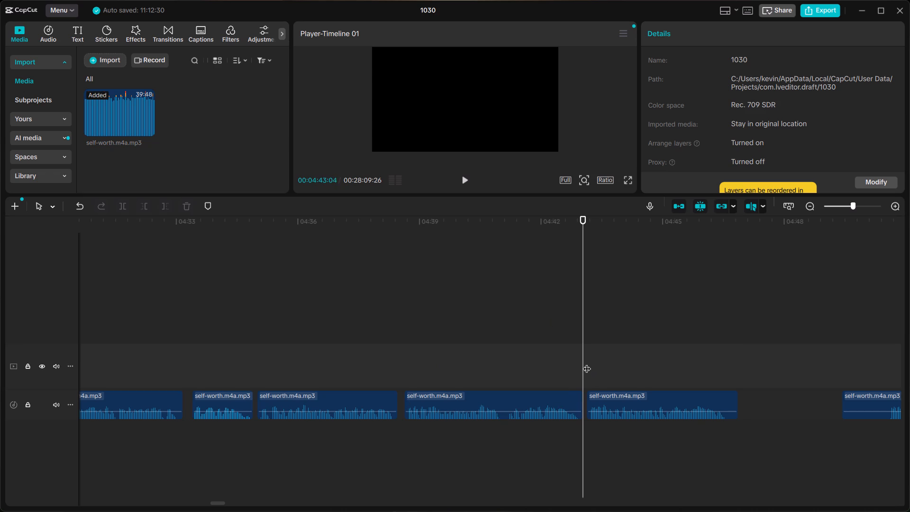
left_click(588, 362)
key("space")
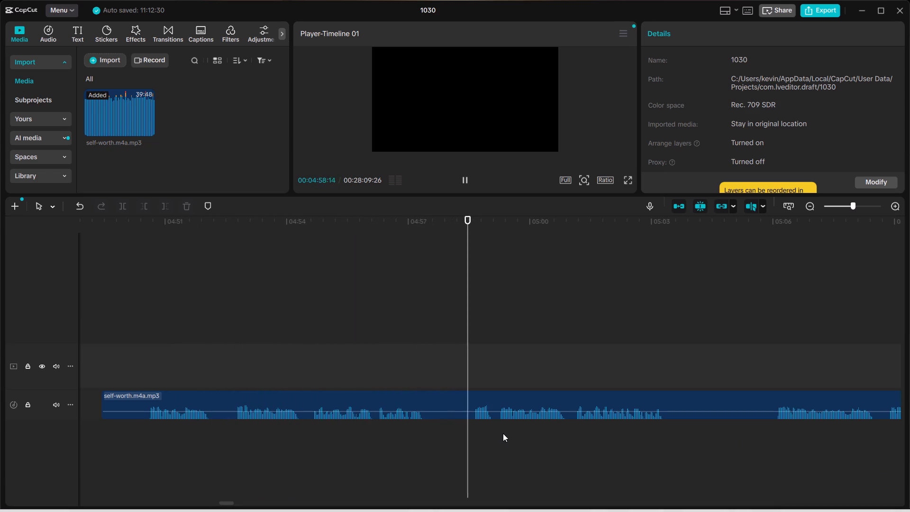
key("space")
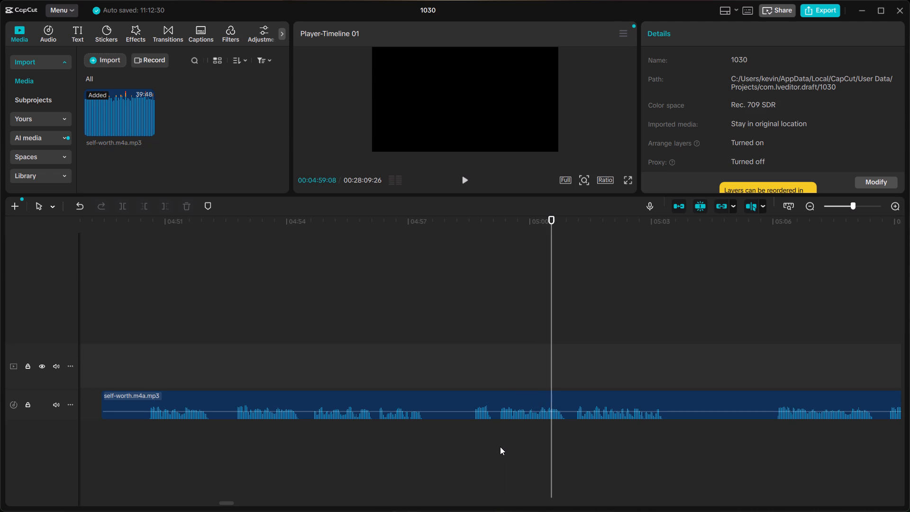
left_click(491, 371)
key("space")
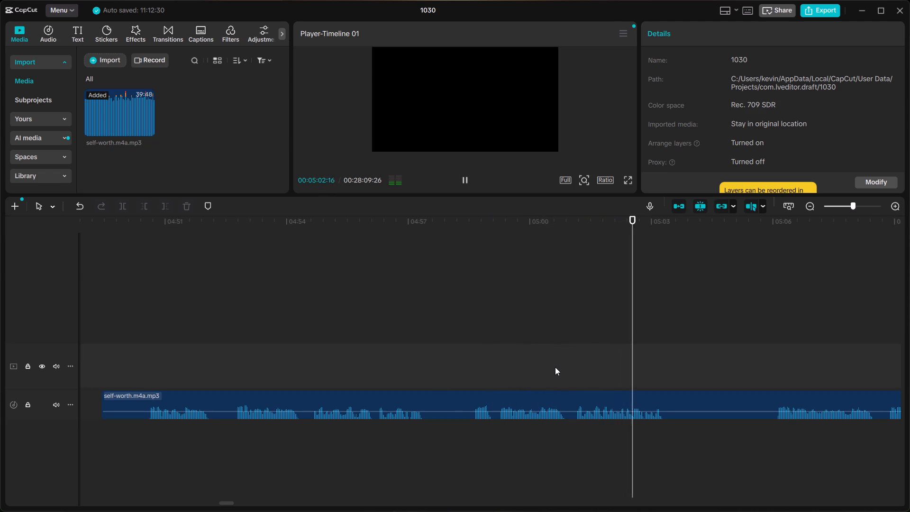
left_click(777, 381)
key("space")
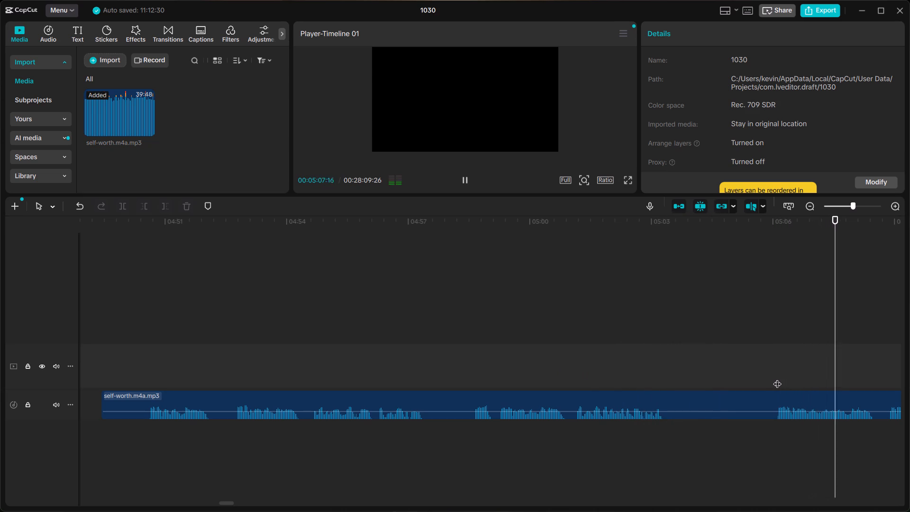
scroll(776, 380, "left", 1)
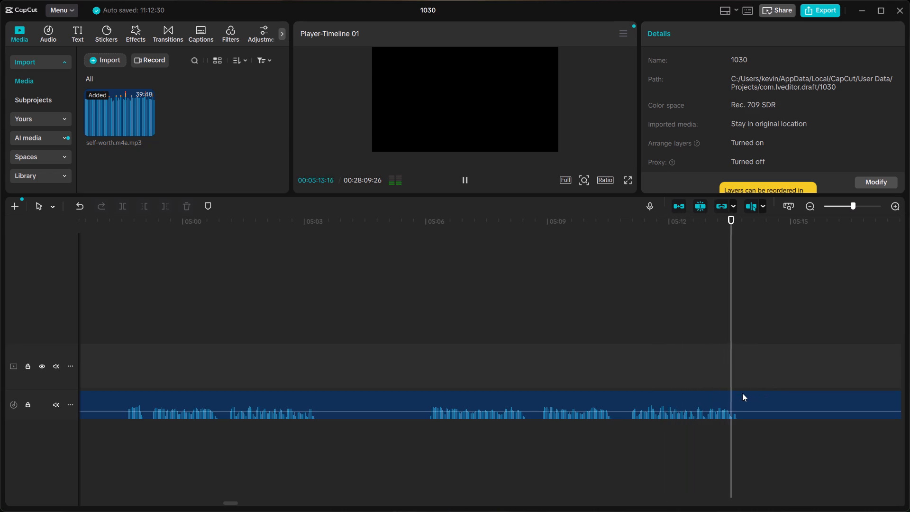
key("space")
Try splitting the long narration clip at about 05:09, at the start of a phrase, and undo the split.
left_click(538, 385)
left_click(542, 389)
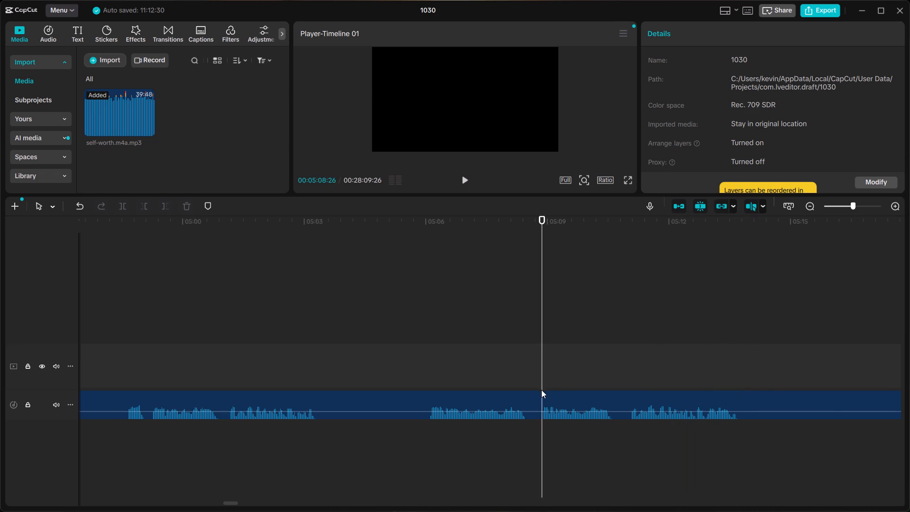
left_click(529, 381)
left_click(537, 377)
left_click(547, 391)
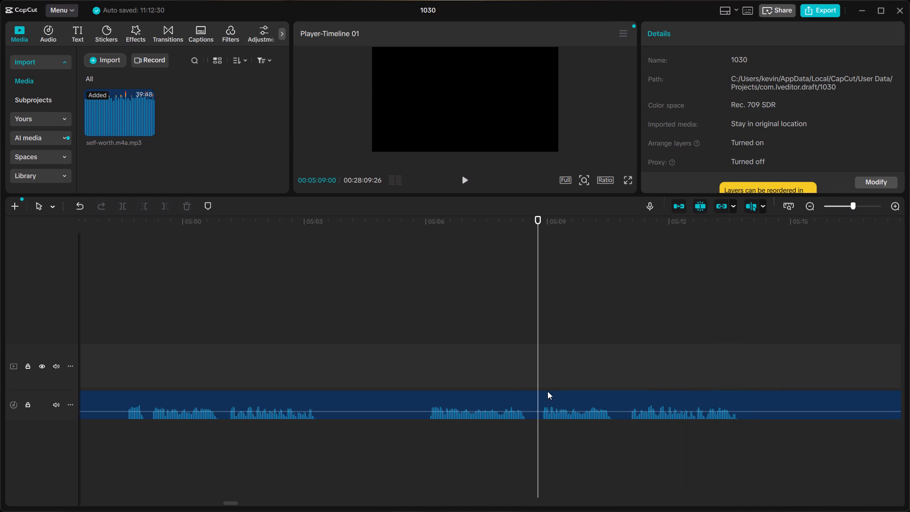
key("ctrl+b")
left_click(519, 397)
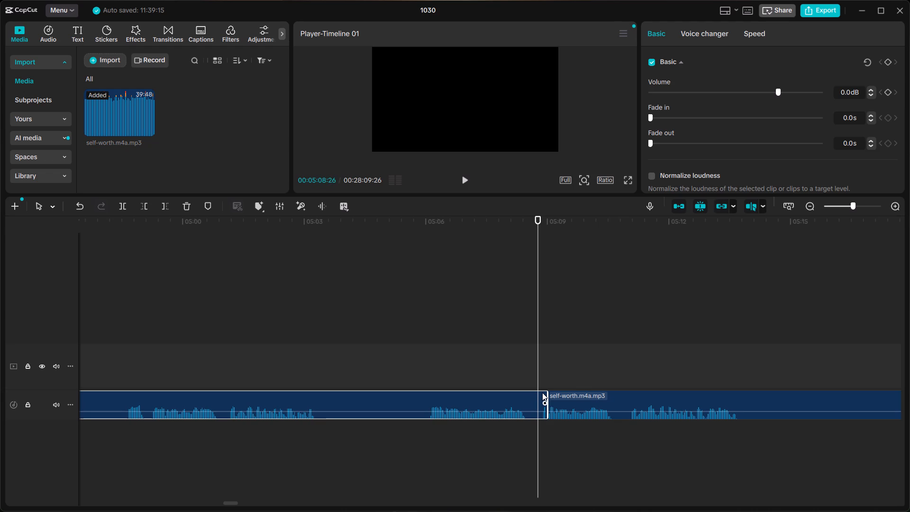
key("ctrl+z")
Split the long narration clip at about 05:08:23, in the pause just before the phrase.
left_click(535, 399)
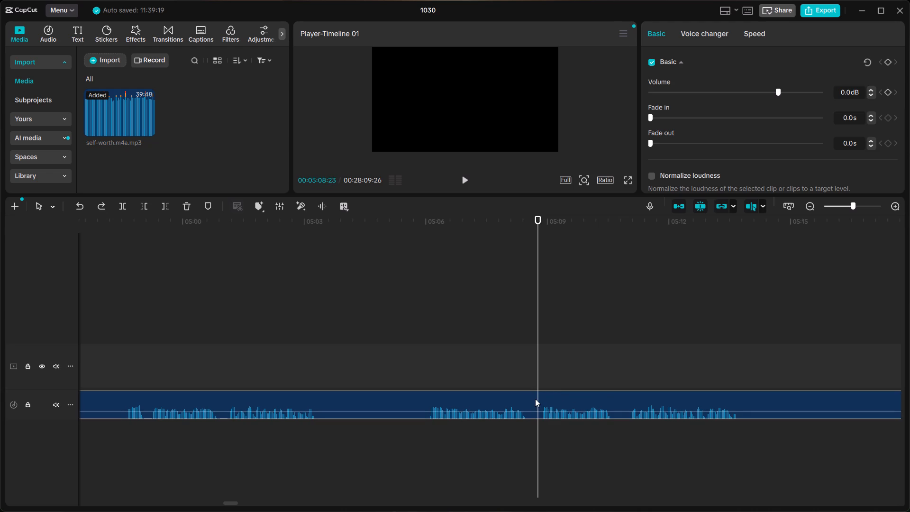
left_click(535, 398)
key("ctrl+b")
Replay the end of the preceding trimmed clip and delete the unwanted audio segment between about 04:49 and 05:08:23.
scroll(528, 399, "right", 2)
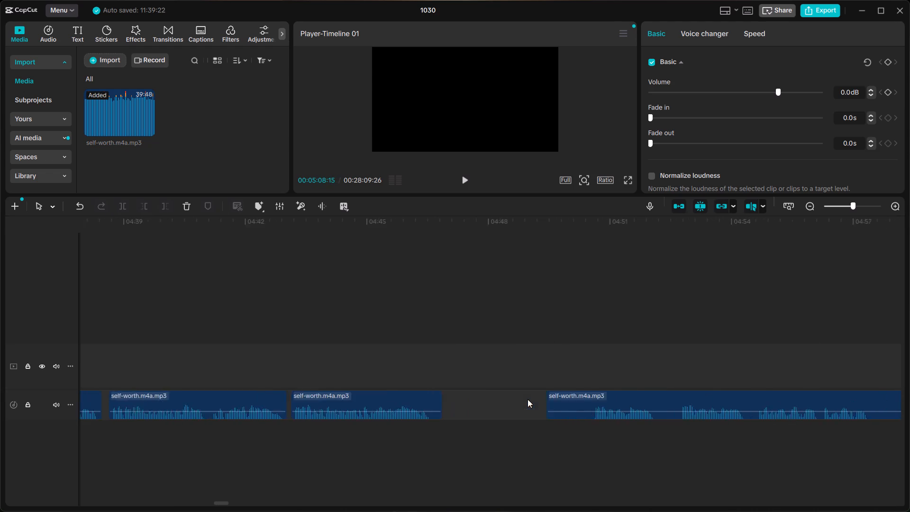
scroll(528, 399, "right", 2)
left_click(400, 366)
key("space")
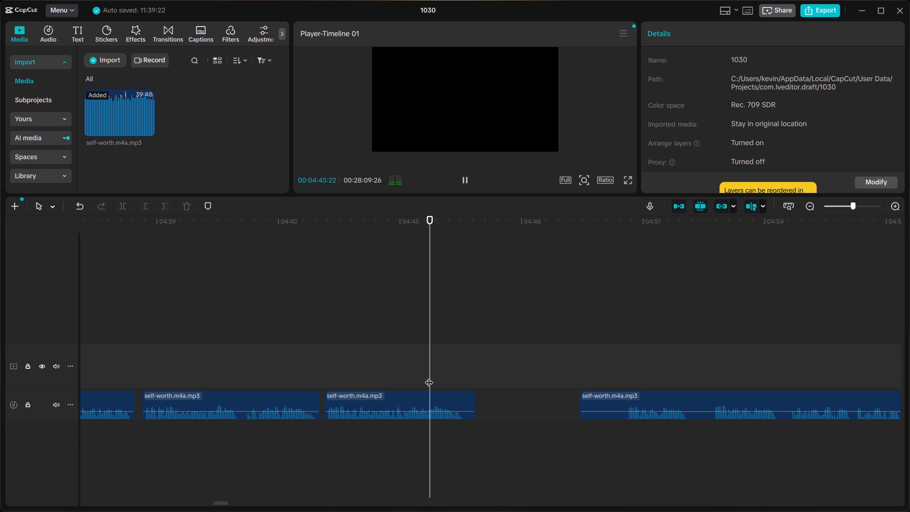
key("space")
left_click(604, 396)
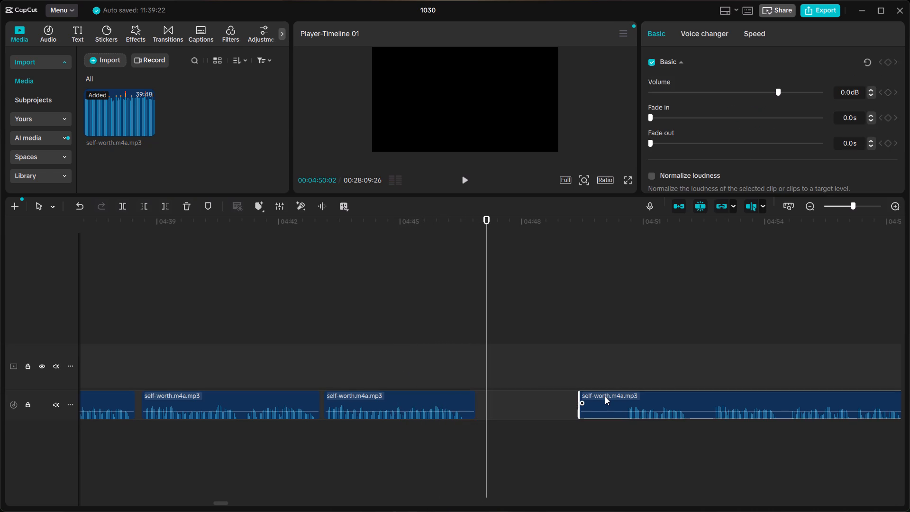
key("BackSpace")
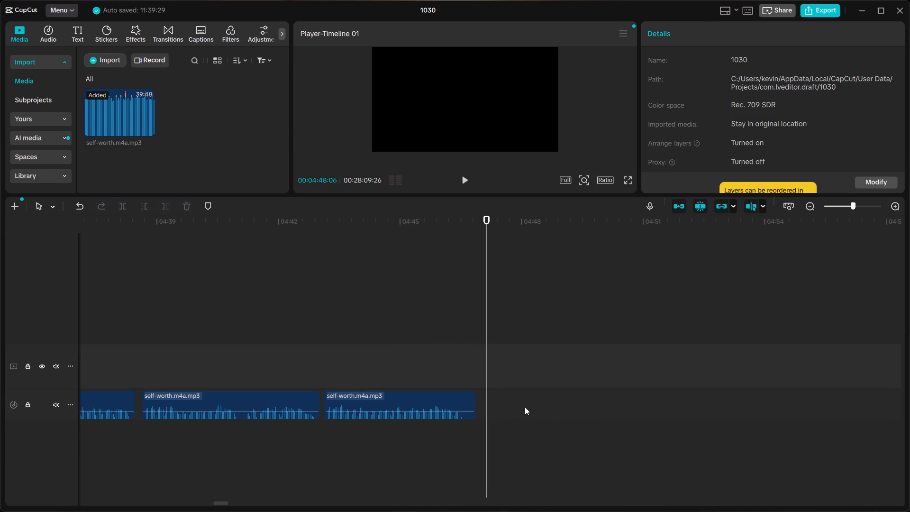
Close the gap after the trimmed clip that ends at about 04:46.
right_click(512, 404)
left_click(510, 405)
left_click(534, 409)
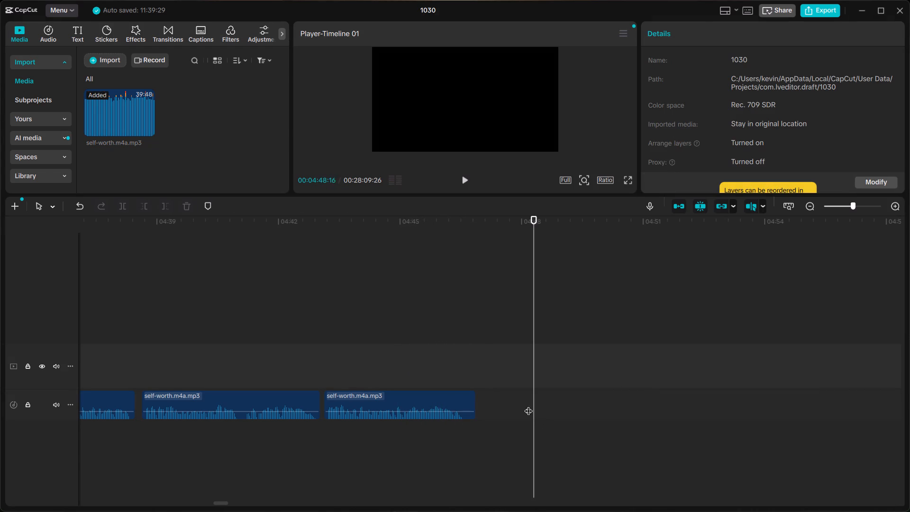
right_click(515, 400)
left_click(535, 412)
Listen across the new join and split the following clip at about 04:52, in the pause after its second phrase.
left_click(440, 370)
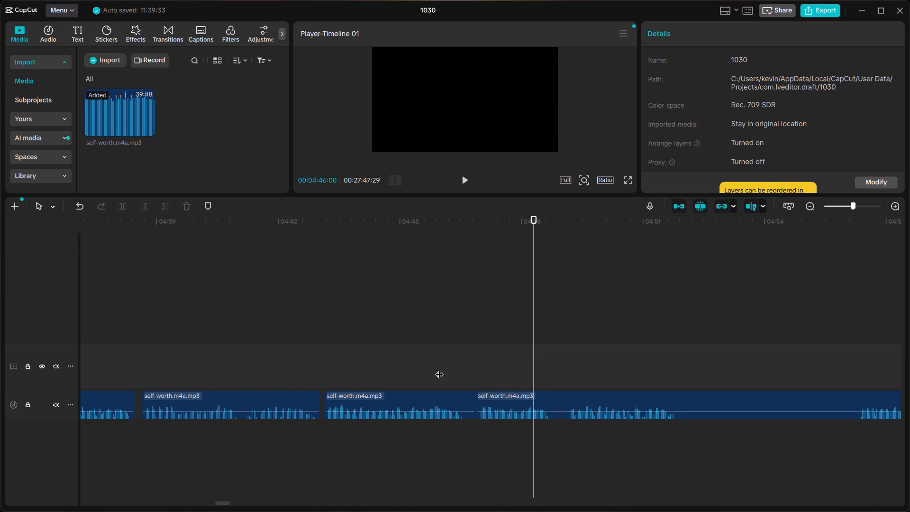
key("space")
left_click(357, 363)
key("space")
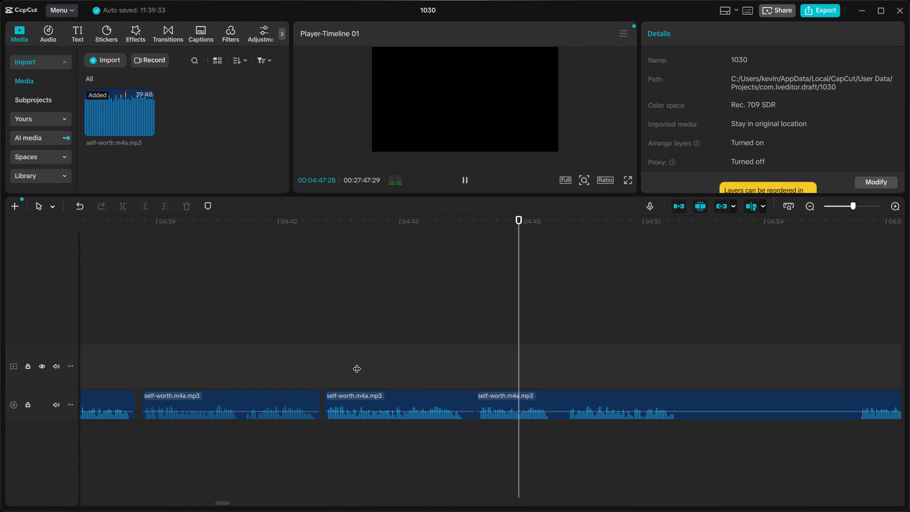
scroll(357, 363, "left", 1)
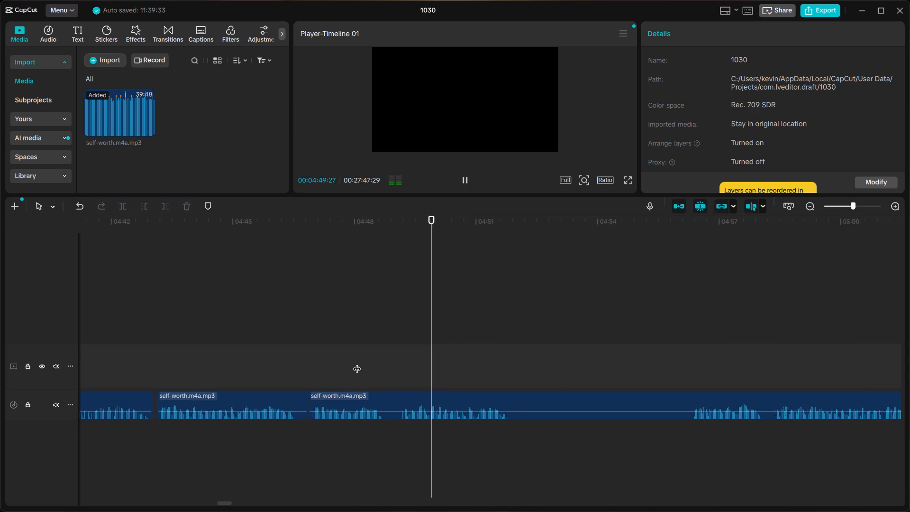
scroll(357, 363, "left", 1)
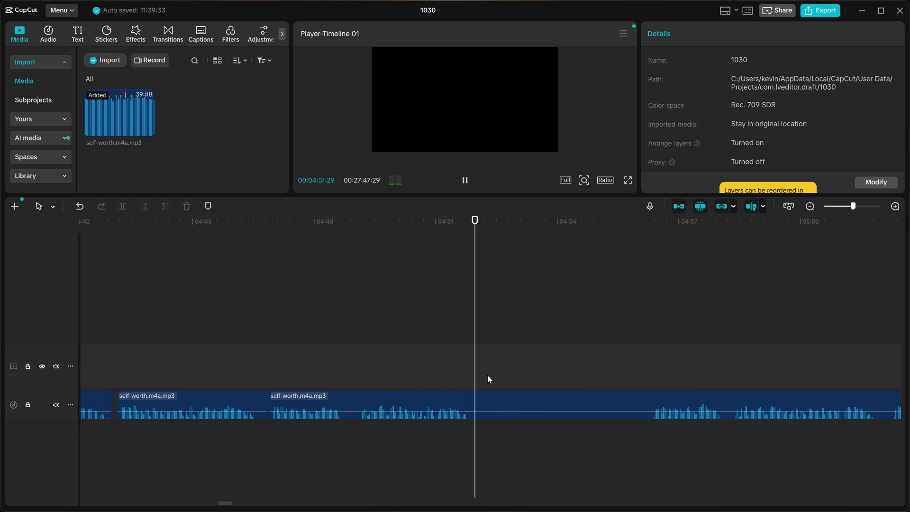
key("space")
left_click(469, 380)
left_click(474, 387)
left_click(479, 396)
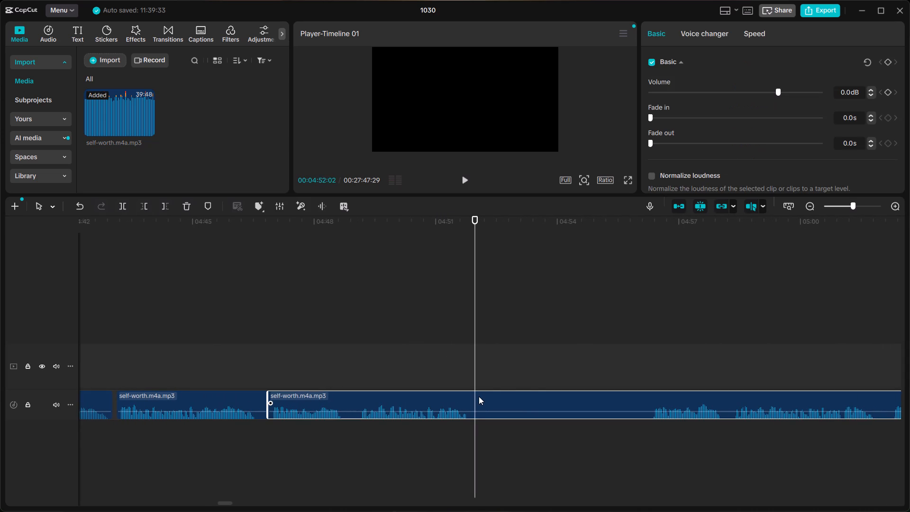
key("ctrl+b")
Listen to the audio after the 04:52 cut and split it at about 05:02, just before the short phrase.
left_click(635, 369)
key("space")
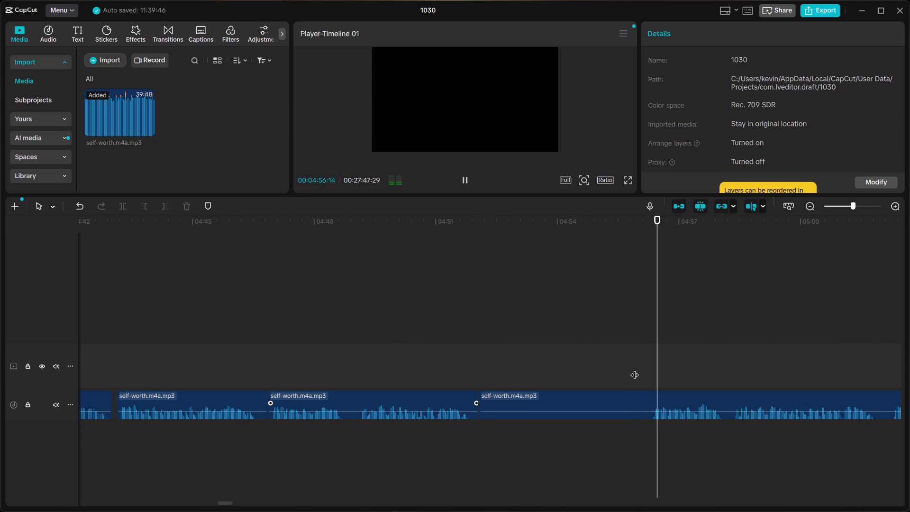
scroll(635, 369, "left", 1)
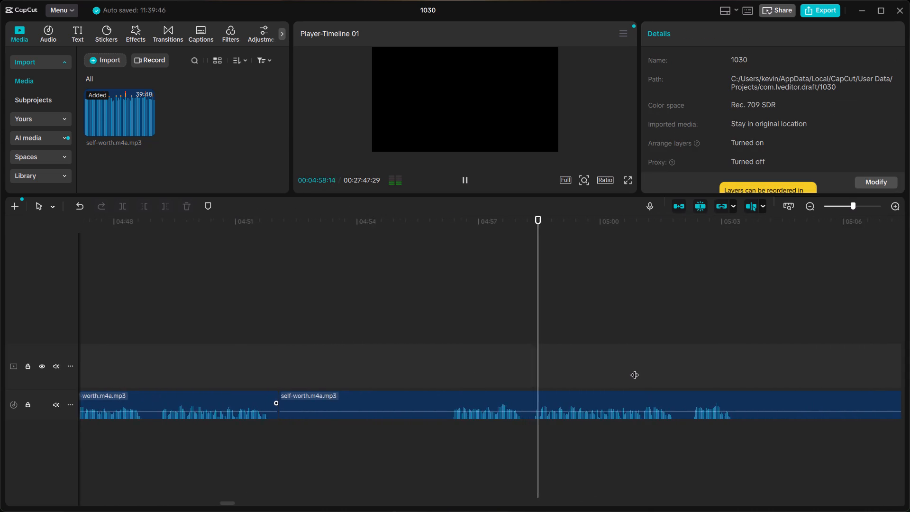
scroll(635, 369, "left", 1)
left_click(635, 369)
key("space")
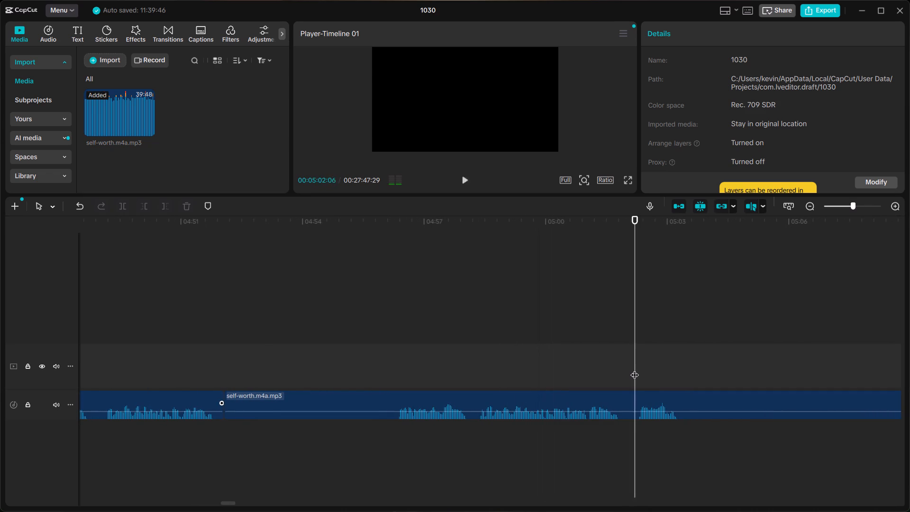
key("space")
left_click(635, 368)
left_click(635, 393)
key("b")
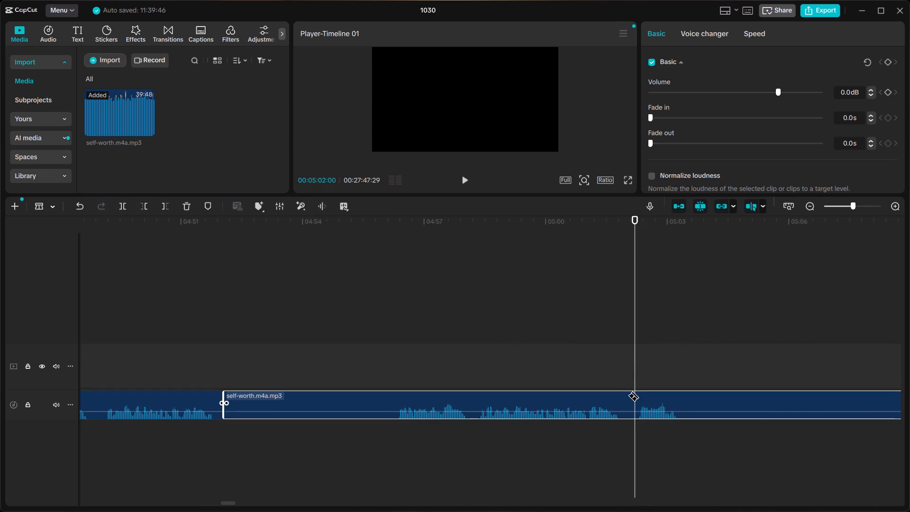
left_click(638, 396)
Delete the unwanted audio segment between the cuts at about 04:52 and 05:02.
key("a")
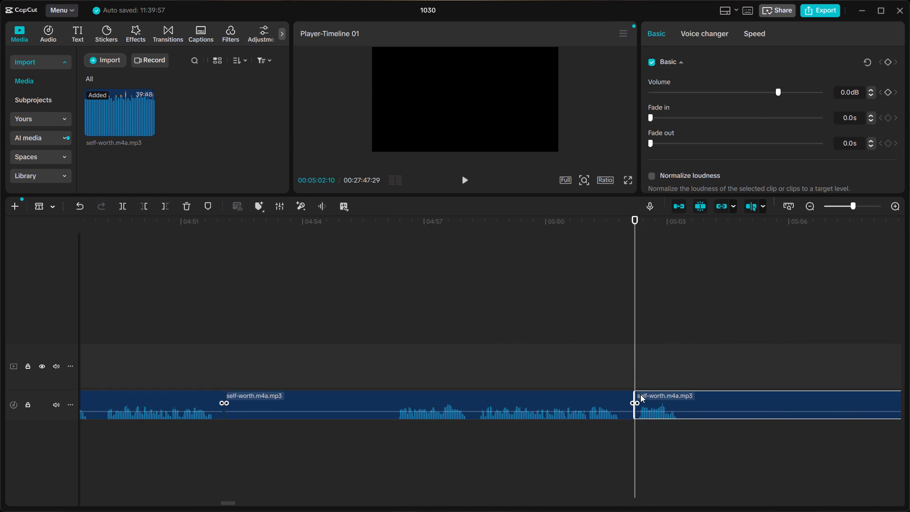
left_click(630, 402)
key("BackSpace")
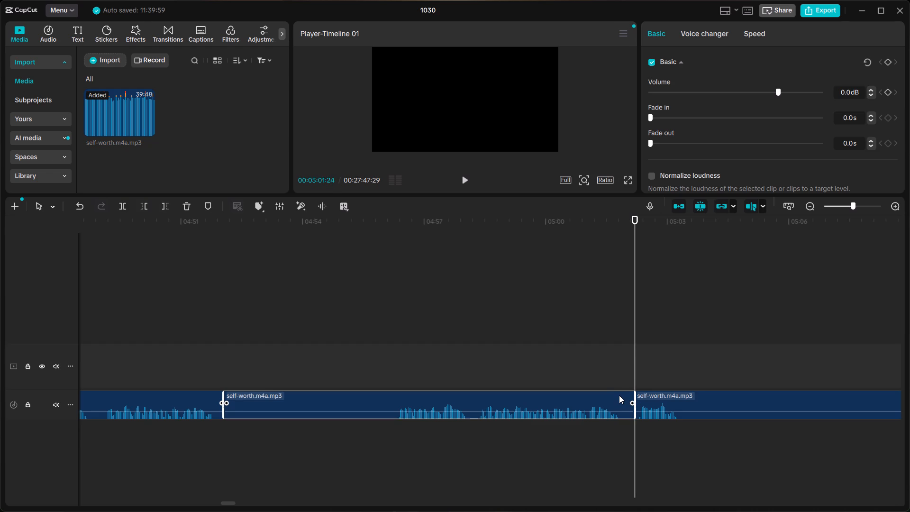
Close the gap left between about 04:52 and 05:02.
left_click(419, 404)
right_click(419, 404)
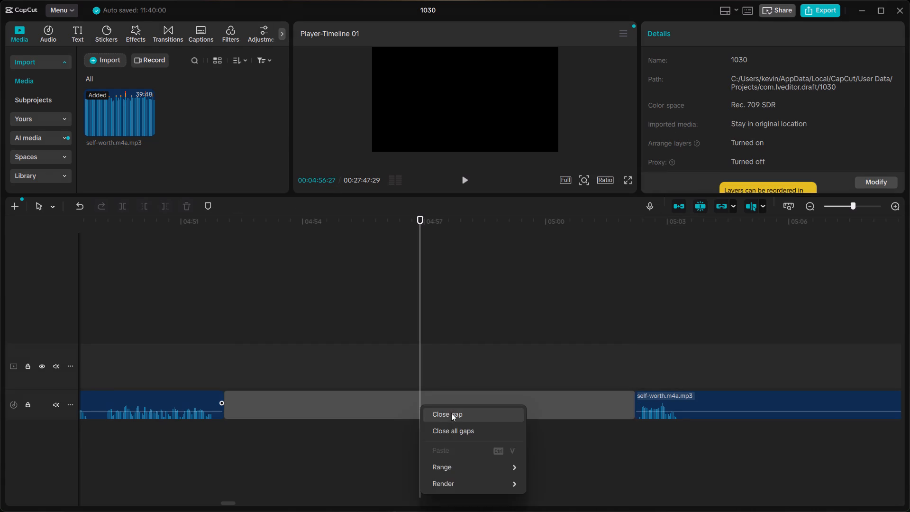
left_click(451, 413)
Listen across the new join and split the audio at about 04:53, just after the short phrase.
left_click(129, 363)
key("space")
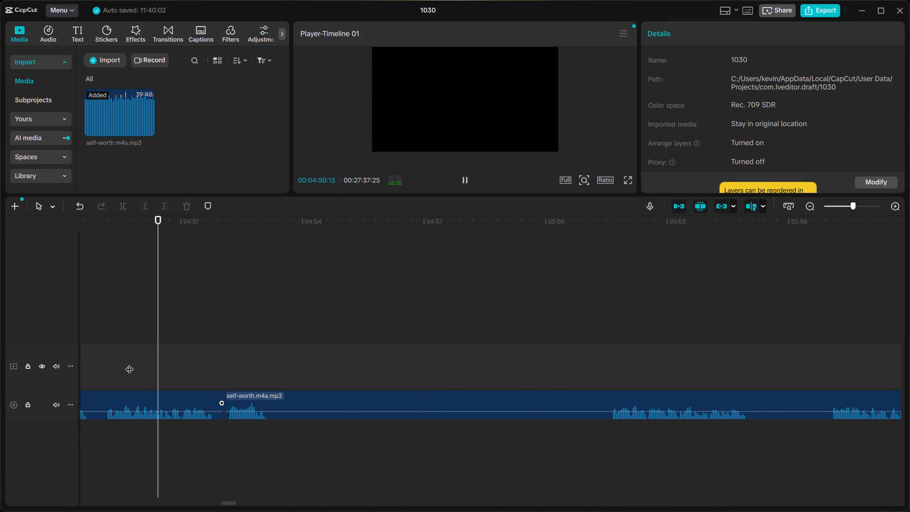
scroll(129, 363, "right", 1)
left_click(301, 344)
left_click(276, 350)
key("space")
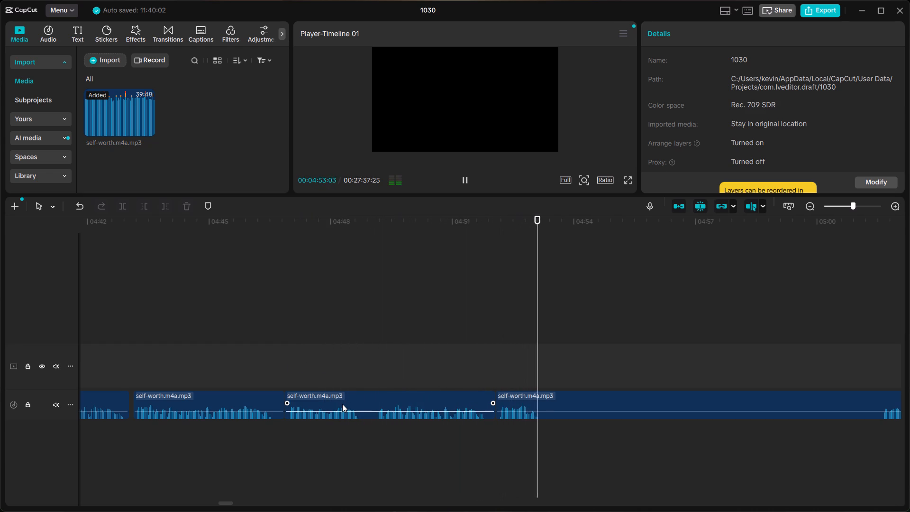
scroll(364, 405, "left", 1)
key("space")
left_click(380, 376)
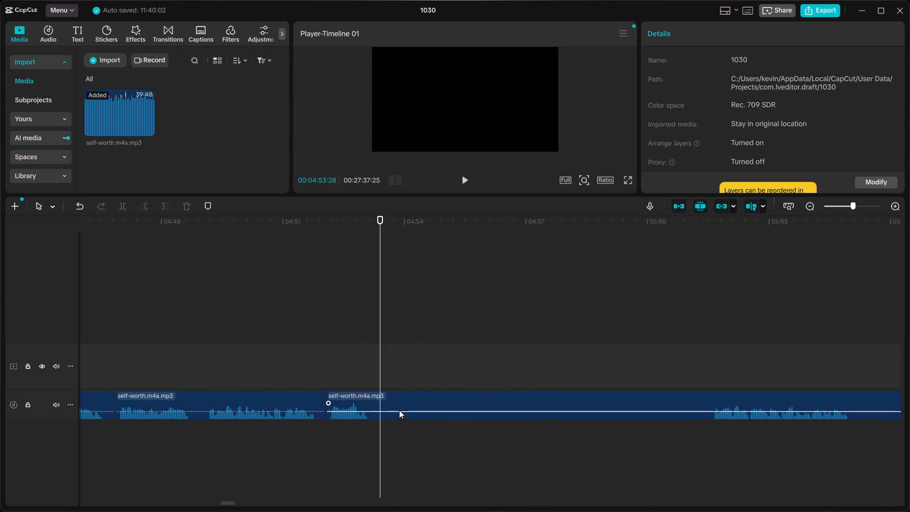
left_click(381, 386)
left_click(378, 375)
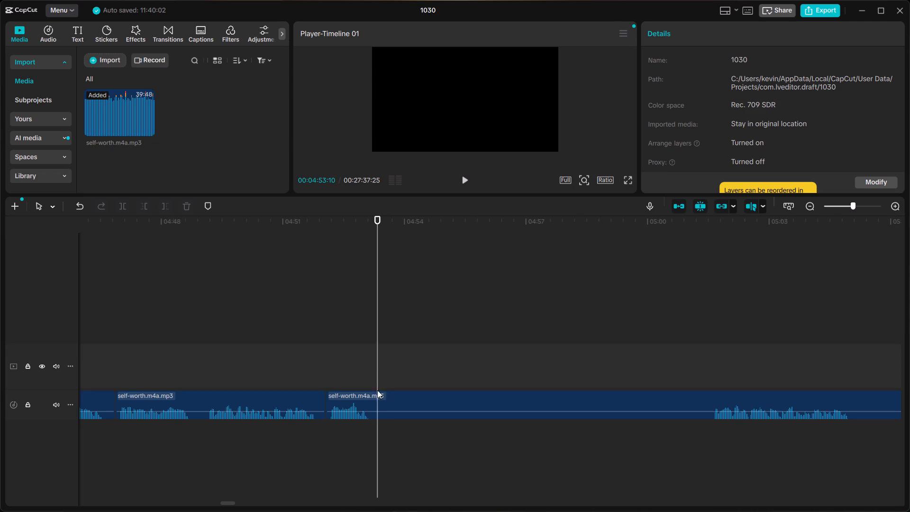
left_click(376, 382)
left_click(383, 396)
key("ctrl+b")
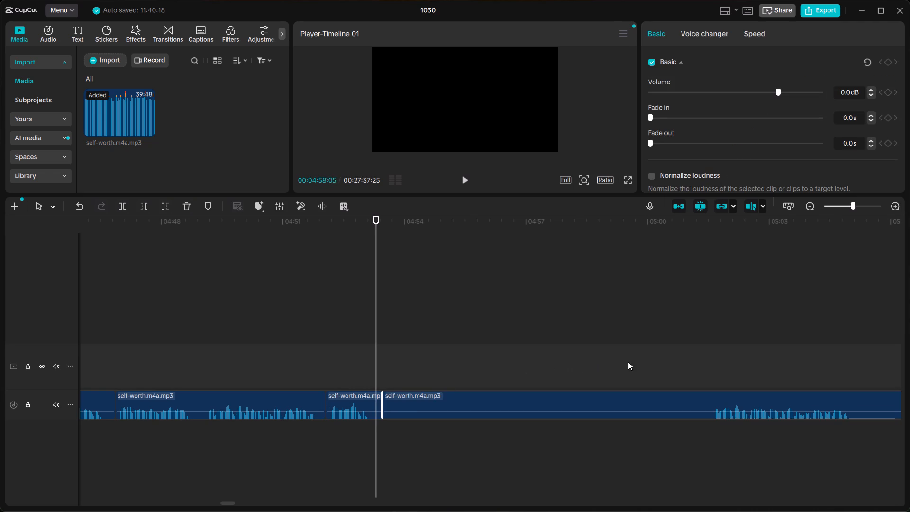
Listen to the phrases from about 05:01 onward and split the audio at about 05:07, just before the second phrase.
left_click(713, 357)
key("space")
scroll(713, 357, "left", 1)
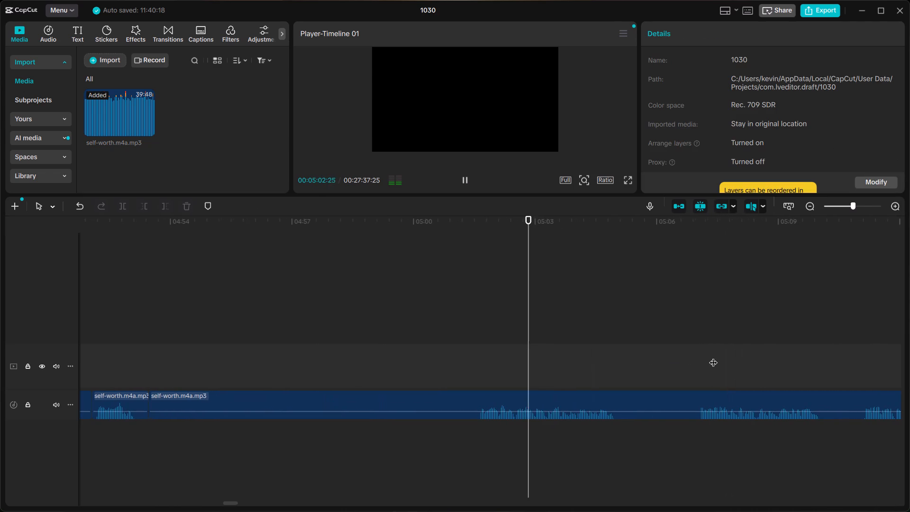
scroll(713, 357, "left", 1)
left_click(692, 369)
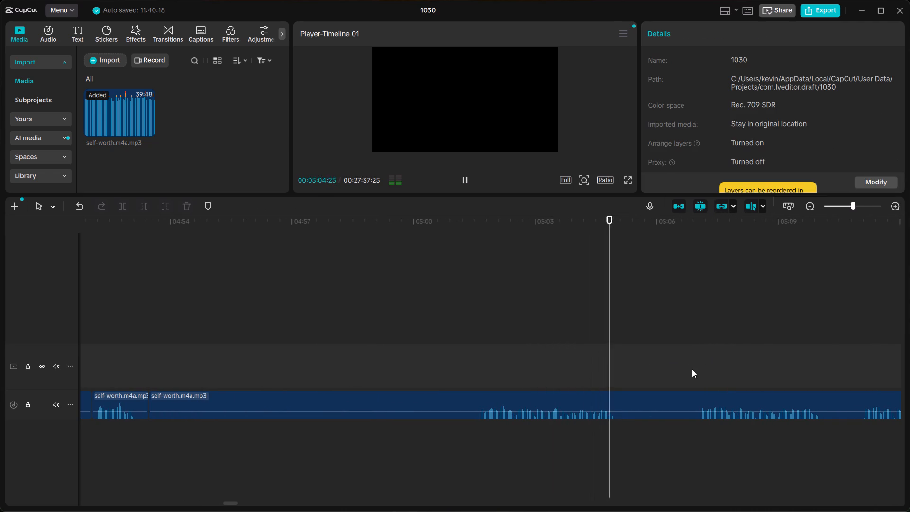
key("space")
scroll(692, 371, "left", 1)
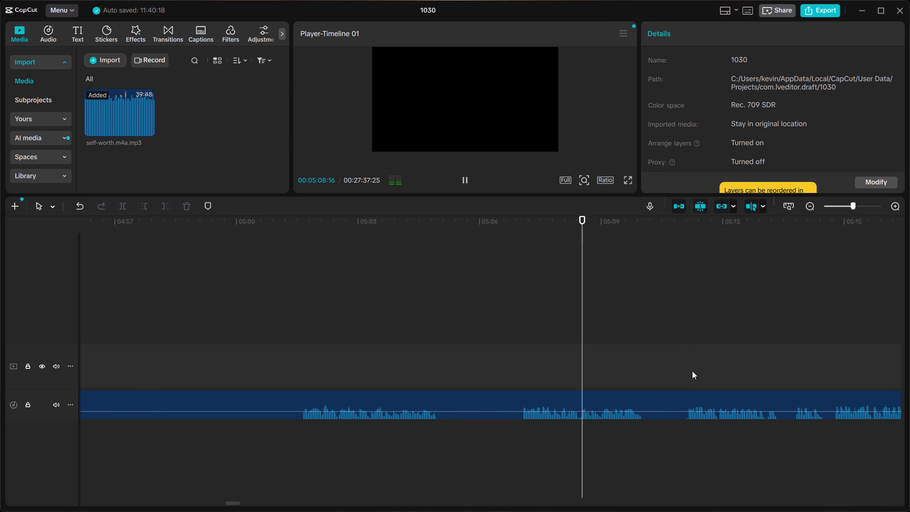
scroll(692, 371, "left", 1)
left_click(686, 366)
key("space")
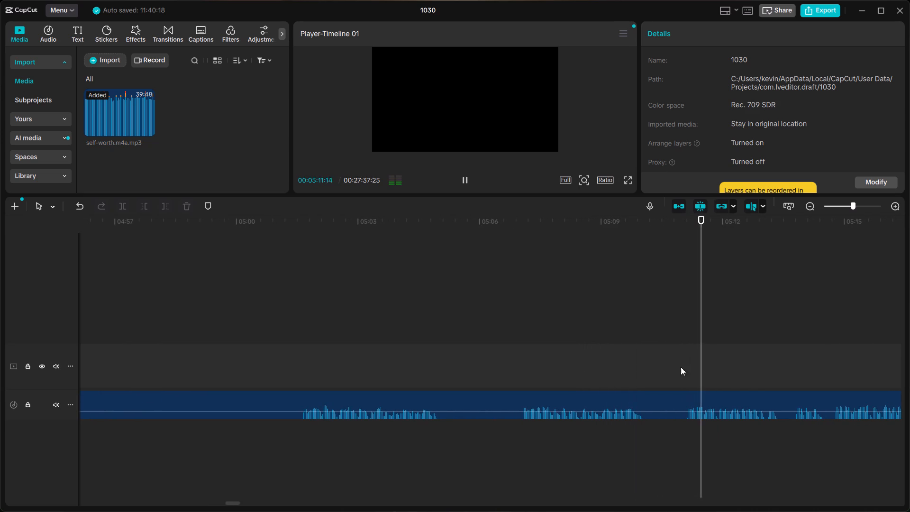
key("space")
left_click(517, 379)
left_click(507, 374)
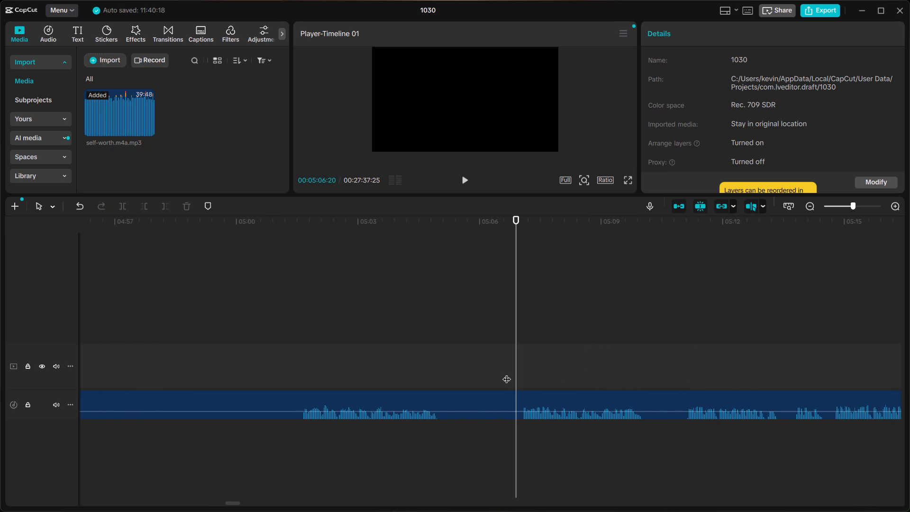
left_click(515, 376)
left_click(505, 373)
left_click(520, 375)
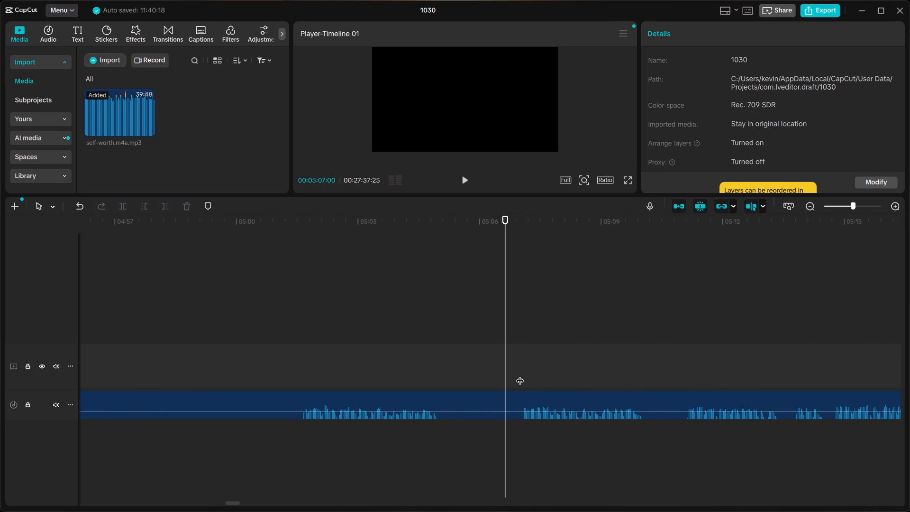
left_click(524, 390)
left_click(517, 387)
left_click(523, 395)
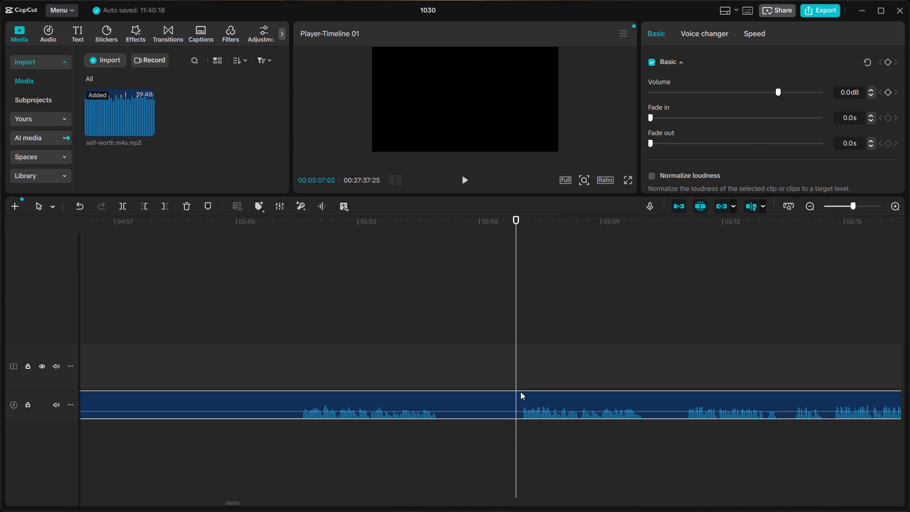
left_click(518, 375)
left_click(523, 378)
left_click(512, 373)
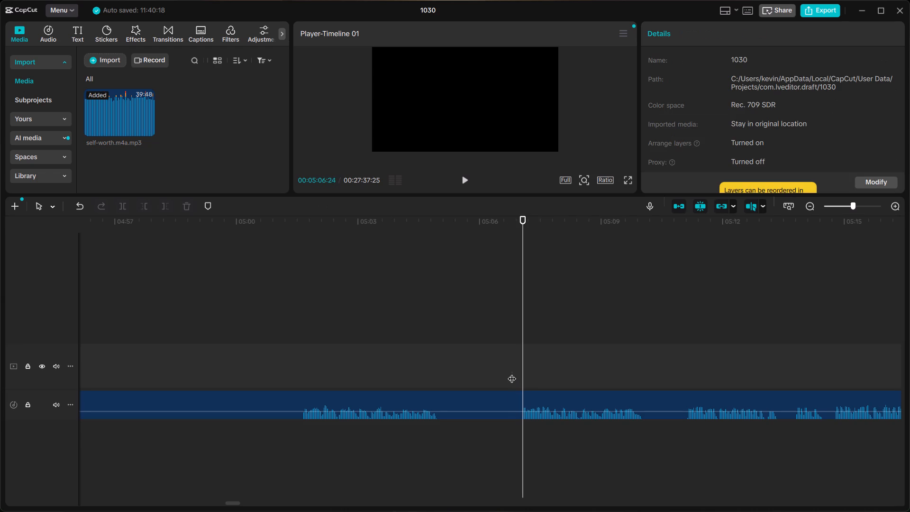
left_click(517, 375)
left_click(522, 387)
left_click(515, 388)
left_click(519, 393)
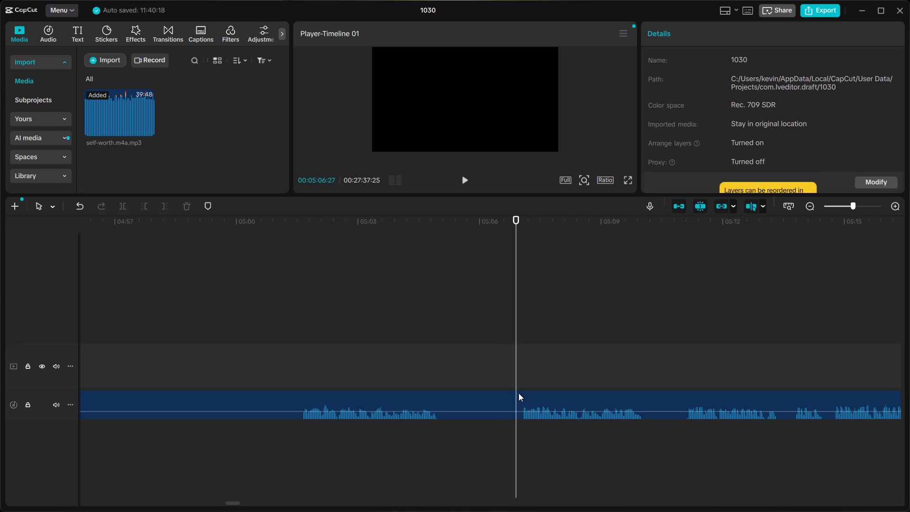
key("ctrl+b")
Delete the unwanted audio segment between the cuts at about 04:53 and 05:07.
left_click(479, 397)
scroll(479, 397, "right", 1)
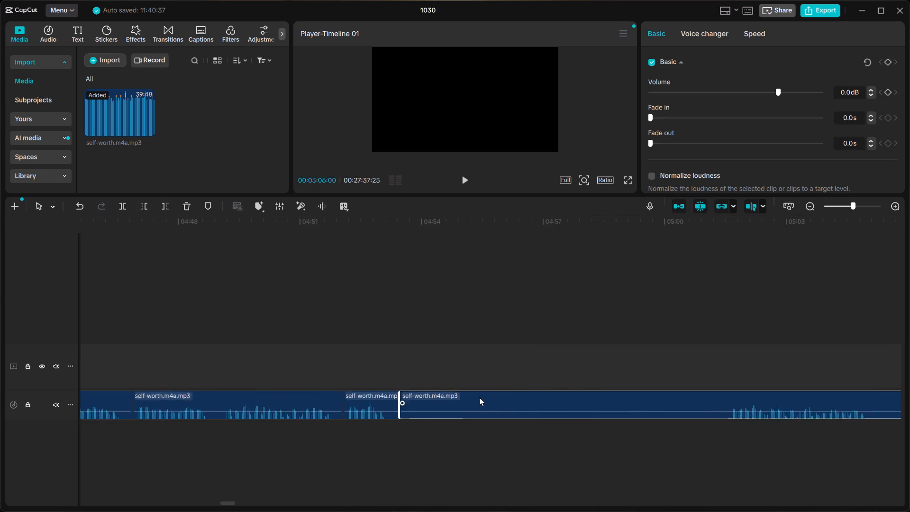
scroll(479, 397, "right", 1)
key("BackSpace")
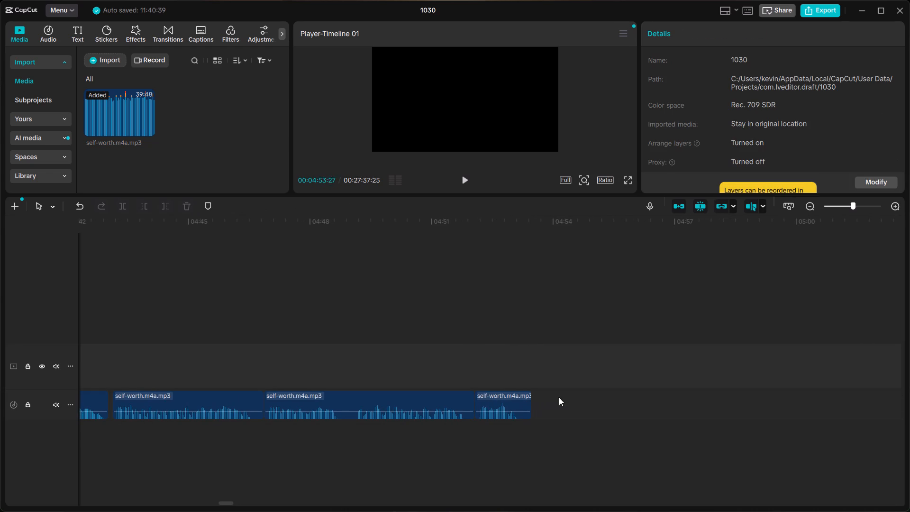
Close the gap after the short clip that ends at about 04:53.
left_click(559, 397)
right_click(559, 397)
left_click(575, 405)
Listen to the narration from about 04:49 and split it at about 05:04, in the pause before the next phrase.
left_click(367, 351)
key("space")
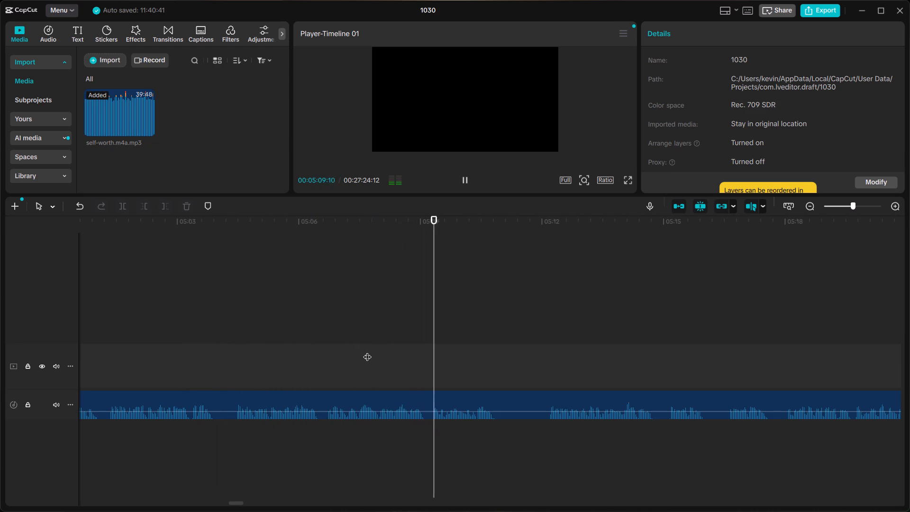
key("space")
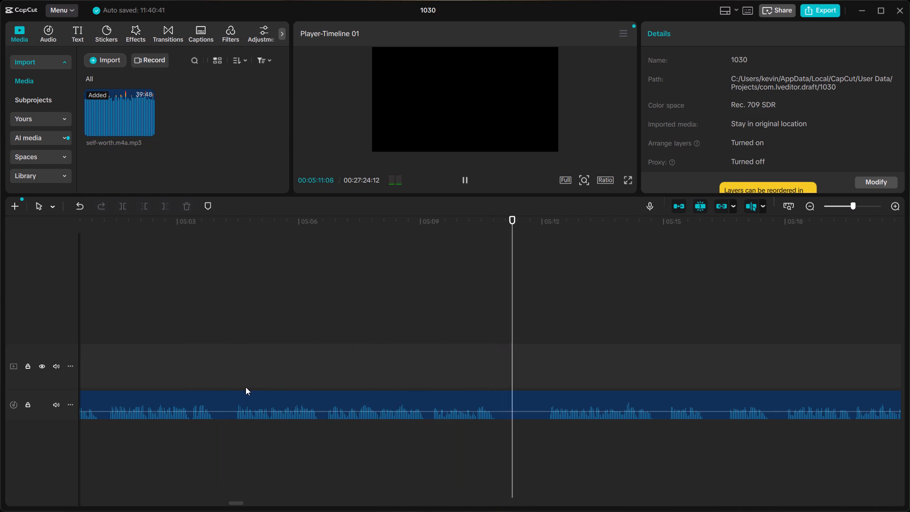
left_click(237, 383)
left_click(232, 375)
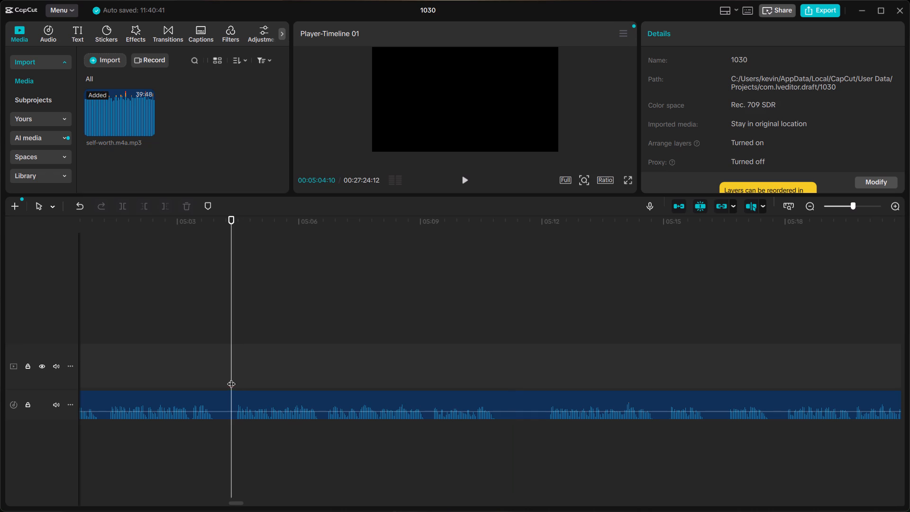
left_click(235, 392)
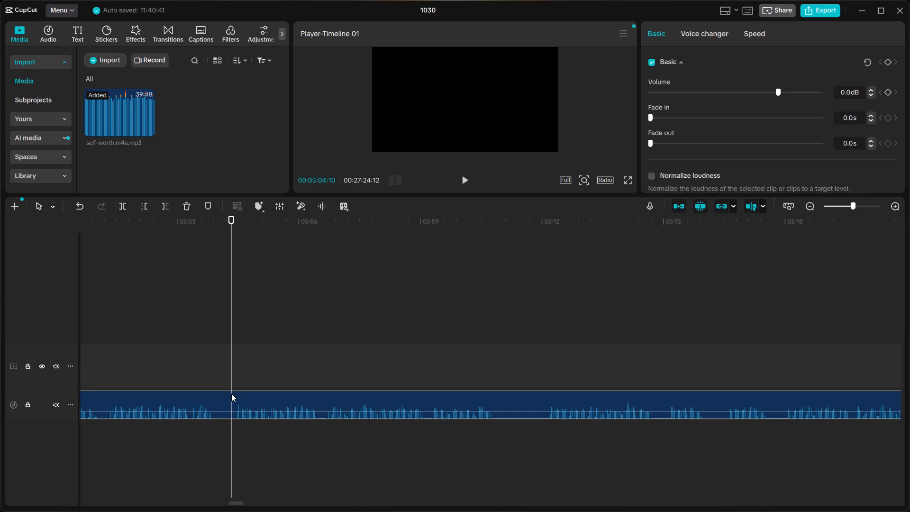
key("b")
key("ctrl+b")
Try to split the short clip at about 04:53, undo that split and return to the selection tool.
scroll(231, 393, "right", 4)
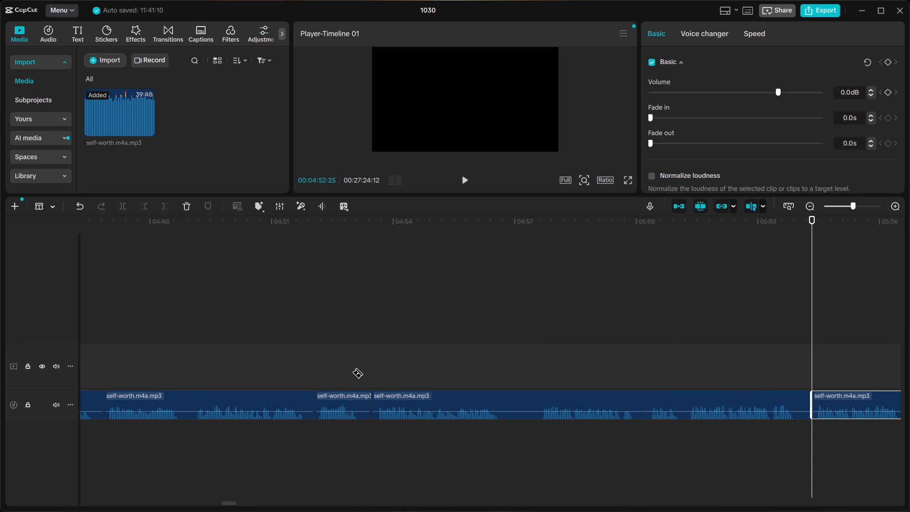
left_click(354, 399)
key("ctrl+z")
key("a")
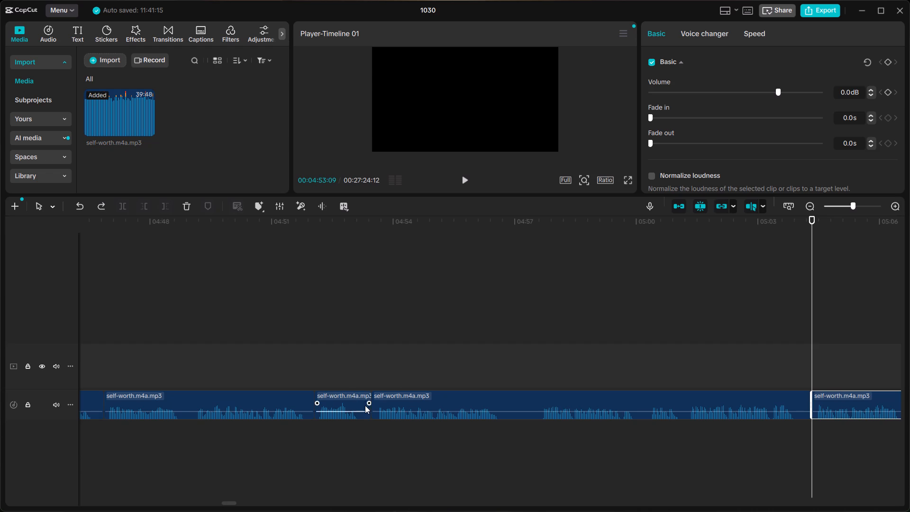
Trim the end of the short clip slightly earlier, to about 04:53, removing trailing silence.
left_click(361, 399)
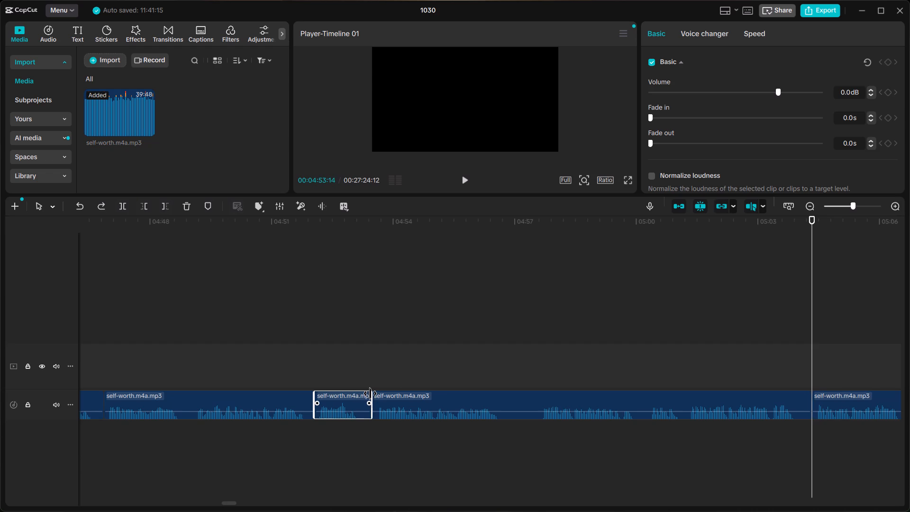
left_click_drag(371, 398, 364, 401)
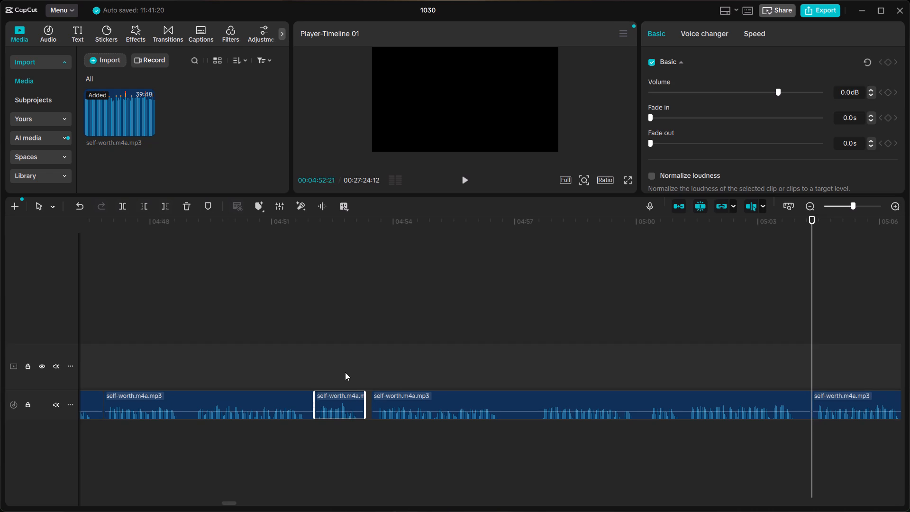
Listen across the short clip and trim the end of the clip before it slightly earlier, to just before 04:52.
left_click(345, 372)
key("space")
left_click(236, 364)
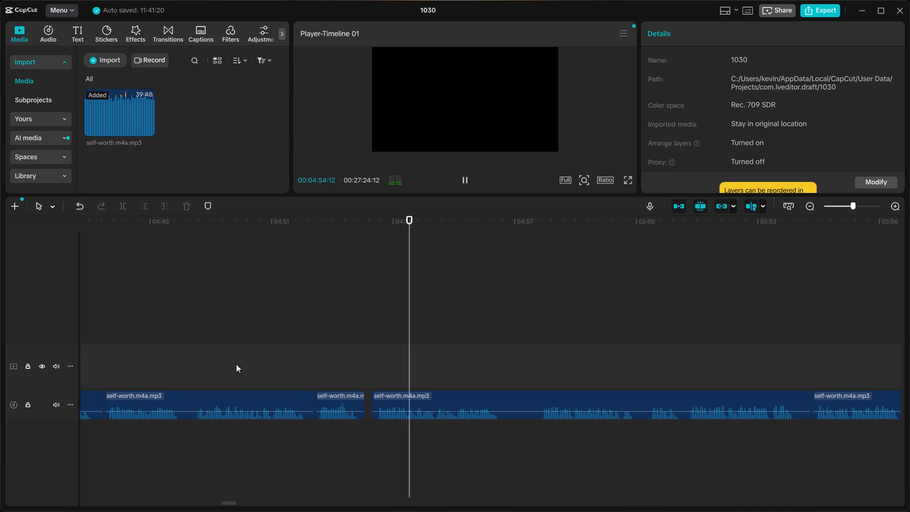
key("space")
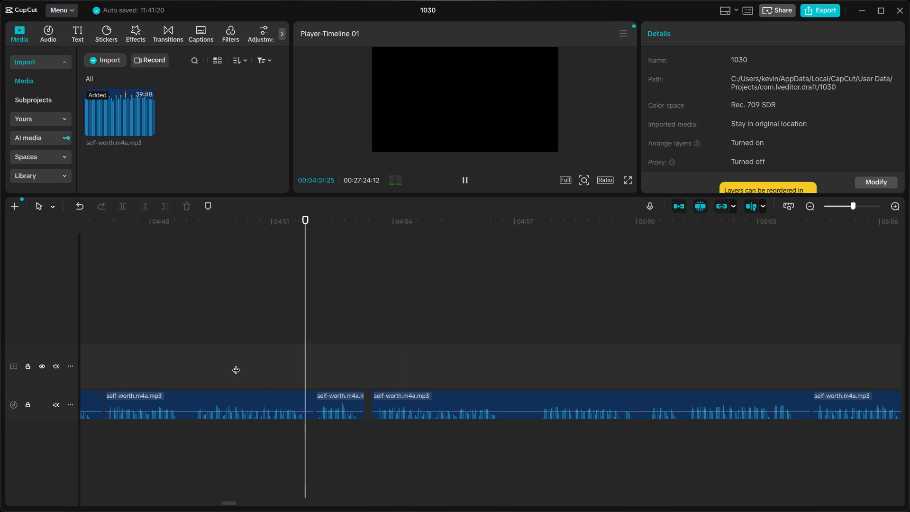
key("space")
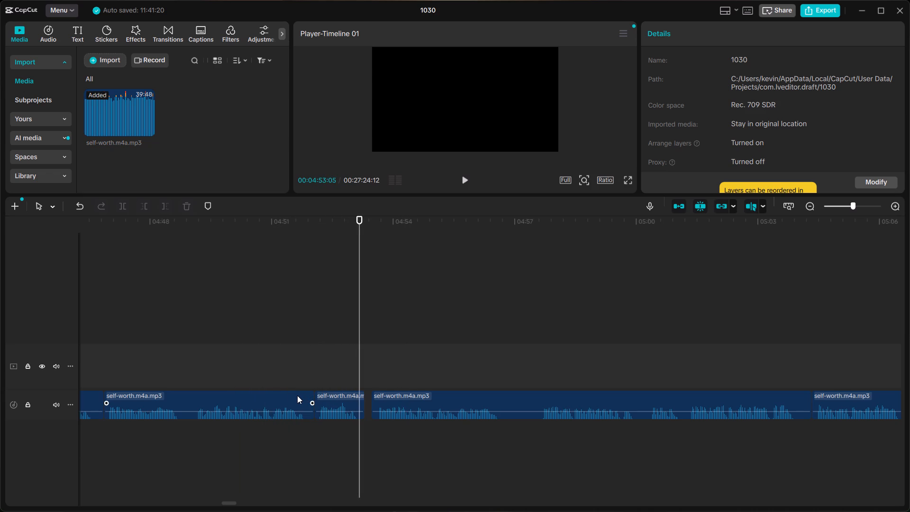
left_click(297, 395)
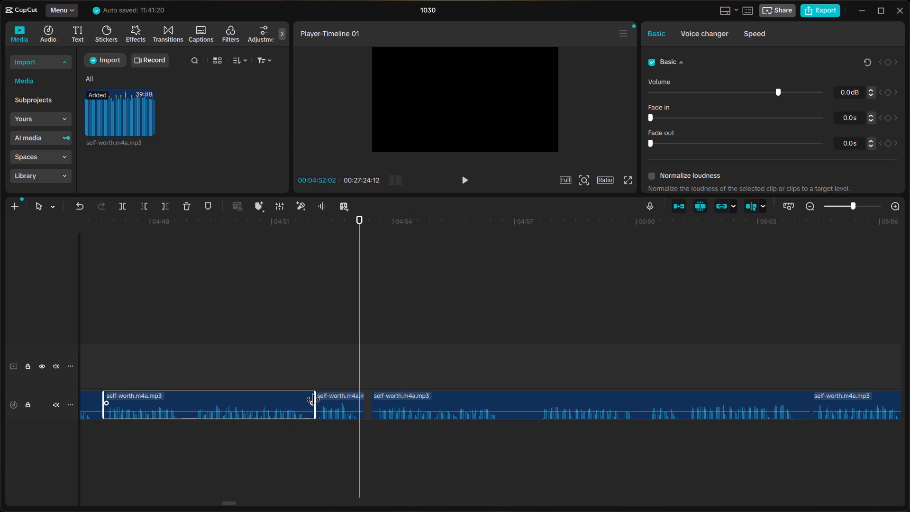
left_click_drag(315, 397, 308, 397)
Move the short clip slightly earlier on the same track, up to the end of the preceding clip at about 04:52.
left_click(340, 395)
left_click_drag(339, 394, 336, 395)
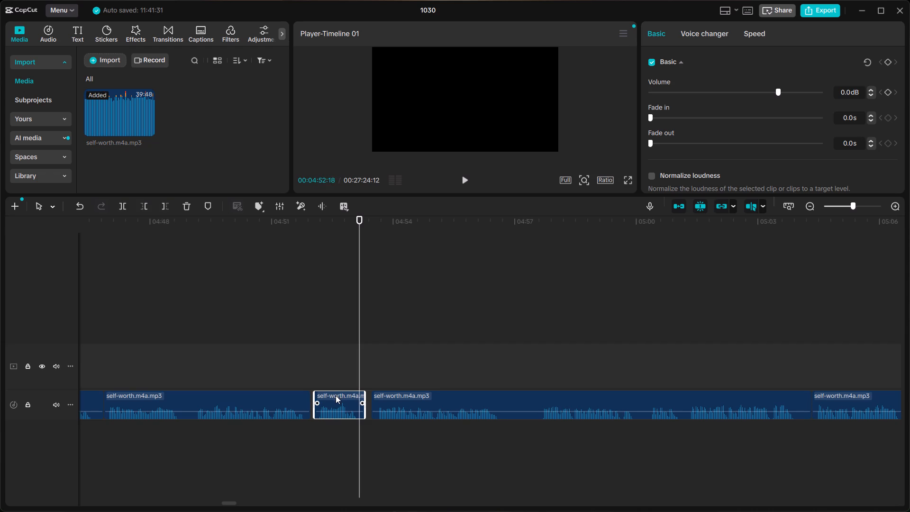
left_click_drag(336, 395, 332, 395)
left_click_drag(321, 427, 320, 396)
left_click_drag(318, 431, 324, 402)
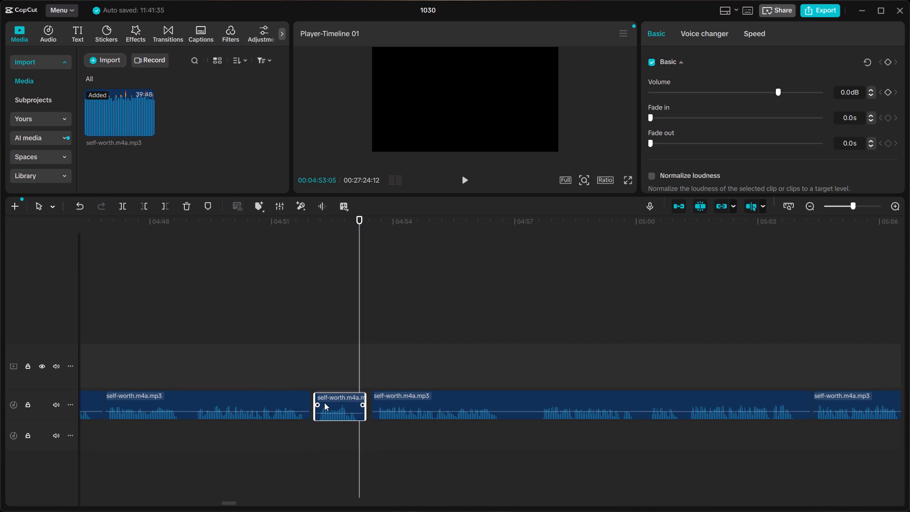
left_click_drag(324, 402, 322, 401)
Listen from about 04:50 and move the long clip after the short one slightly earlier, to start at about 04:53.
left_click(241, 359)
key("space")
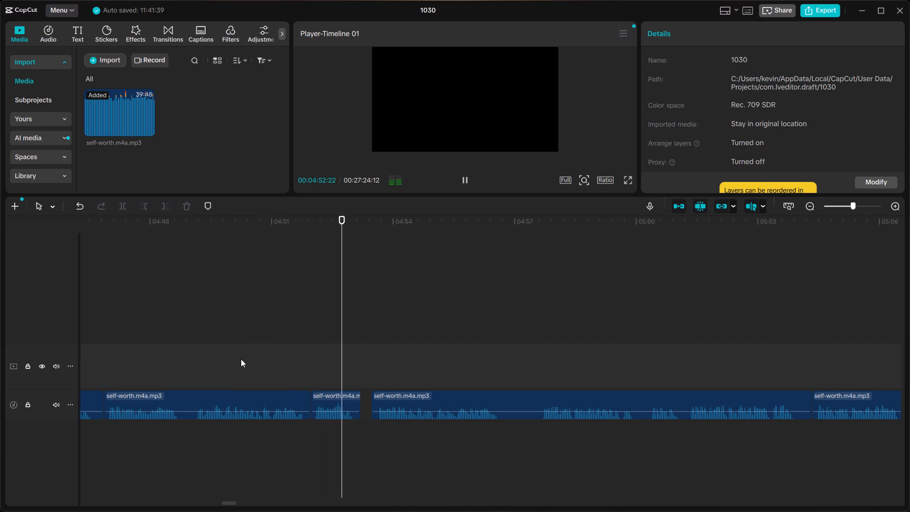
key("space")
left_click(428, 399)
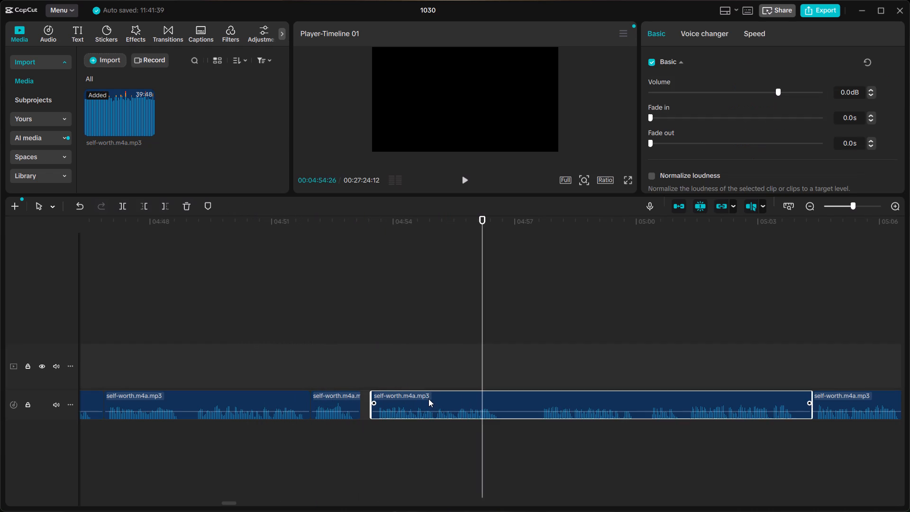
left_click_drag(428, 399, 421, 399)
Listen to the long clip's opening phrase and split the clip in the pause after it, at about 04:56.
left_click(314, 356)
key("space")
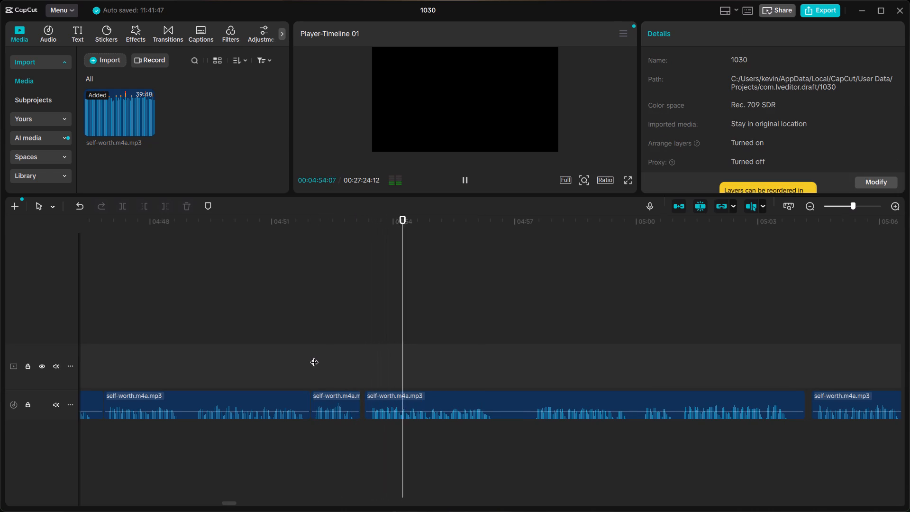
scroll(306, 358, "left", 1)
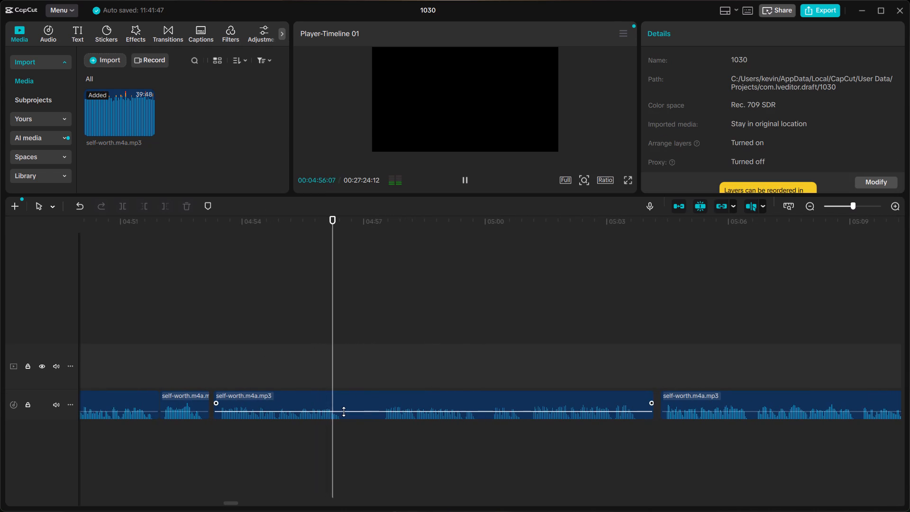
key("space")
left_click(343, 385)
left_click(348, 399)
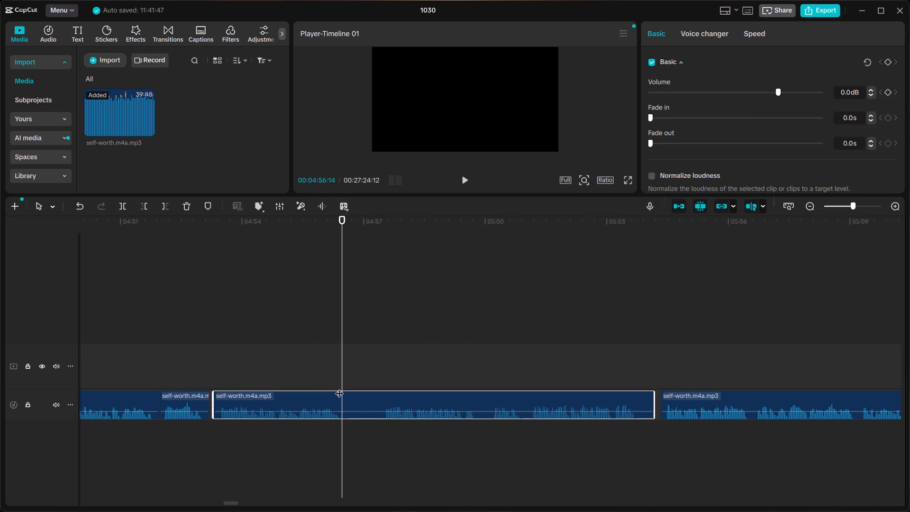
left_click(330, 376)
left_click(348, 365)
left_click(343, 383)
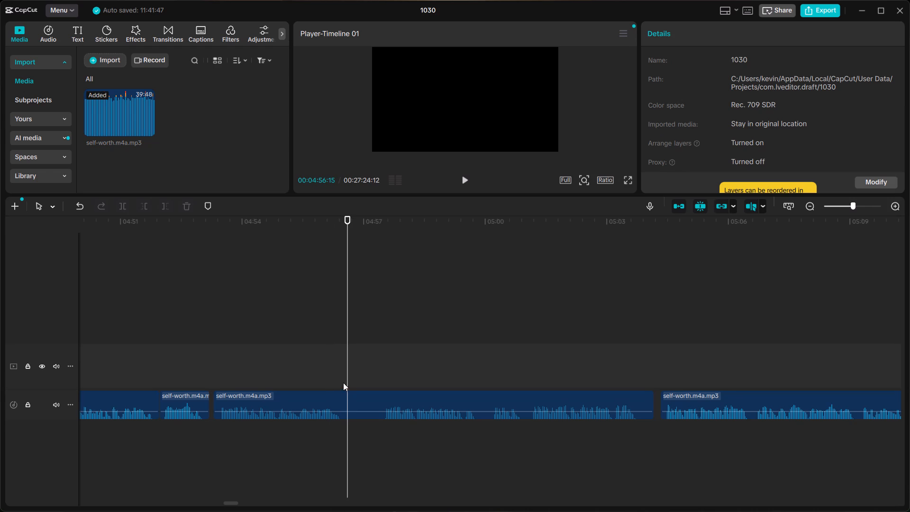
left_click(347, 393)
key("ctrl+v")
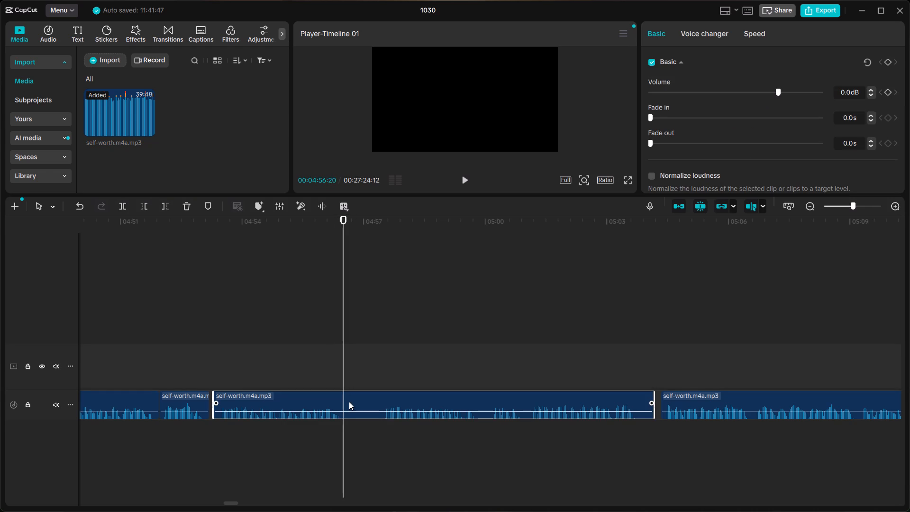
key("ctrl+b")
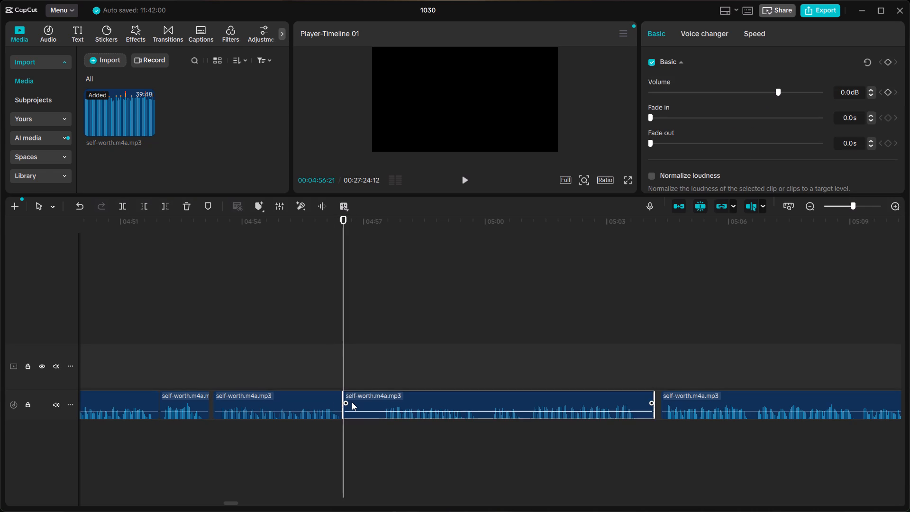
Delete the part of the long clip after the 04:56 split and close the gap it leaves.
left_click(352, 402)
key("BackSpace")
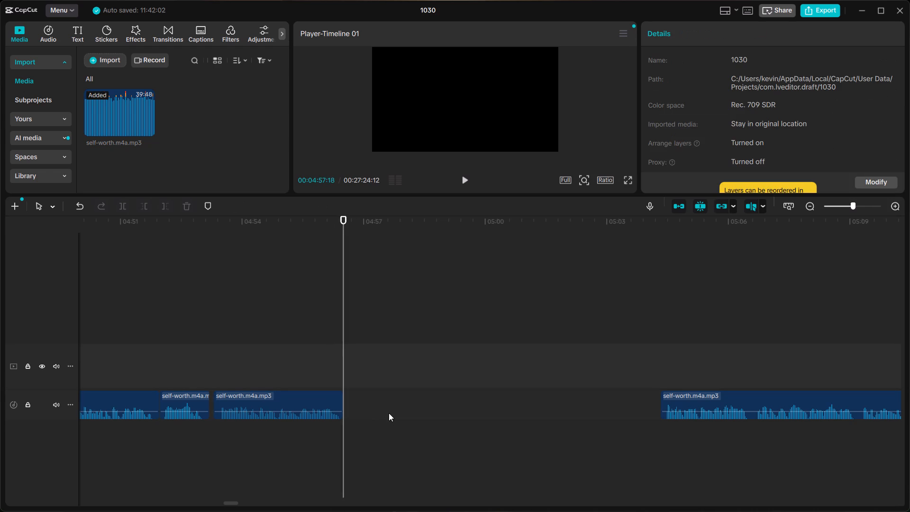
left_click(395, 405)
right_click(398, 402)
left_click(414, 409)
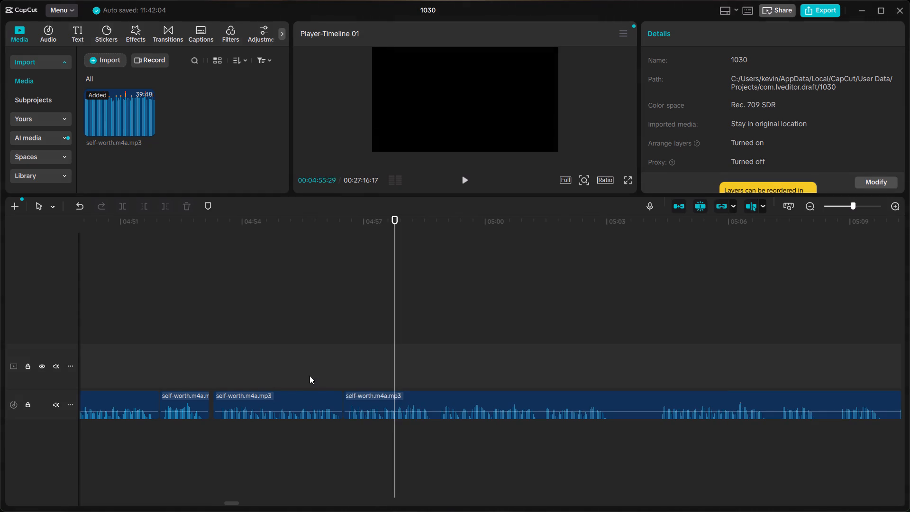
Listen across the new join from about 04:53 and split the following clip in the pause at about 05:03.
left_click(308, 375)
key("space")
left_click(258, 357)
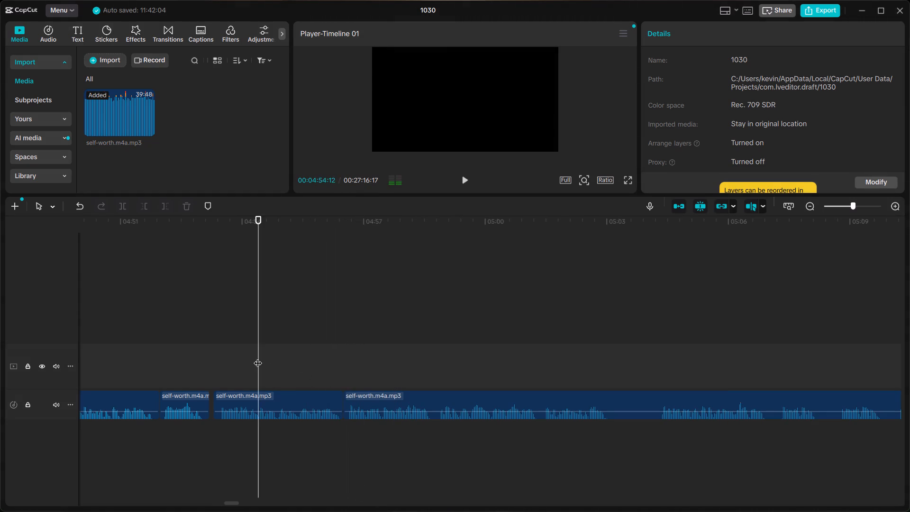
key("space")
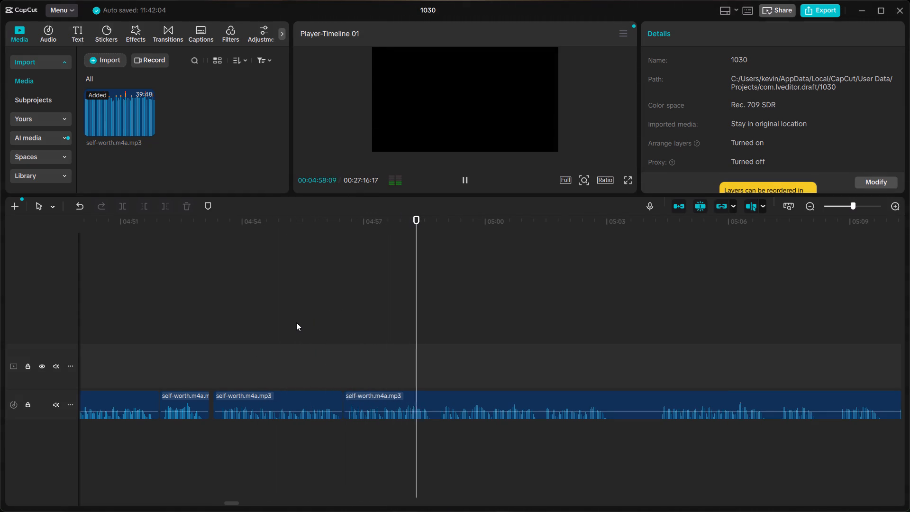
key("space")
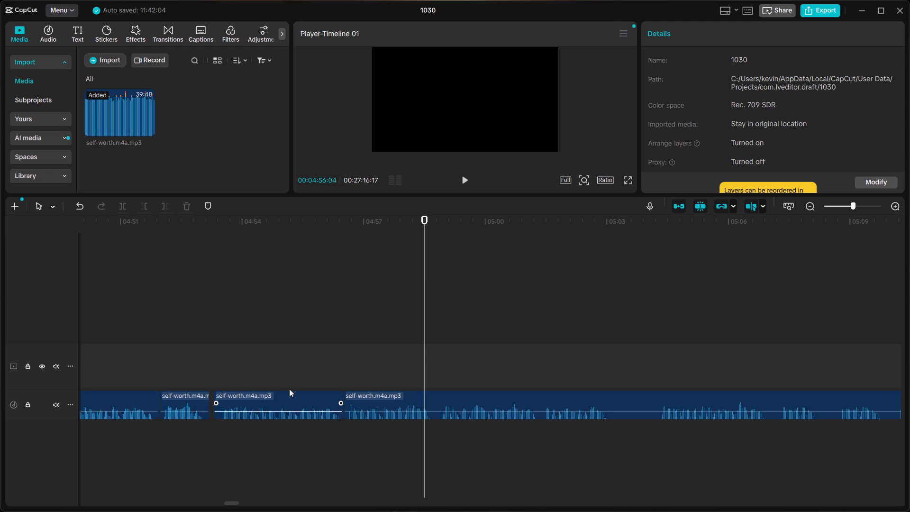
left_click(209, 367)
key("space")
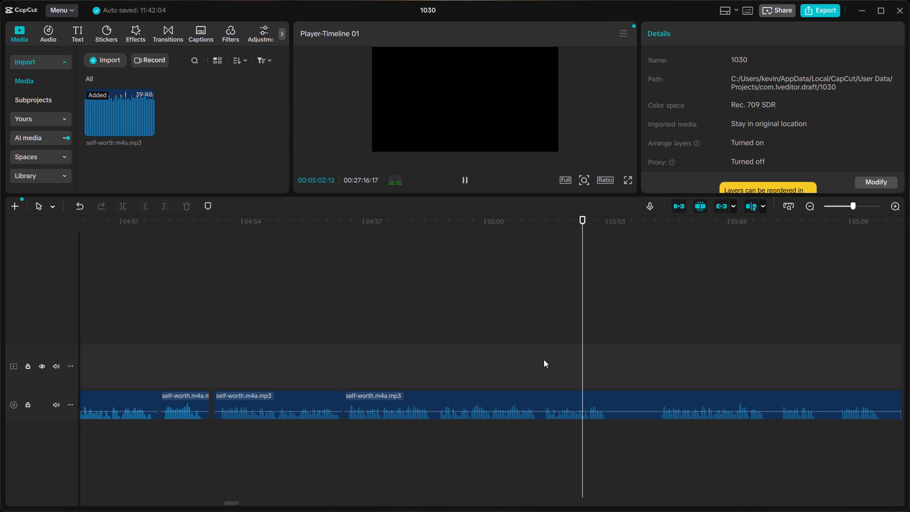
key("space")
left_click(613, 377)
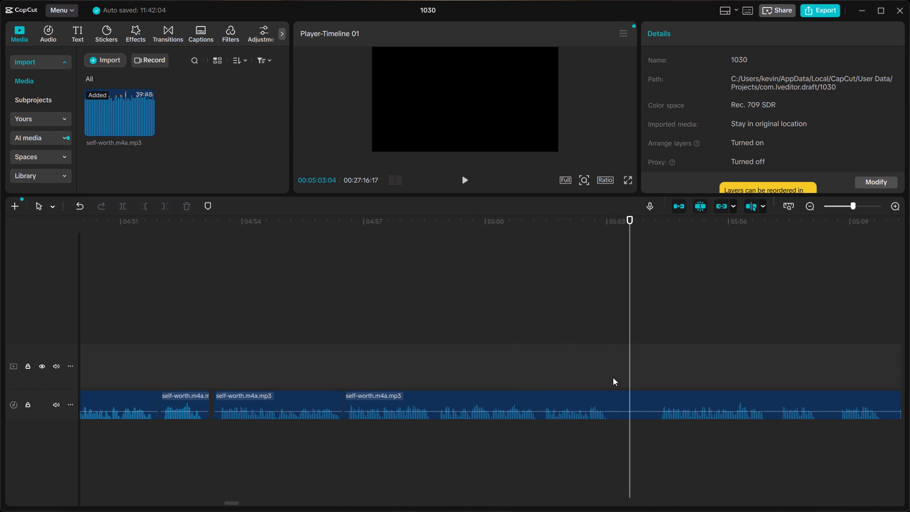
left_click(619, 395)
key("ctrl+b")
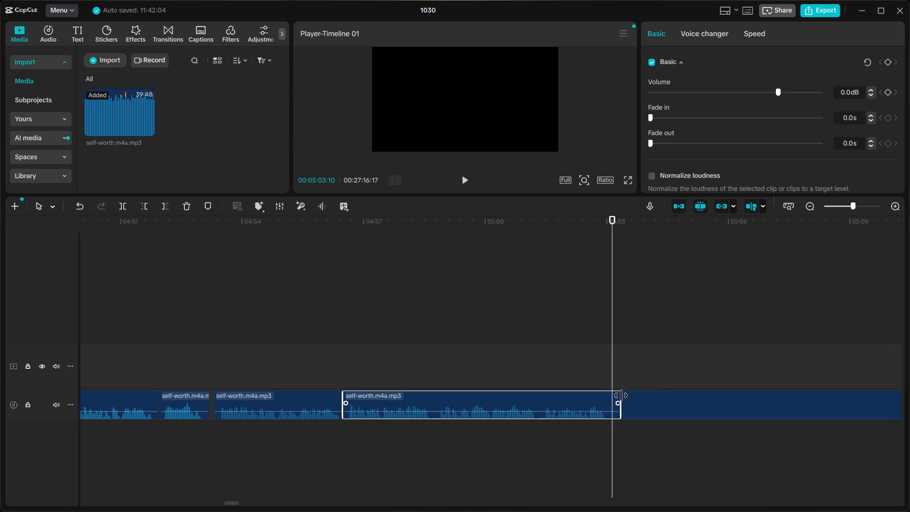
Listen to the phrases after the 05:03 split, up to about 05:15, to compare the takes.
left_click(646, 376)
key("space")
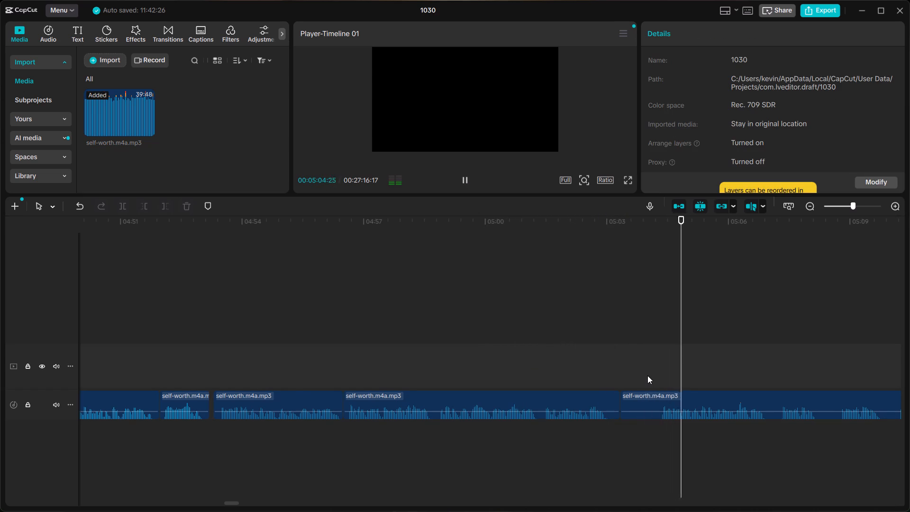
scroll(647, 375, "left", 1)
key("space")
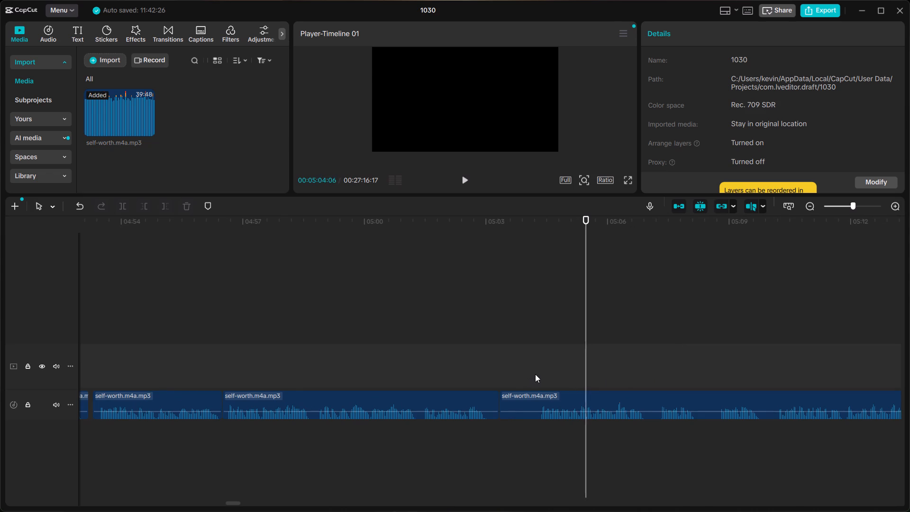
scroll(526, 378, "left", 2)
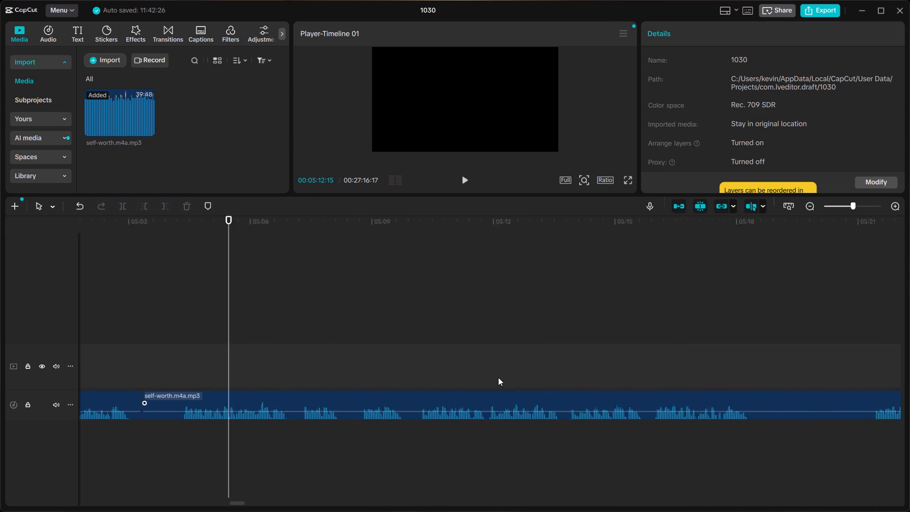
scroll(498, 377, "left", 1)
left_click(511, 372)
key("space")
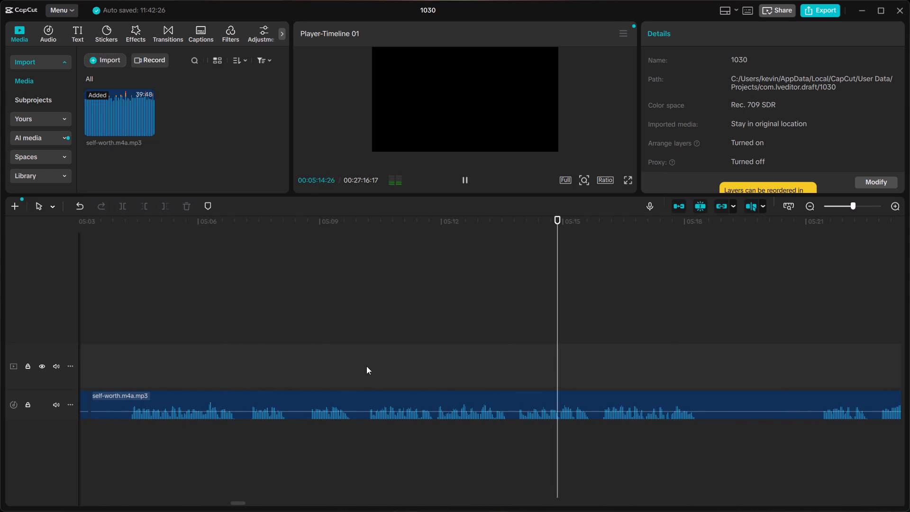
key("space")
left_click(361, 375)
left_click(366, 376)
key("space")
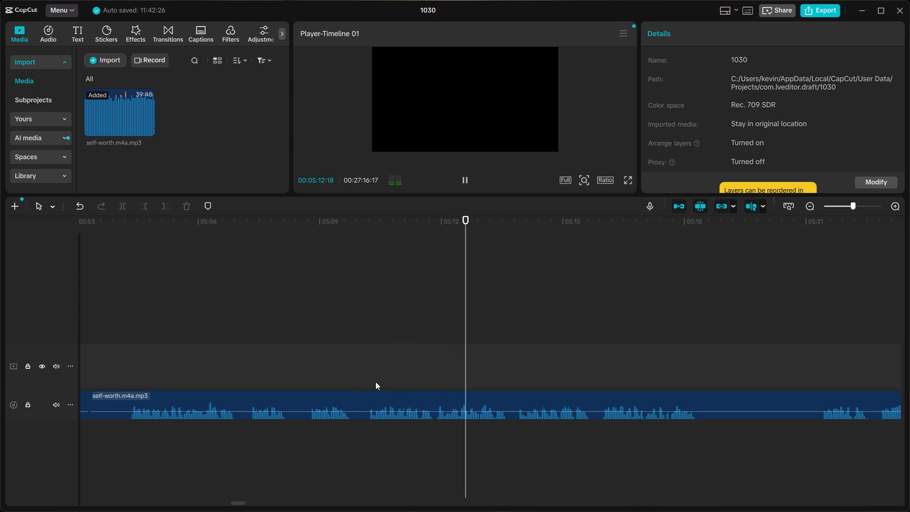
key("space")
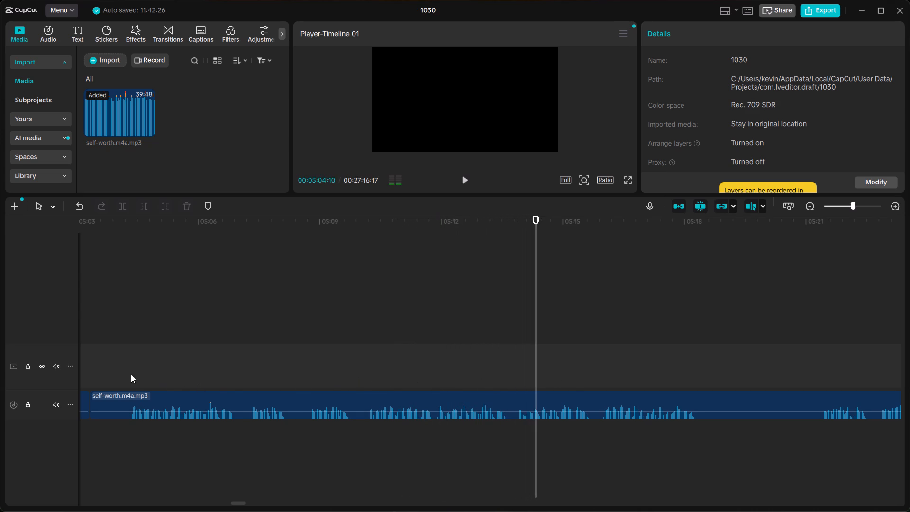
Split the clip just before speech resumes at about 05:04 and delete the short silent piece between 05:03 and 05:04.
left_click(131, 375)
key("space")
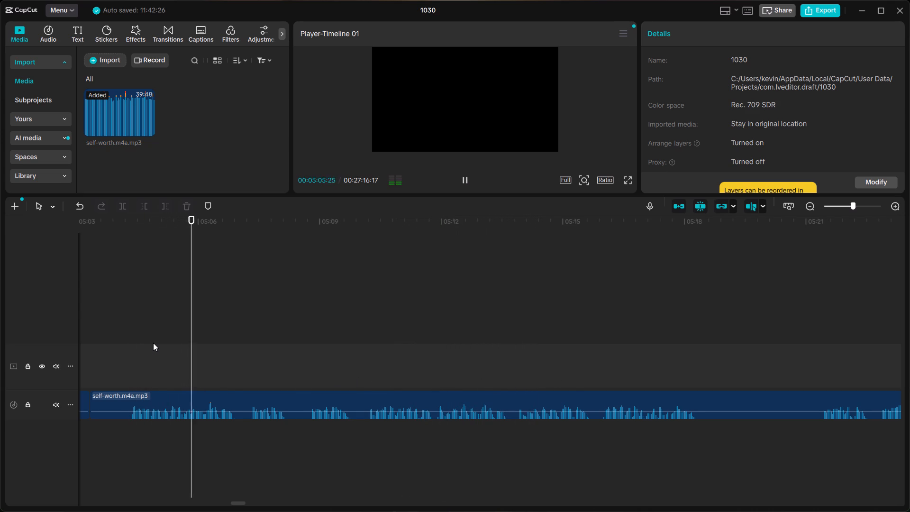
key("space")
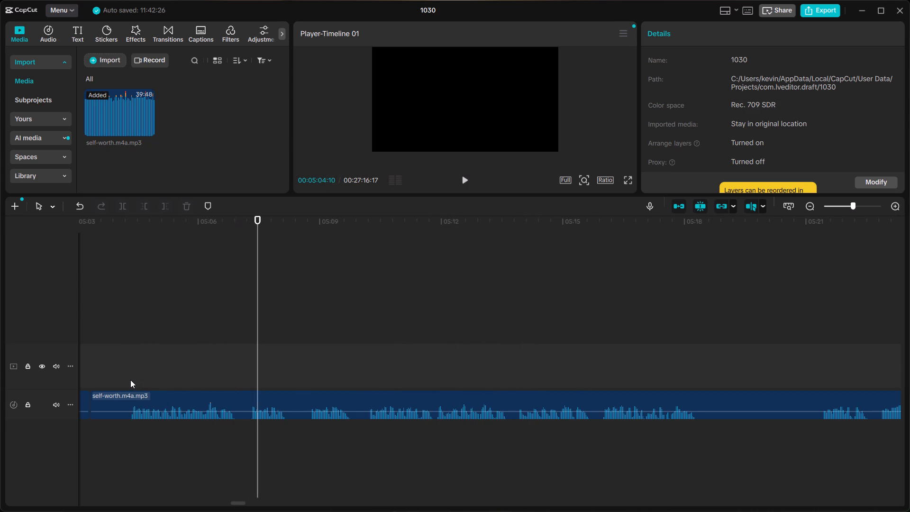
left_click(127, 379)
left_click(136, 396)
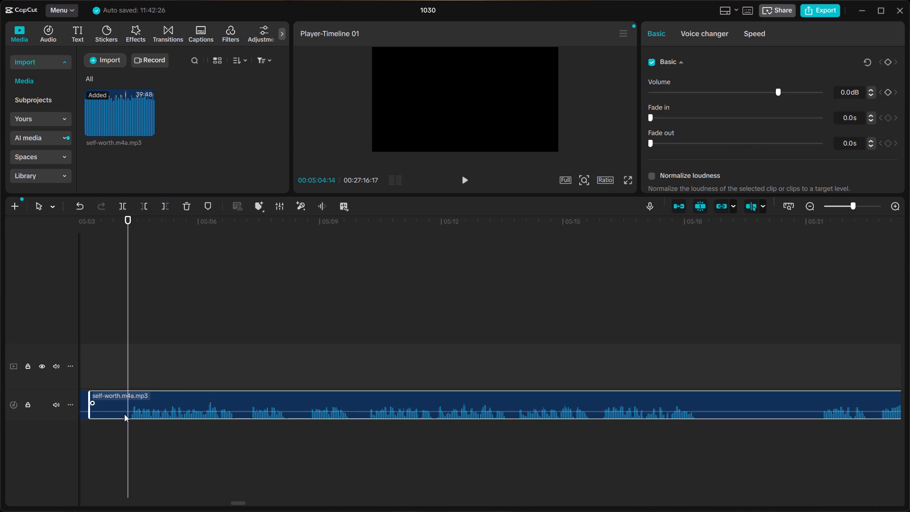
key("ctrl+b")
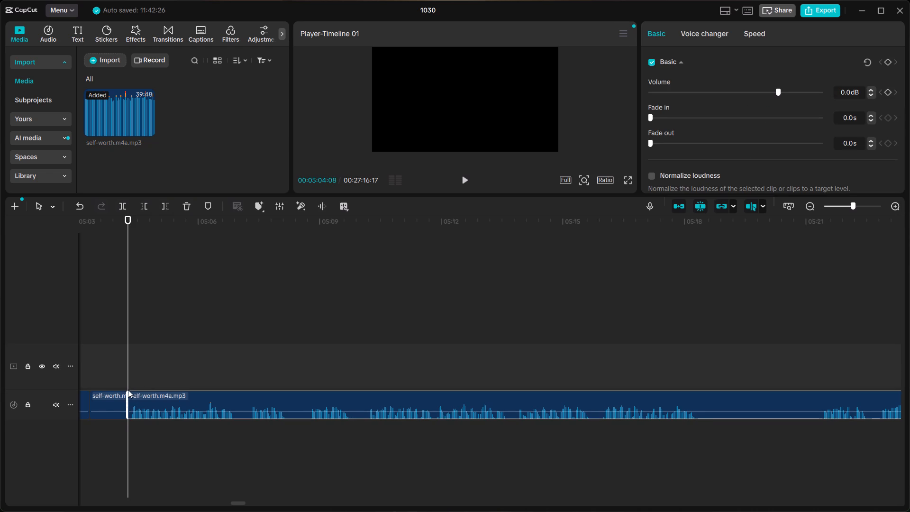
left_click(112, 397)
key("BackSpace")
Move the clip after the deleted silence earlier, up to the end of the preceding clip at about 05:03.
scroll(118, 397, "right", 1)
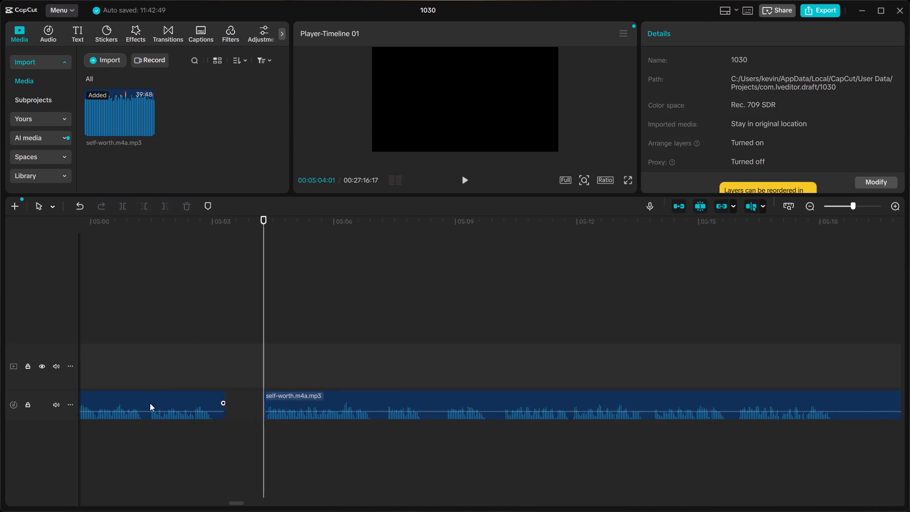
scroll(150, 403, "right", 1)
left_click(333, 397)
left_click_drag(333, 397, 300, 402)
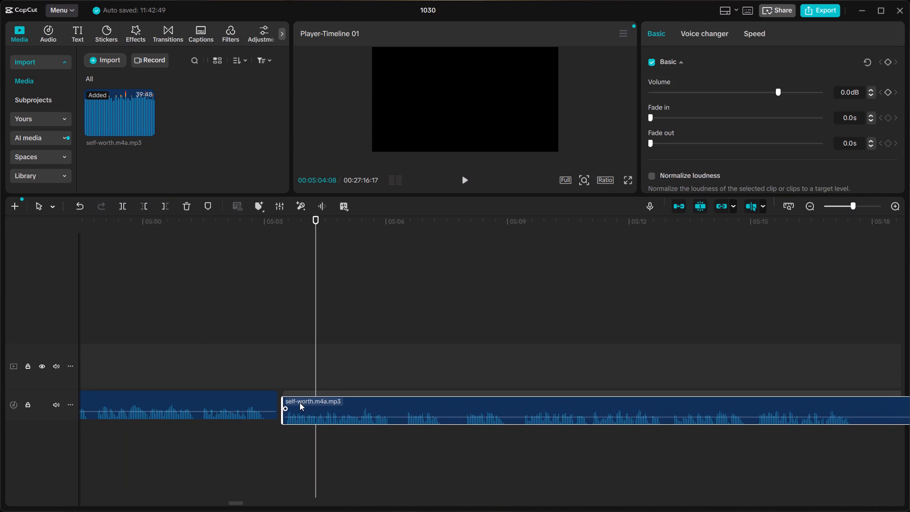
left_click_drag(300, 402, 297, 401)
Listen across the join from about 05:00 and split the clip in the pause at about 05:06.
left_click(206, 371)
key("space")
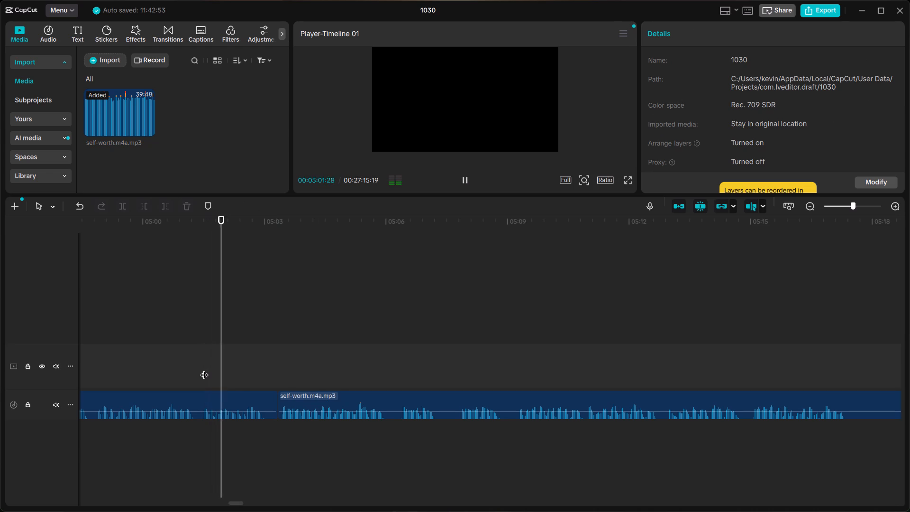
key("space")
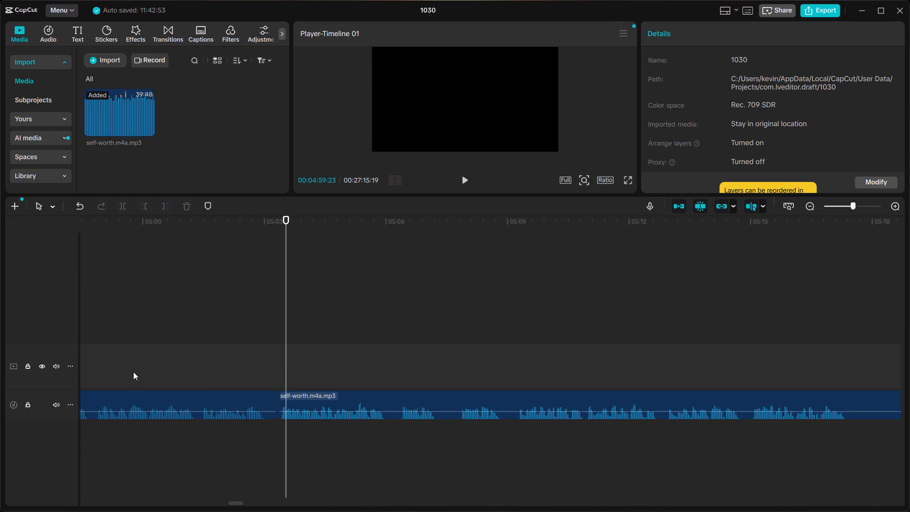
left_click(133, 372)
key("space")
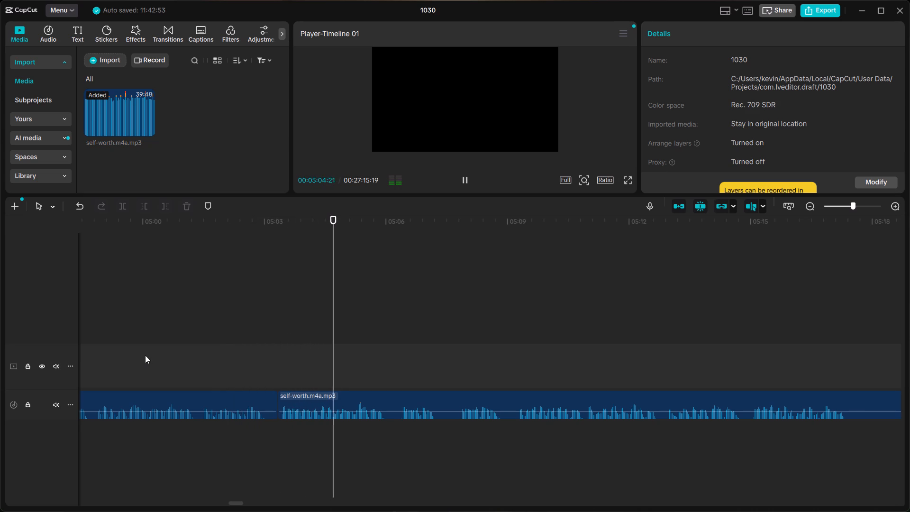
key("space")
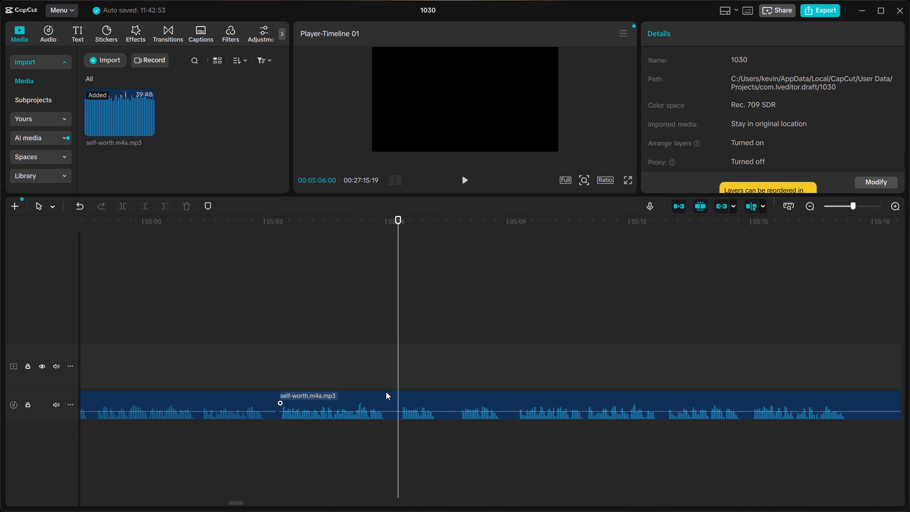
left_click(386, 392)
left_click(387, 380)
left_click(393, 393)
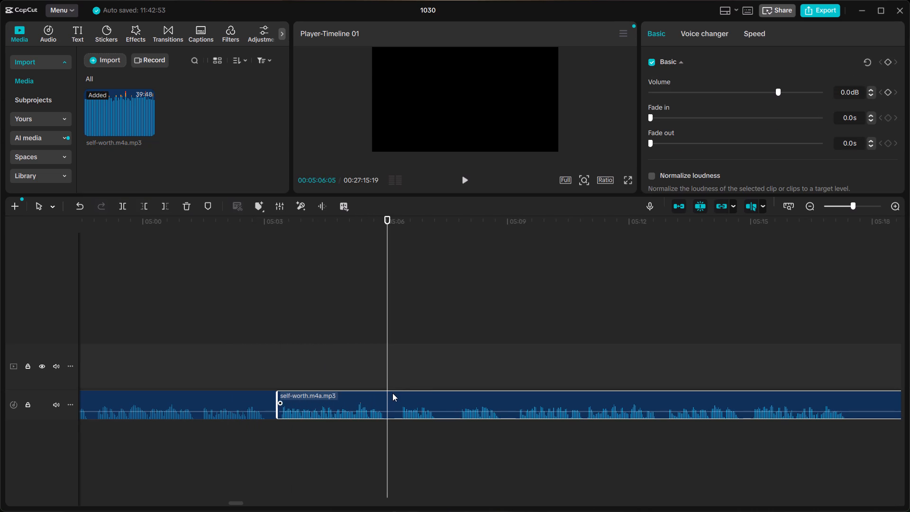
key("ctrl+b")
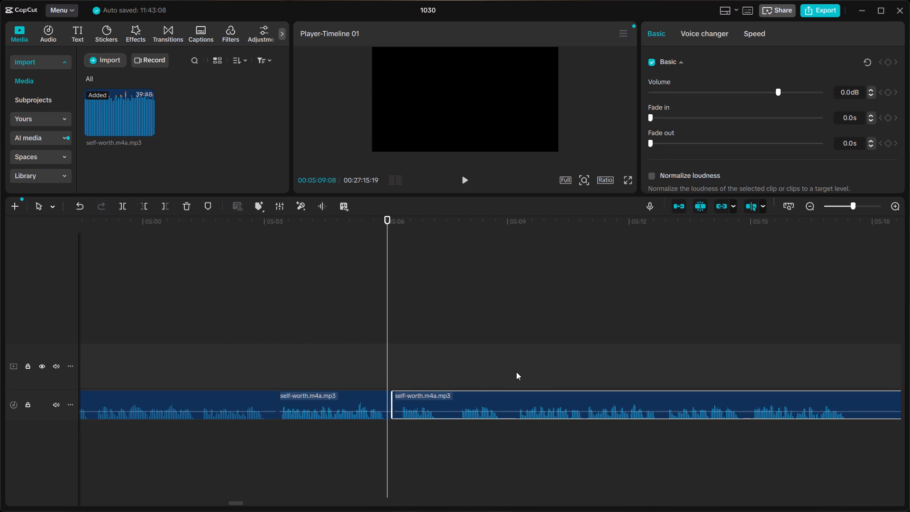
Listen to the phrases between about 05:09 and 05:17 to compare the repeated takes.
left_click(515, 372)
key("space")
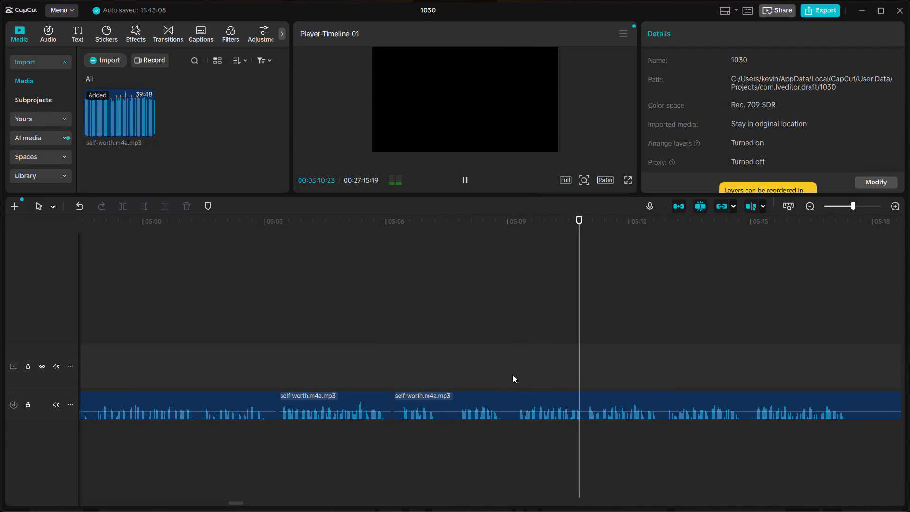
left_click(746, 372)
key("space")
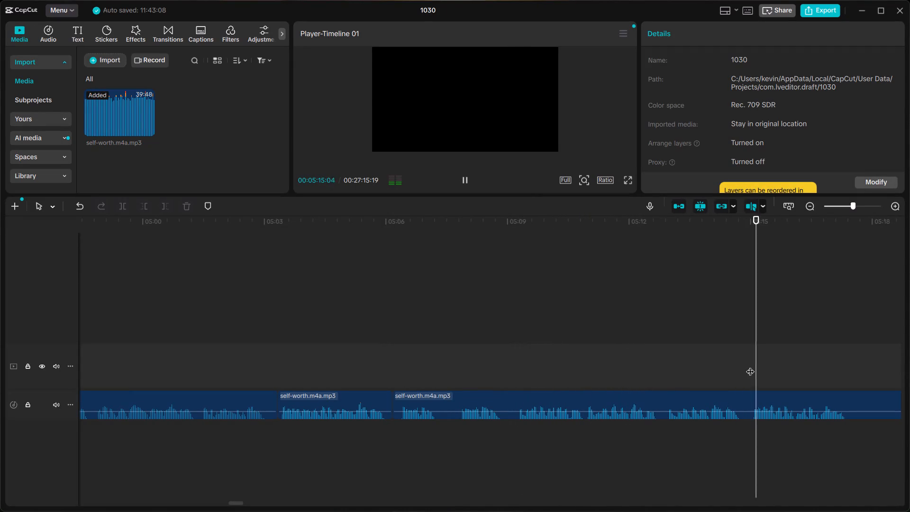
key("space")
left_click(666, 375)
key("space")
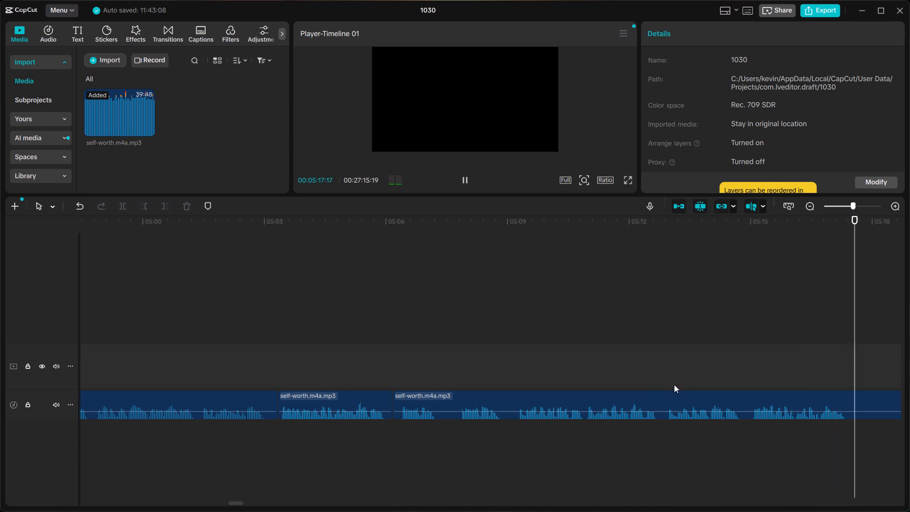
key("space")
Split the self-worth.m4a.mp3 clip in the pause just before speech resumes at about 05:13.
left_click(667, 382)
scroll(667, 382, "up", 4, "ctrl")
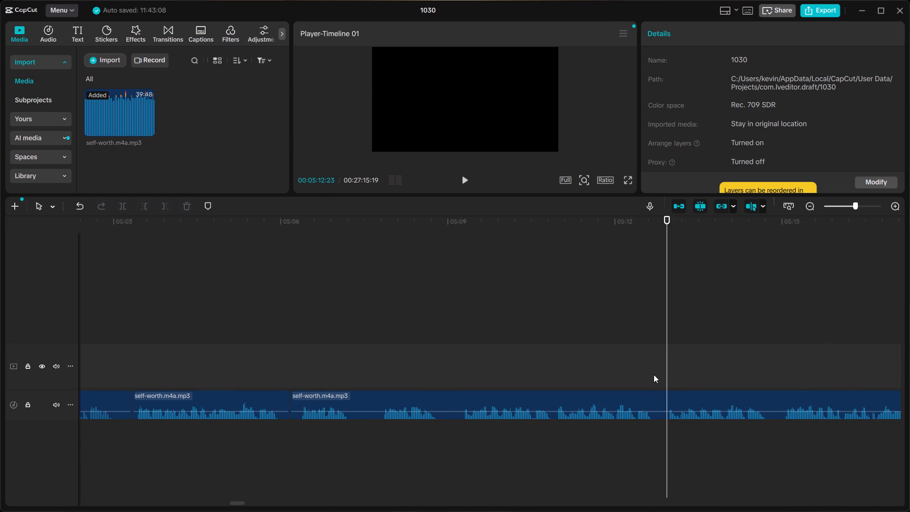
left_click(654, 375)
left_click(668, 380)
left_click(663, 383)
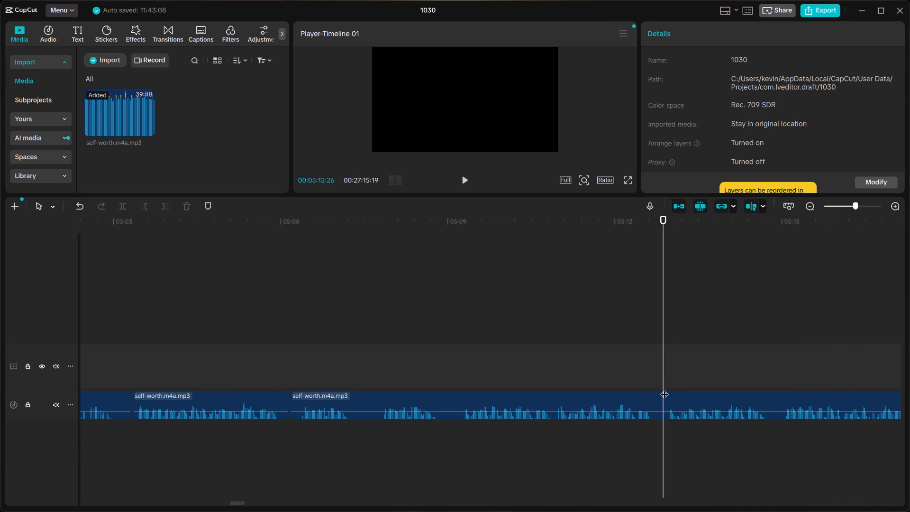
left_click(665, 392)
key("ctrl+b")
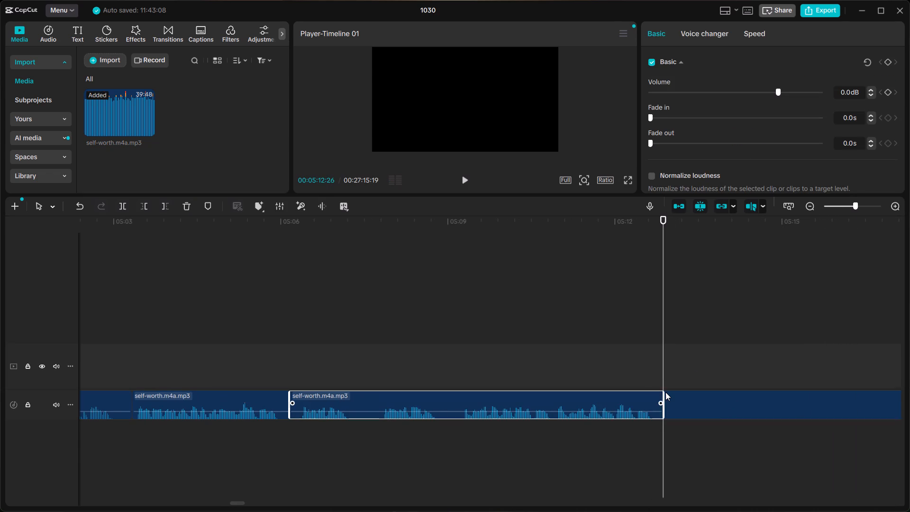
Listen up to the join at about 05:06 and delete the take between 05:06 and the split near 05:13.
left_click(208, 355)
key("space")
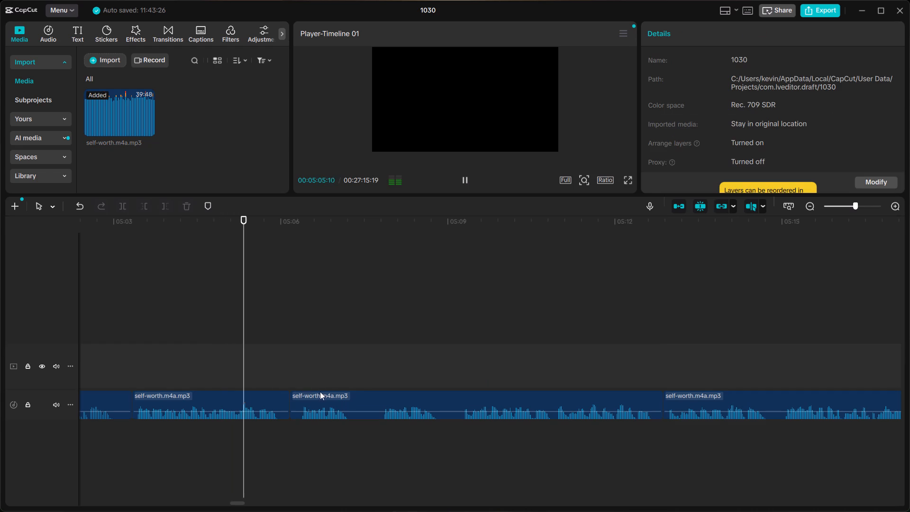
key("space")
left_click(336, 395)
key("BackSpace")
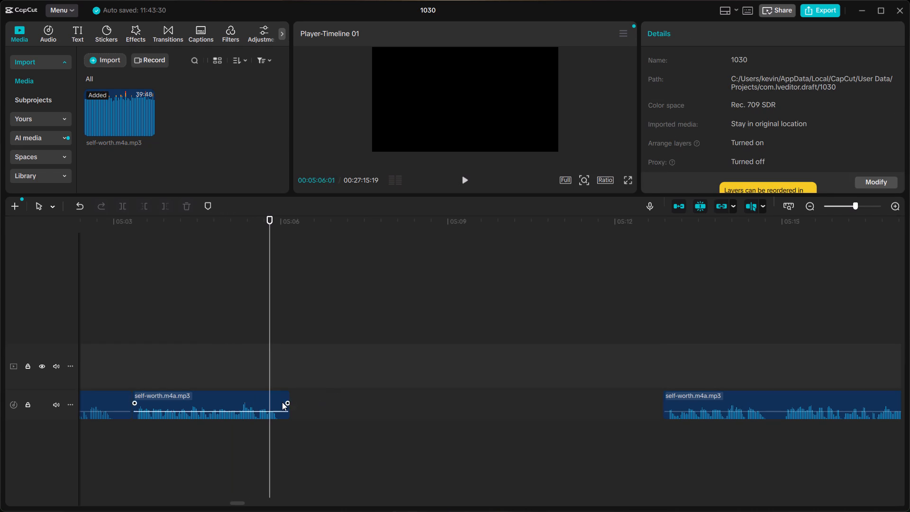
Trim the end of the clip before the gap slightly earlier, so it stops right after its speech just before 05:06.
left_click(282, 402)
left_click_drag(289, 398, 285, 398)
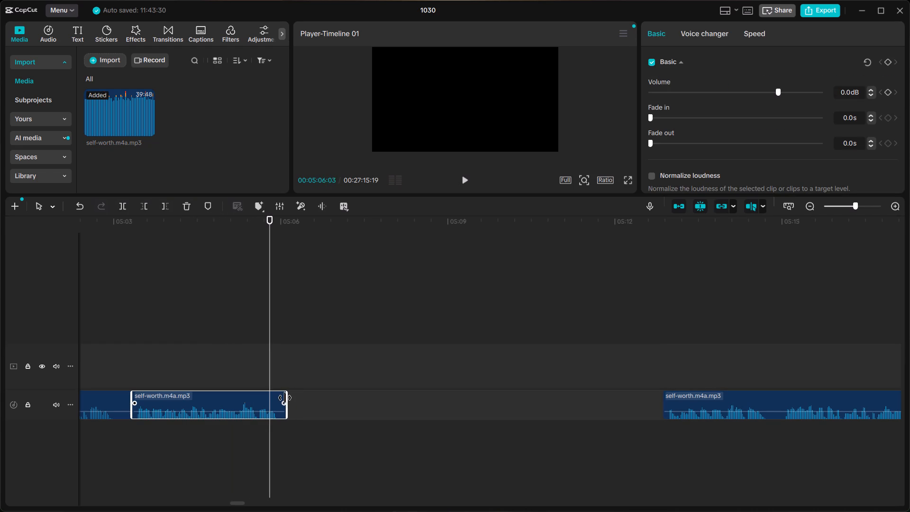
left_click_drag(285, 398, 280, 399)
Move the clip after the gap earlier, up to the end of the preceding clip at about 05:06.
left_click_drag(721, 394, 536, 402)
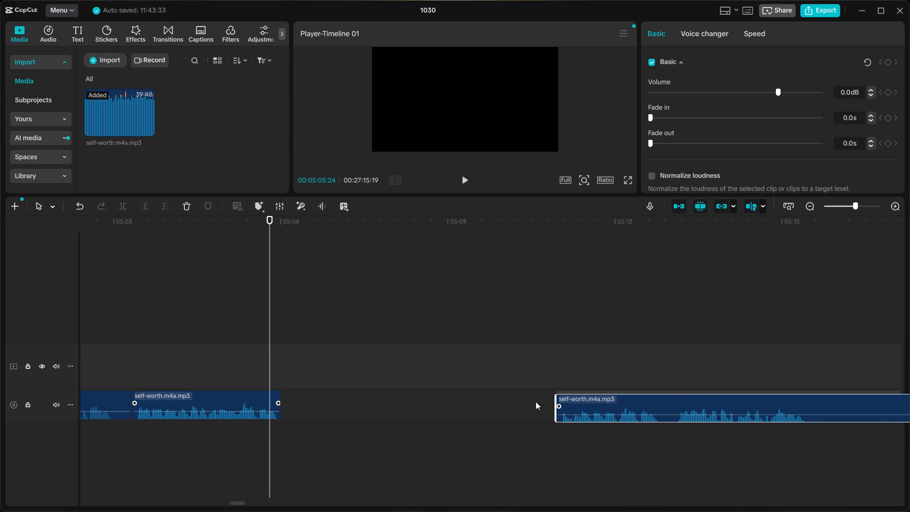
left_click_drag(536, 402, 341, 394)
Listen across the join at about 05:06 and shift the following clip slightly later to leave a short pause.
left_click(142, 357)
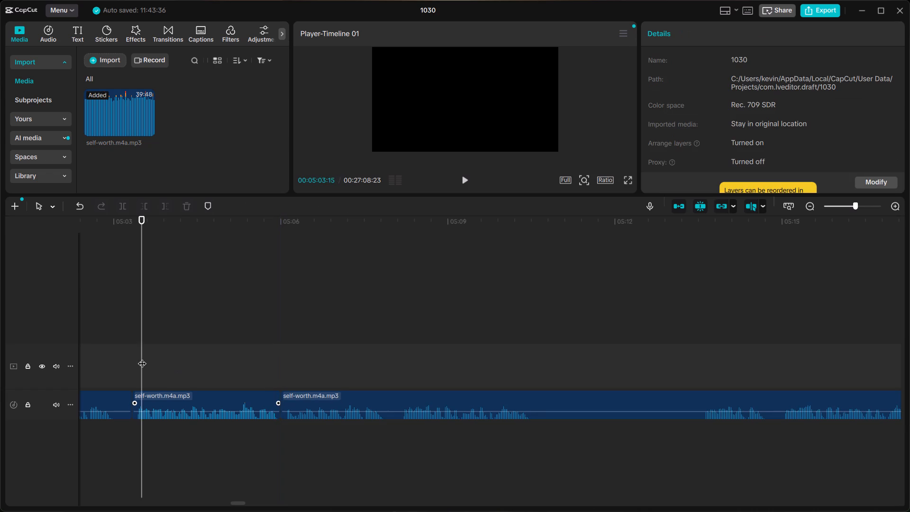
key("space")
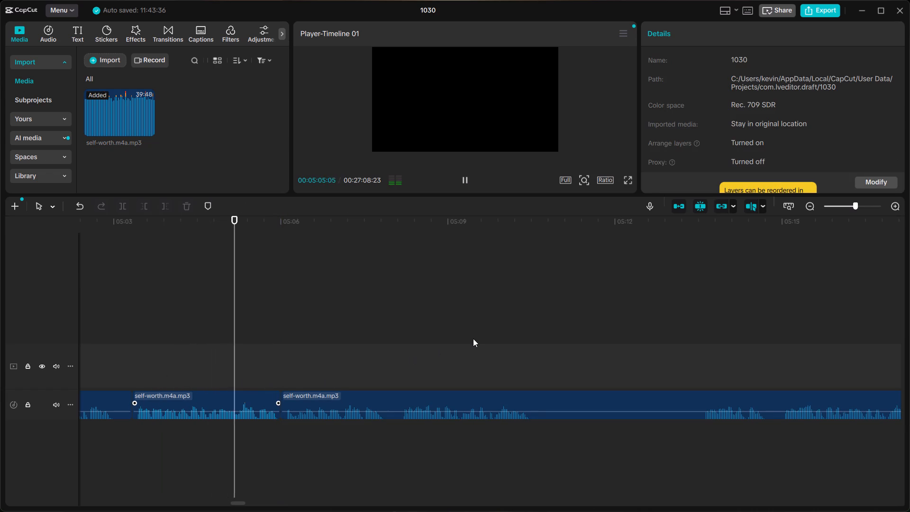
key("space")
left_click(297, 398)
left_click_drag(297, 398, 301, 398)
left_click(210, 372)
key("space")
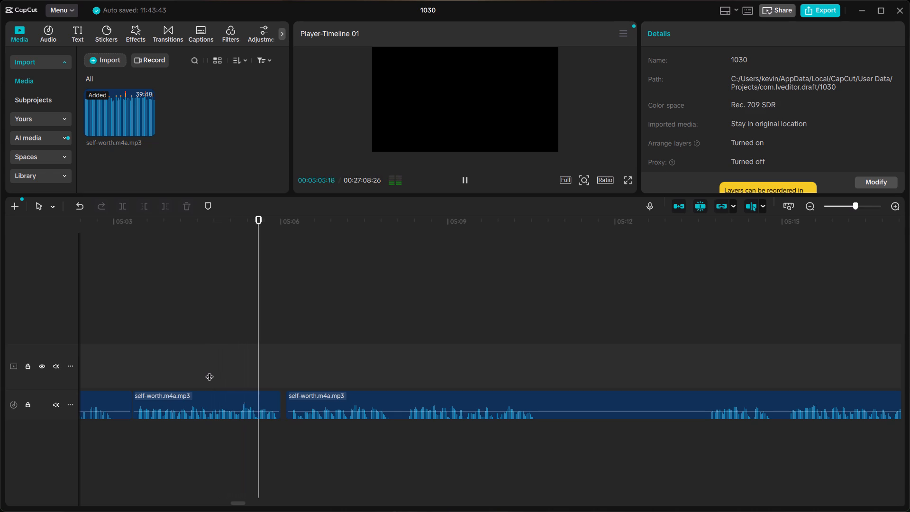
left_click(132, 360)
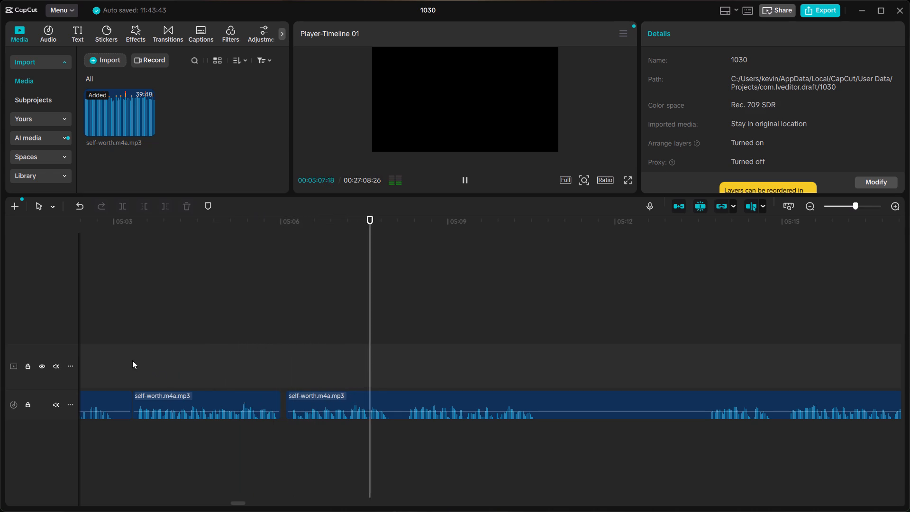
key("space")
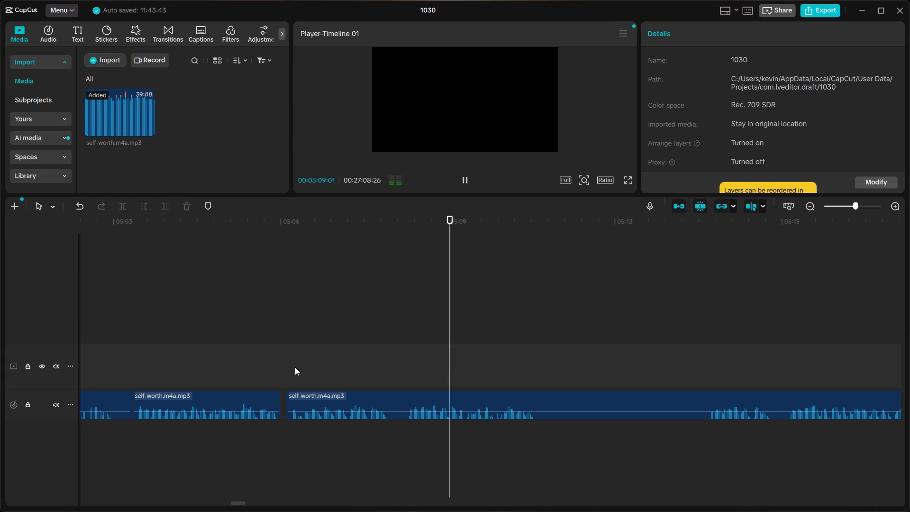
Check the take starting at about 05:13 and split the clip in the earlier pause at about 05:08.
left_click(700, 374)
key("space")
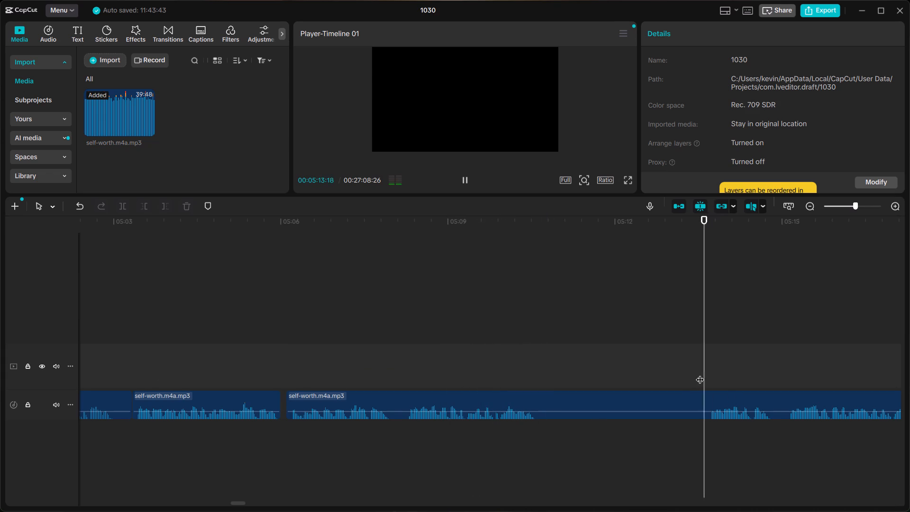
key("space")
left_click(392, 379)
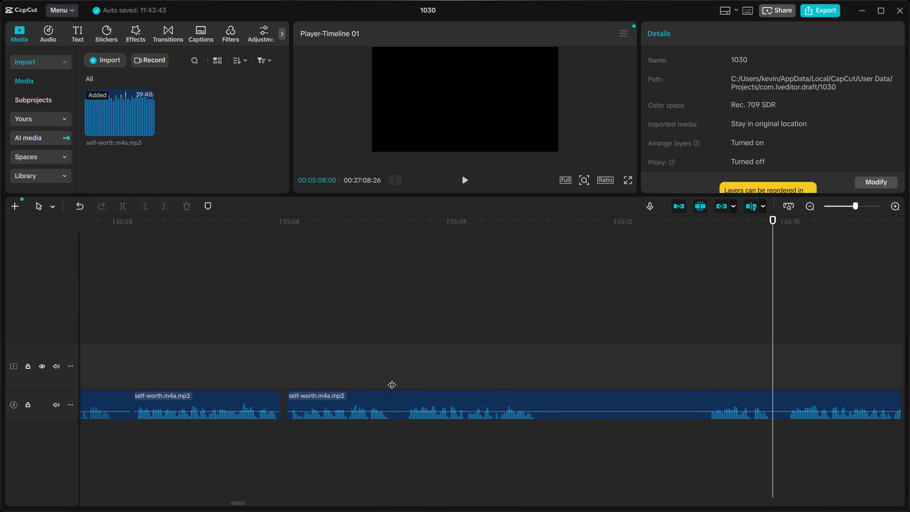
left_click(398, 398)
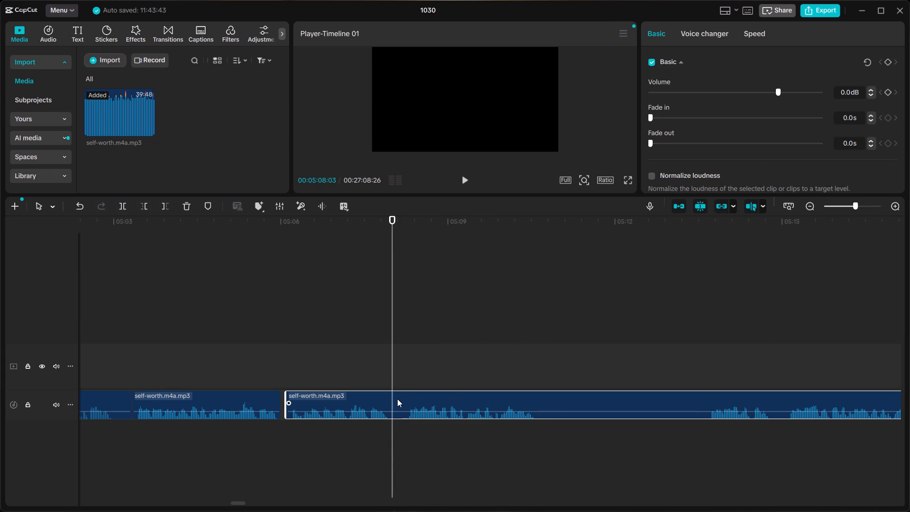
key("ctrl+b")
Listen to the takes from about 05:15 to 05:22 and place the playhead in the pause at about 05:18.
left_click(790, 359)
key("space")
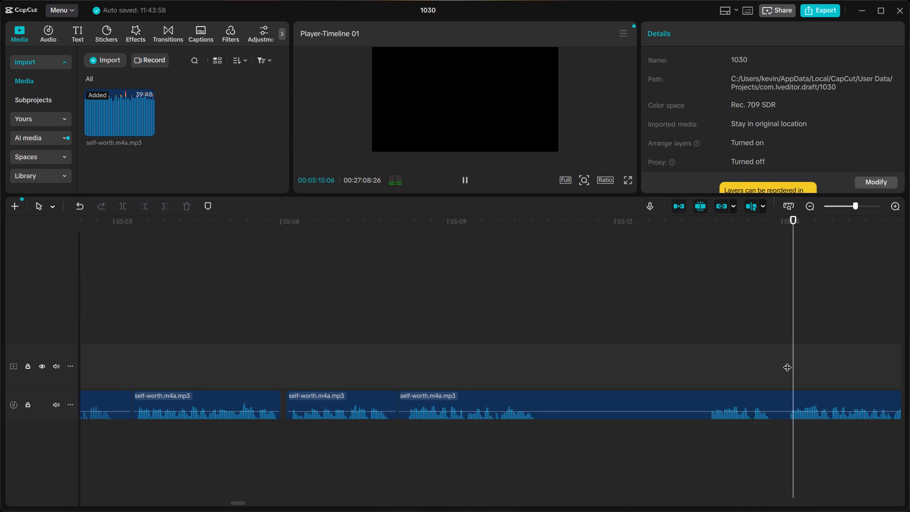
scroll(787, 361, "left", 1)
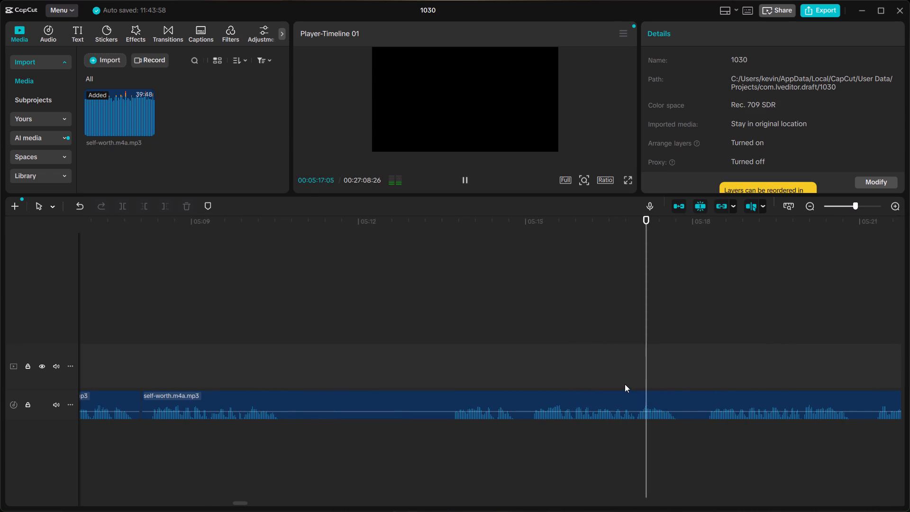
key("space")
left_click(701, 372)
key("space")
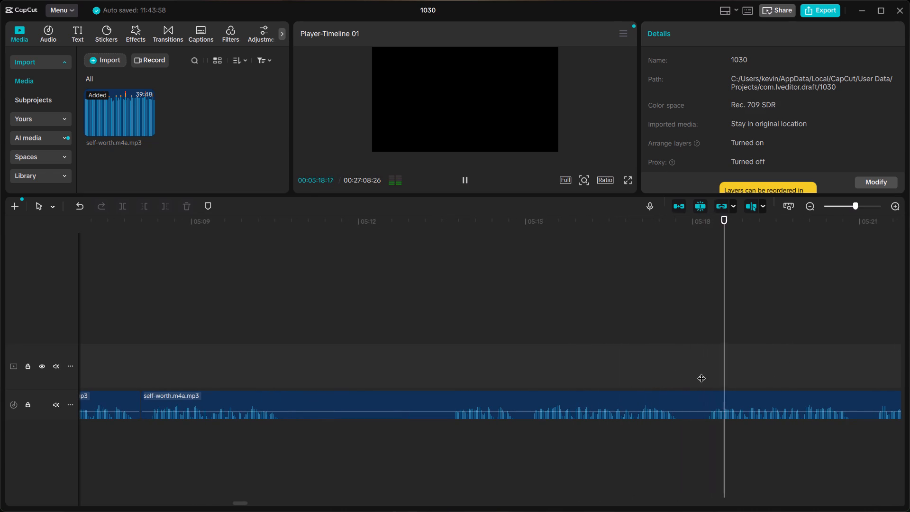
scroll(701, 372, "left", 1)
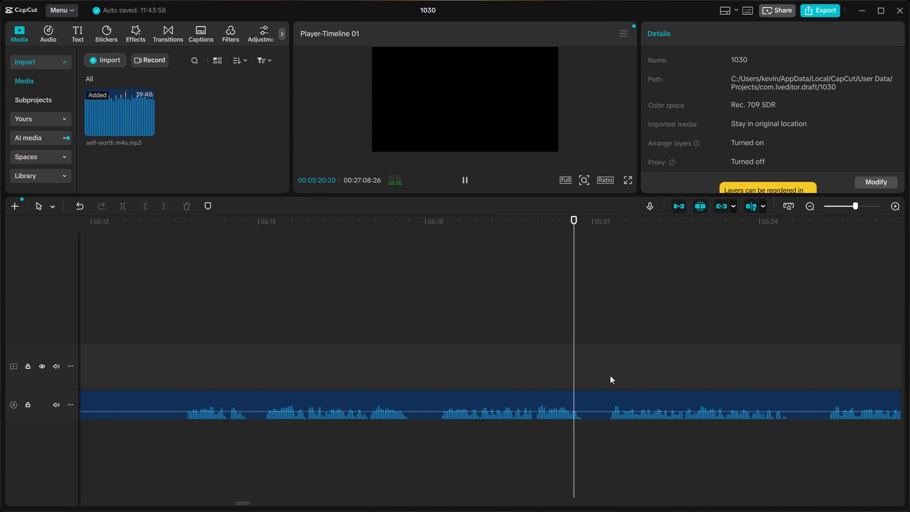
key("space")
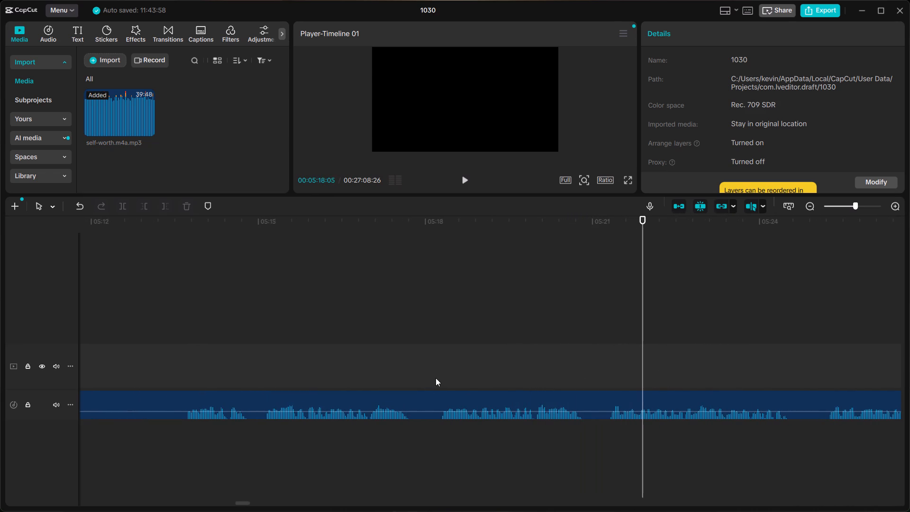
left_click(436, 378)
left_click(441, 396)
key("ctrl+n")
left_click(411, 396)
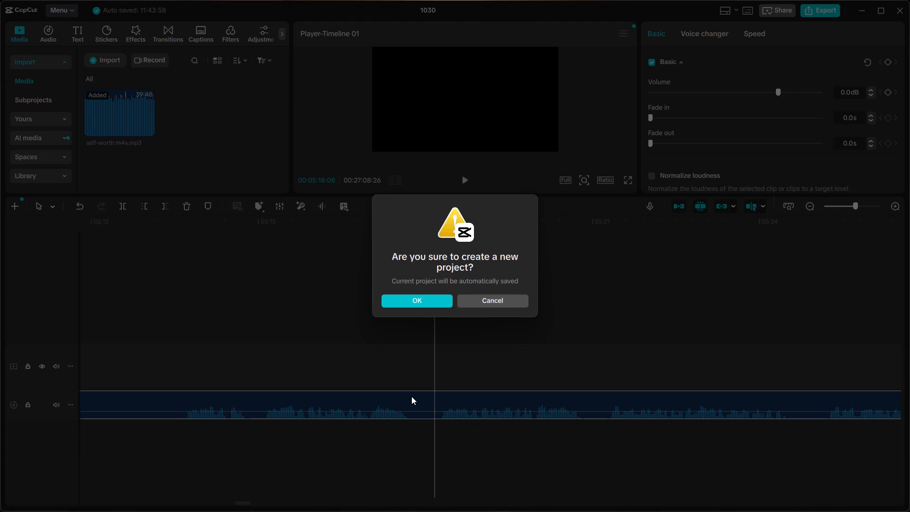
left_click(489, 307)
Split the clip in the pause at about 05:18 and select the piece before the split.
key("ctrl+b")
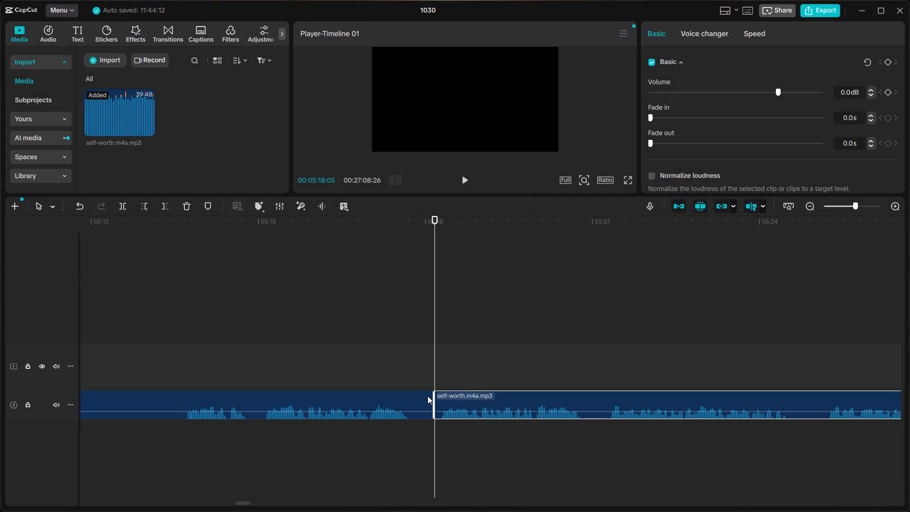
left_click(424, 397)
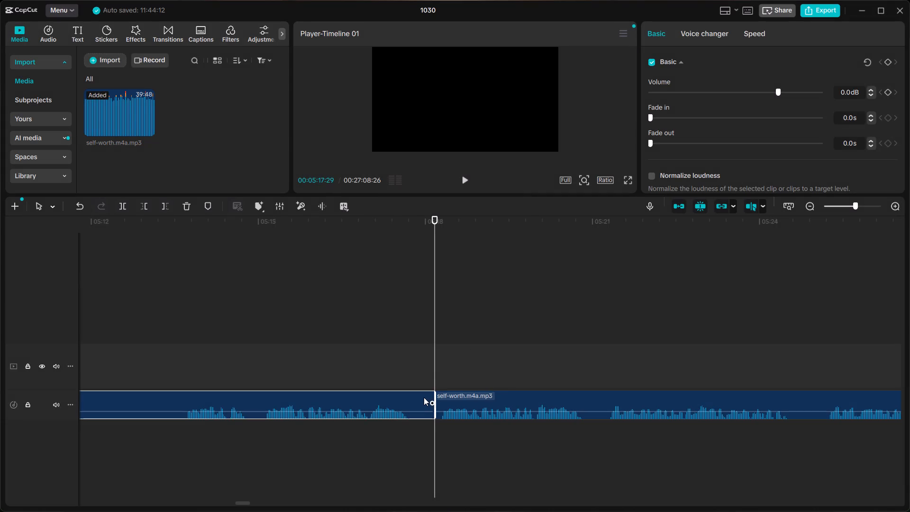
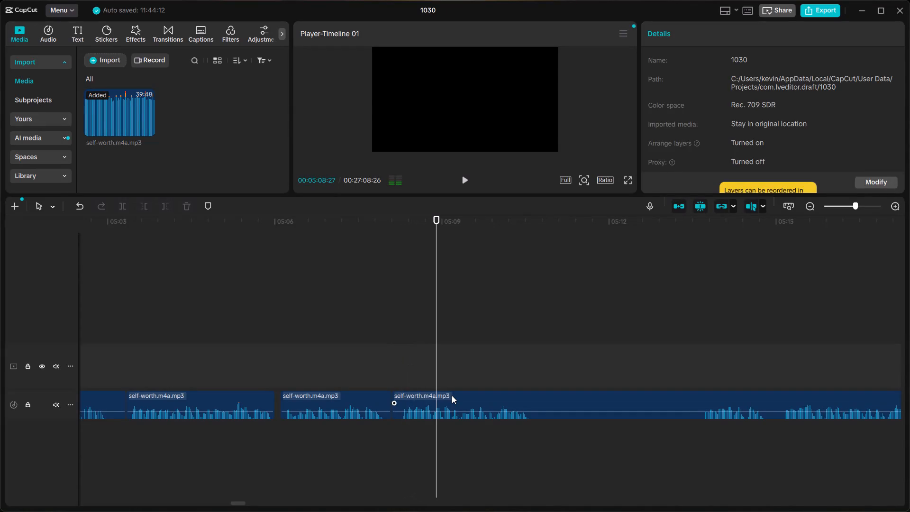
Delete the unwanted piece starting at about 05:08 and close the resulting gap.
left_click(452, 395)
key("BackSpace")
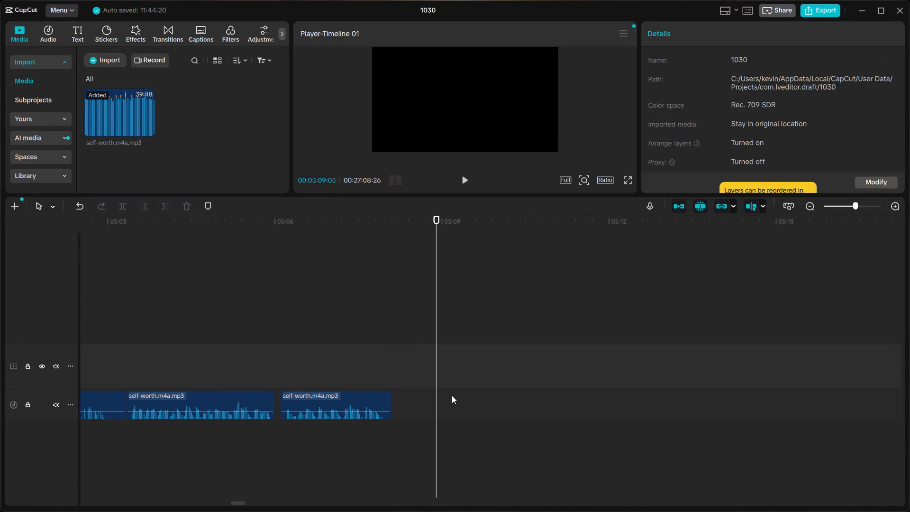
right_click(452, 395)
left_click(474, 402)
Listen across the join at about 05:08 and split the clip in the pause at about 05:11.
left_click(388, 368)
key("space")
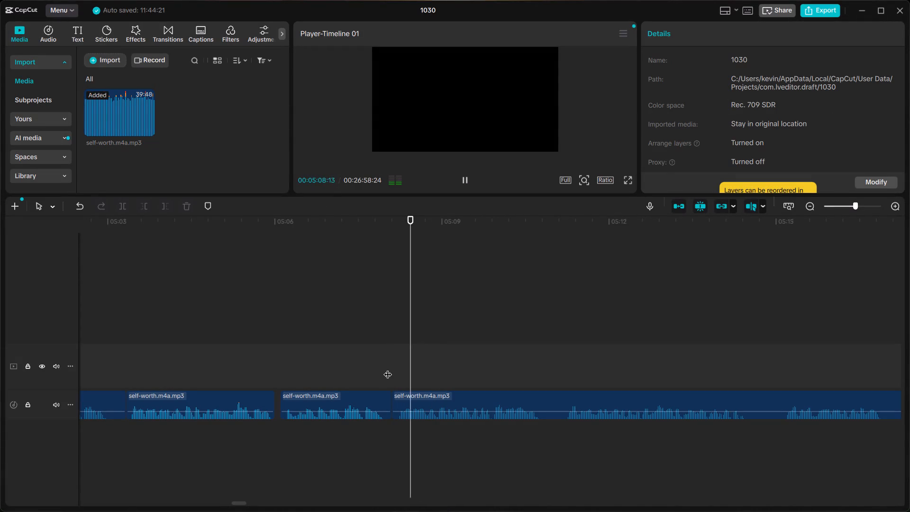
key("space")
left_click(130, 351)
key("space")
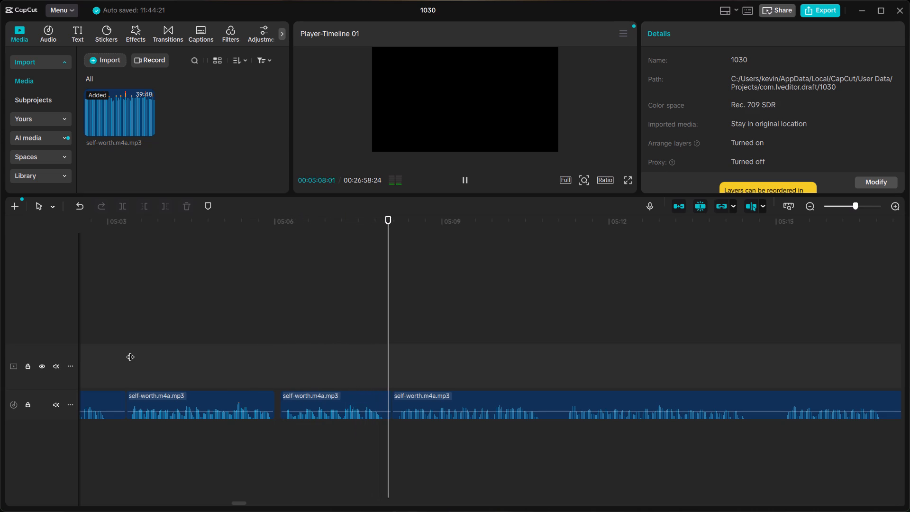
scroll(130, 351, "left", 1)
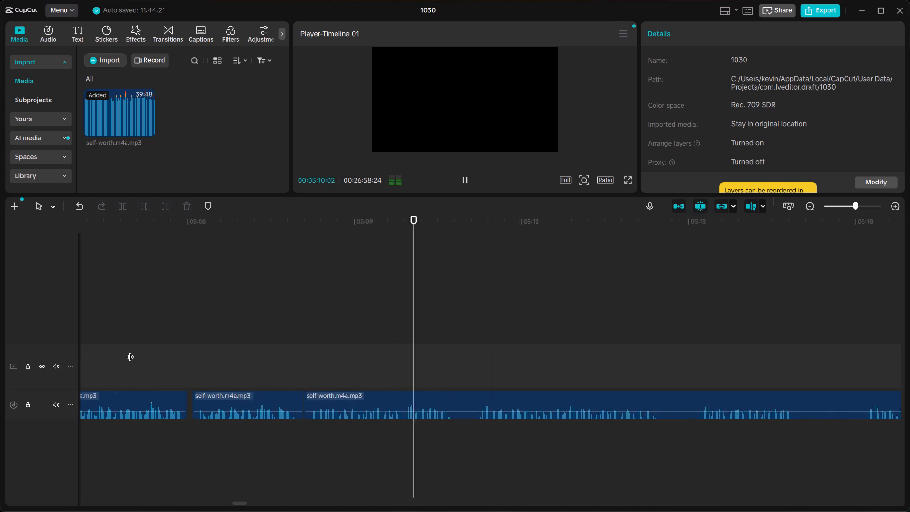
scroll(130, 351, "left", 1)
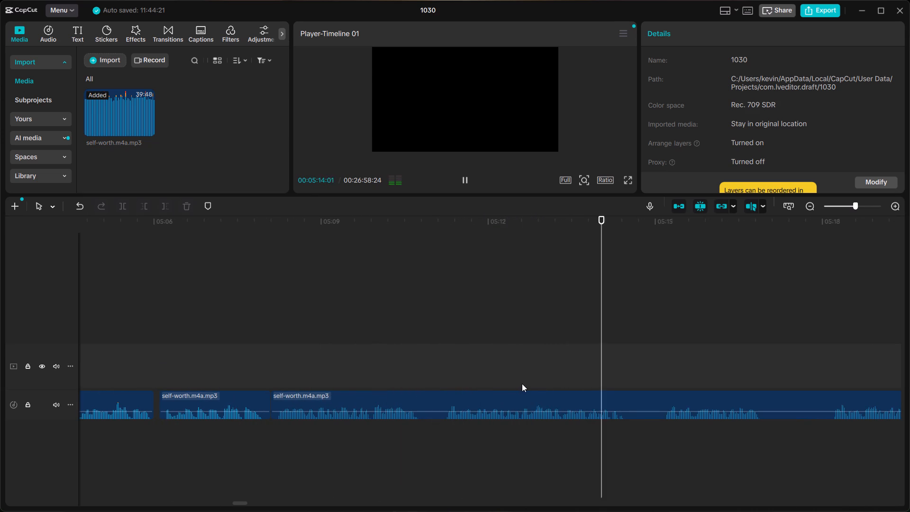
key("space")
left_click(428, 375)
left_click(423, 386)
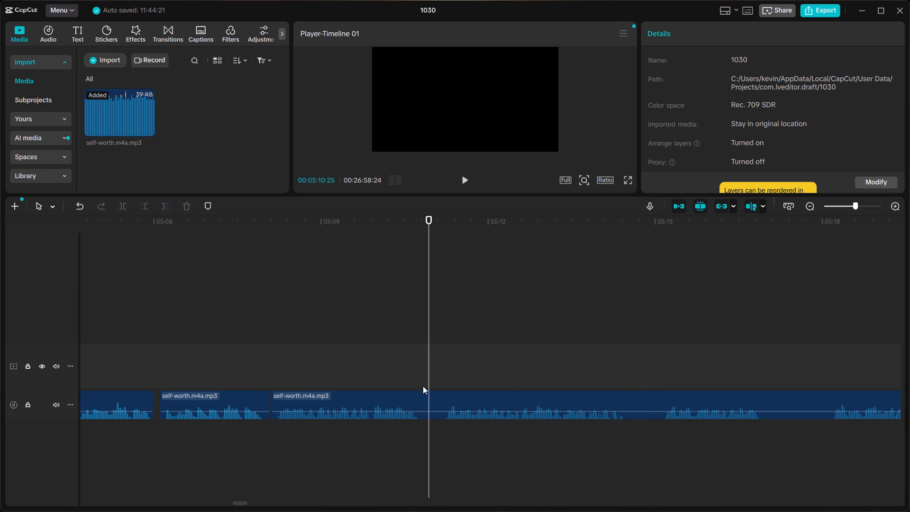
left_click(428, 401)
key("ctrl+b")
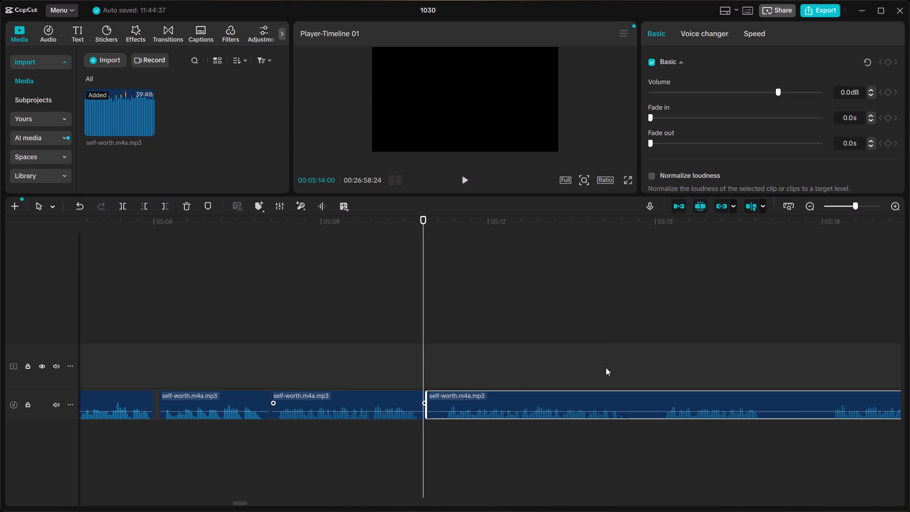
Listen to the takes between about 05:18 and 05:30 to decide which one to keep.
scroll(606, 367, "left", 1)
left_click(579, 373)
key("space")
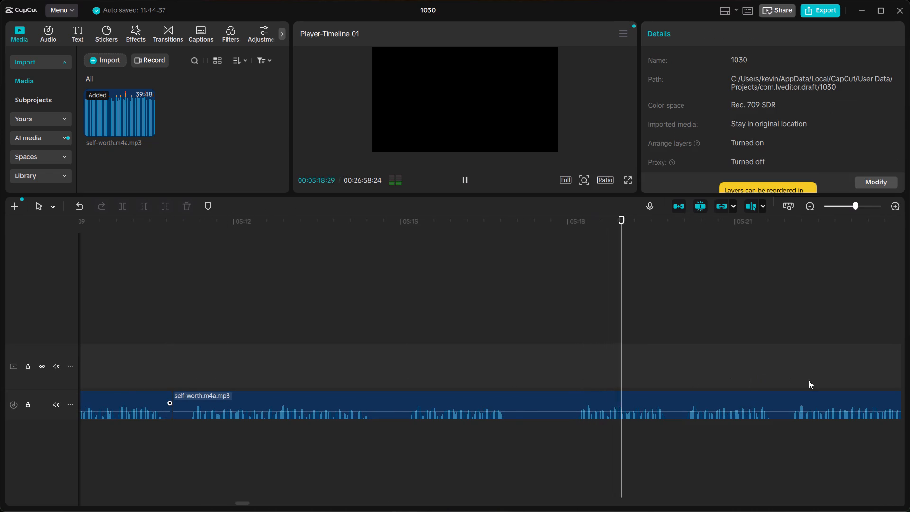
left_click(795, 377)
key("space")
left_click(787, 381)
scroll(786, 381, "left", 1)
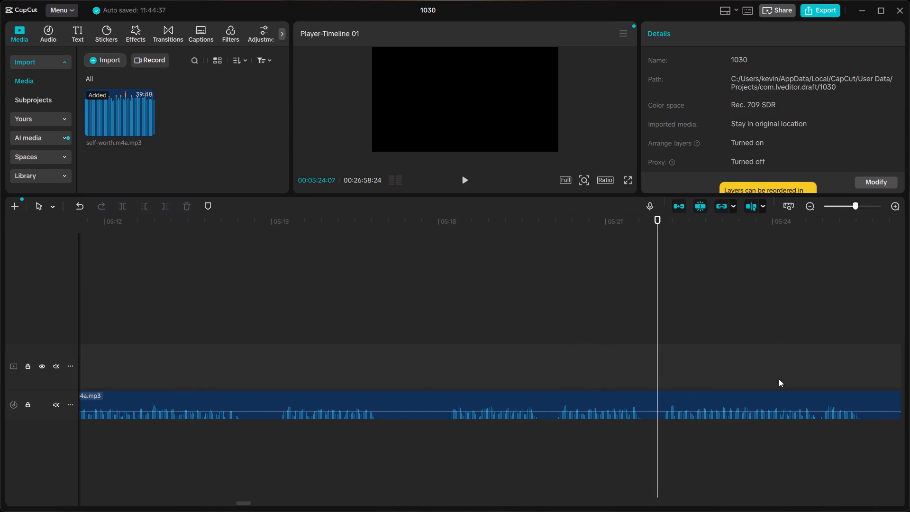
key("space")
scroll(663, 385, "left", 1)
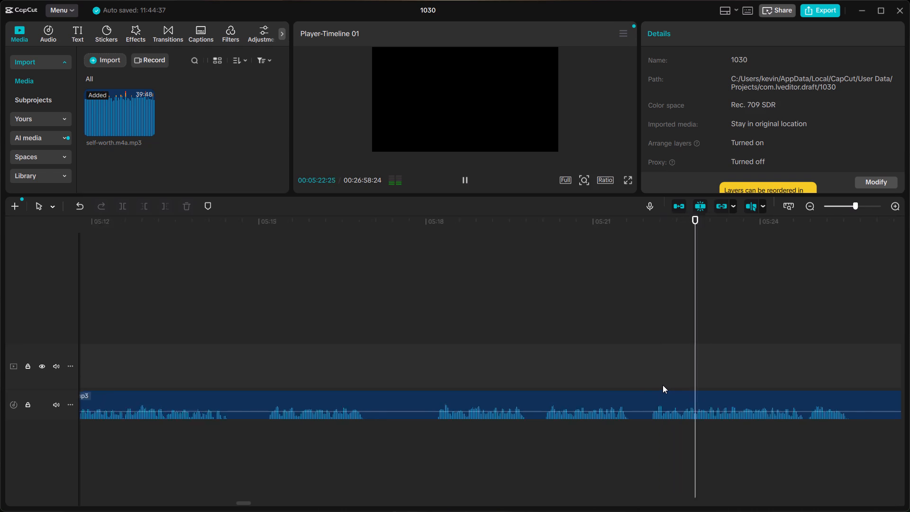
scroll(663, 385, "left", 1)
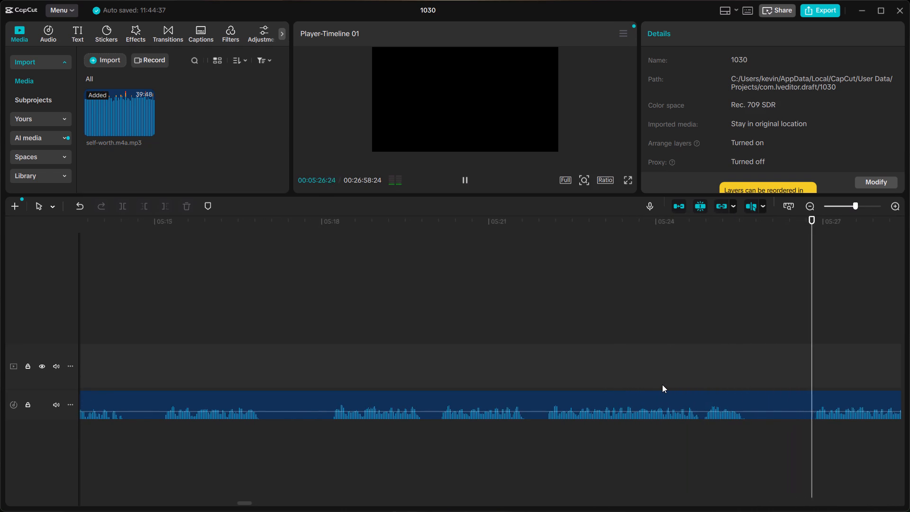
scroll(662, 384, "left", 1)
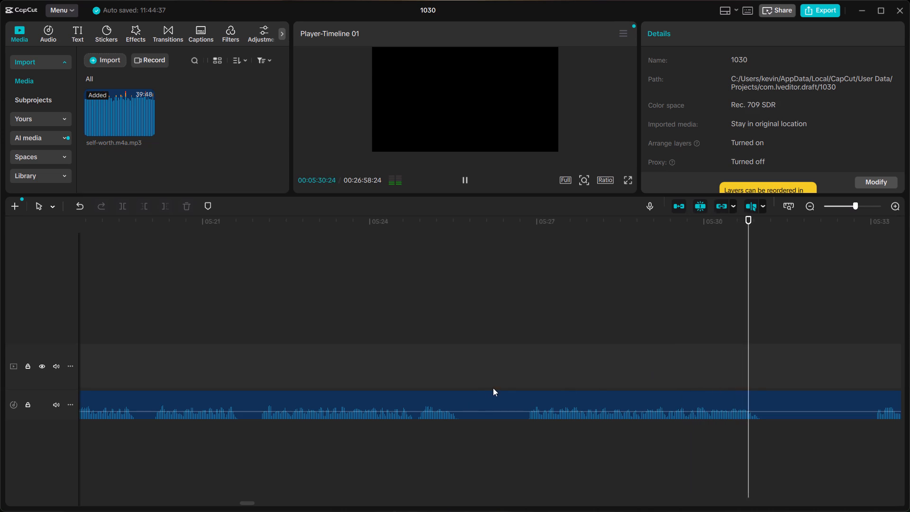
Split the clip just before the take that begins at about 05:27.
key("space")
left_click(526, 378)
left_click(527, 390)
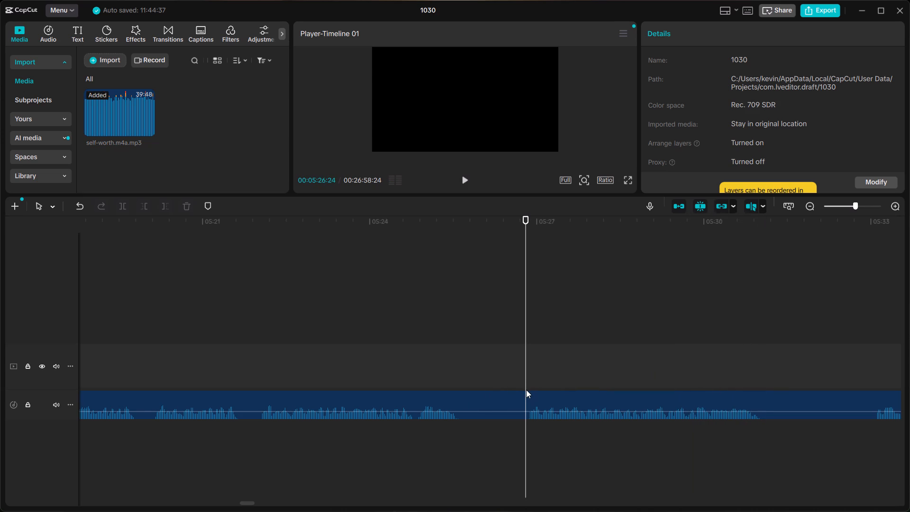
left_click(524, 390, "ctrl")
key("ctrl+b")
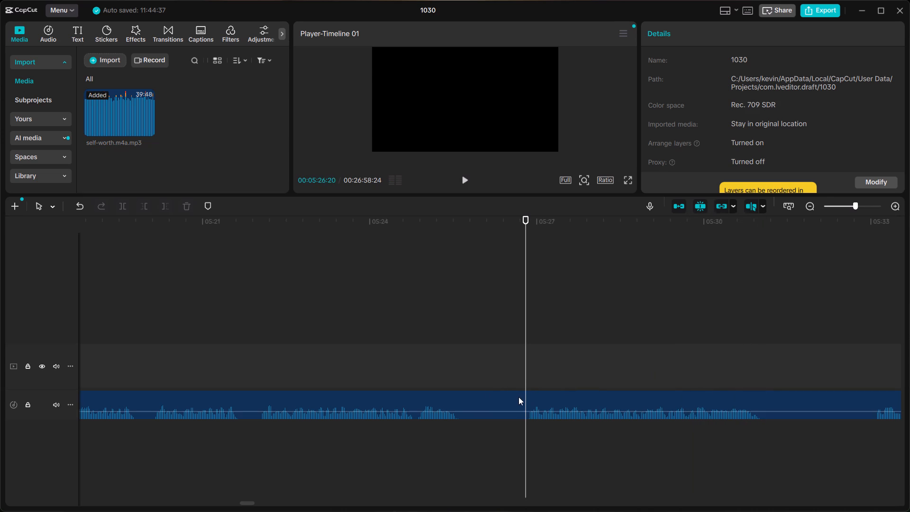
left_click(521, 394)
key("ctrl+b")
Delete the piece between the splits at about 05:11 and 05:27 and close the resulting gap.
left_click(513, 400)
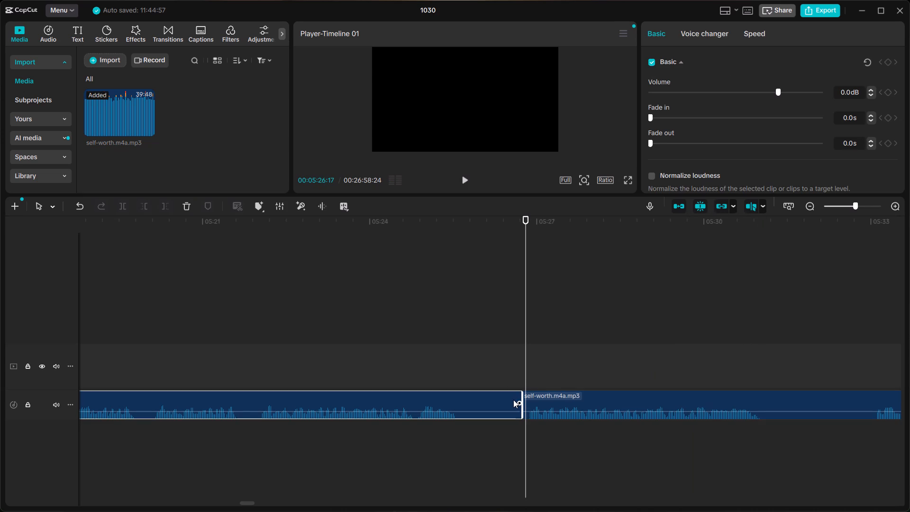
key("BackSpace")
scroll(513, 400, "right", 3)
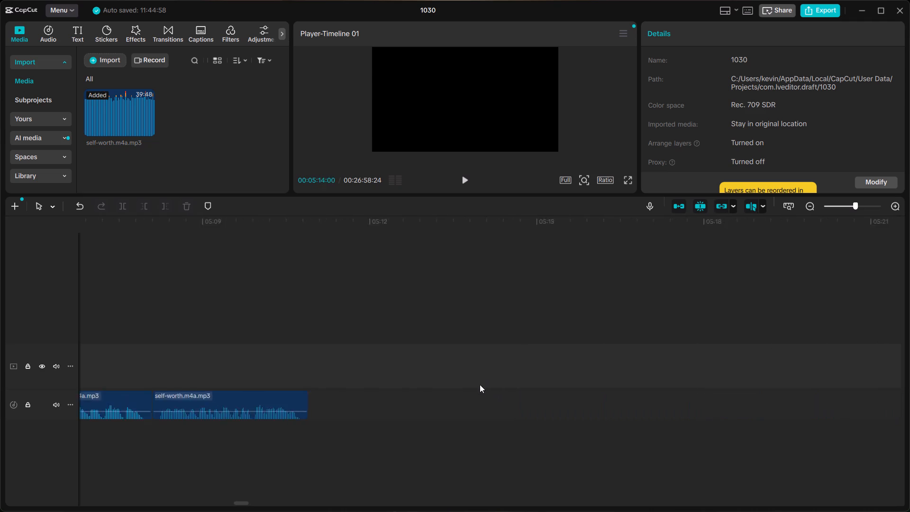
scroll(480, 384, "right", 1)
left_click(487, 404)
right_click(487, 404)
left_click(505, 412)
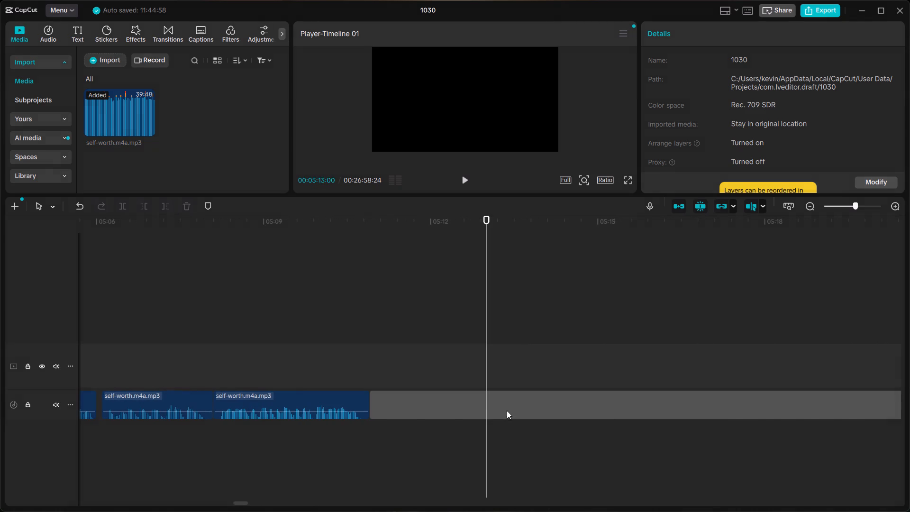
Listen across the join at about 05:11 and split the clip right after the take ending at about 05:15.
left_click(307, 363)
key("space")
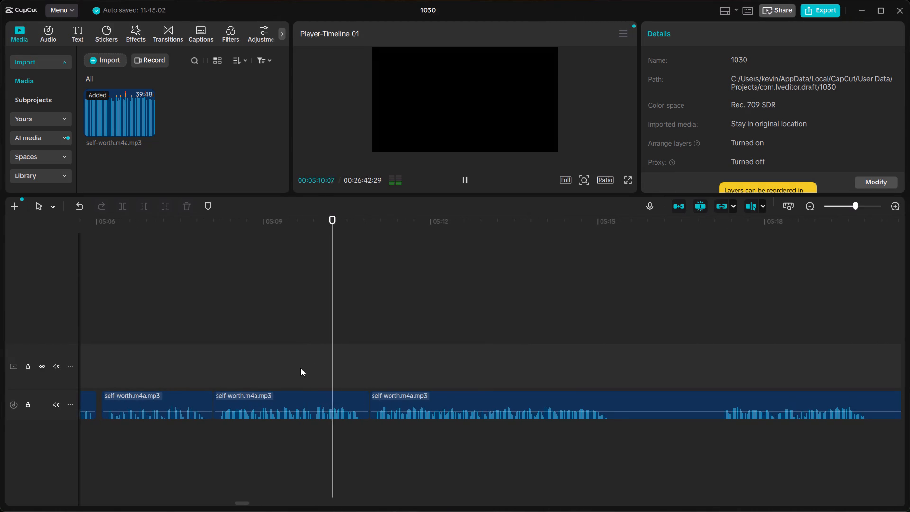
left_click(187, 352)
key("space")
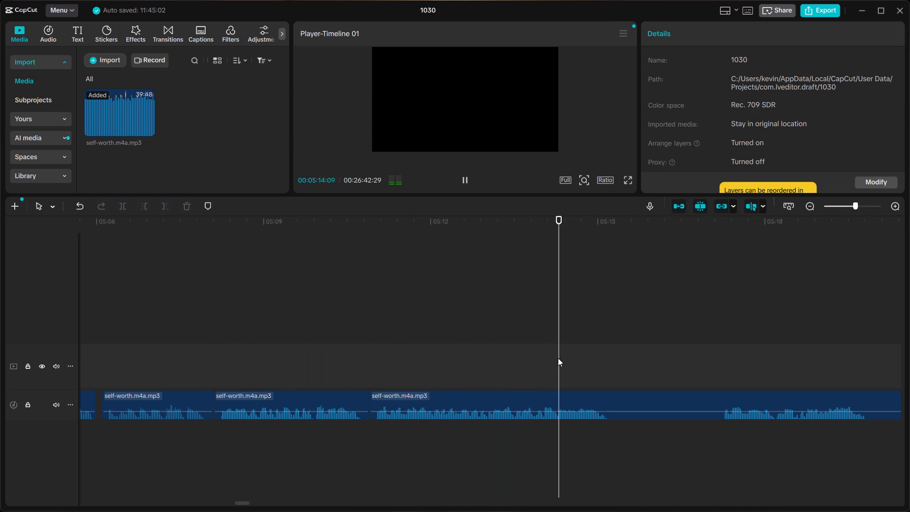
scroll(680, 419, "left", 1)
key("space")
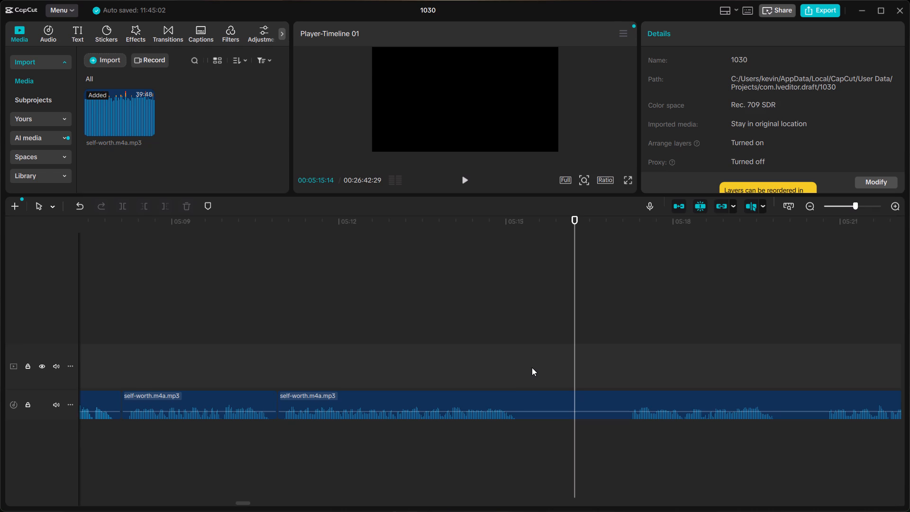
left_click(519, 383)
left_click(484, 383)
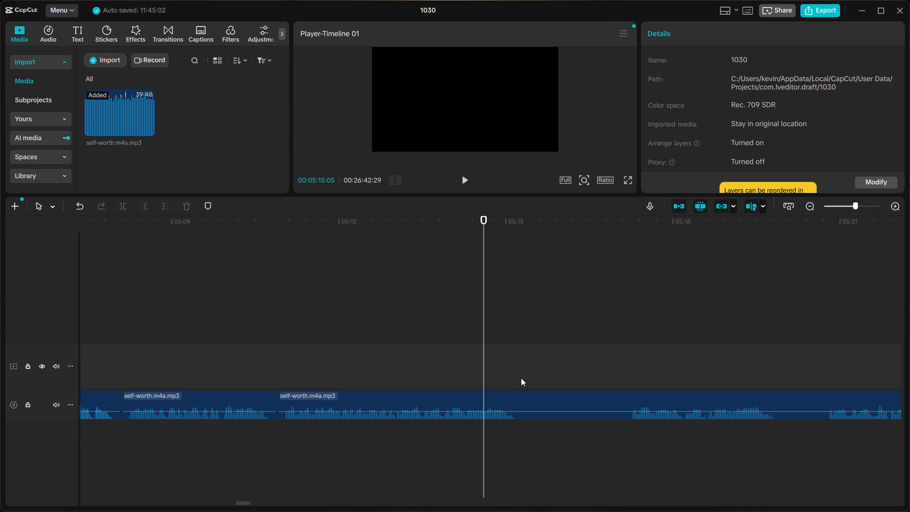
left_click(522, 380)
left_click(523, 395)
key("ctrl+b")
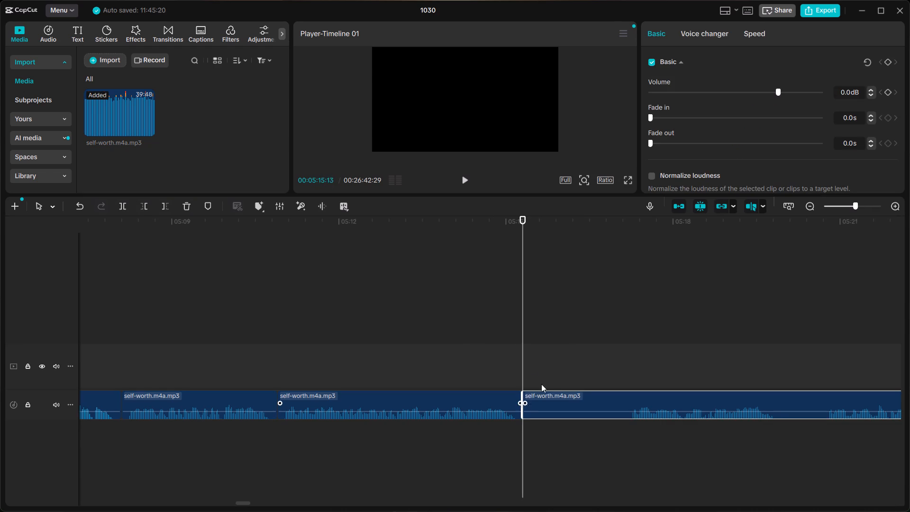
Sample the takes between about 05:17 and 05:27 to decide where the narration should resume.
left_click(618, 357)
key("space")
scroll(621, 362, "left", 1)
left_click(595, 371)
key("space")
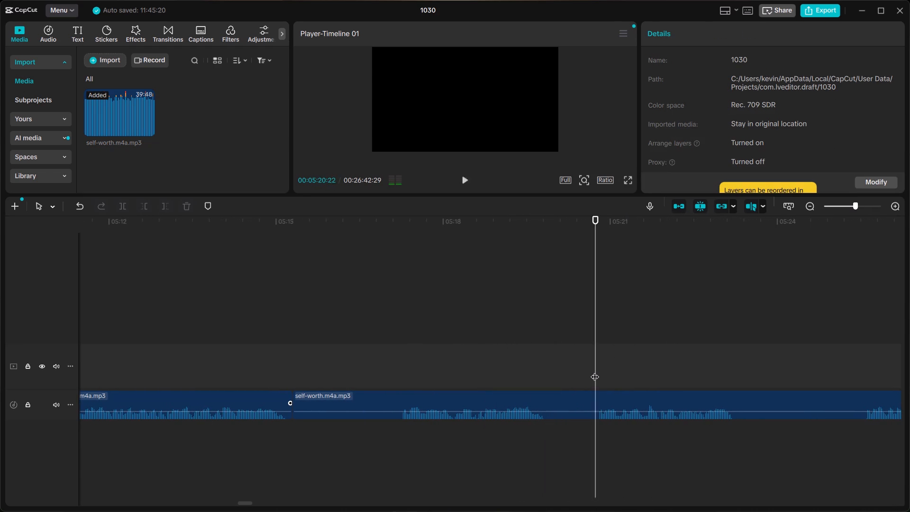
scroll(595, 371, "left", 2)
left_click(595, 370)
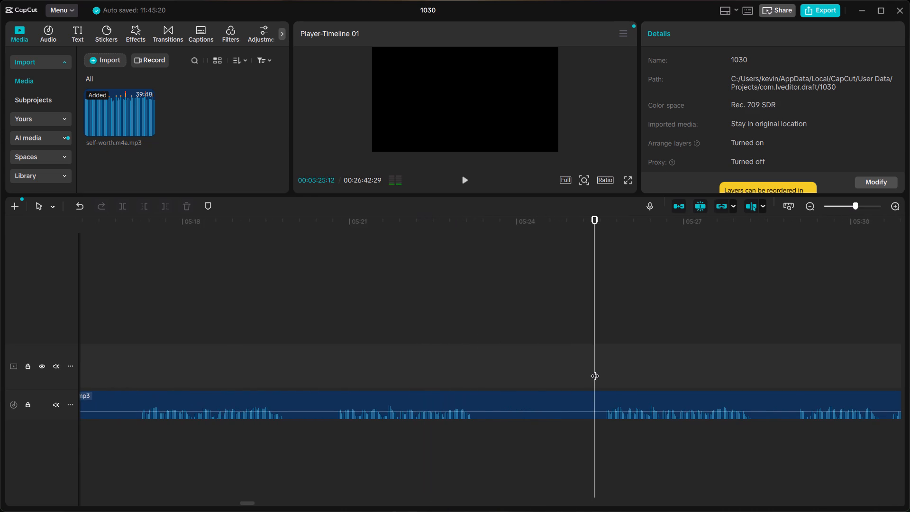
key("space")
scroll(595, 370, "left", 1)
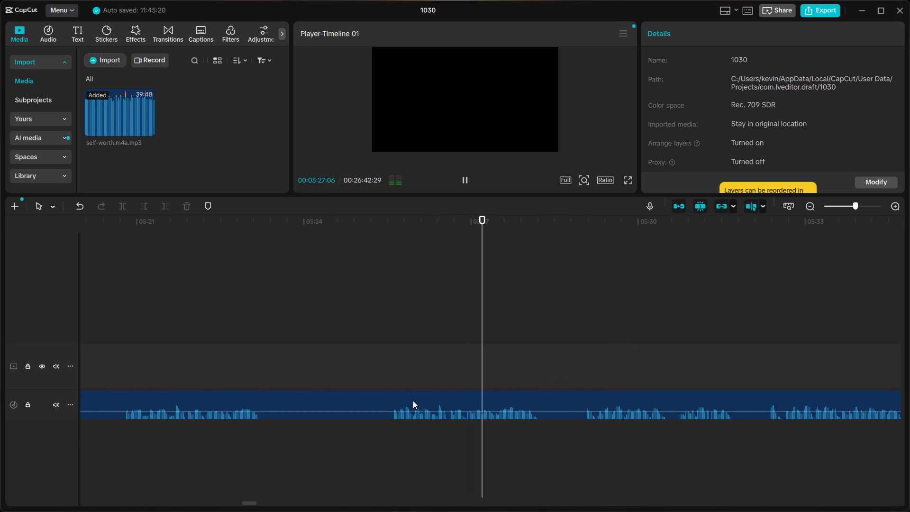
Split the clip at about 05:25:16, just before the next take begins.
key("space")
left_click(391, 383)
left_click(387, 384)
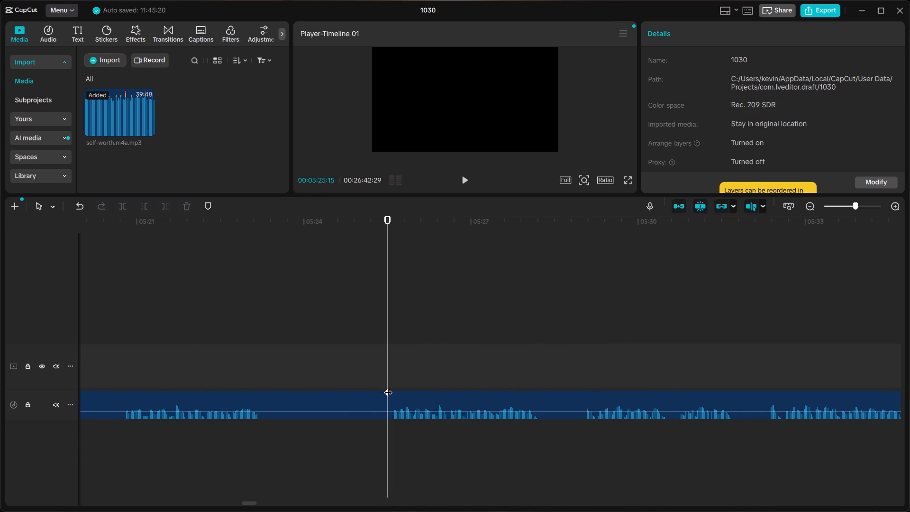
left_click(389, 388)
left_click(389, 392)
key("ctrl+b")
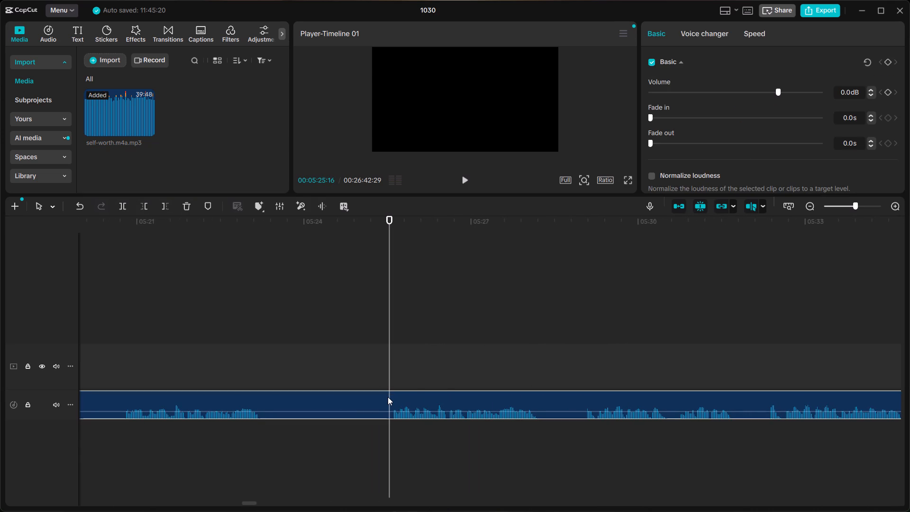
Delete the piece between the splits at about 05:15 and 05:25 and close the resulting gap.
left_click(345, 392)
scroll(345, 392, "right", 2)
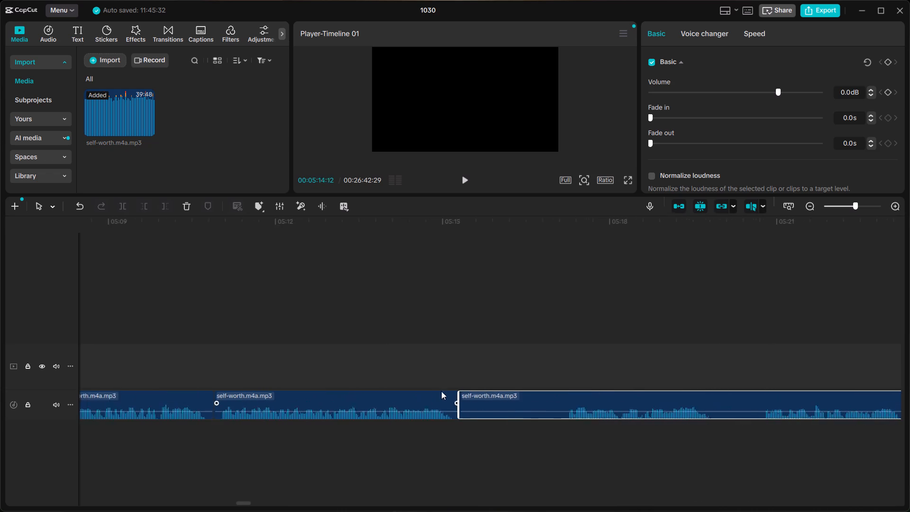
scroll(441, 391, "right", 1)
key("BackSpace")
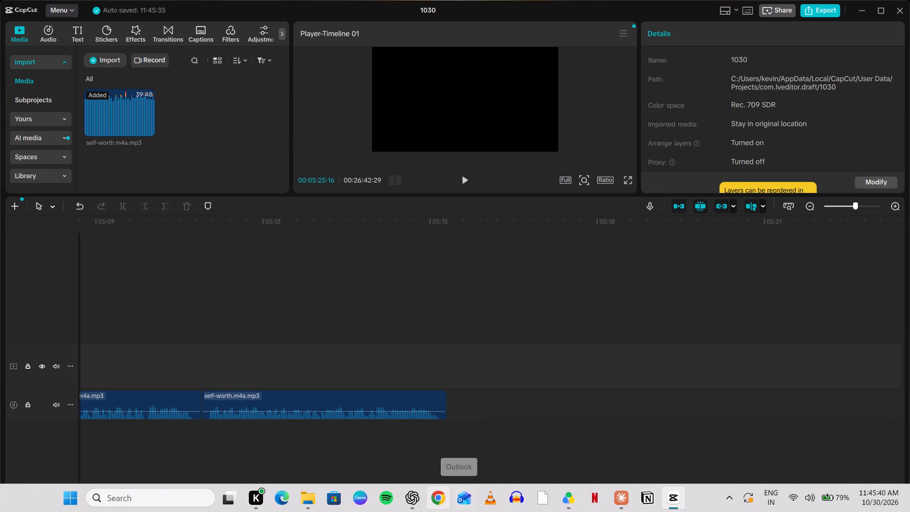
left_click(500, 394)
right_click(538, 411)
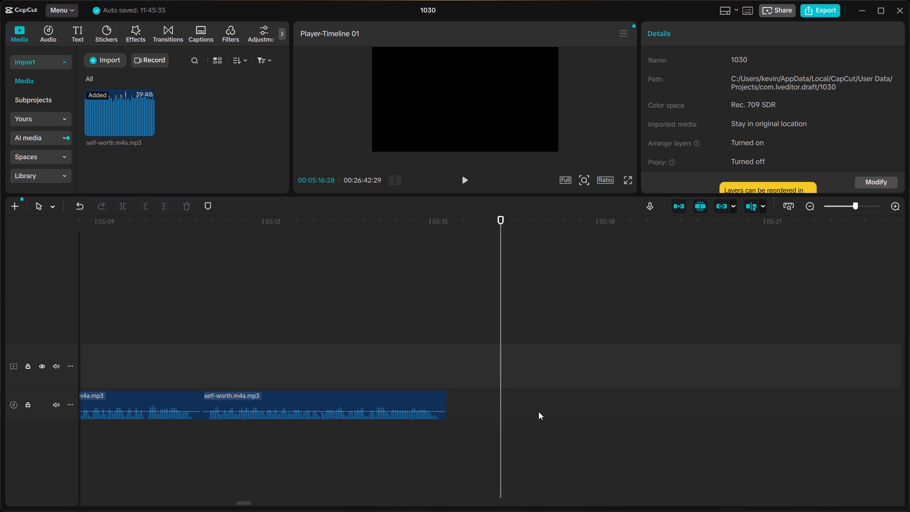
left_click(557, 420)
Listen across the join at about 05:15 and shift the following clip slightly later to leave a short pause.
left_click(345, 343)
key("space")
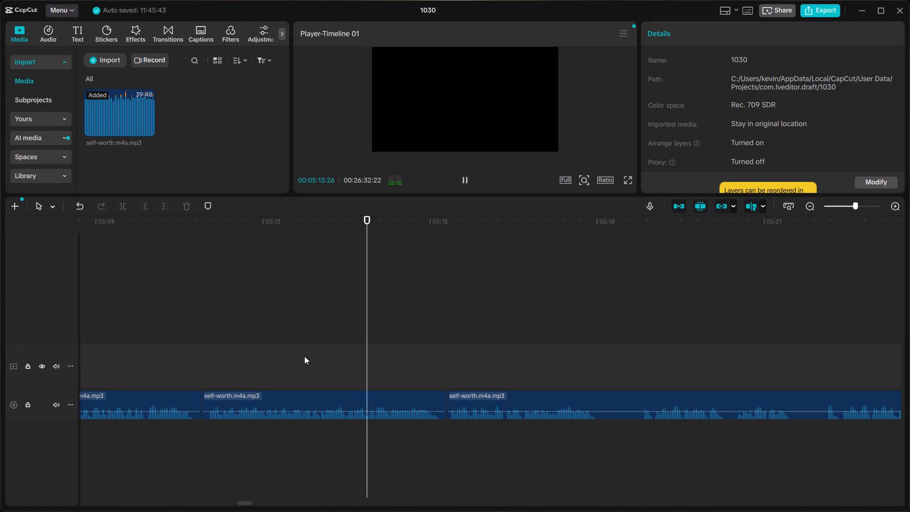
left_click(223, 364)
key("space")
key("space")
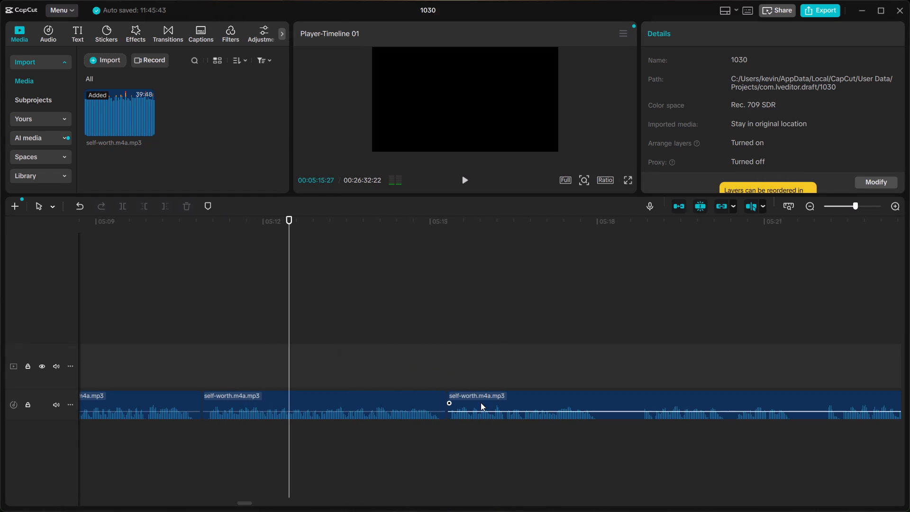
left_click(480, 402)
left_click_drag(480, 402, 485, 402)
Listen again from about 05:13 across the adjusted join at about 05:15 and on into the following clip.
left_click(322, 362)
key("space")
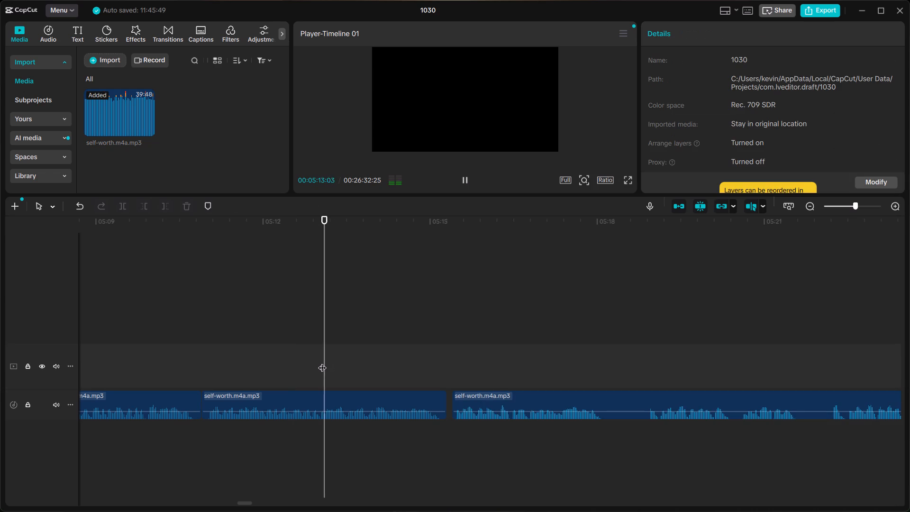
key("space")
left_click(313, 364)
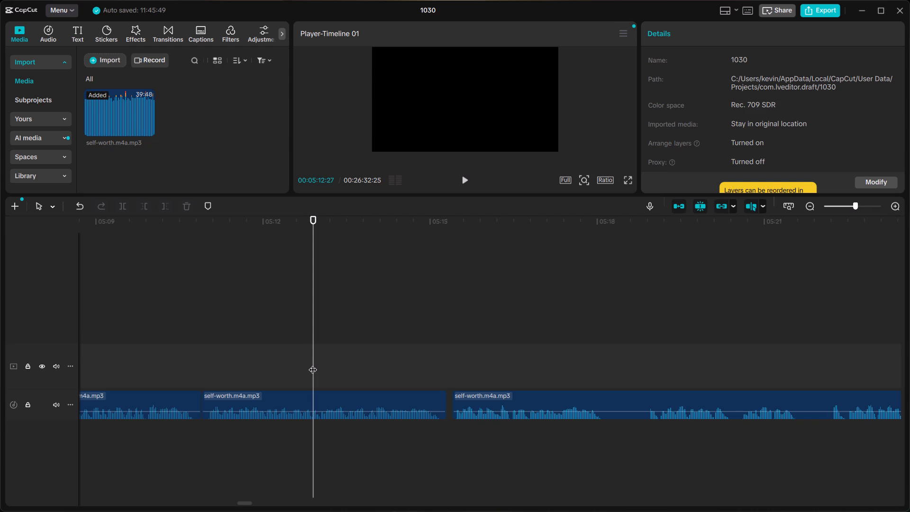
left_click(305, 364)
key("space")
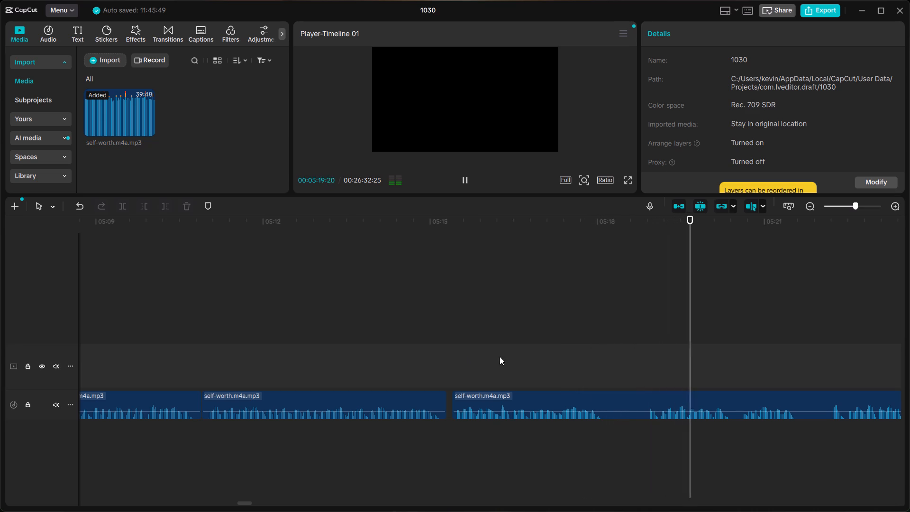
Split the clip at about 05:18:11, in the pause right after the spoken phrase ends.
key("space")
left_click(610, 382)
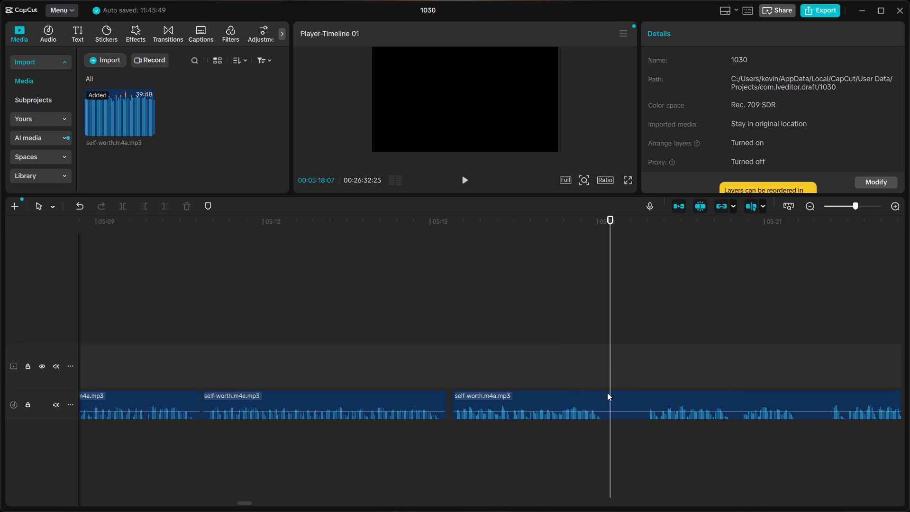
left_click(606, 389)
left_click(570, 380)
left_click(602, 376)
left_click(611, 393)
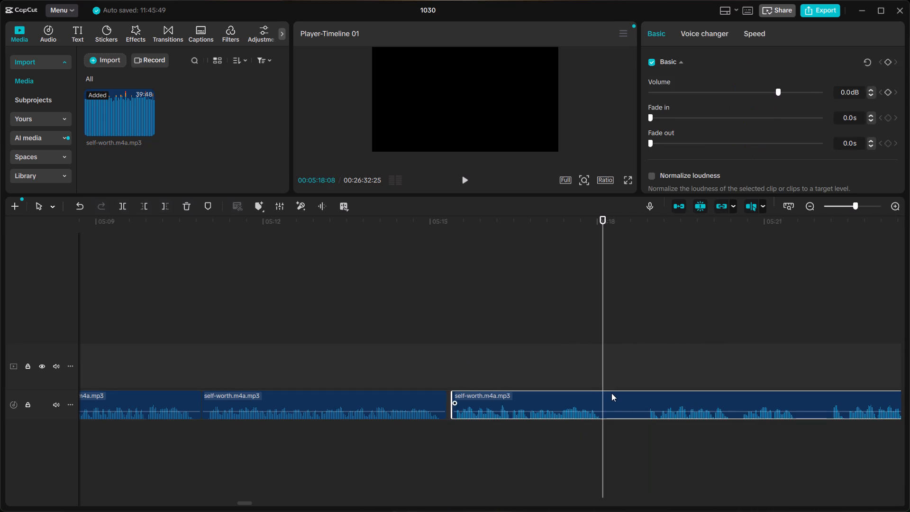
left_click(590, 383)
left_click(612, 383)
left_click(618, 391)
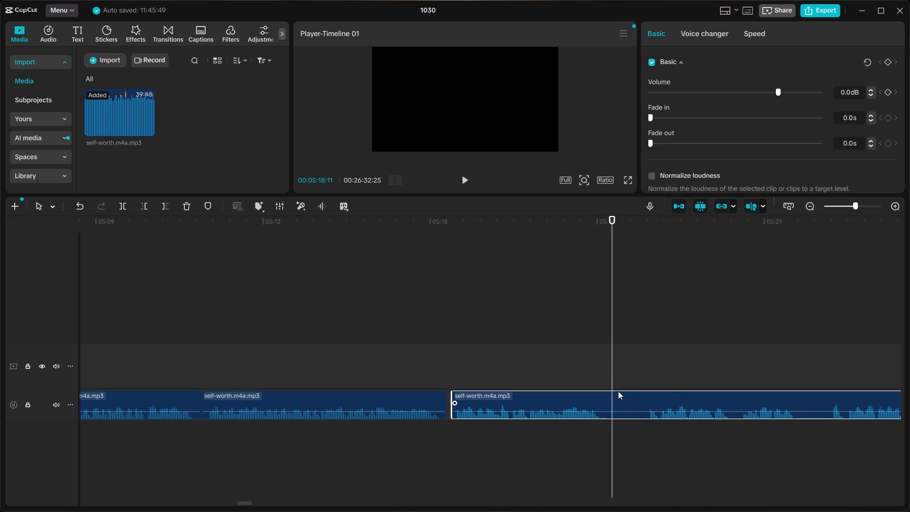
key("ctrl+b")
Listen through the takes from about 05:25 to 05:45 to find where the take worth keeping starts.
scroll(637, 384, "left", 1)
left_click(692, 362)
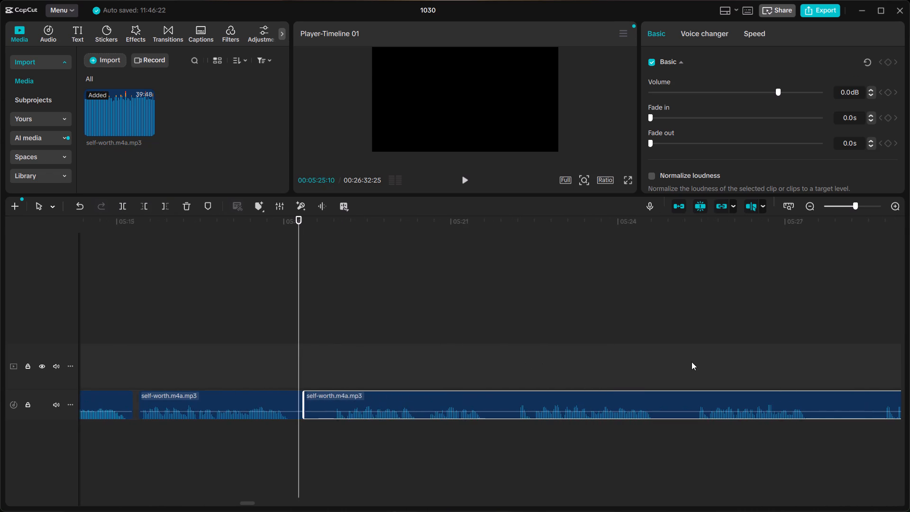
key("space")
scroll(691, 363, "left", 1)
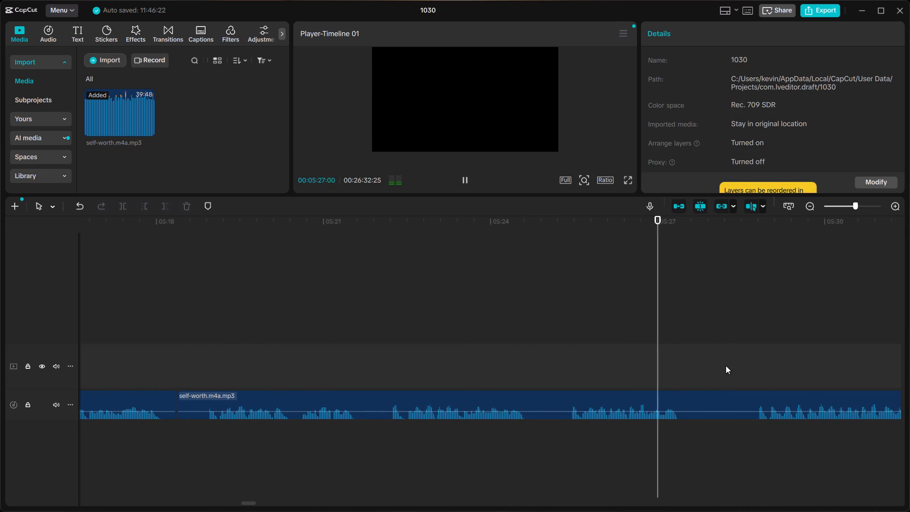
left_click(739, 375)
key("space")
scroll(740, 375, "left", 1)
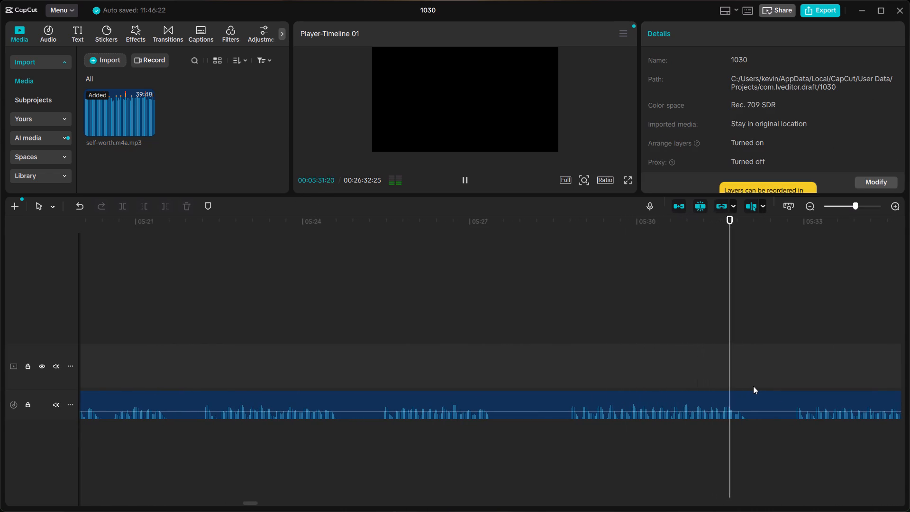
scroll(753, 386, "left", 1)
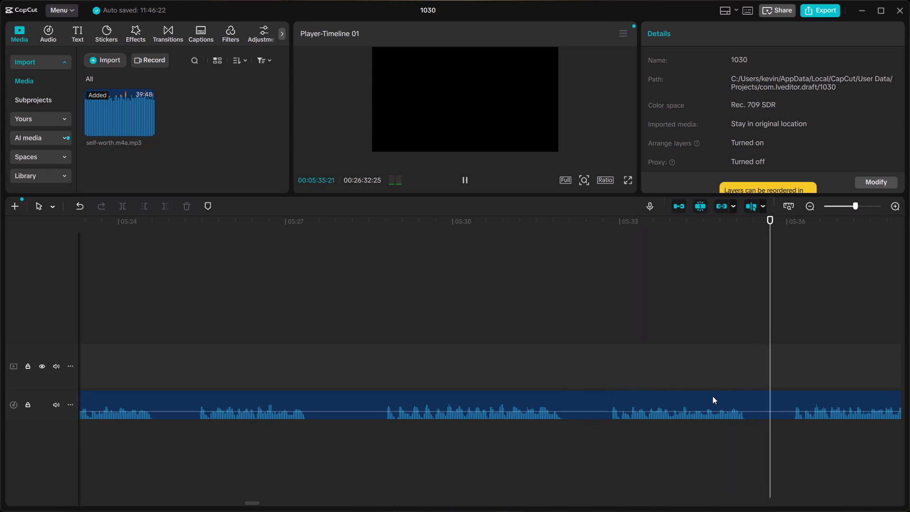
scroll(712, 396, "left", 2)
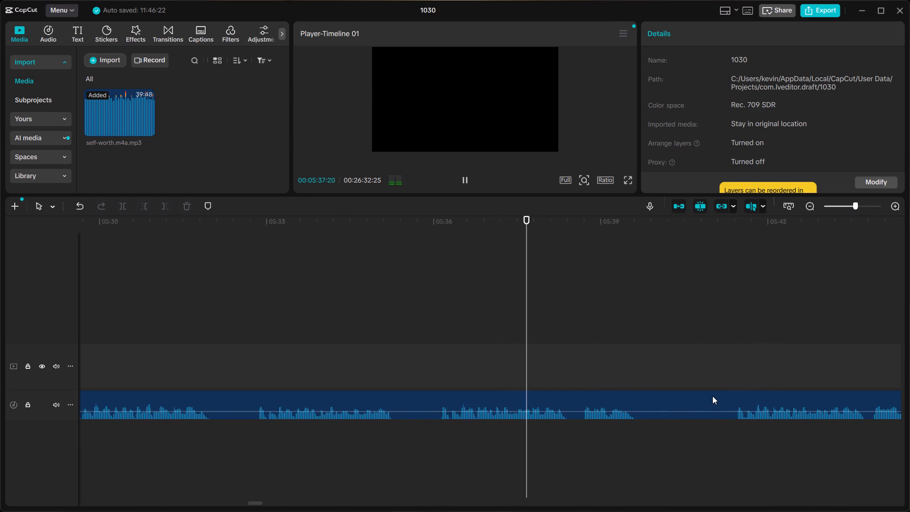
left_click(738, 384)
key("space")
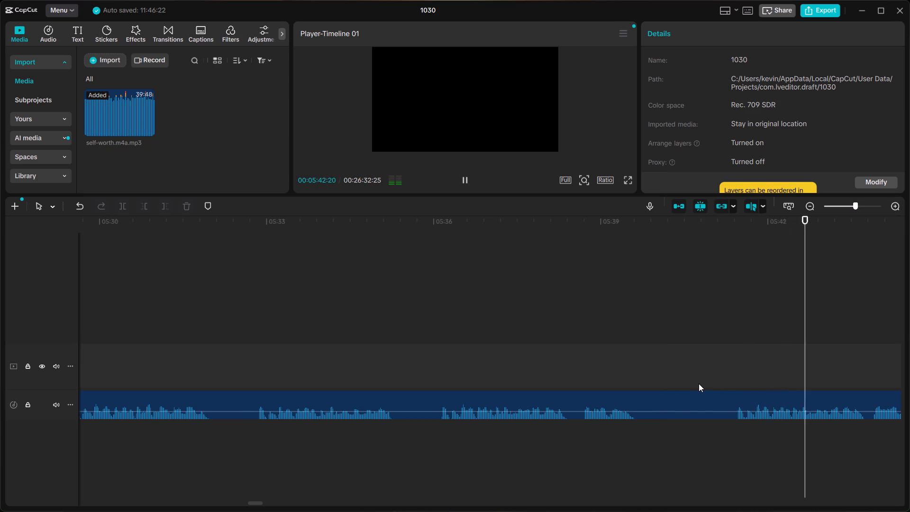
scroll(699, 384, "left", 1)
left_click(495, 369)
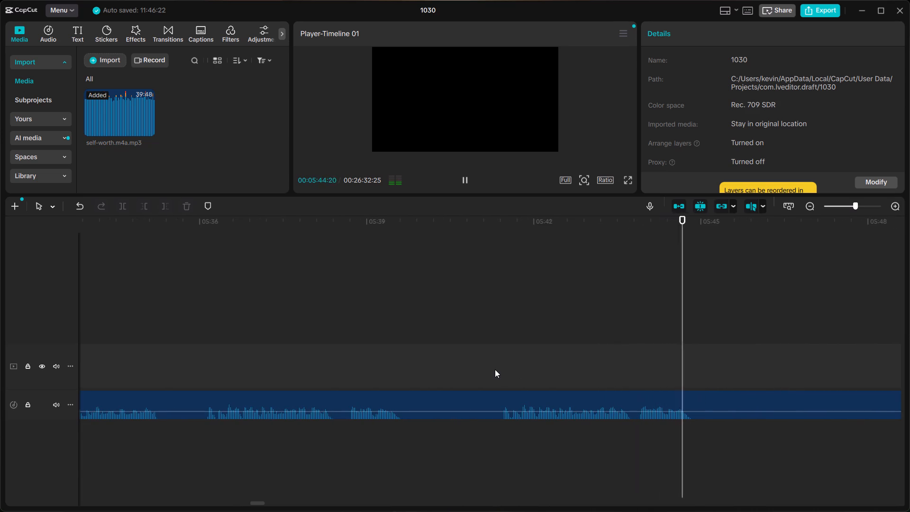
key("space")
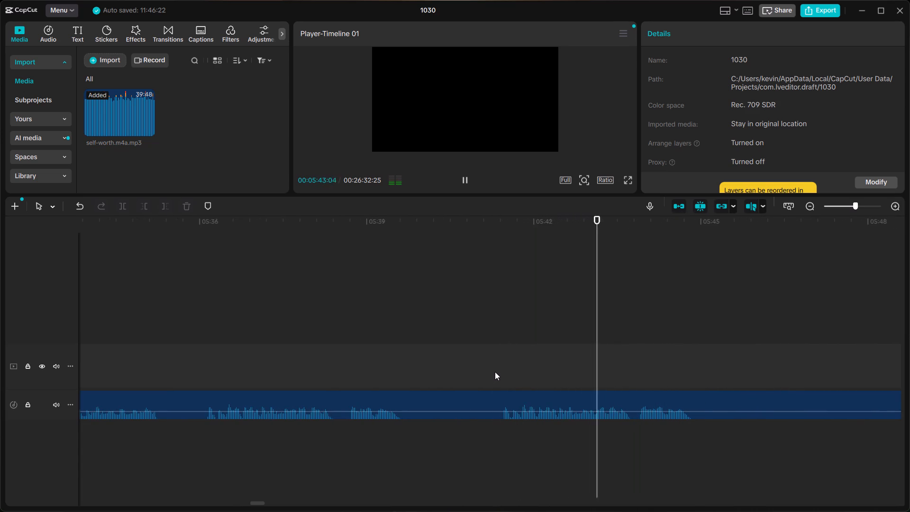
key("space")
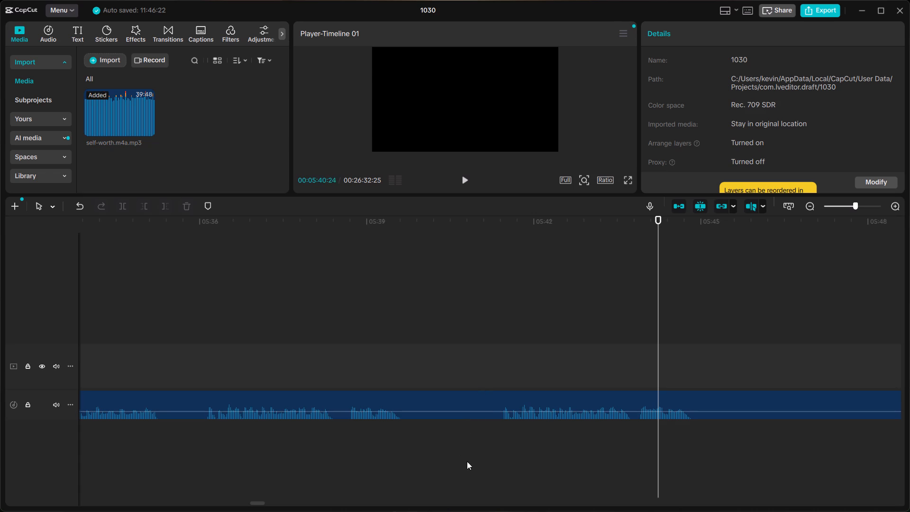
Split the clip at about 05:41:11, just before the next take begins.
left_click(498, 382)
left_click(496, 392)
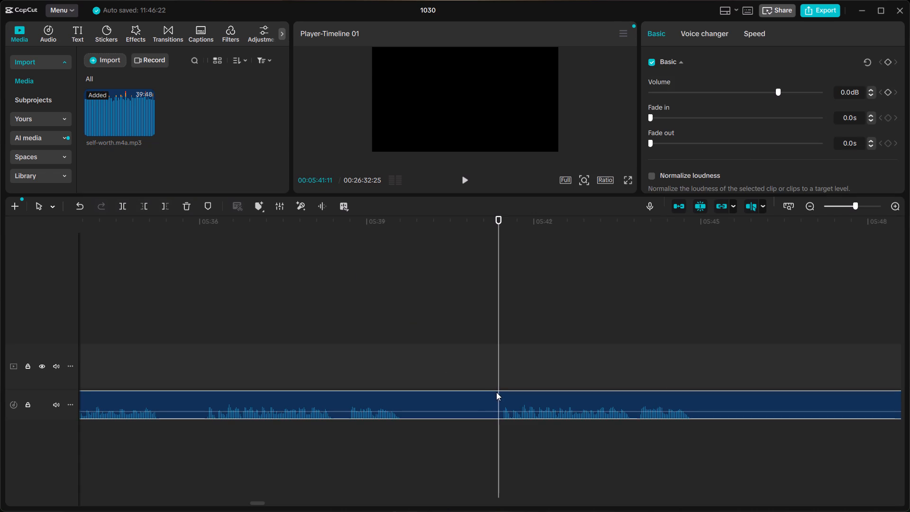
key("ctrl+b")
Delete the piece between the splits at about 05:18 and 05:41 and close the resulting gap.
left_click(478, 398)
scroll(478, 398, "right", 3)
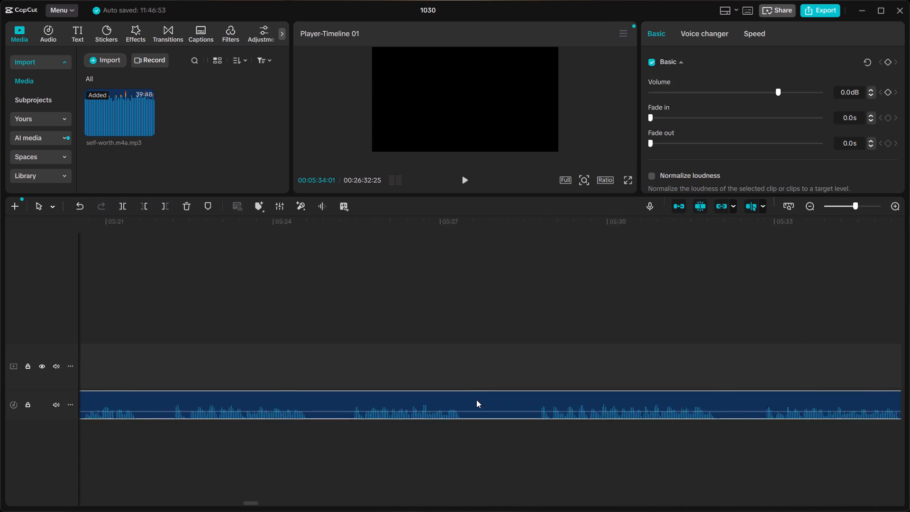
scroll(476, 400, "right", 2)
key("BackSpace")
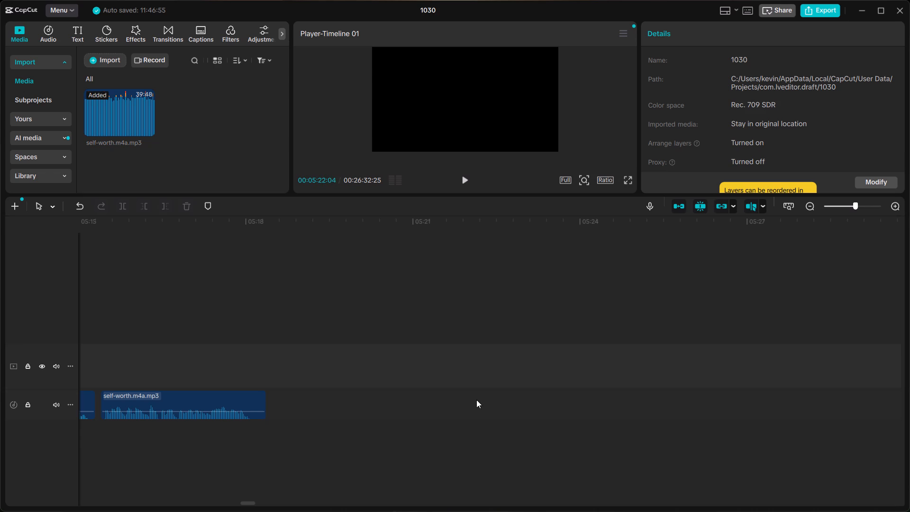
left_click(342, 406)
right_click(345, 404)
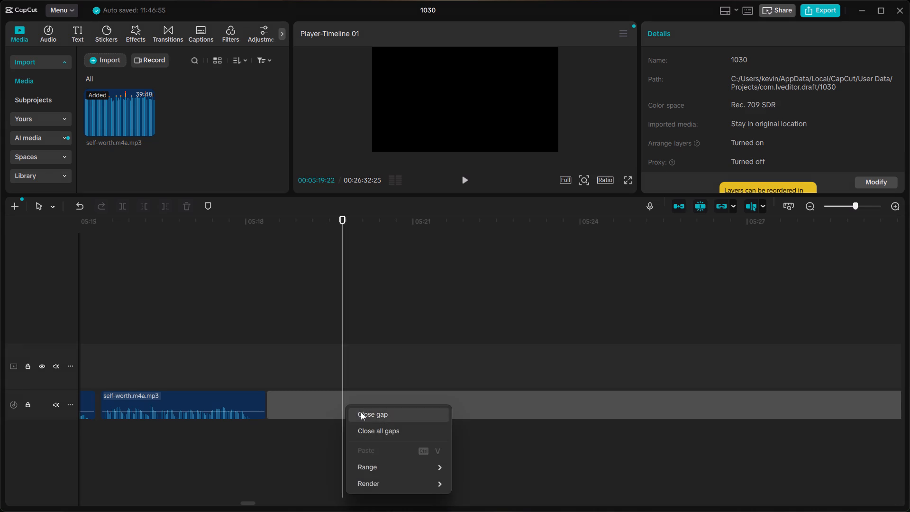
left_click(362, 413)
Listen across the join at about 05:18 and split the following clip at about 05:22, after its phrase ends.
left_click(180, 344)
key("space")
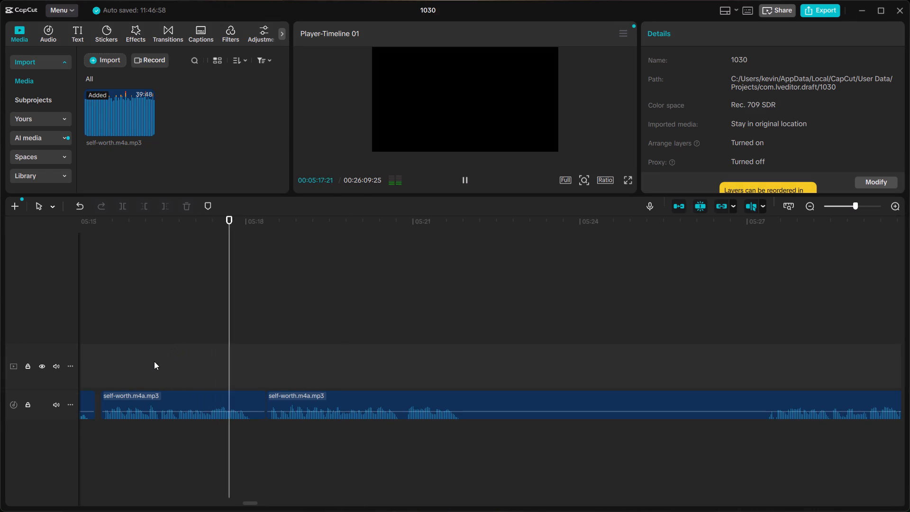
left_click(115, 360)
key("space")
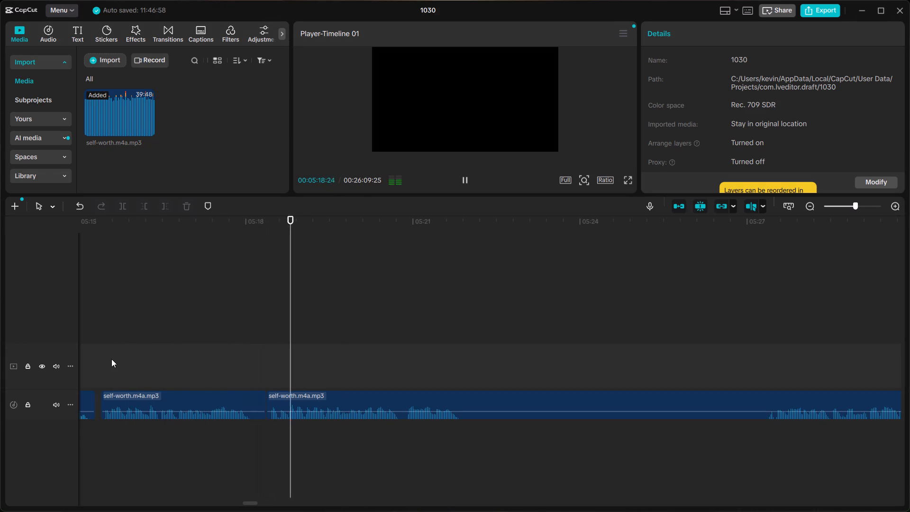
scroll(209, 358, "left", 1)
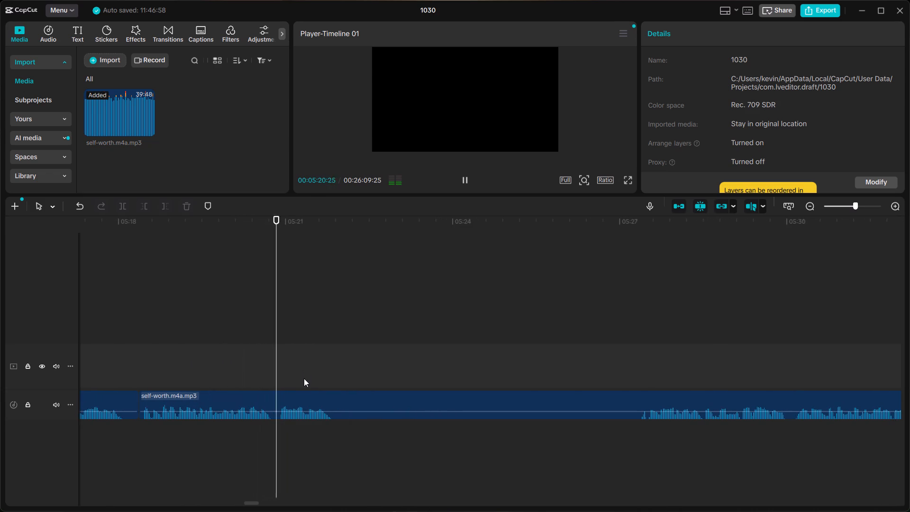
key("space")
left_click(336, 387)
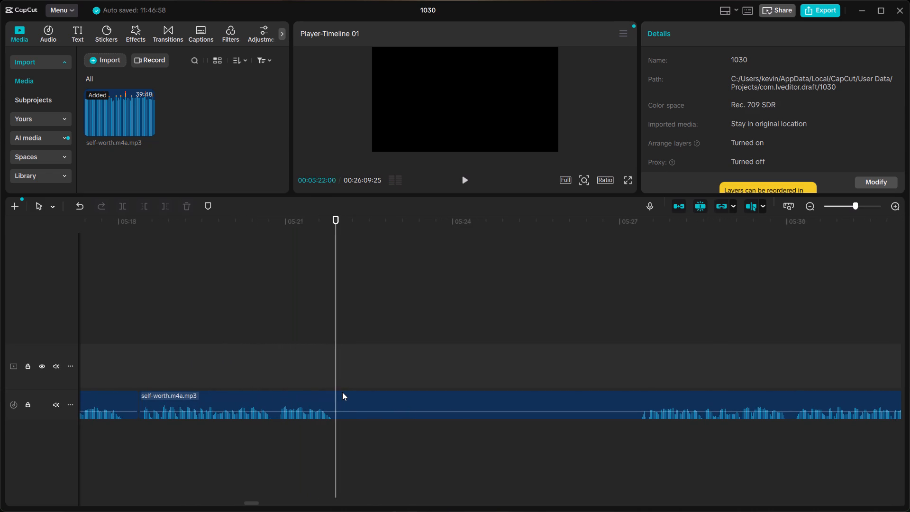
left_click(343, 399)
key("ctrl+b")
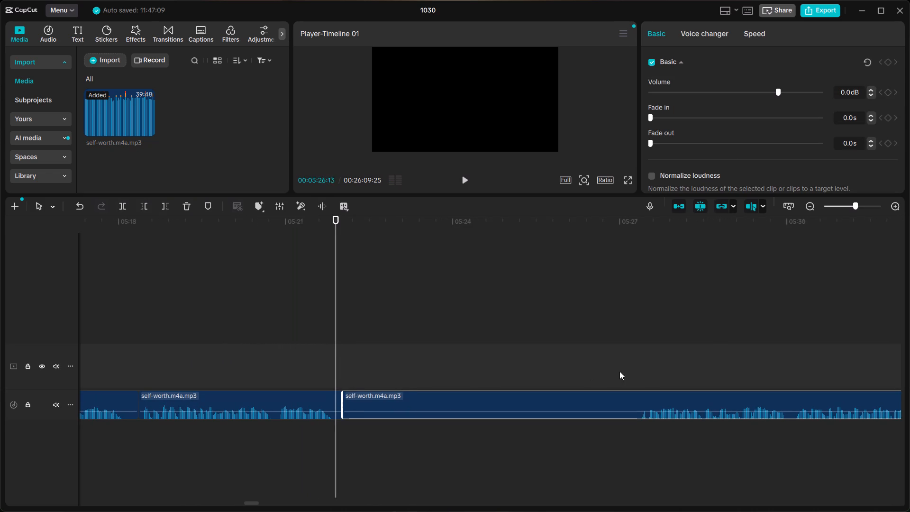
Listen through the takes between about 05:27 and 05:33 to find where the narration should resume.
left_click(639, 372)
key("space")
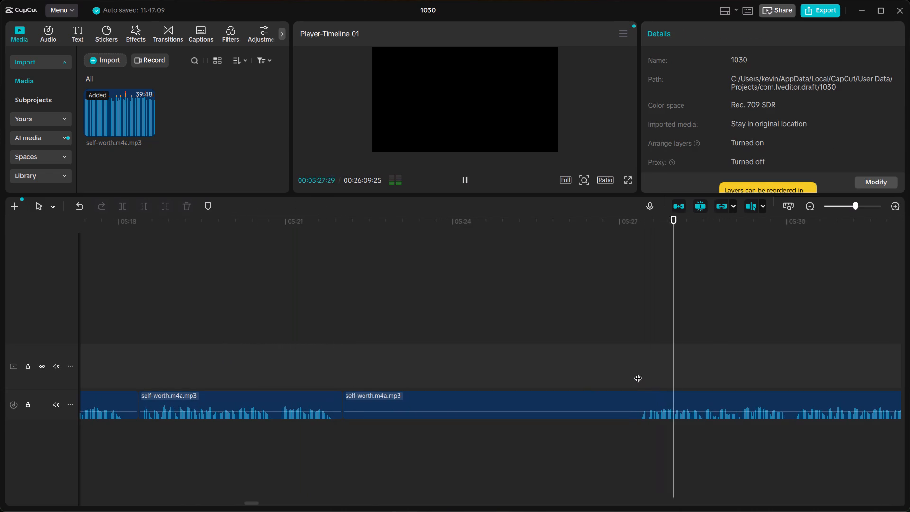
key("space")
scroll(631, 378, "left", 1)
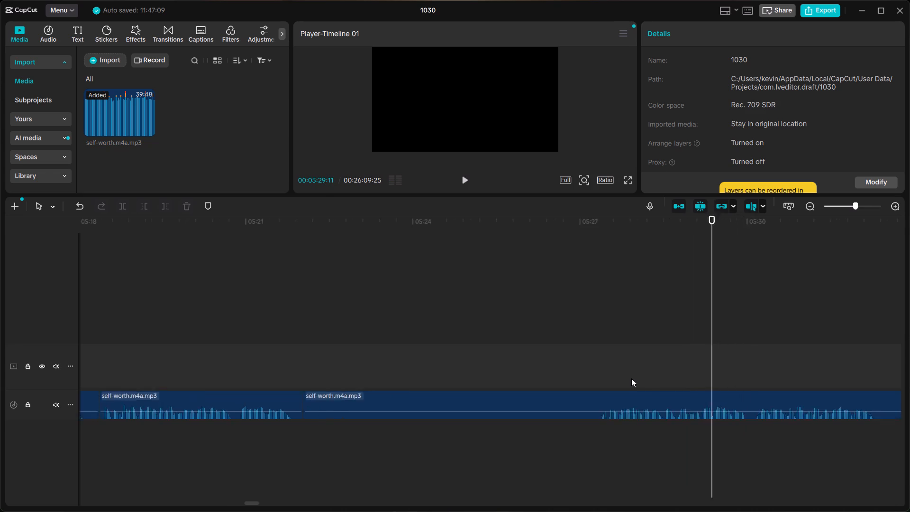
scroll(631, 378, "left", 1)
left_click(644, 382)
left_click(640, 381)
key("space")
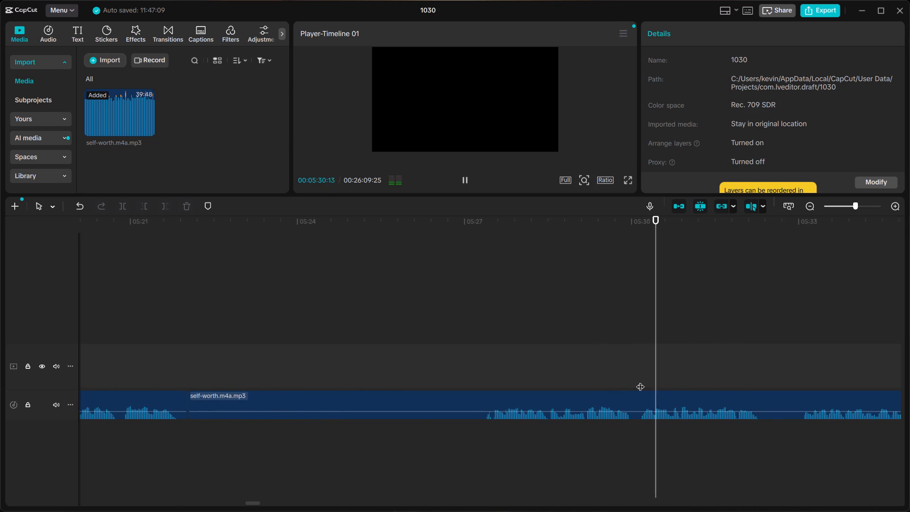
scroll(640, 381, "left", 1)
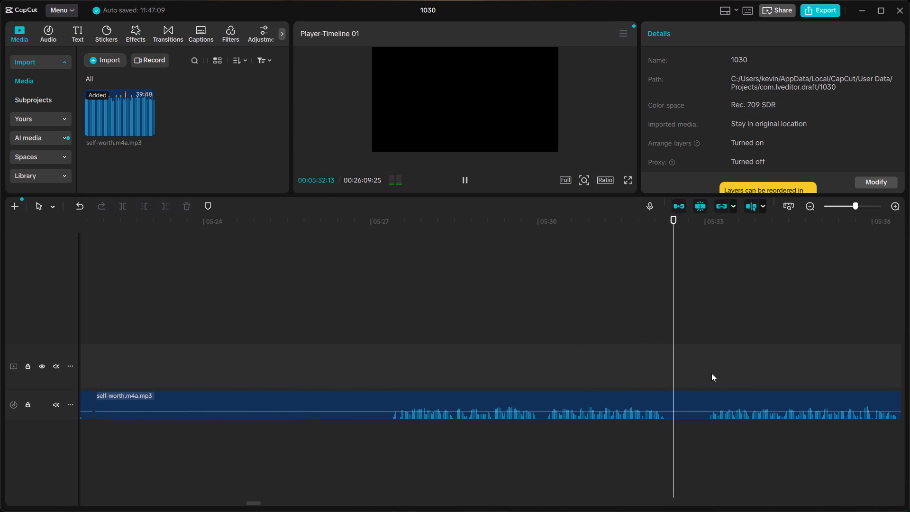
left_click(710, 373)
key("space")
key("space")
left_click(401, 367)
key("space")
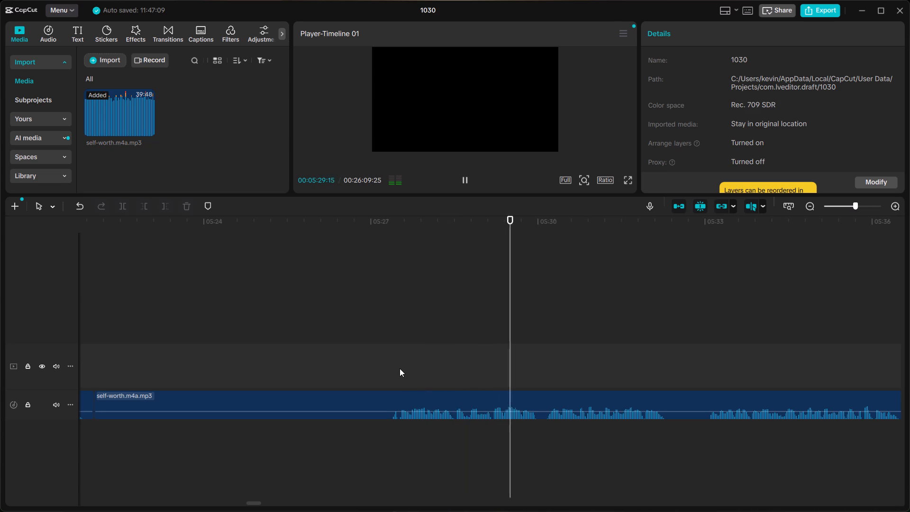
key("space")
Split the clip at about 05:28:16 and delete the piece between it and the split at about 05:22.
scroll(400, 368, "up", 11, "ctrl")
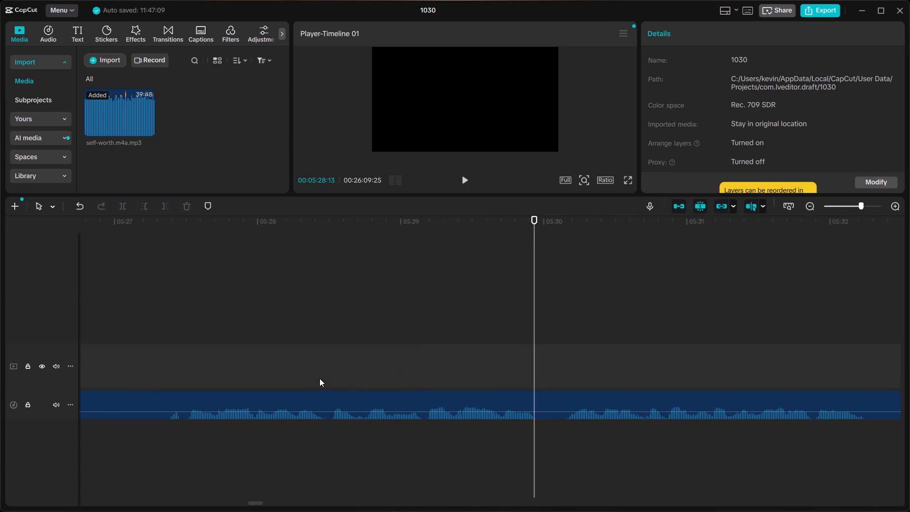
left_click(329, 377)
left_click(335, 393)
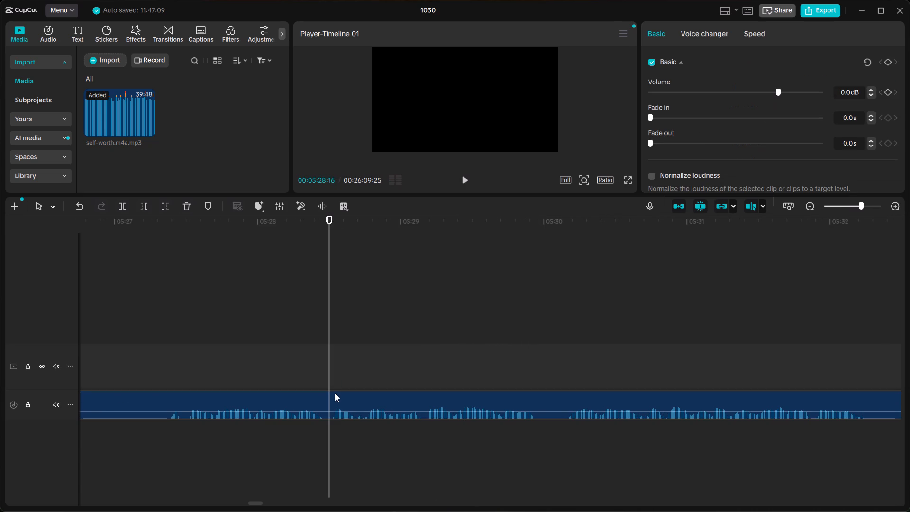
key("ctrl+b")
left_click(293, 395)
scroll(294, 393, "right", 4)
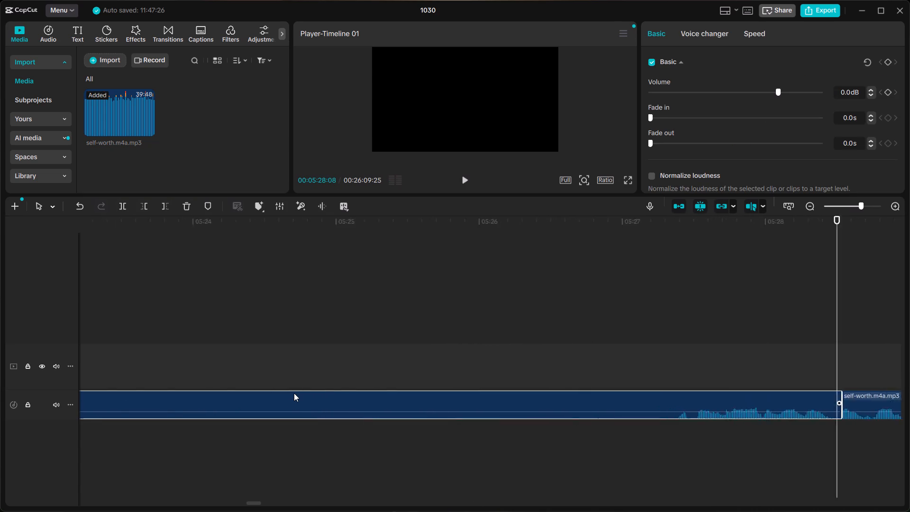
scroll(294, 393, "right", 3)
key("BackSpace")
Extend the start of the clip at about 05:28:16 slightly earlier so its first word is not clipped.
scroll(294, 393, "left", 2)
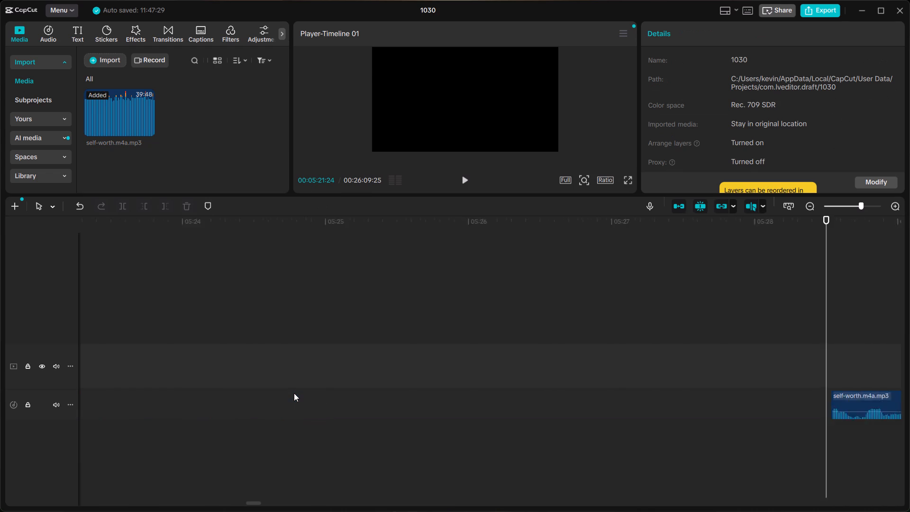
scroll(294, 393, "left", 2)
left_click(510, 399)
left_click(485, 393)
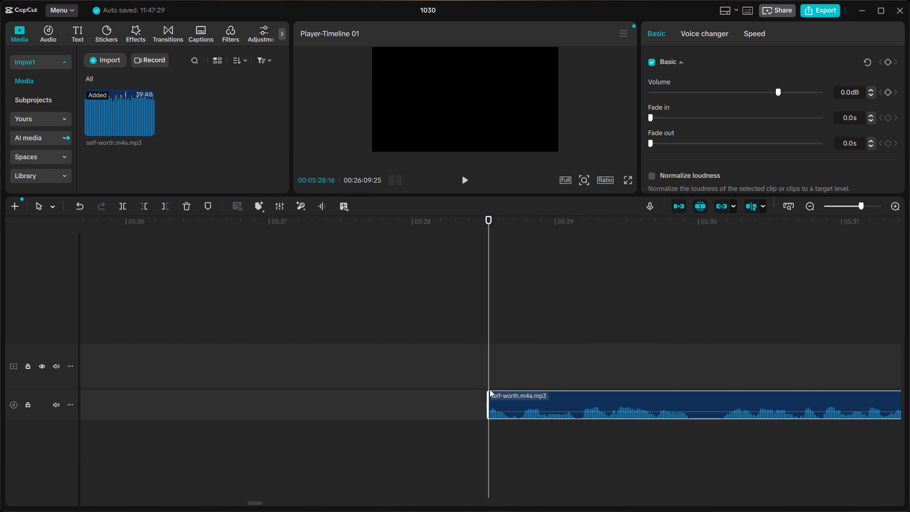
left_click_drag(490, 388, 479, 387)
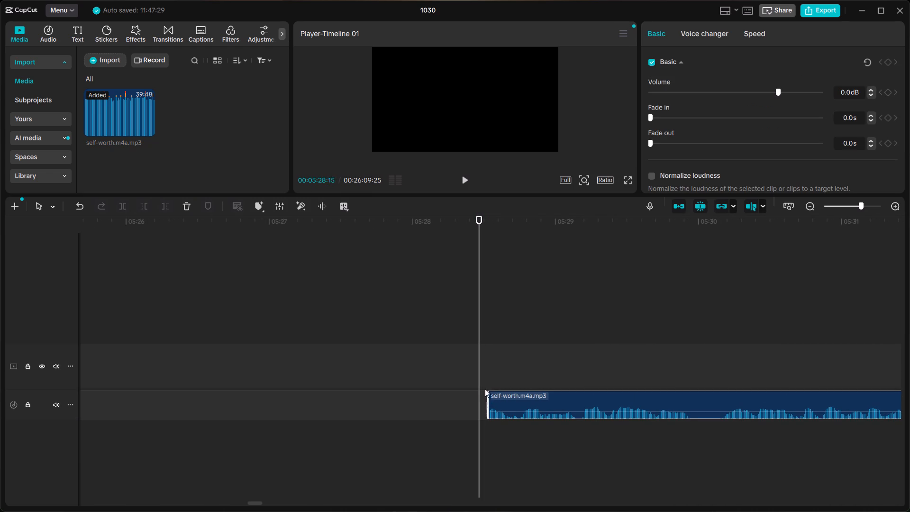
left_click_drag(489, 391, 482, 392)
Move the clip and the rest of the track back to just after 05:22, leaving a very short pause at the join.
left_click_drag(506, 400, 407, 398)
scroll(474, 401, "right", 5)
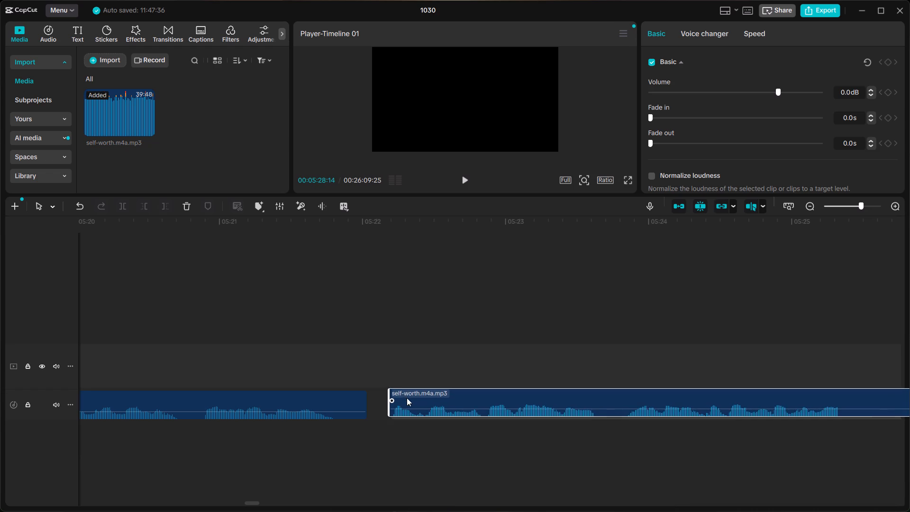
left_click_drag(407, 398, 393, 400)
left_click(351, 378)
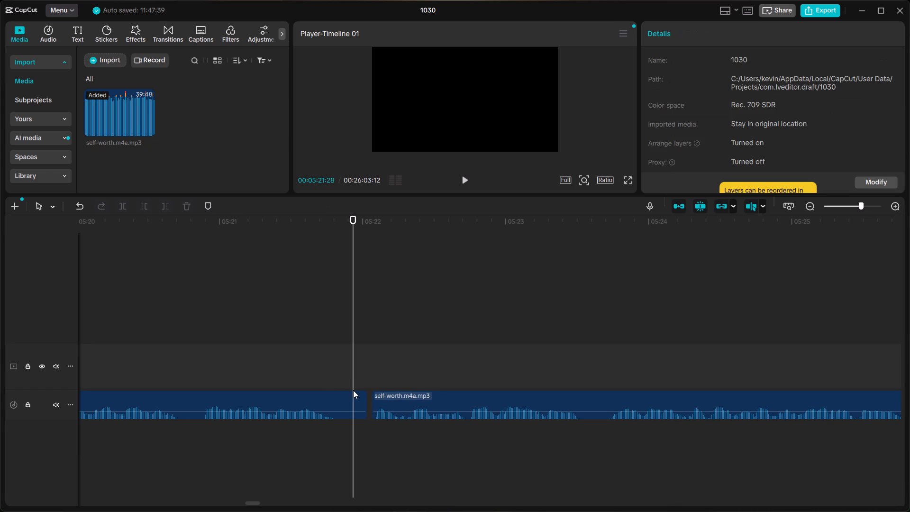
Split the clip at about 05:21:28 and delete the short silent remainder before the join near 05:22.
left_click(353, 390)
left_click(353, 400, "ctrl")
key("ctrl+b")
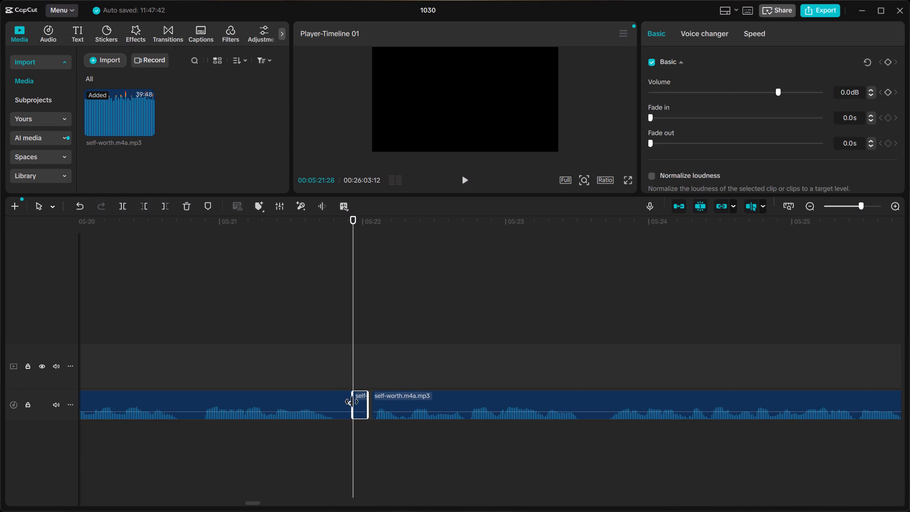
key("BackSpace")
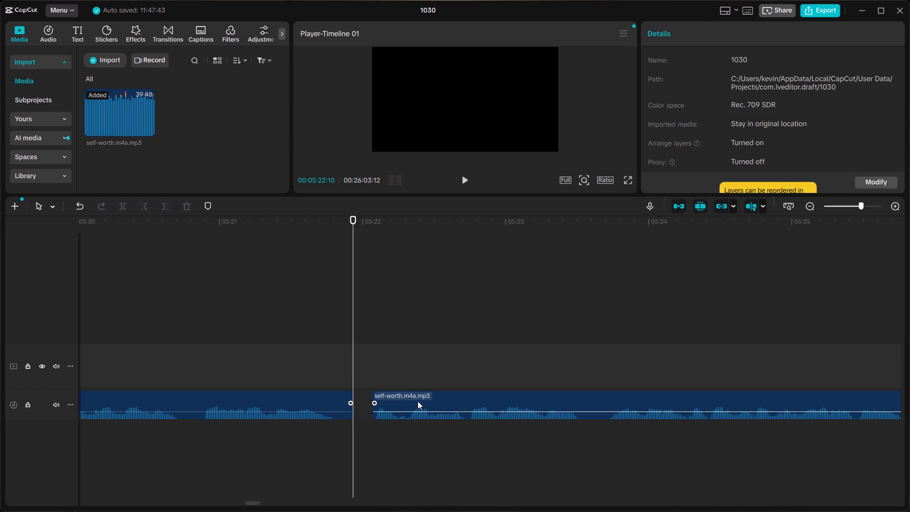
Move the following clip back to about 05:21:28 to close the gap, and listen through the join.
left_click(418, 401)
left_click_drag(418, 400, 398, 405)
left_click(321, 383)
left_click(272, 366)
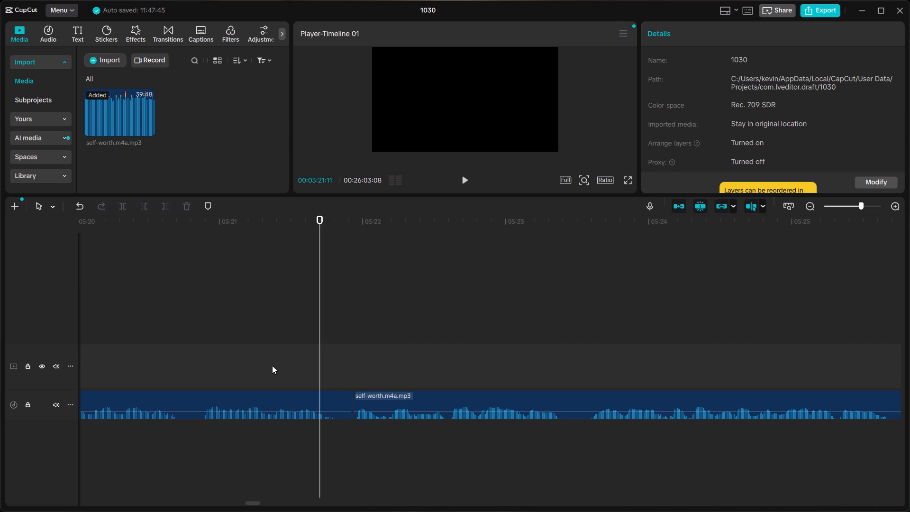
key("space")
left_click(154, 358)
key("space")
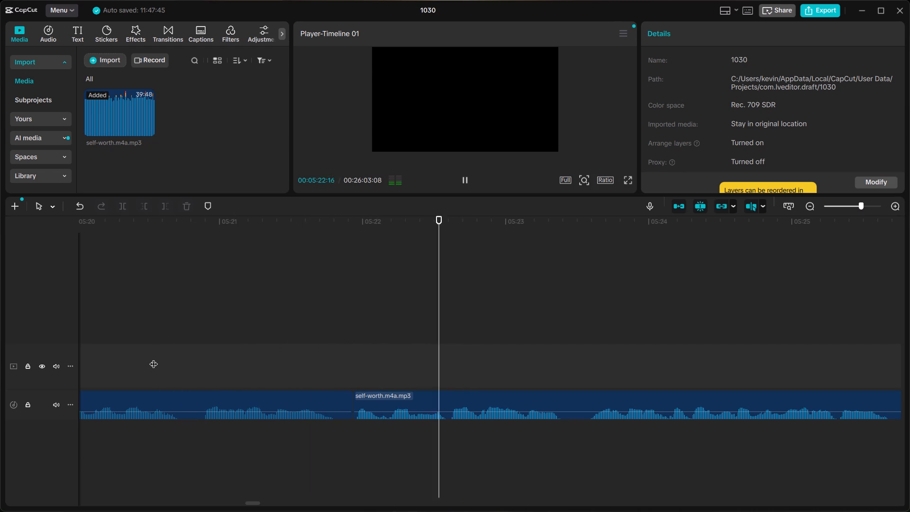
scroll(154, 358, "down", 10, "ctrl")
key("space")
left_click(330, 349)
key("space")
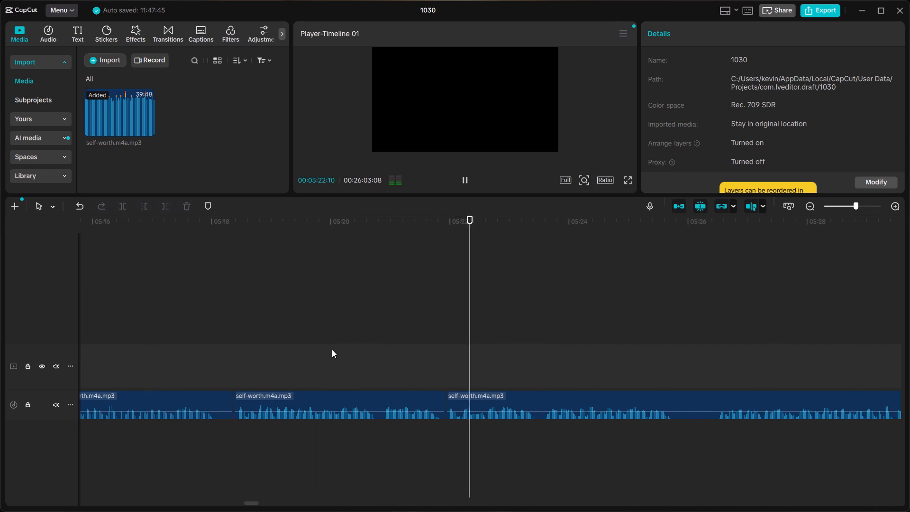
key("space")
Move the clip after the join near 05:22 about three frames later for a very short pause, and play on from there.
left_click(465, 399)
left_click_drag(465, 399, 470, 399)
left_click(329, 342)
key("space")
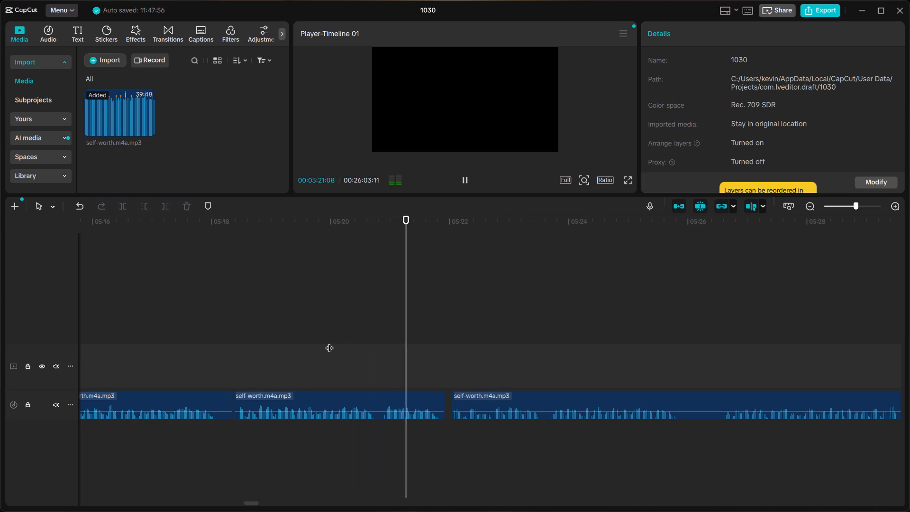
scroll(329, 342, "left", 1)
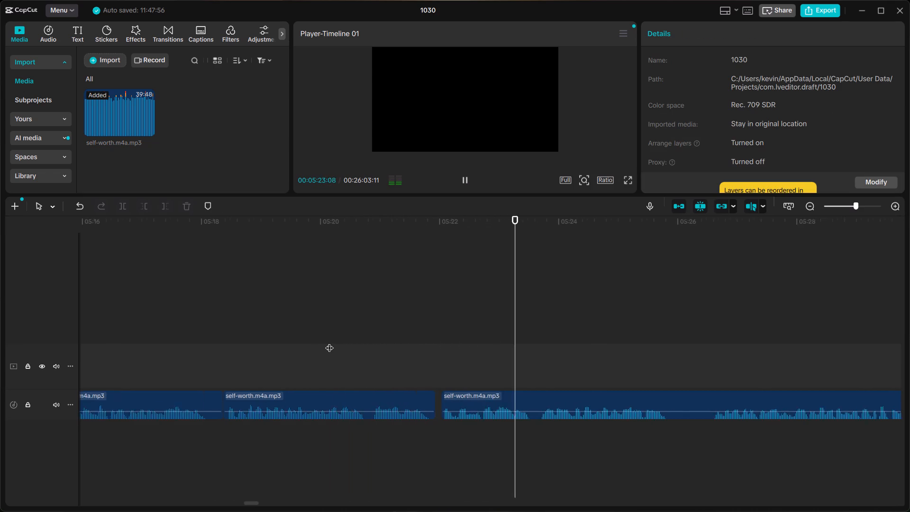
scroll(329, 342, "left", 2)
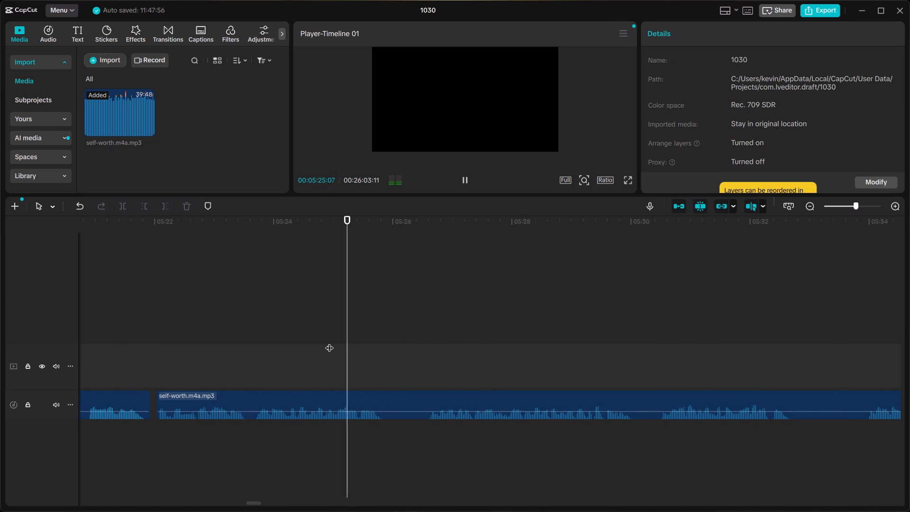
Split the clip in the pause at about 05:26:00 and 05:26:14, and delete the piece between the splits.
left_click(390, 378)
key("space")
left_click(386, 378)
key("space")
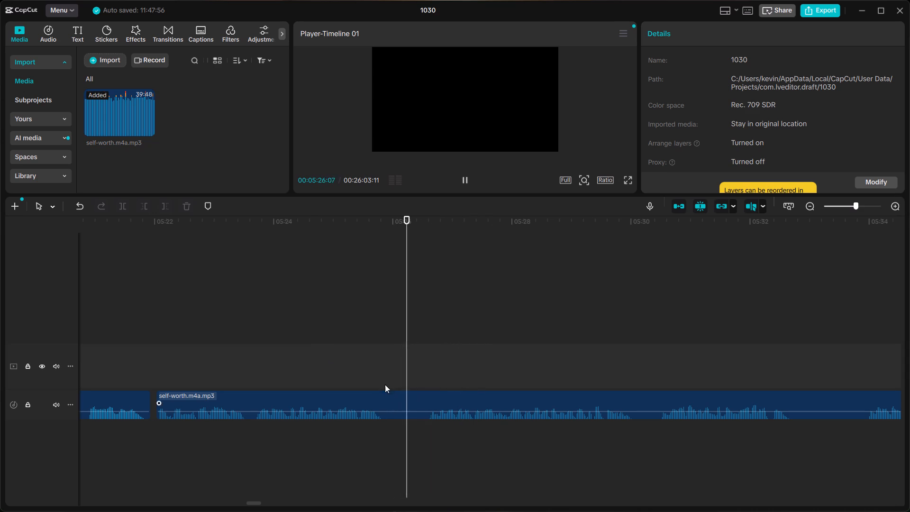
key("space")
left_click(382, 383)
left_click(388, 384)
left_click(393, 392)
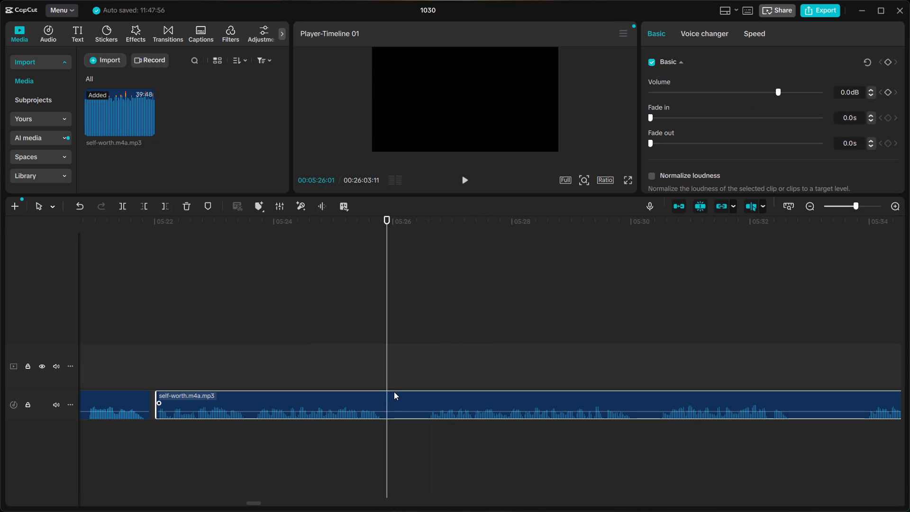
key("ctrl+b")
left_click(421, 375, "ctrl")
key("ctrl+b")
left_click(407, 395)
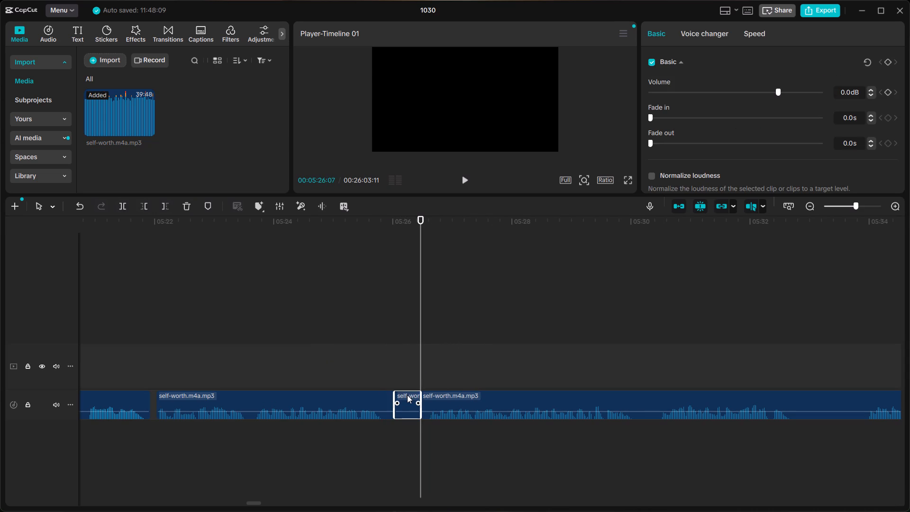
key("BackSpace")
Move the following clip back against the end of the previous one at about 05:26, and listen through the join.
left_click(438, 403)
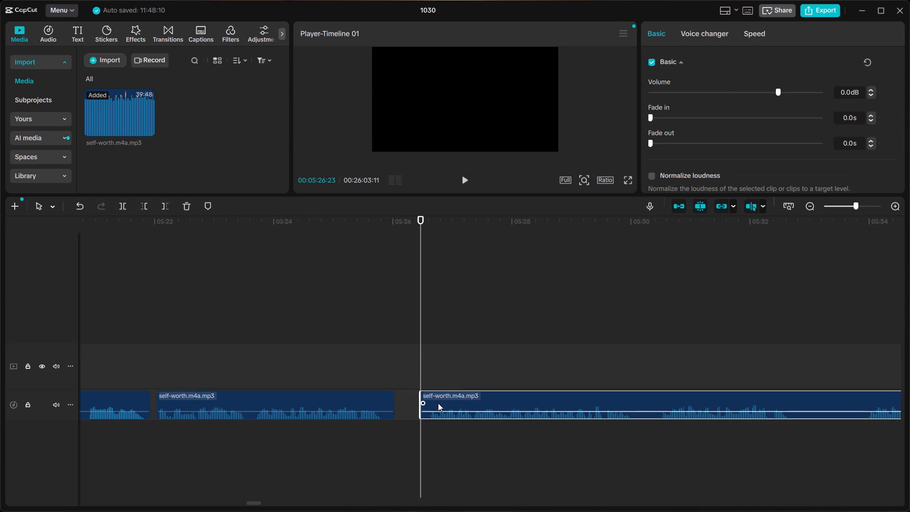
left_click_drag(438, 403, 415, 407)
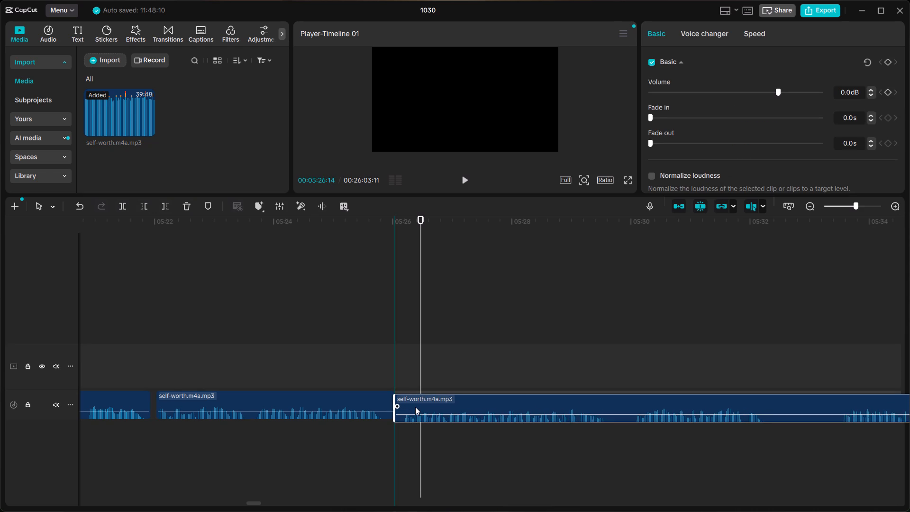
left_click_drag(415, 407, 414, 407)
key("space")
left_click(389, 370)
key("space")
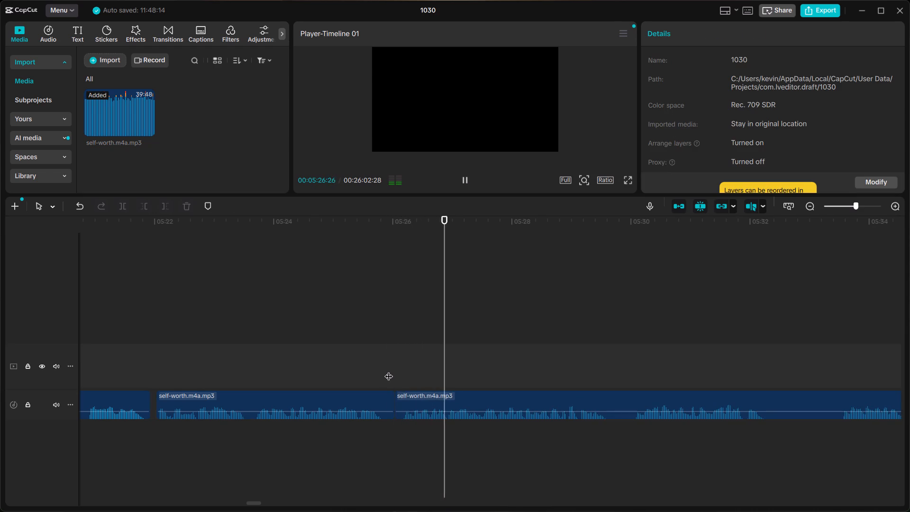
scroll(389, 370, "left", 2)
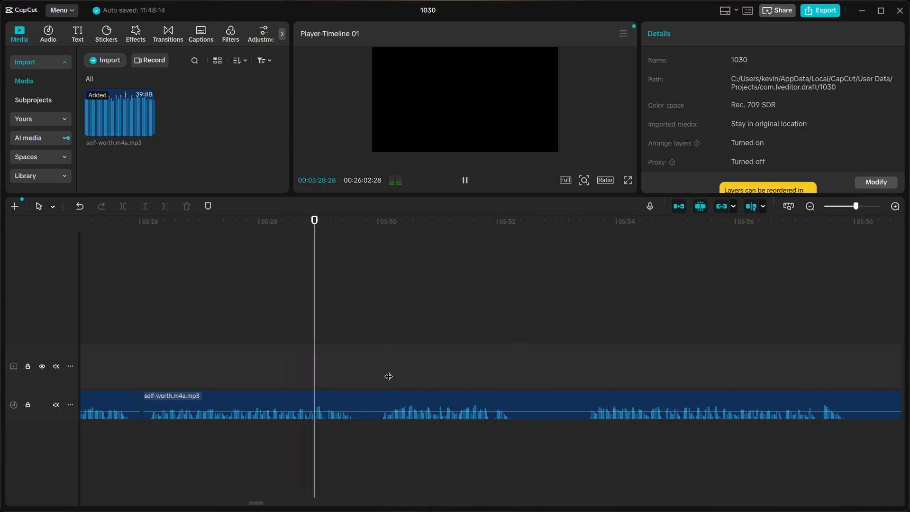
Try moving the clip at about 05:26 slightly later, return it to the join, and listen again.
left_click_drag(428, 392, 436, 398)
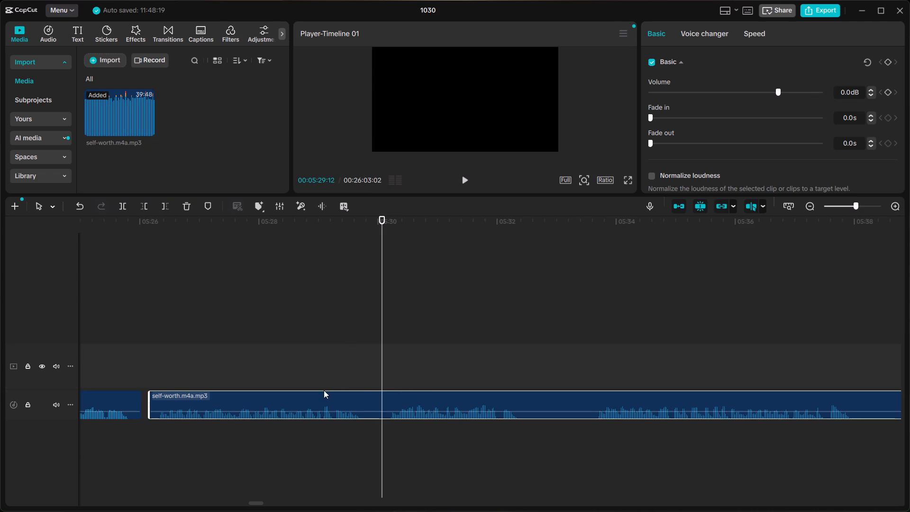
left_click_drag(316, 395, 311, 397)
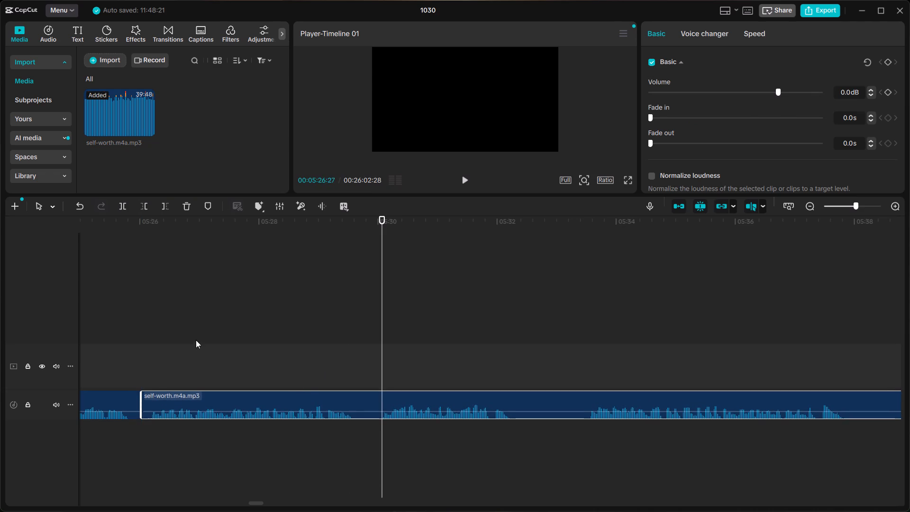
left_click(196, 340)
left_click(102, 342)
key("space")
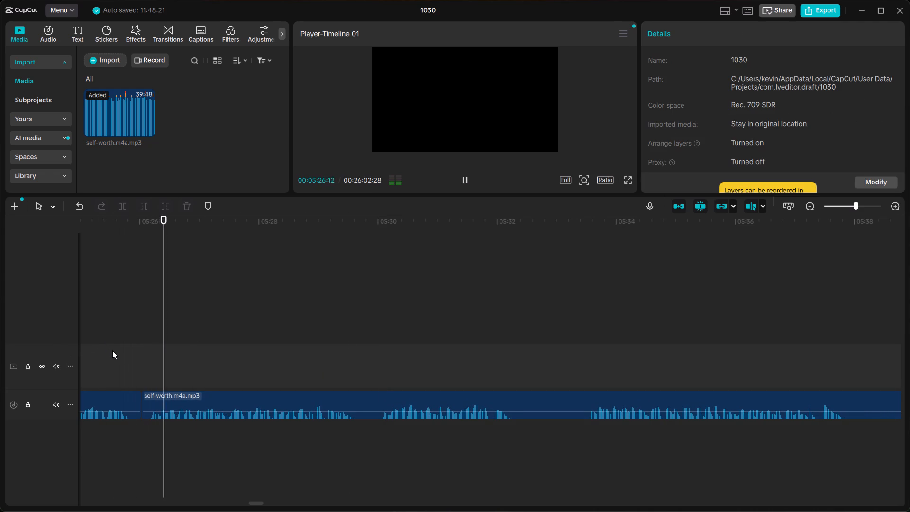
Split the clip in the pause at about 05:29:21 and 05:30:00, and delete the piece between the splits.
left_click(355, 360)
key("space")
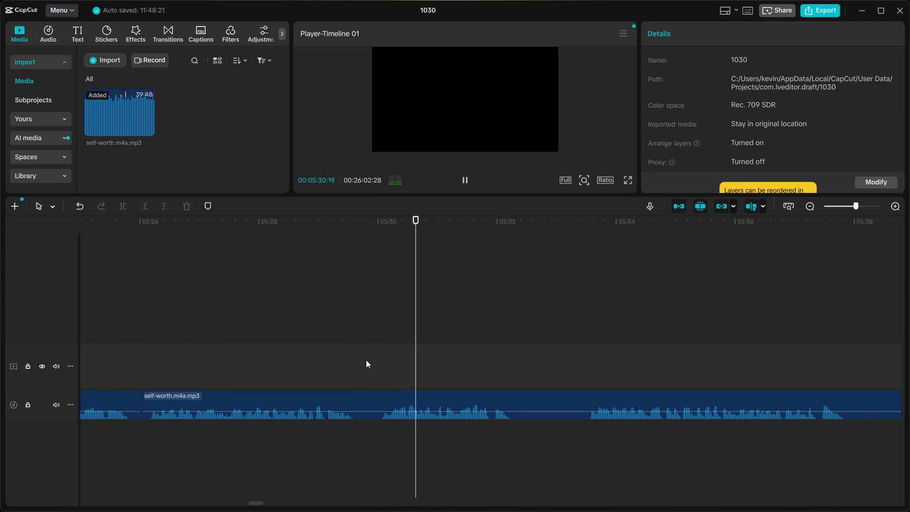
key("space")
left_click(360, 379)
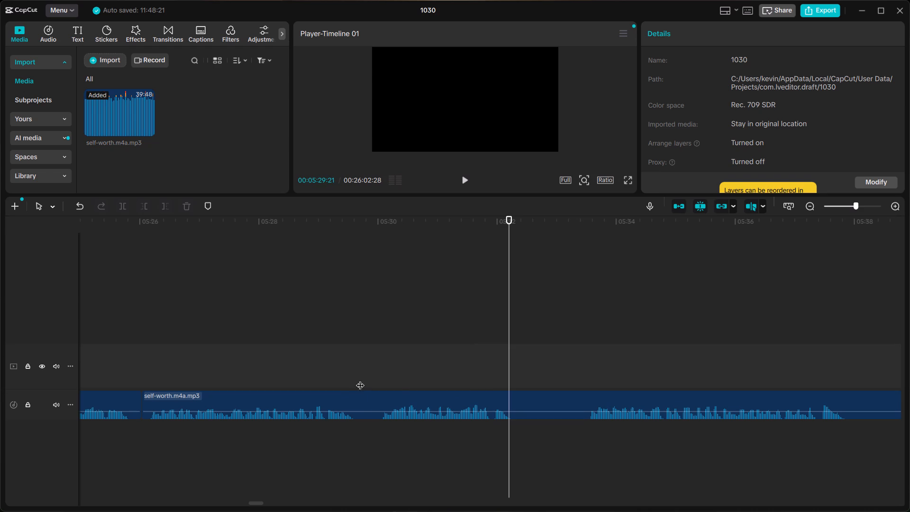
left_click(364, 395)
key("ctrl+b")
left_click(379, 384, "ctrl")
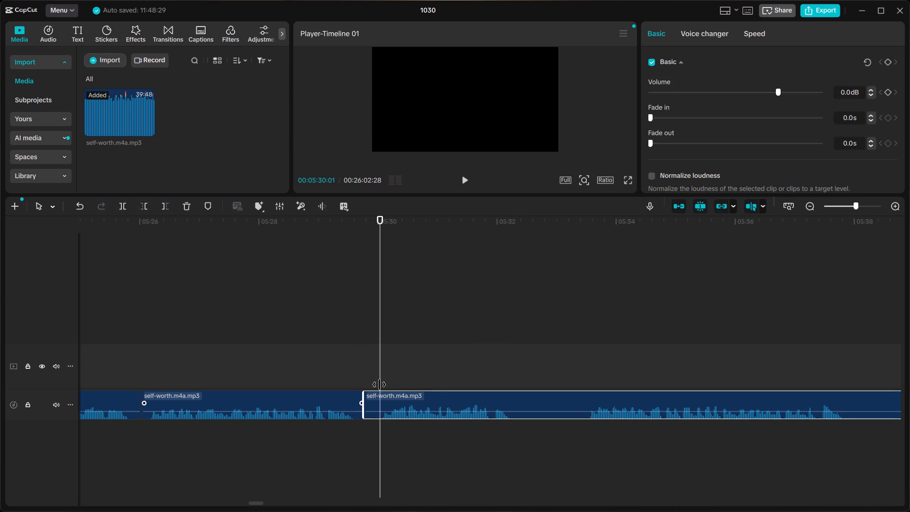
key("ctrl+b")
left_click(367, 399)
key("BackSpace")
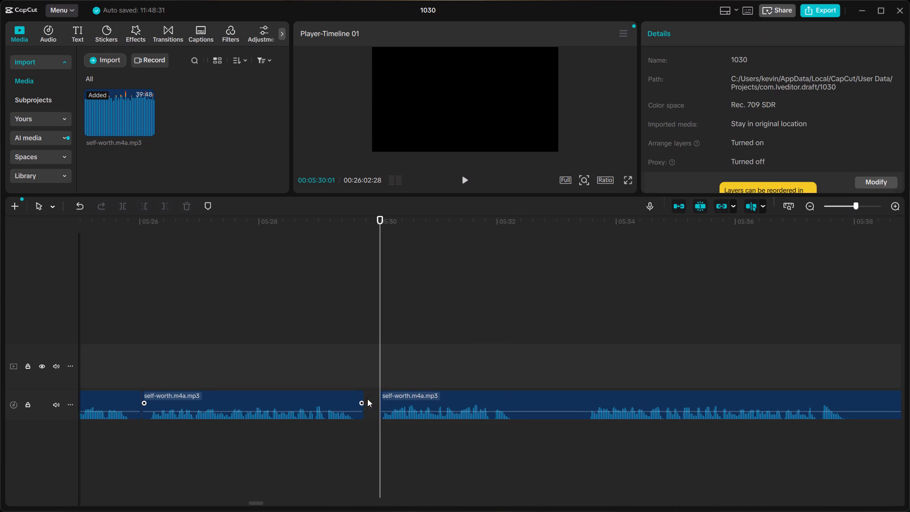
Move the following clip back to about 05:29:21 so it meets the end of the previous clip.
left_click(463, 400)
left_click_drag(463, 399, 448, 402)
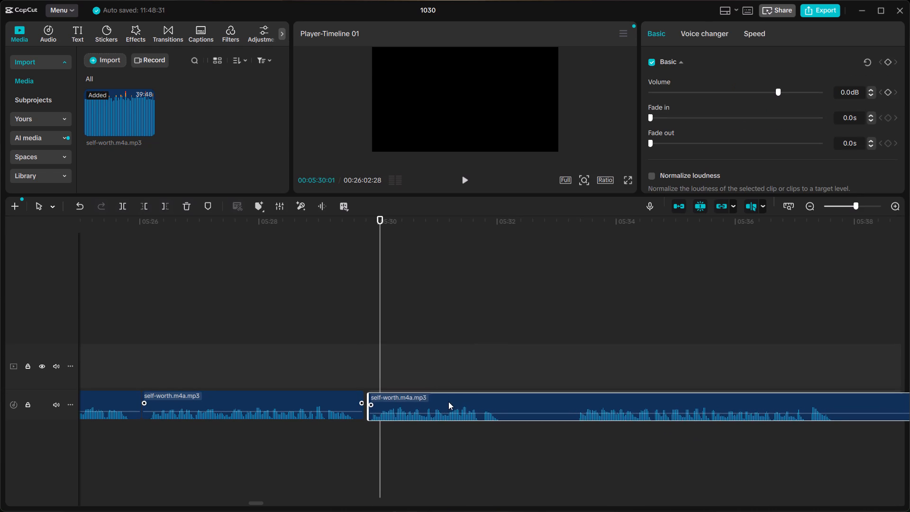
left_click_drag(448, 402, 448, 401)
Split the clip at about 05:32:01, right after the phrase ends.
left_click(499, 378)
left_click(502, 393)
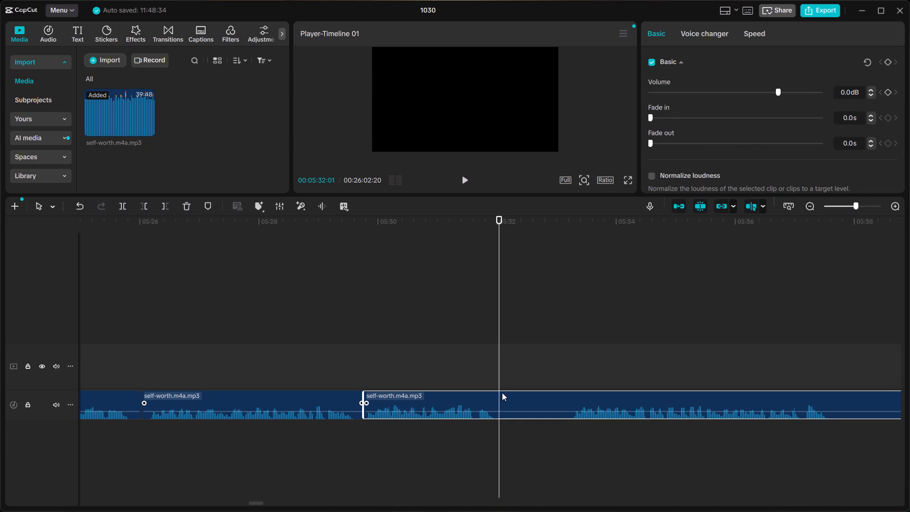
key("ctrl+b")
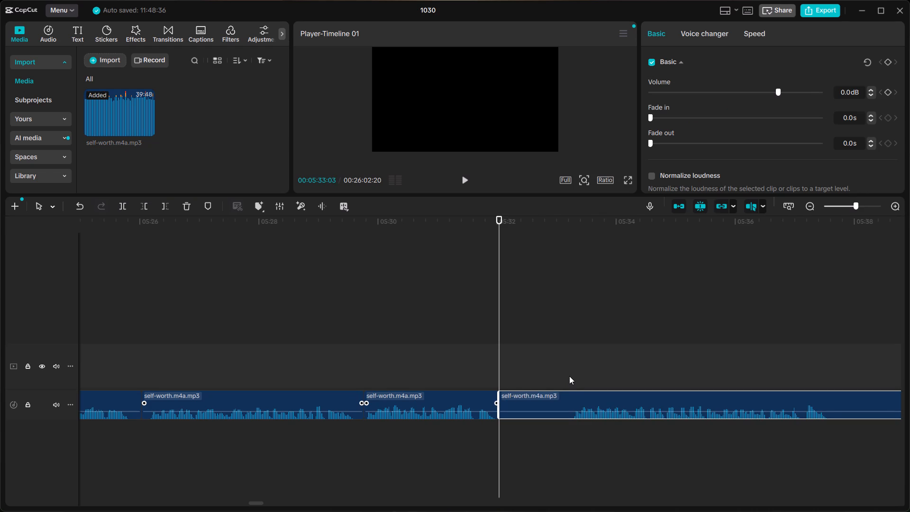
Listen through the takes between about 05:33 and 05:42 to find where the narration should resume.
left_click(569, 369)
key("space")
scroll(569, 369, "left", 1)
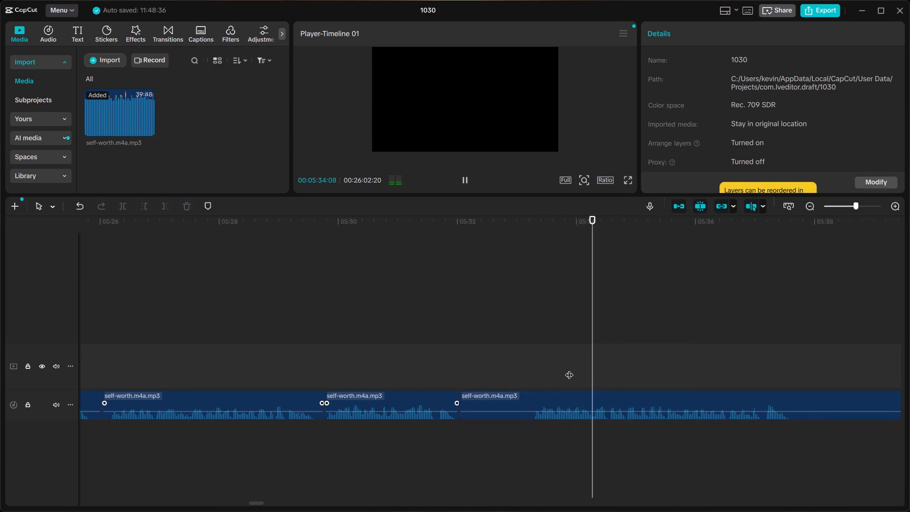
scroll(569, 369, "left", 2)
left_click(586, 374)
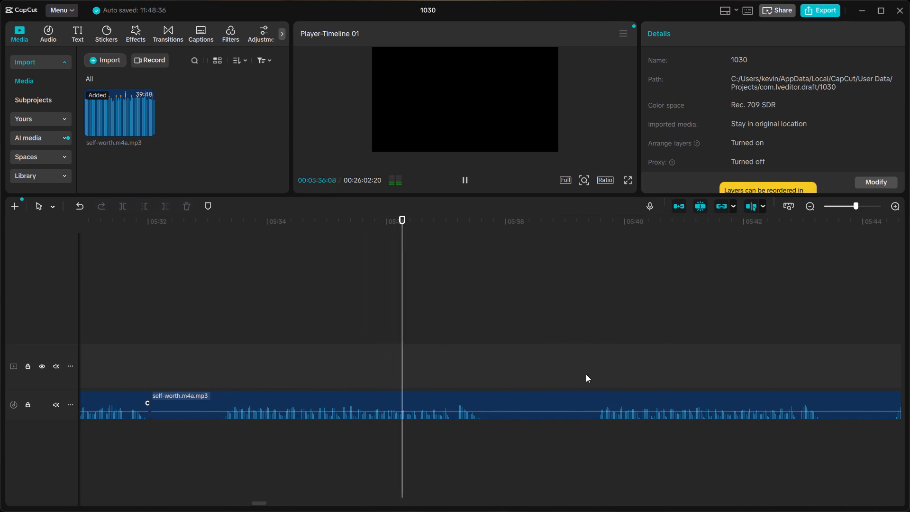
left_click(595, 375)
key("space")
key("space")
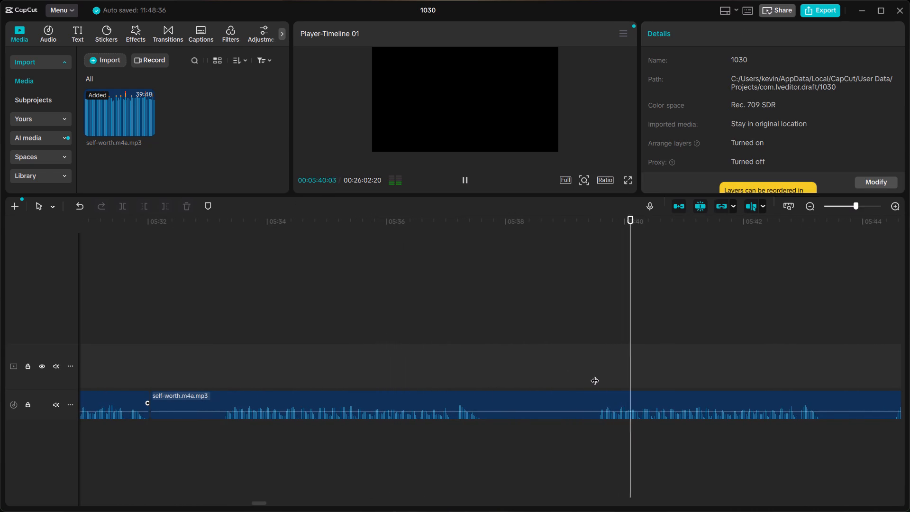
scroll(594, 375, "left", 2)
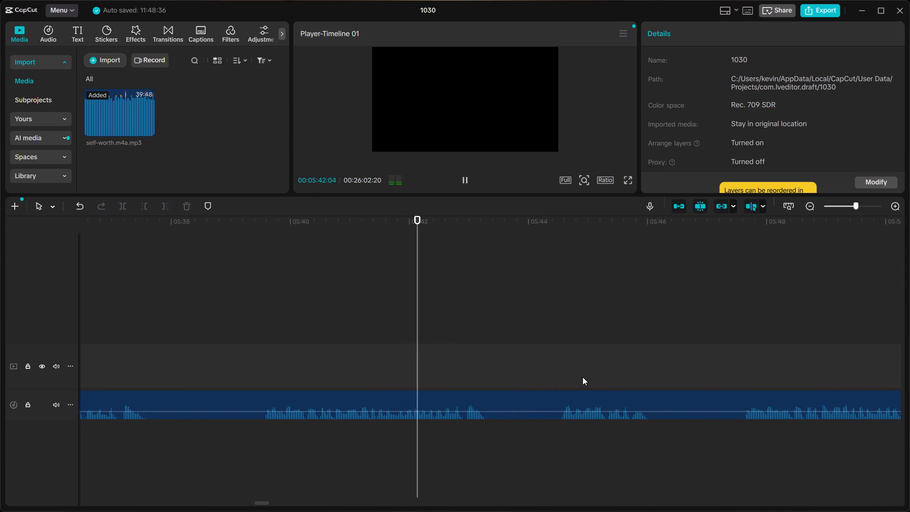
key("space")
Split the clip just before the take starting near 05:39:18 and delete the piece between it and the split at about 05:32.
left_click(262, 384)
left_click(267, 394)
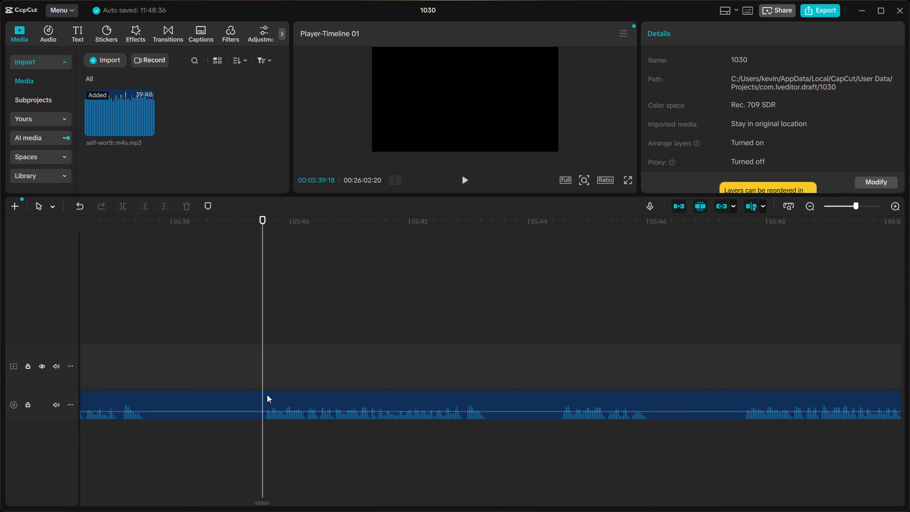
key("ctrl+b")
left_click(244, 396)
scroll(245, 396, "right", 1)
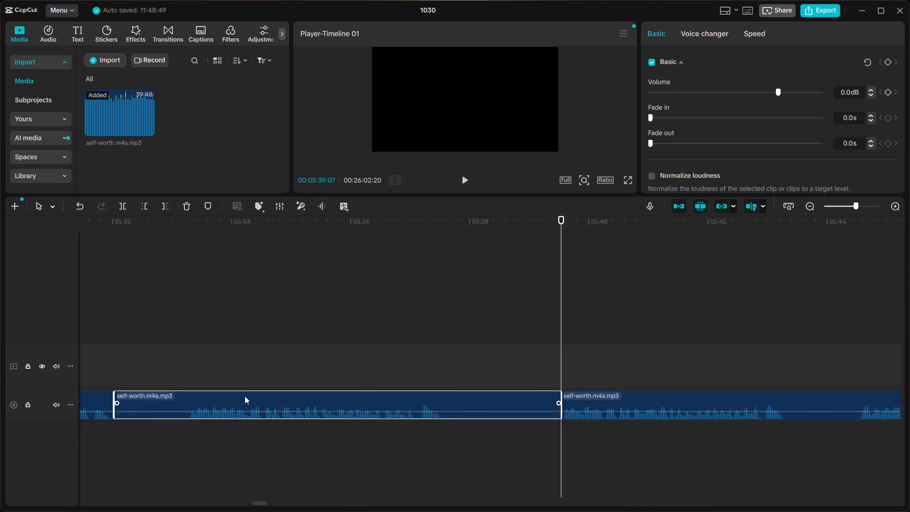
scroll(245, 396, "right", 2)
key("BackSpace")
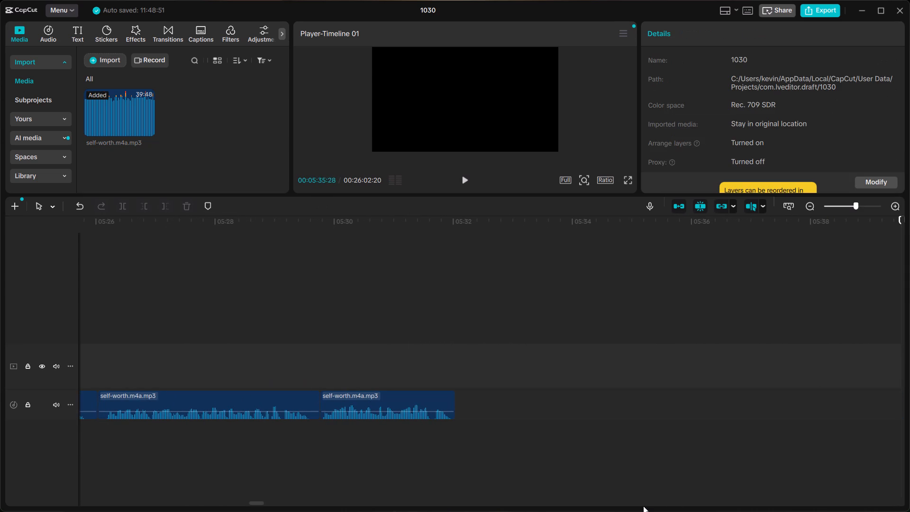
Close the gap left after about 05:32.
left_click(489, 411)
right_click(504, 400)
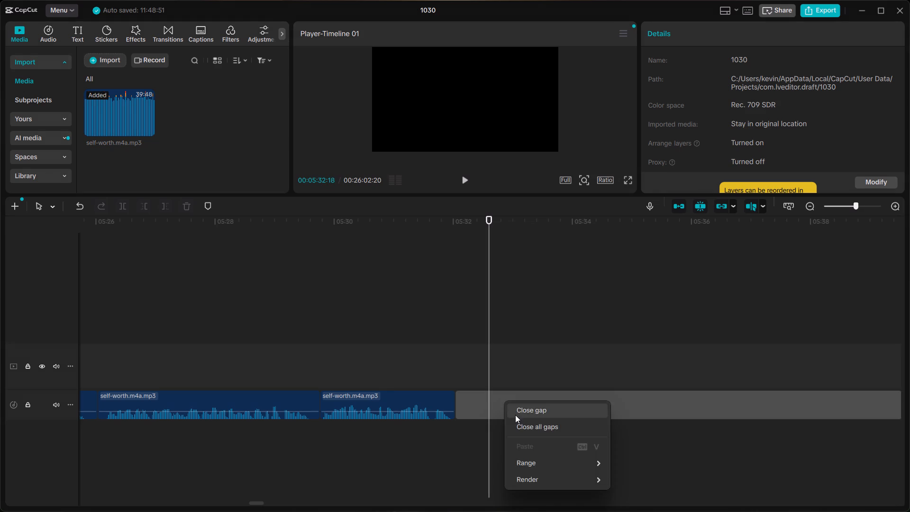
left_click(516, 415)
Move the clip after the join at about 05:32 a couple of frames later for a very short pause, and listen through it.
left_click(473, 399)
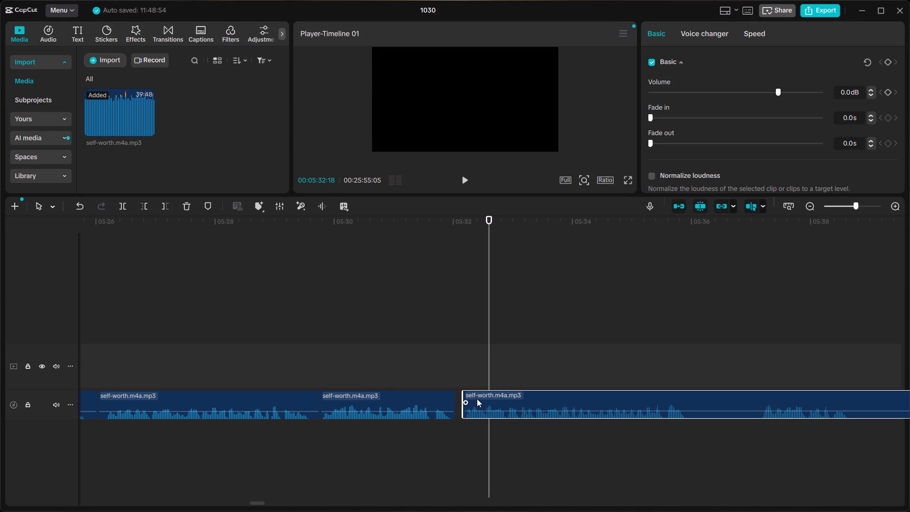
left_click_drag(475, 399, 480, 399)
left_click(315, 366)
key("space")
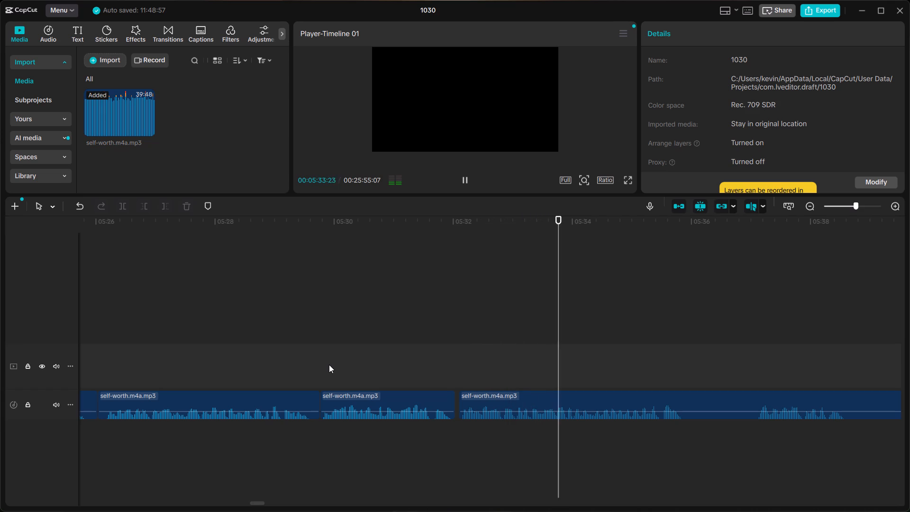
Nudge the clip after the join at about 05:32 one more frame later and replay the join before and after.
left_click(314, 351)
key("space")
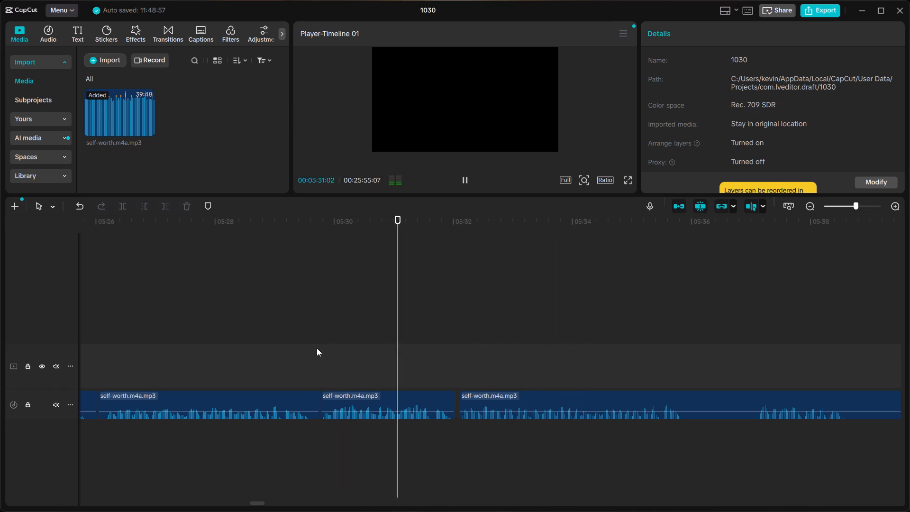
key("space")
double_click(480, 398)
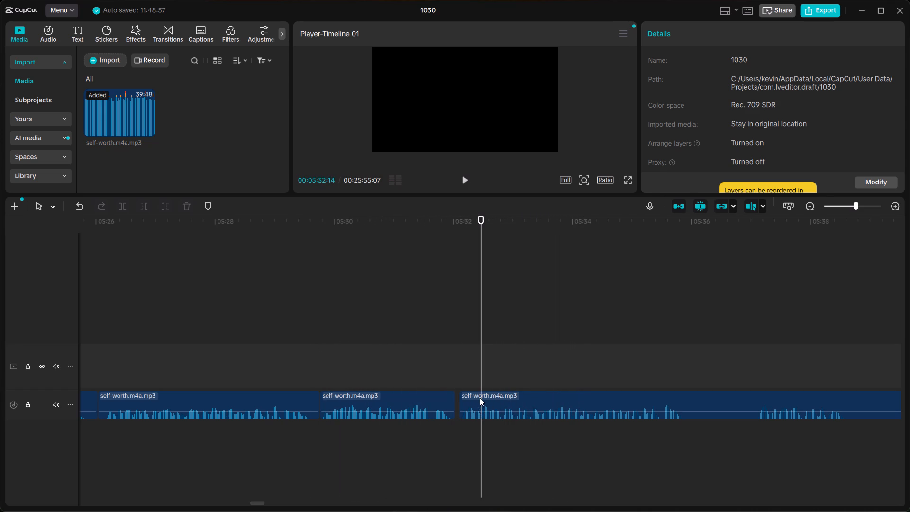
left_click(349, 351)
key("space")
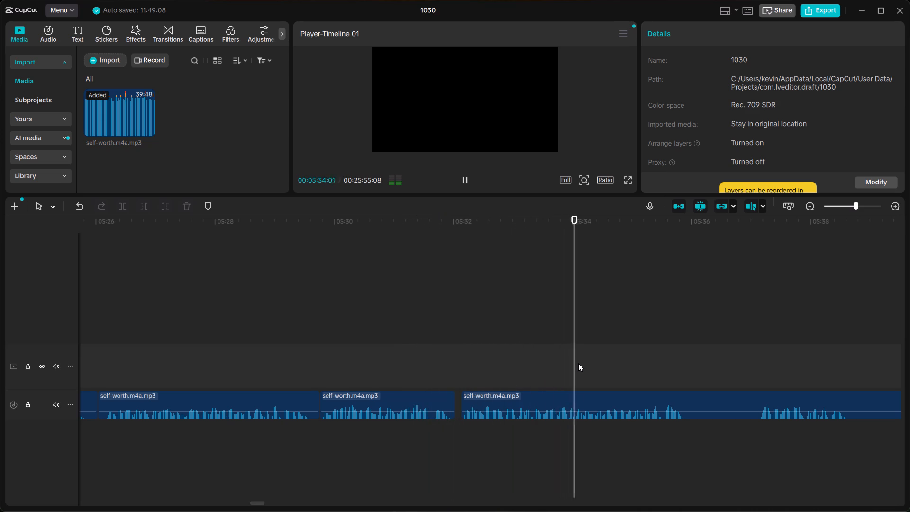
Split the clip at about 05:36, in the pause just after the phrase ends.
scroll(578, 363, "left", 1)
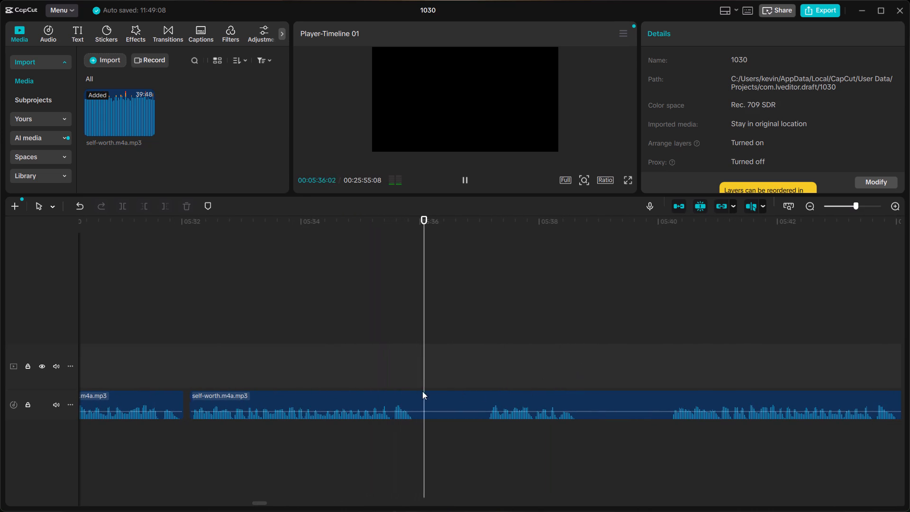
key("space")
left_click(419, 375)
left_click(422, 399)
key("ctrl+b")
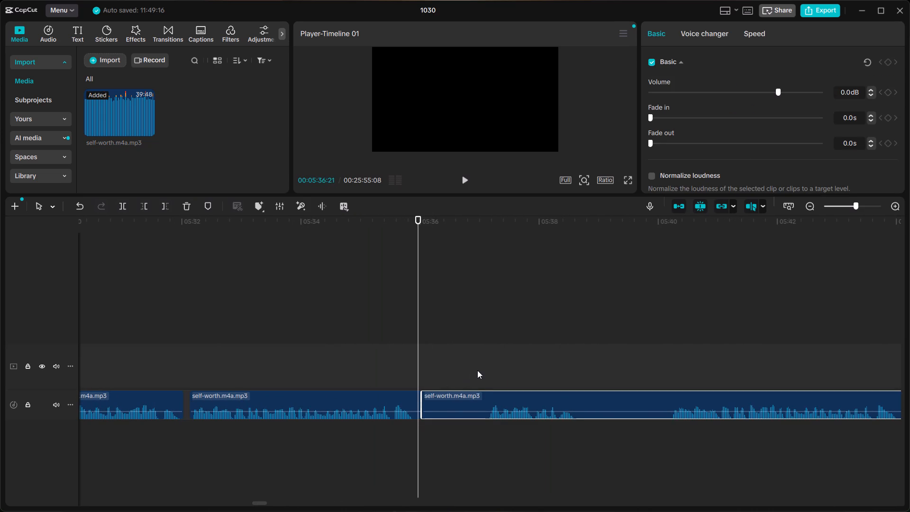
Listen through the takes between about 05:37 and 05:48 to find where the narration should resume.
left_click(479, 370)
key("space")
scroll(514, 376, "left", 1)
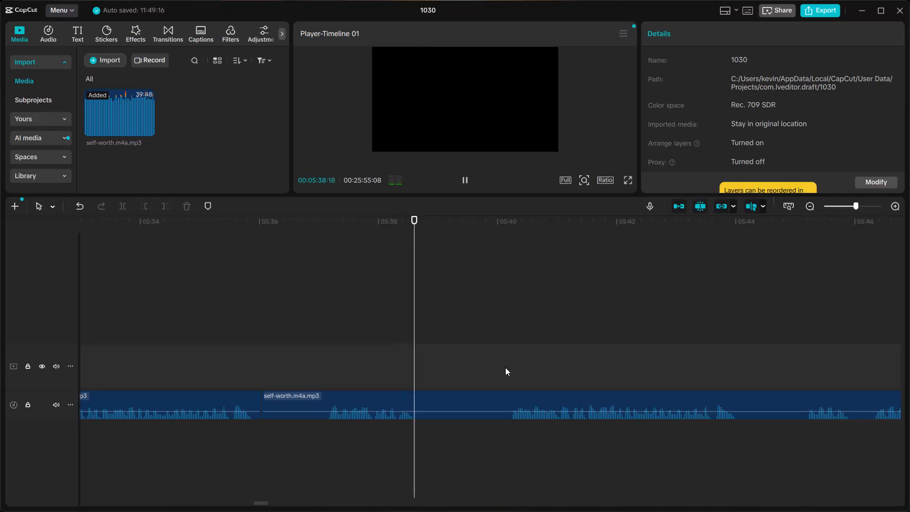
left_click(505, 367)
key("space")
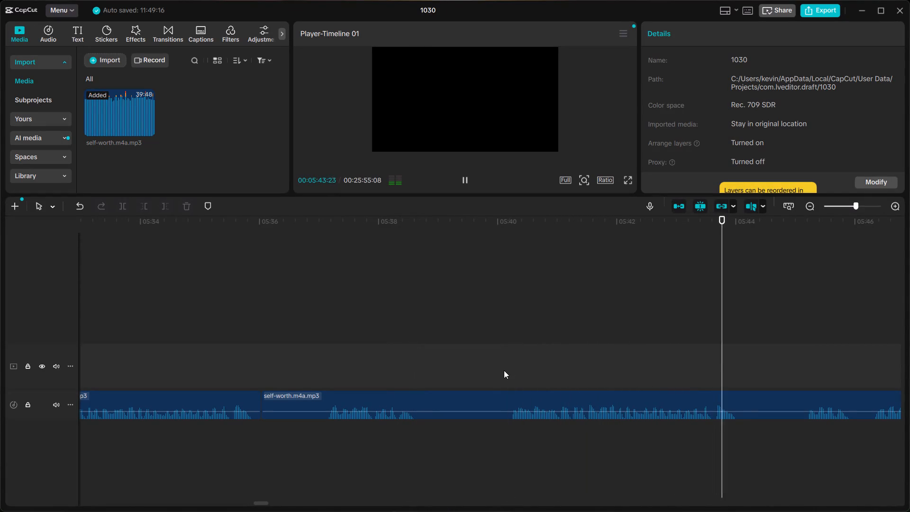
scroll(502, 373, "left", 1)
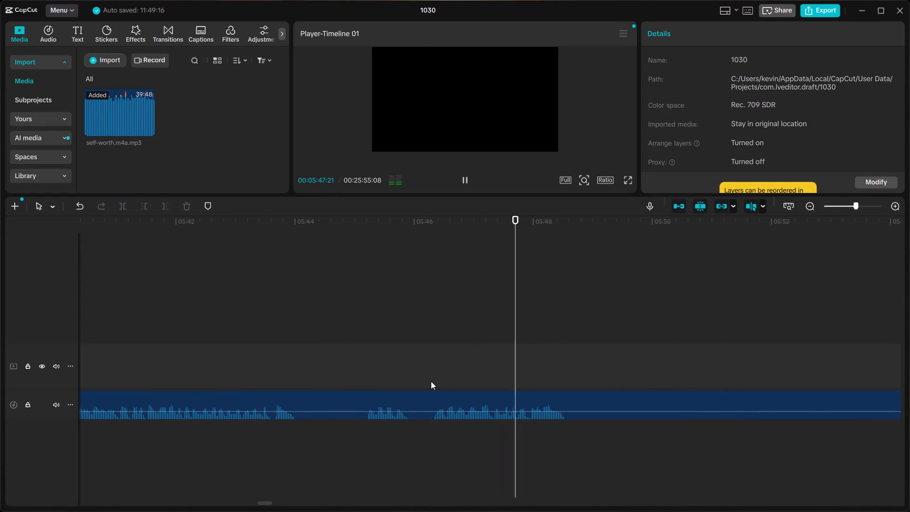
key("space")
Split the clip just before the take starting at about 05:46:07 and delete the piece between it and the split at about 05:36.
left_click(431, 381)
left_click(431, 385)
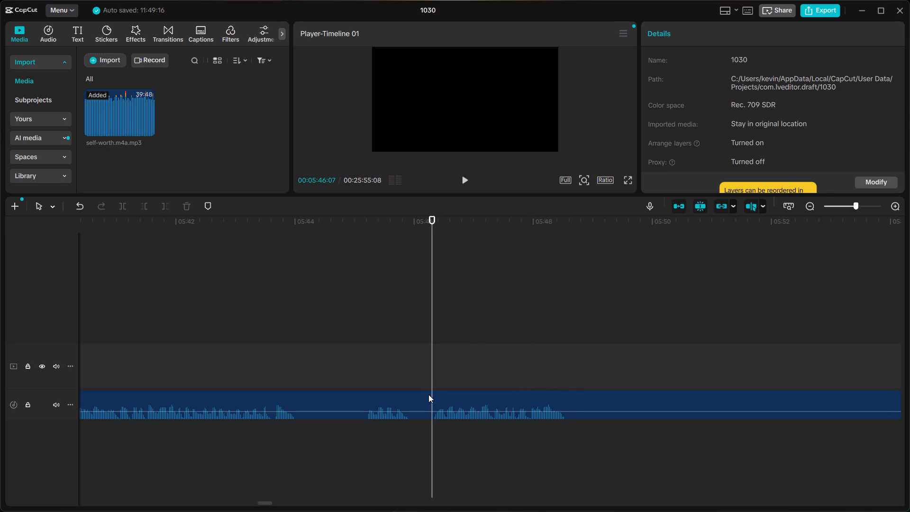
left_click(428, 394)
left_click(426, 381)
left_click(428, 379)
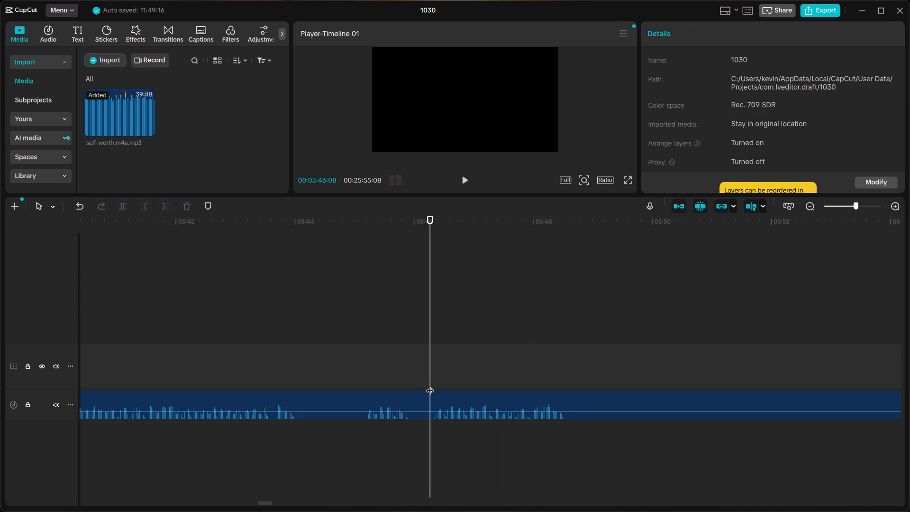
left_click(428, 398)
key("ctrl+b")
left_click(402, 398)
scroll(402, 398, "right", 1)
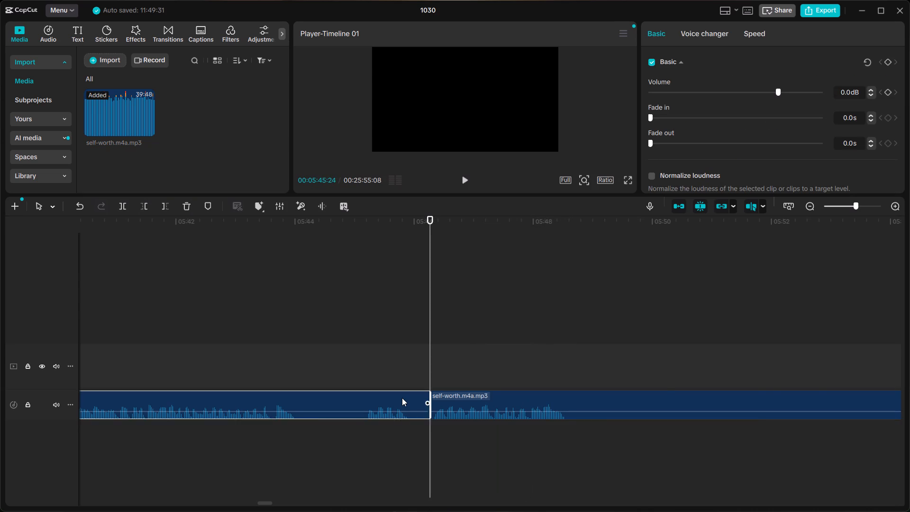
scroll(402, 398, "right", 2)
key("BackSpace")
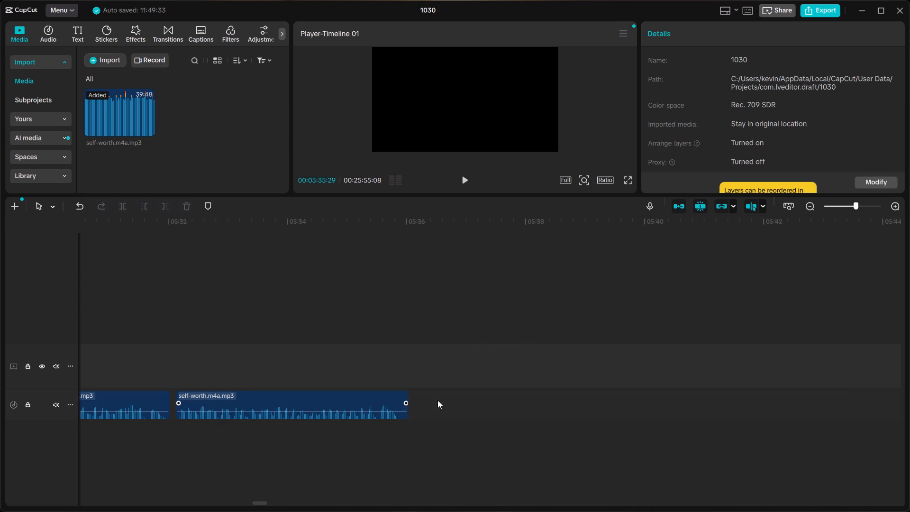
Close the gap left after about 05:36 and play across the new join.
left_click(440, 401)
right_click(440, 401)
left_click(451, 410)
left_click(357, 361)
key("space")
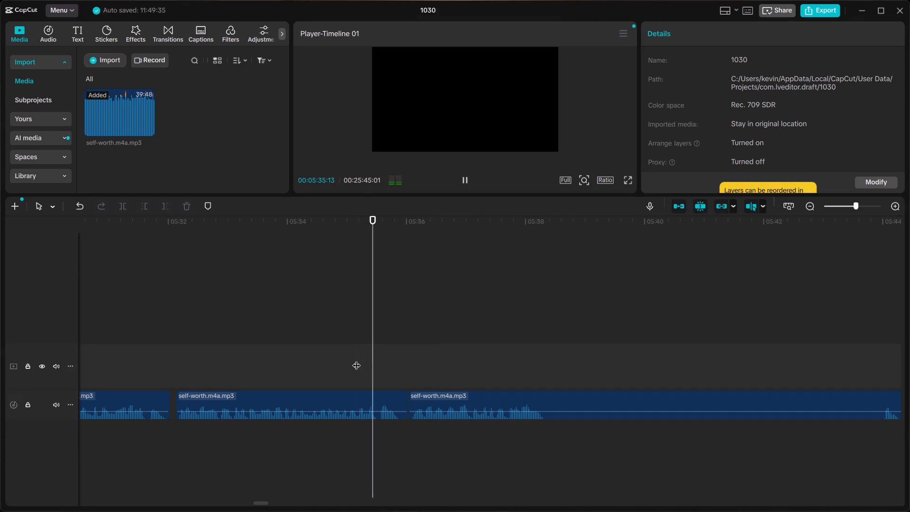
Split the clip at about 05:38:16, just after the phrase ends and before the long silence.
scroll(356, 359, "left", 1)
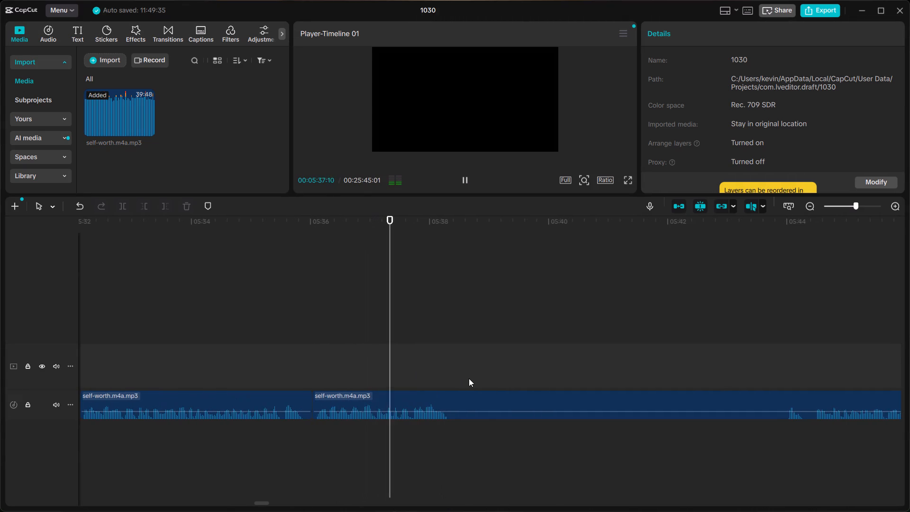
key("space")
left_click(455, 374)
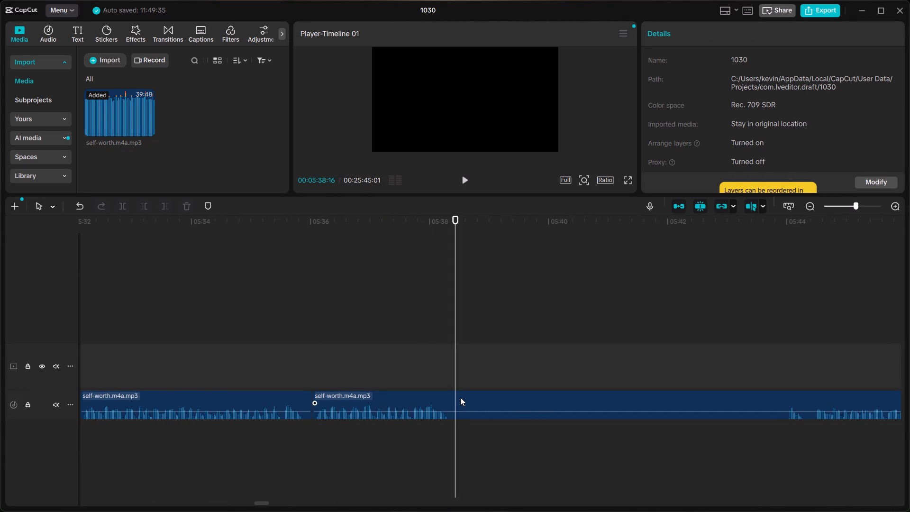
left_click(460, 397)
key("ctrl+b")
Listen through the takes between about 05:44 and 05:56 to find where the narration should resume.
scroll(555, 403, "left", 1)
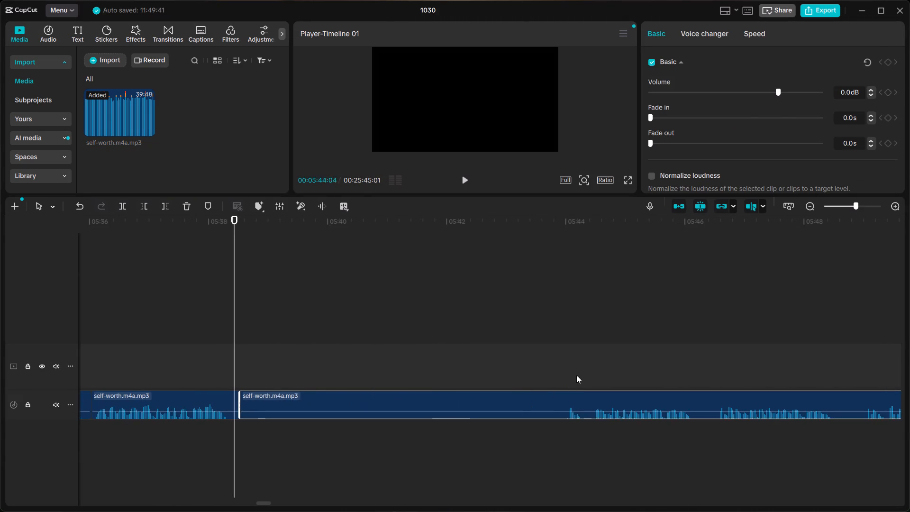
left_click(576, 375)
left_click(559, 377)
key("space")
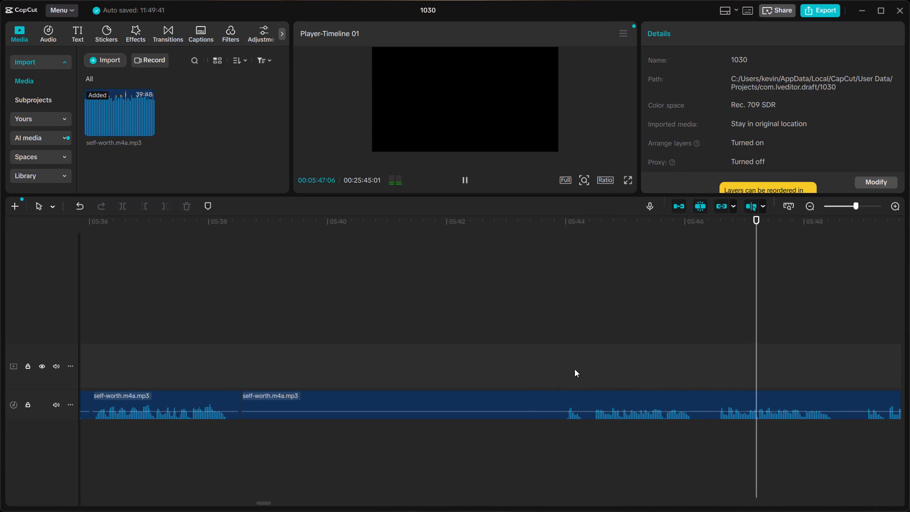
left_click(574, 369)
scroll(574, 369, "left", 1)
left_click(532, 377)
key("space")
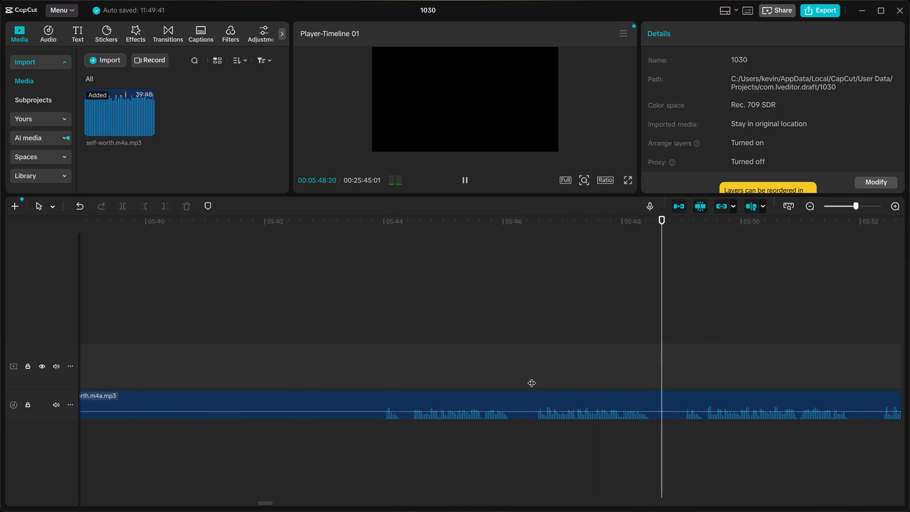
scroll(532, 377, "left", 1)
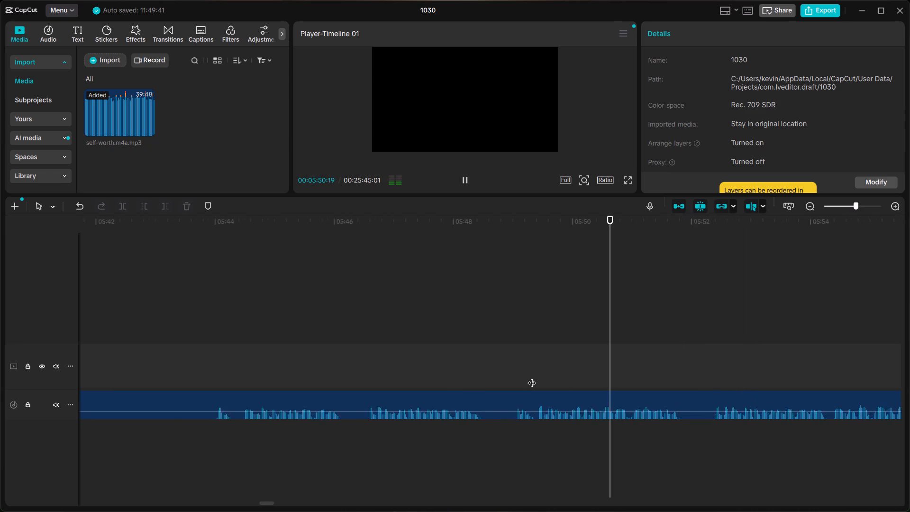
scroll(532, 377, "left", 1)
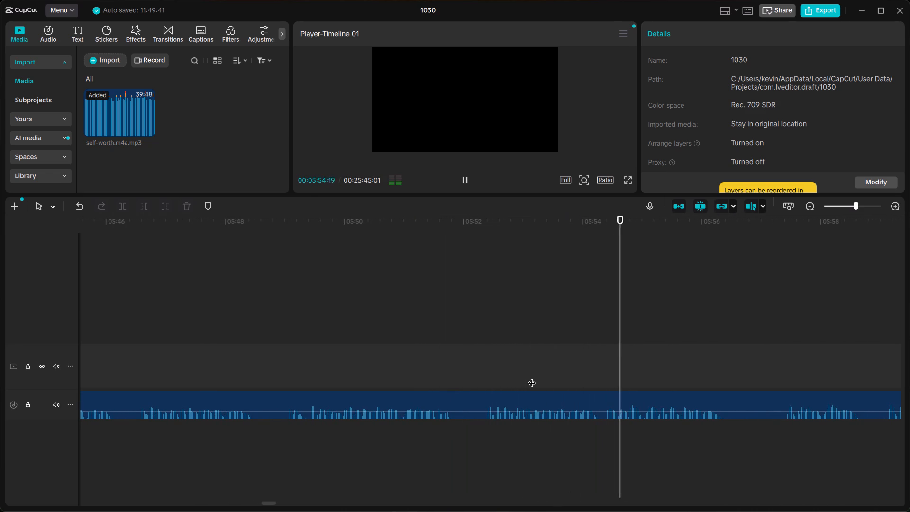
key("space")
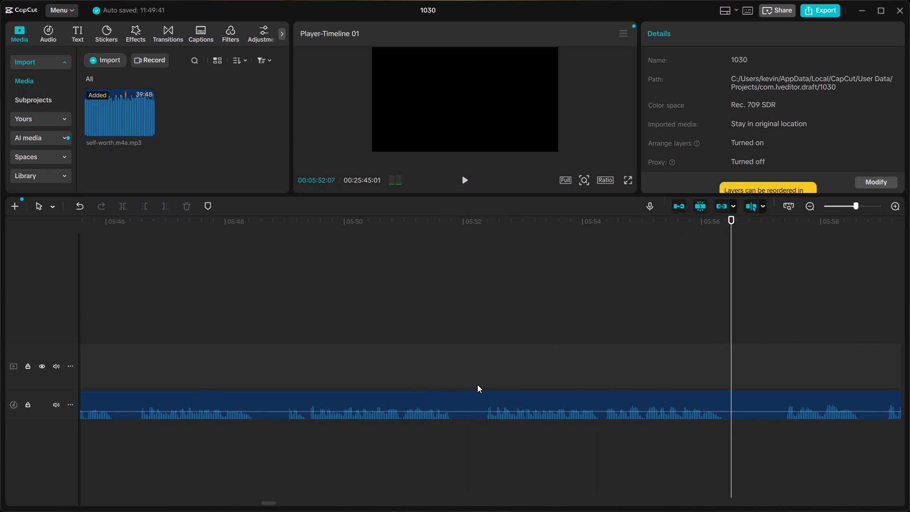
Split the clip at about 05:52:07, just before the next take, and delete the piece between it and the split at about 05:38:16.
left_click(481, 384)
left_click(487, 387)
left_click(475, 379)
left_click(483, 380)
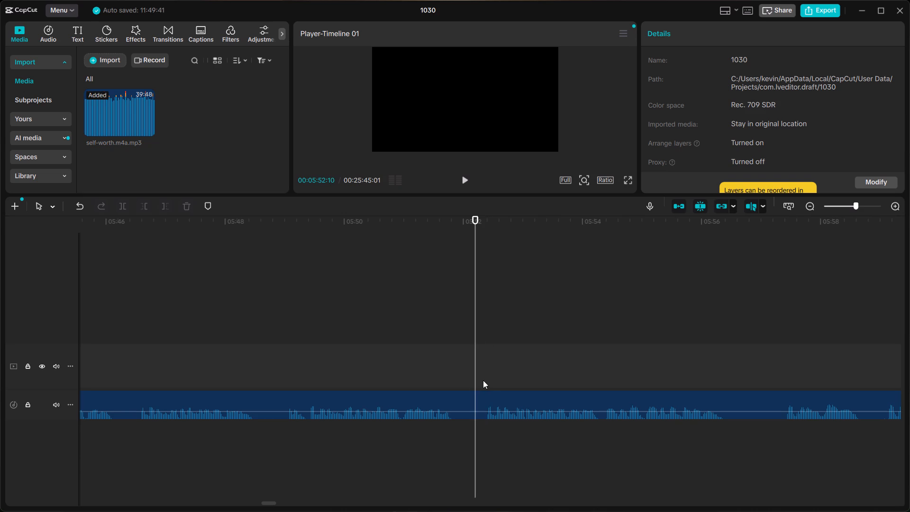
left_click(478, 397)
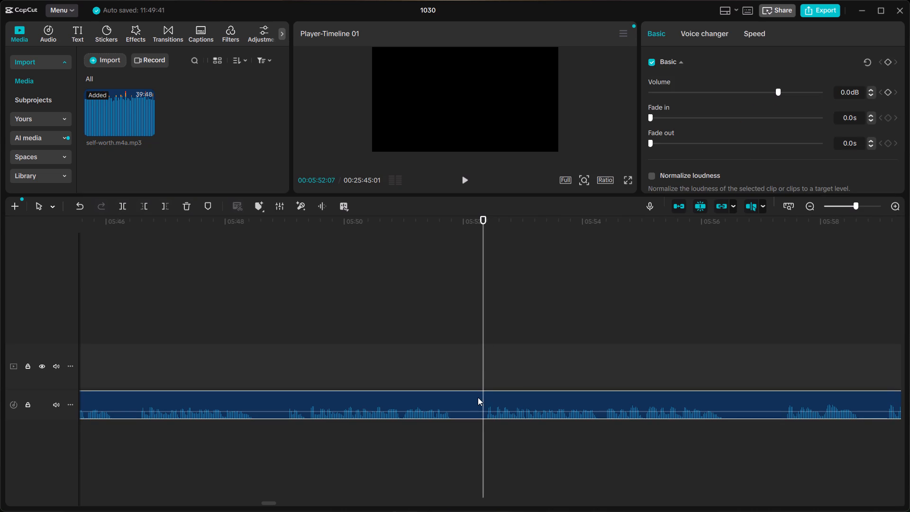
key("ctrl+b")
left_click(459, 394)
scroll(459, 394, "down", 1)
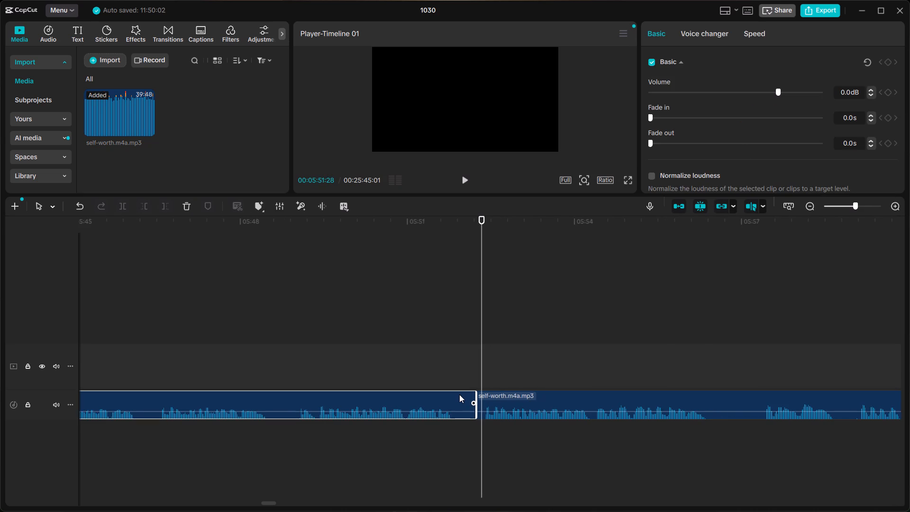
scroll(459, 394, "down", 1)
scroll(459, 394, "right", 4)
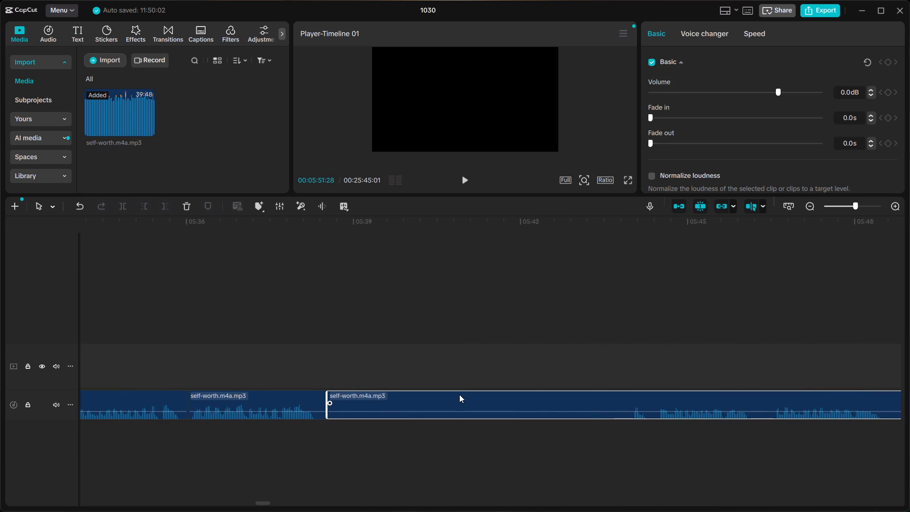
key("BackSpace")
Close the gap left after about 05:38:16 and listen several times through the joins near 05:36 and 05:38.
left_click(376, 406)
right_click(376, 406)
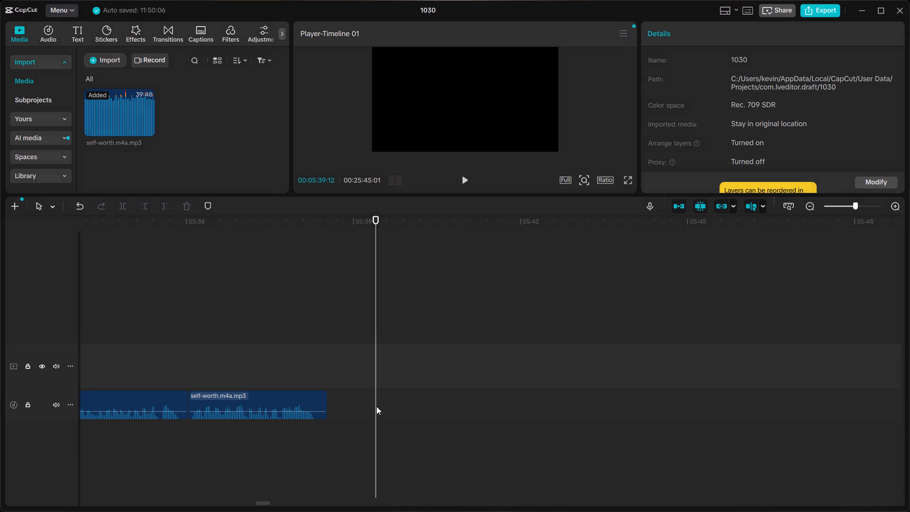
left_click(392, 412)
left_click(239, 360)
key("space")
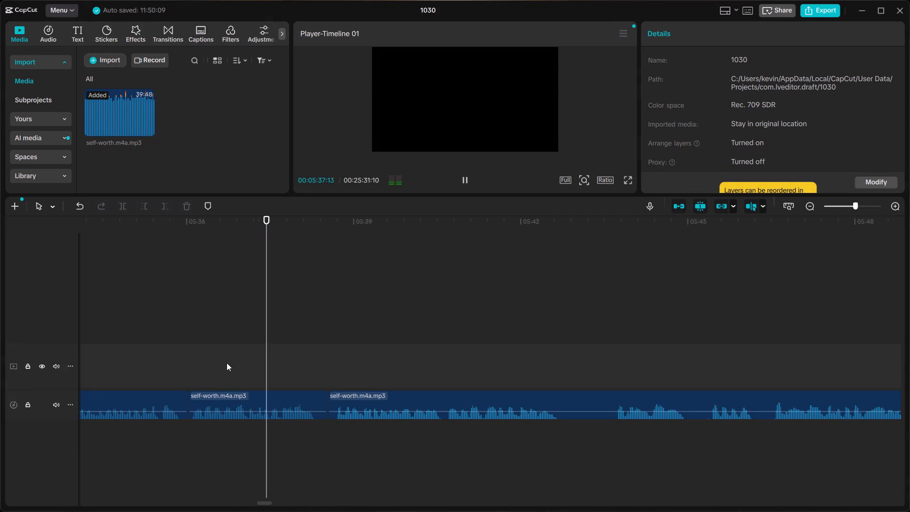
left_click(200, 359)
key("space")
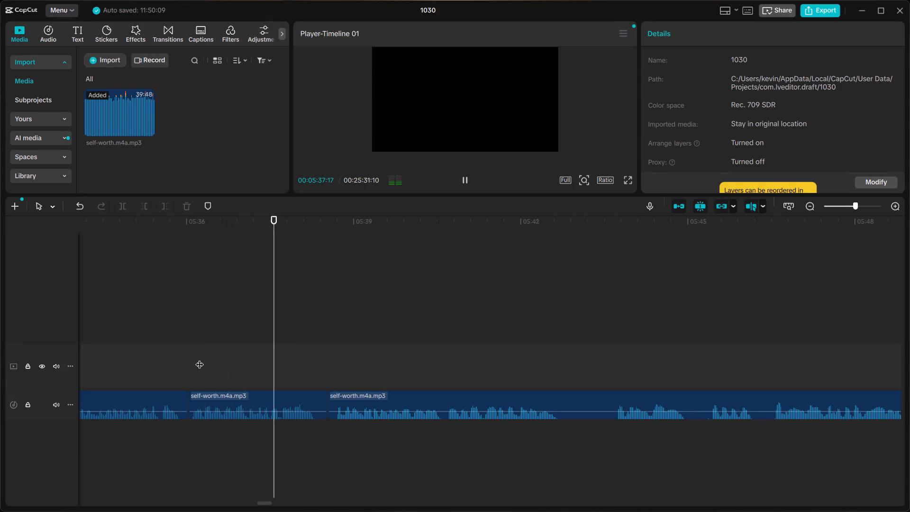
left_click(165, 356)
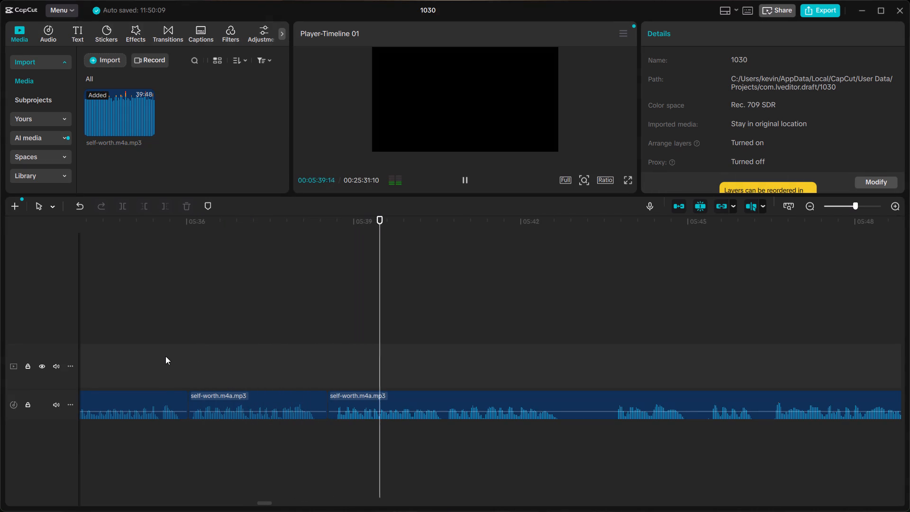
key("space")
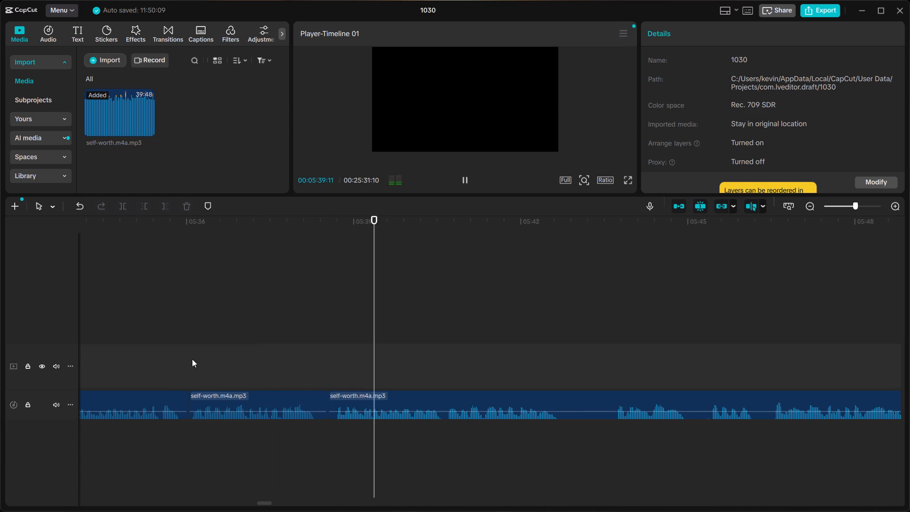
Split the clip just before 05:43, in the pause after the phrase ends.
scroll(268, 332, "left", 2)
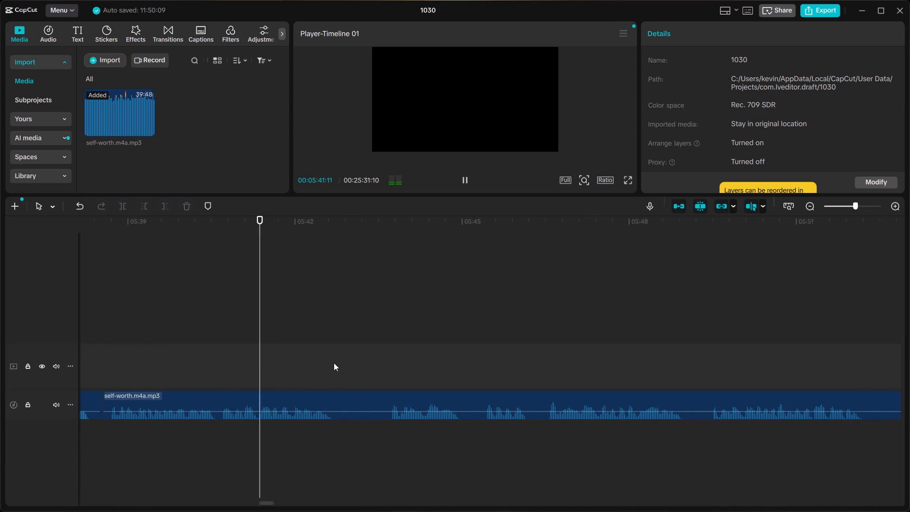
key("space")
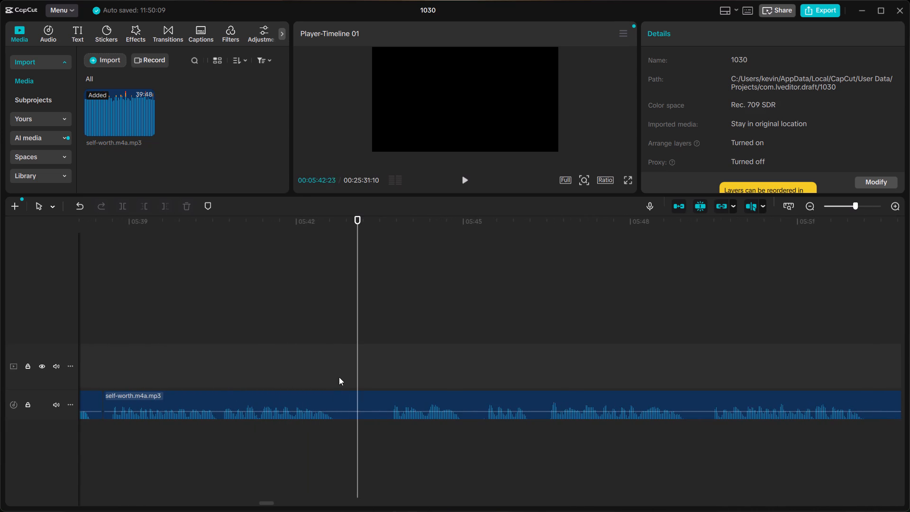
left_click(340, 387)
left_click(346, 399)
key("ctrl+b")
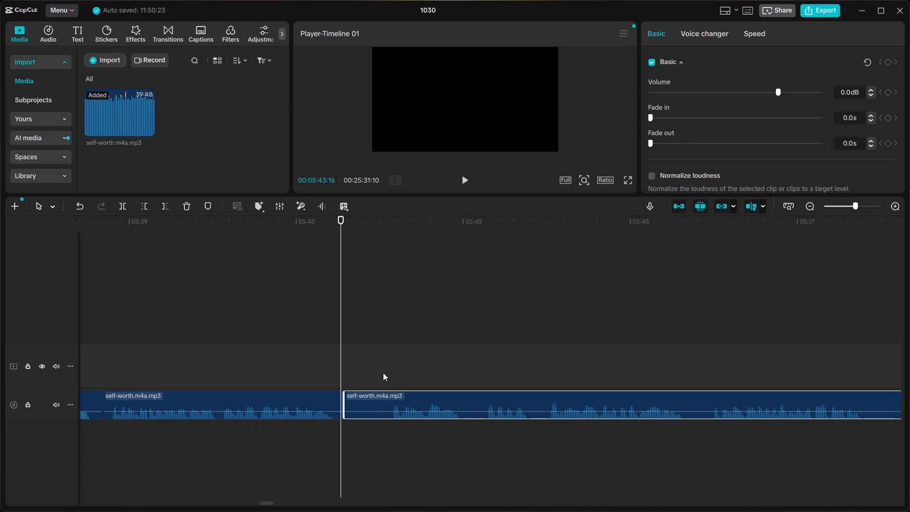
Split the clip at about 05:43:16, just before the next phrase, and delete the pause piece before it.
left_click(383, 373)
key("space")
key("space")
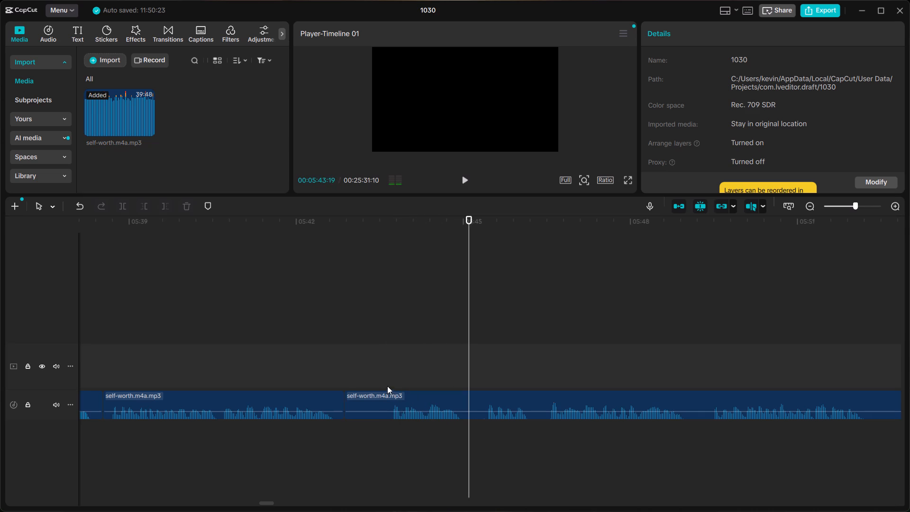
left_click(389, 379)
left_click(383, 397)
key("ctrl+b")
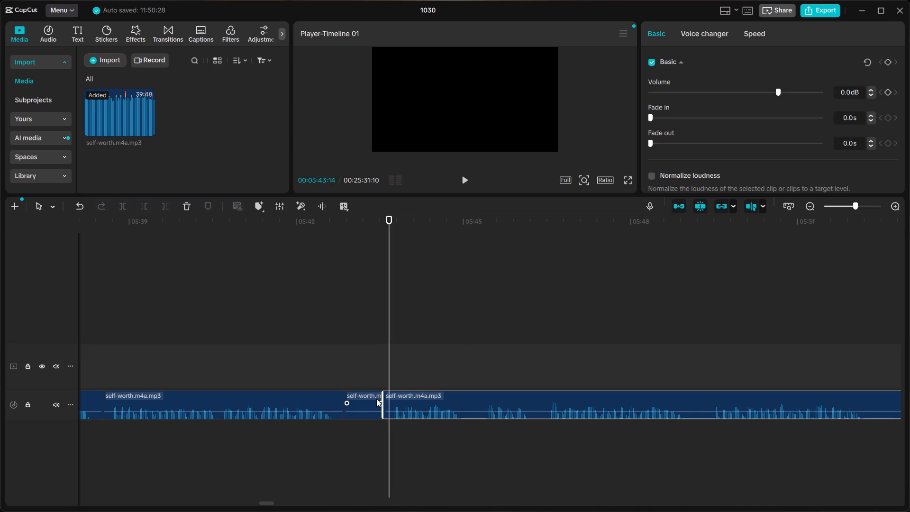
left_click(376, 399)
key("BackSpace")
Close the gap left just before 05:43 and listen through the join.
left_click(435, 402)
left_click_drag(433, 401, 397, 404)
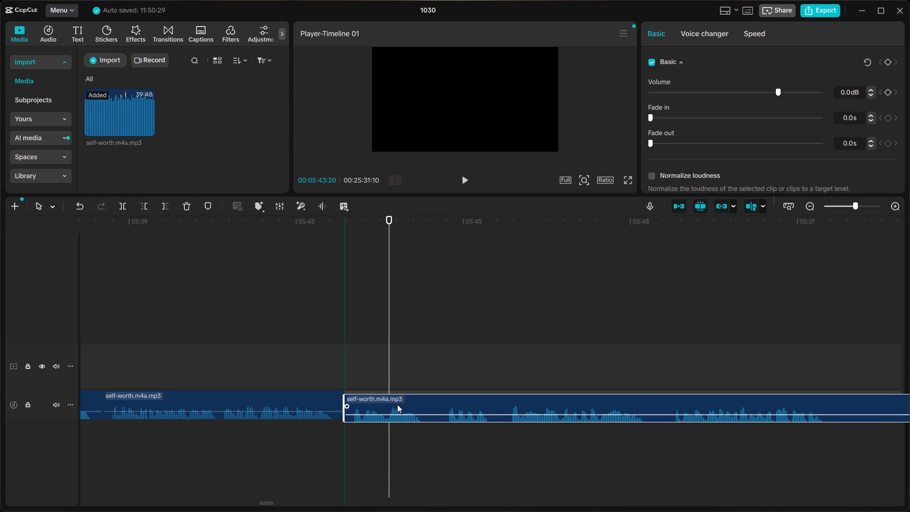
left_click_drag(397, 404, 396, 403)
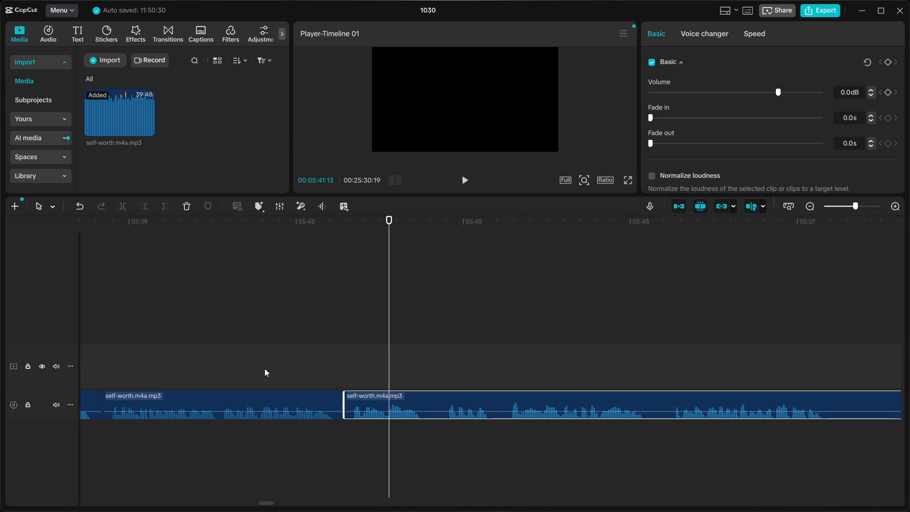
left_click(264, 368)
key("space")
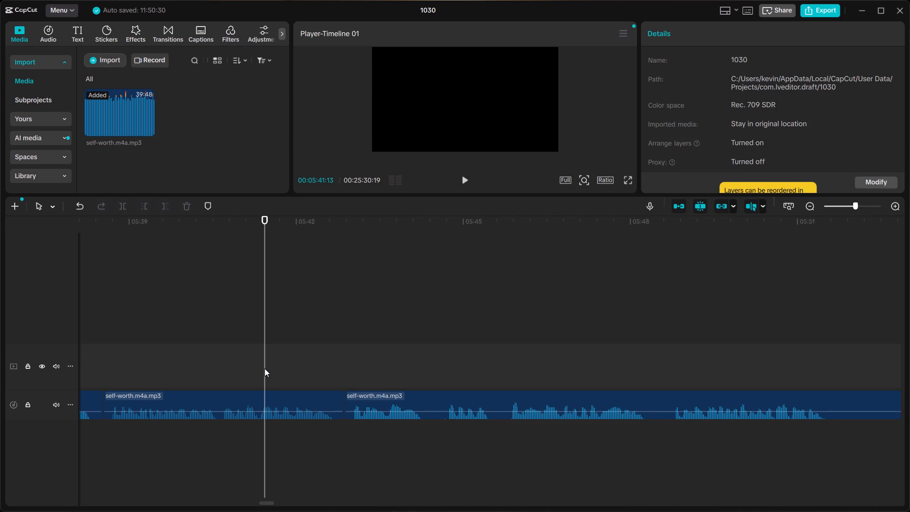
left_click(163, 351)
key("space")
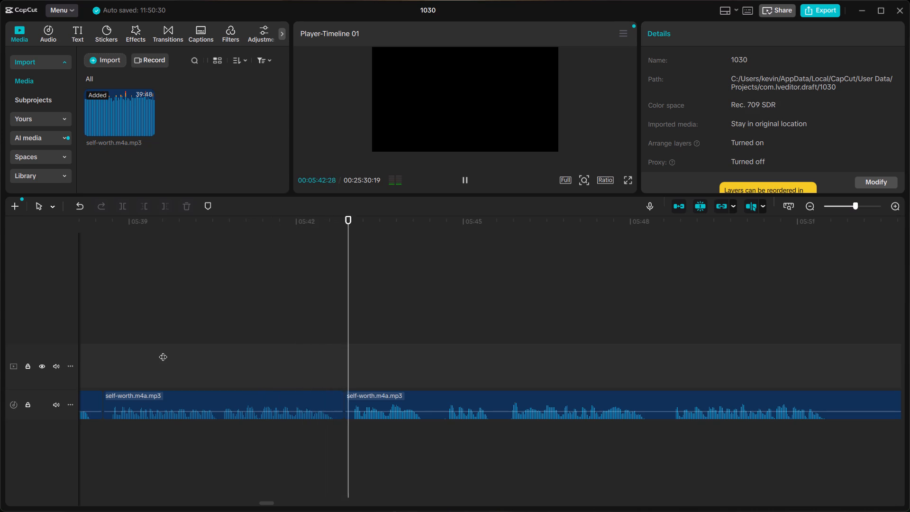
key("space")
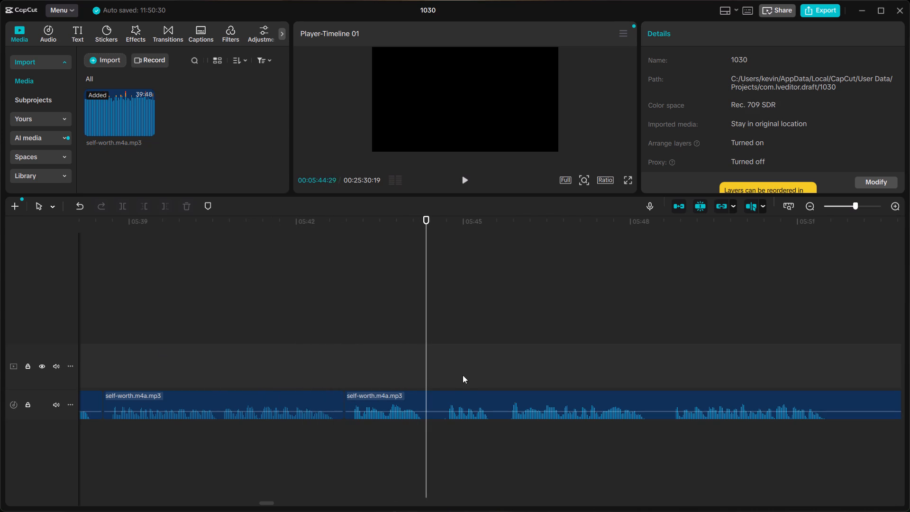
Split the clip at about 05:44:12, in the pause after the first phrase.
left_click(394, 375)
key("space")
key("space")
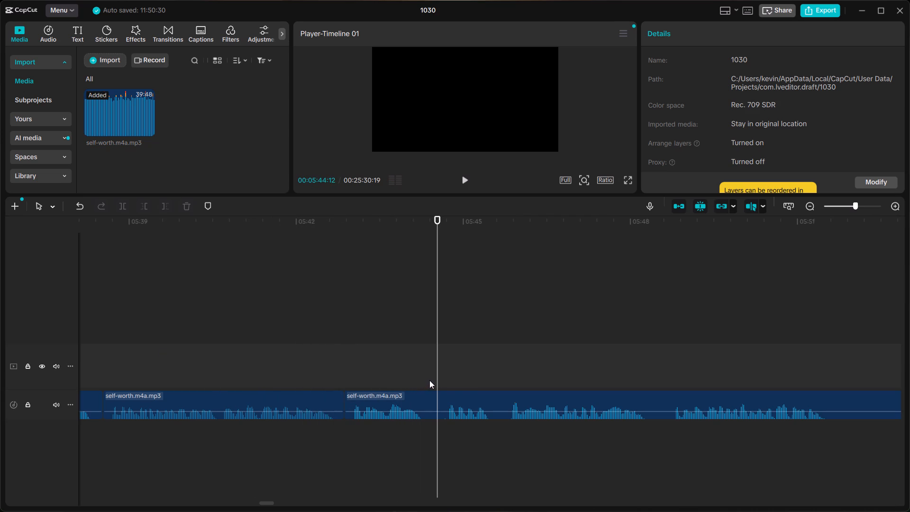
left_click(429, 380)
left_click(429, 402)
key("ctrl+b")
left_click(450, 373)
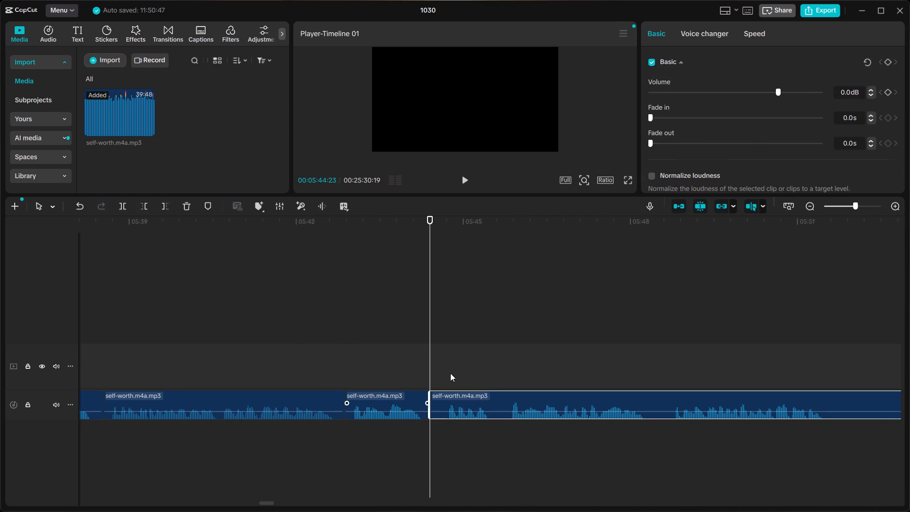
Listen through the takes between about 05:44 and 05:58 to find which one the narration should keep.
left_click(443, 372)
key("space")
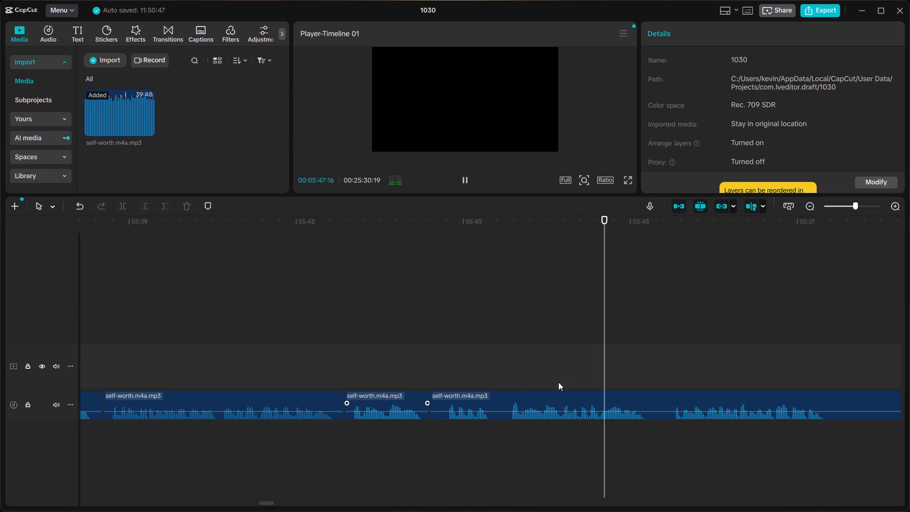
key("space")
left_click(669, 381)
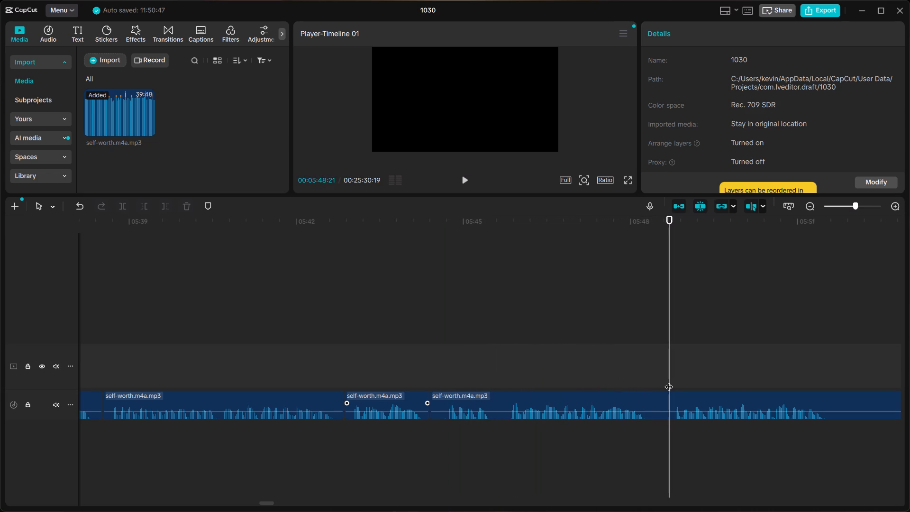
left_click(831, 376)
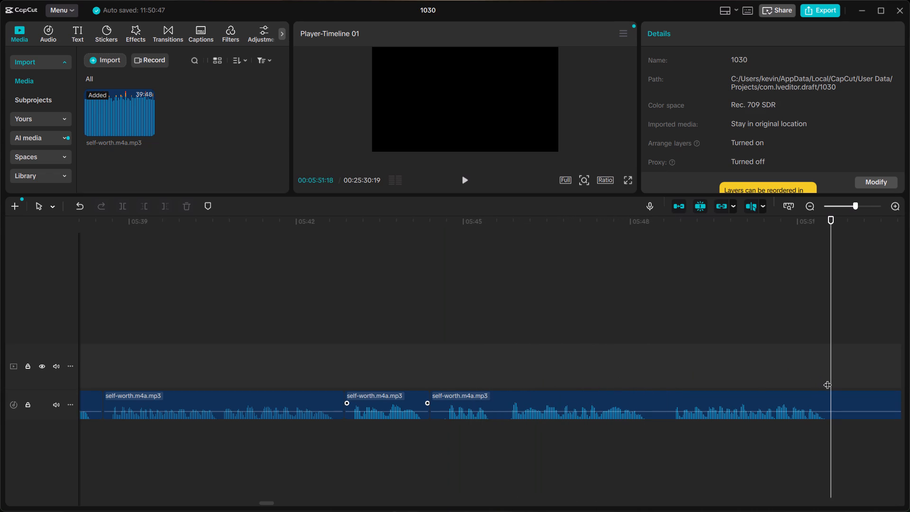
left_click(676, 370)
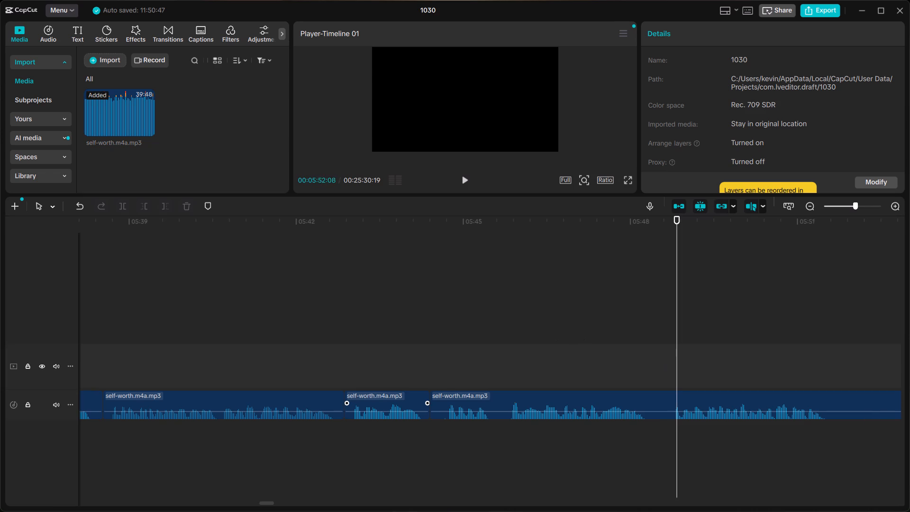
left_click(657, 351)
left_click(671, 368)
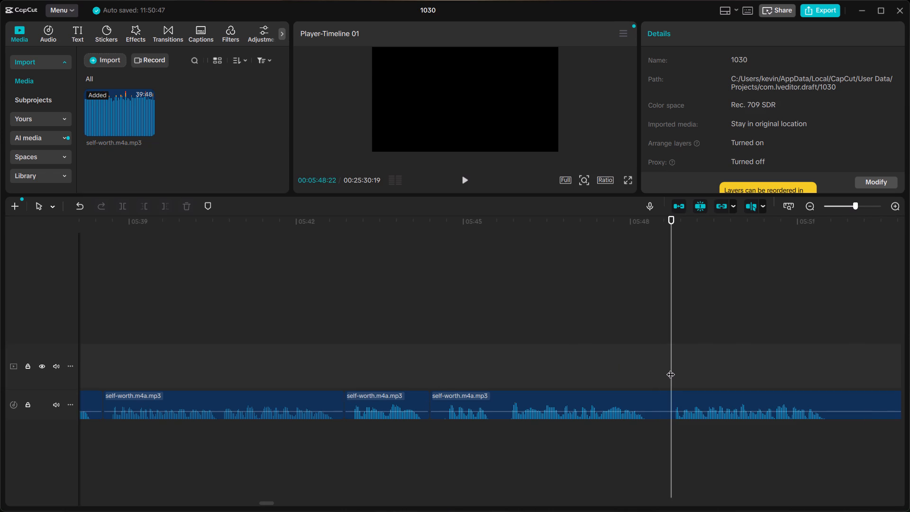
left_click(655, 370)
left_click(675, 379)
left_click(670, 376)
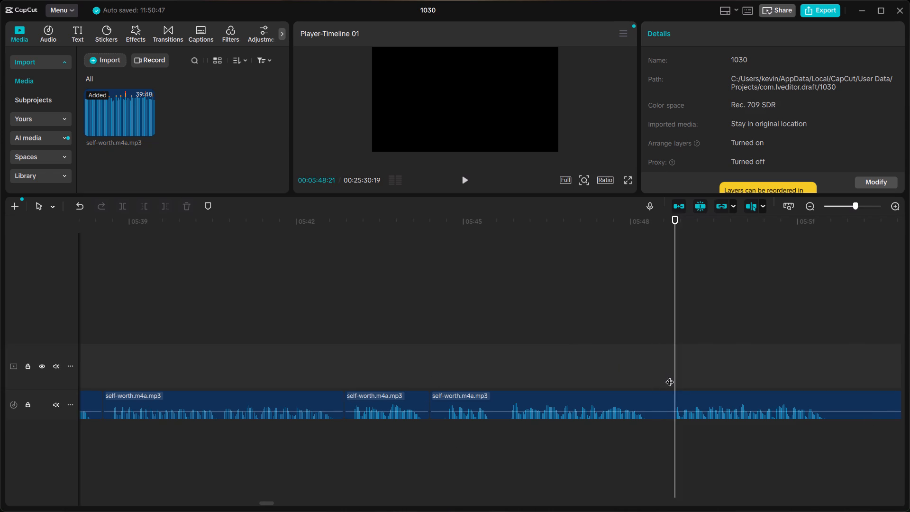
left_click(672, 375)
key("space")
scroll(672, 375, "left", 1)
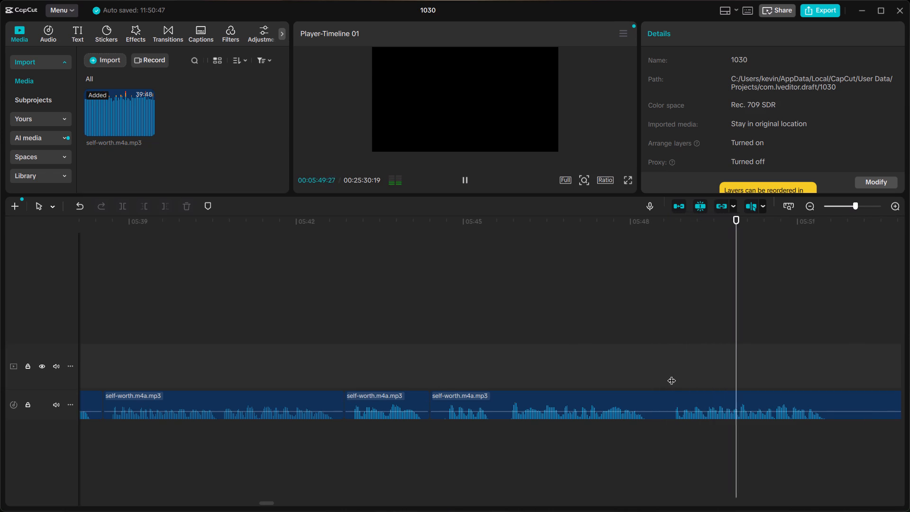
scroll(672, 375, "left", 1)
key("space")
scroll(689, 370, "left", 1)
left_click(635, 374)
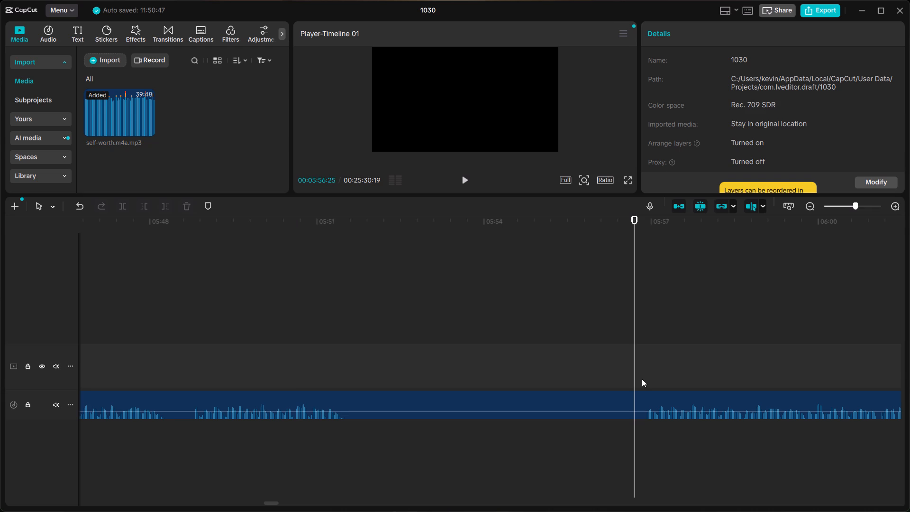
key("space")
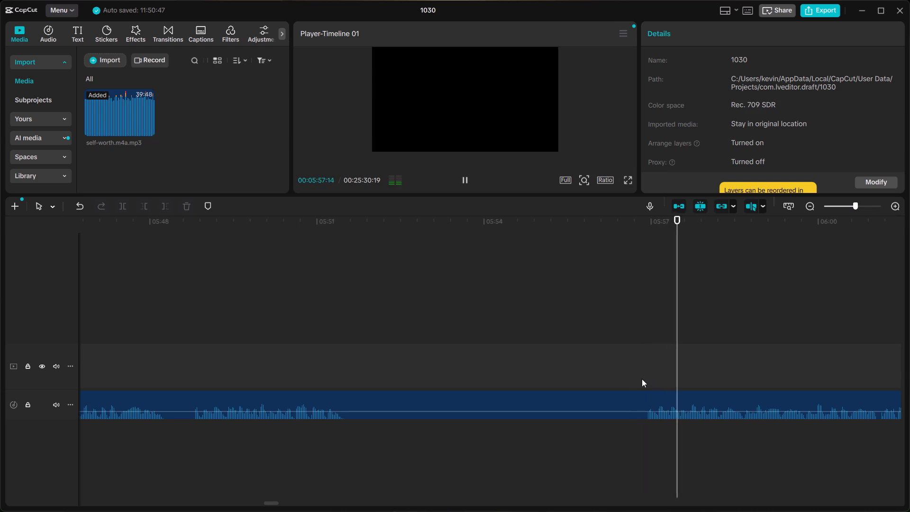
key("space")
scroll(627, 393, "right", 2)
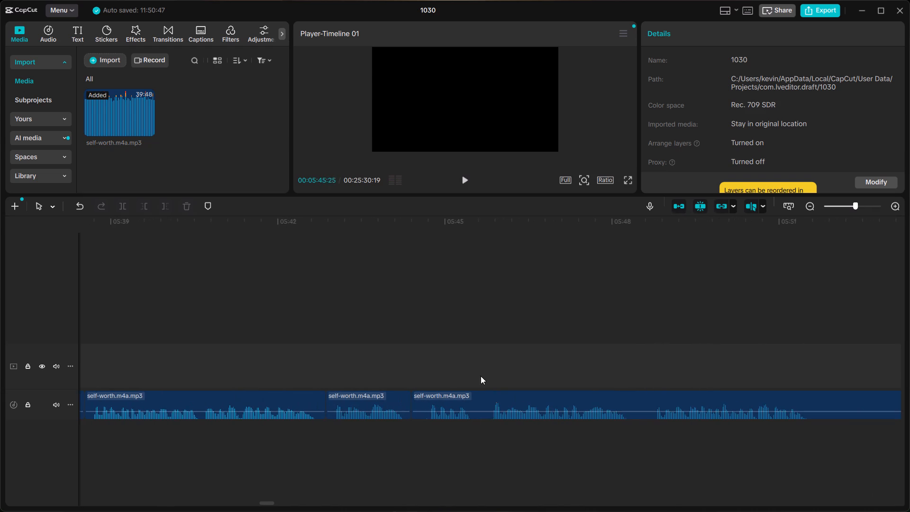
left_click(481, 376)
key("space")
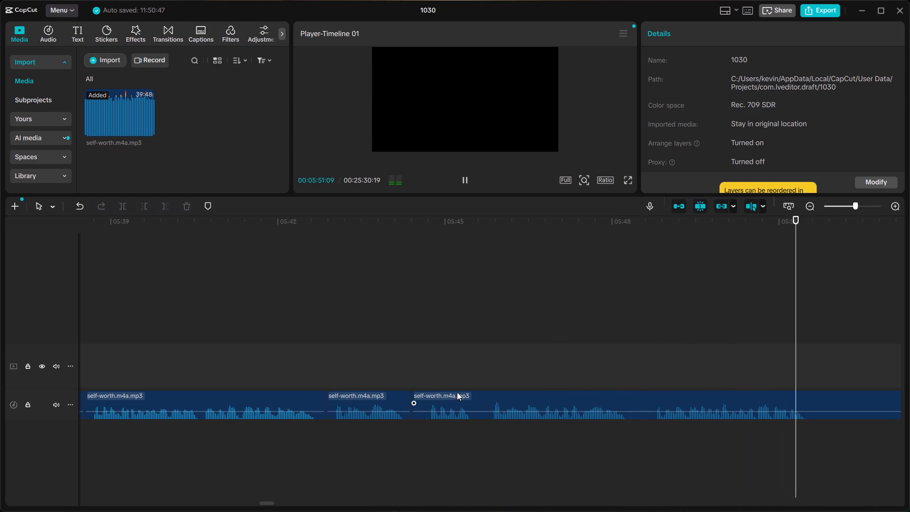
key("space")
Split the clip at about 05:45:22 and delete the short take between it and the split at about 05:44:12.
left_click(490, 381)
left_click(486, 388)
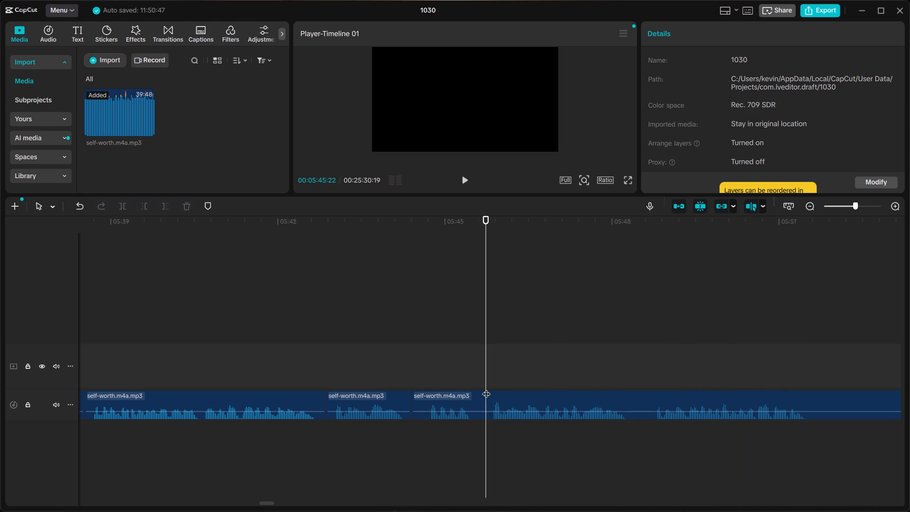
left_click(488, 390)
left_click(484, 399)
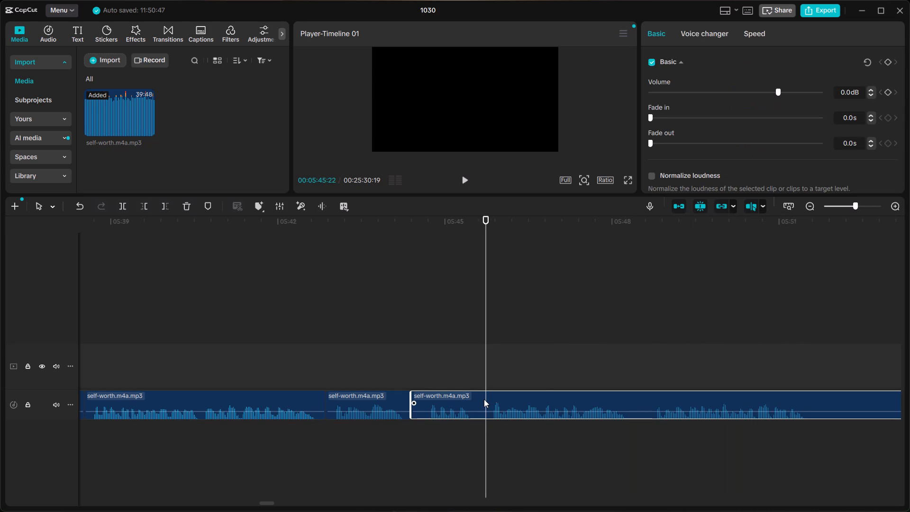
key("ctrl+b")
left_click(473, 400)
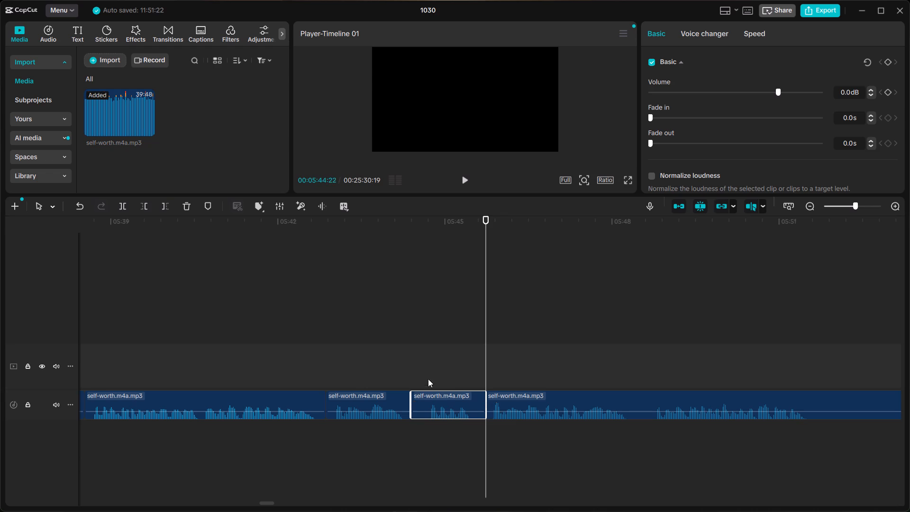
left_click(429, 376)
key("space")
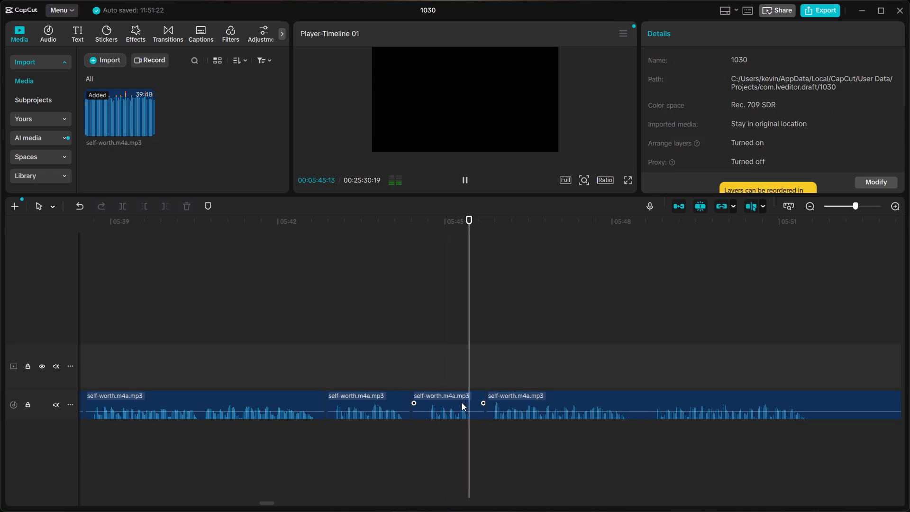
key("space")
left_click(462, 403)
key("BackSpace")
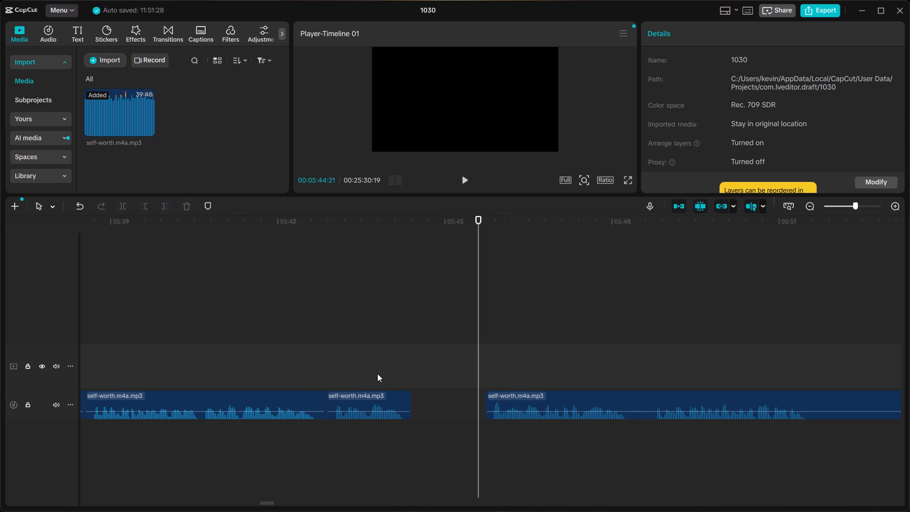
Check and delete the preceding short take, from just before 05:43 to about 05:44:12.
left_click(350, 366)
key("space")
key("space")
left_click(393, 397)
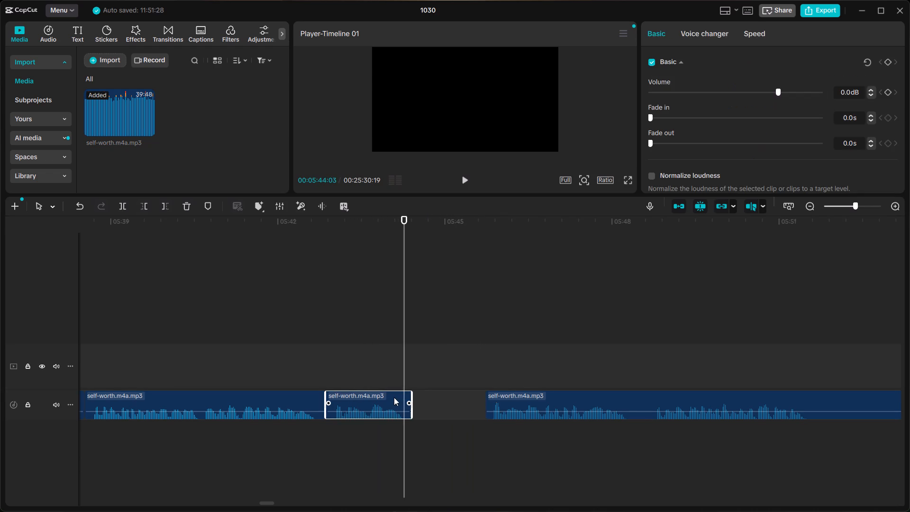
key("BackSpace")
Close the gap left just before 05:43 by moving up the following clip, and listen through the join.
left_click(529, 395)
left_click_drag(528, 394, 374, 394)
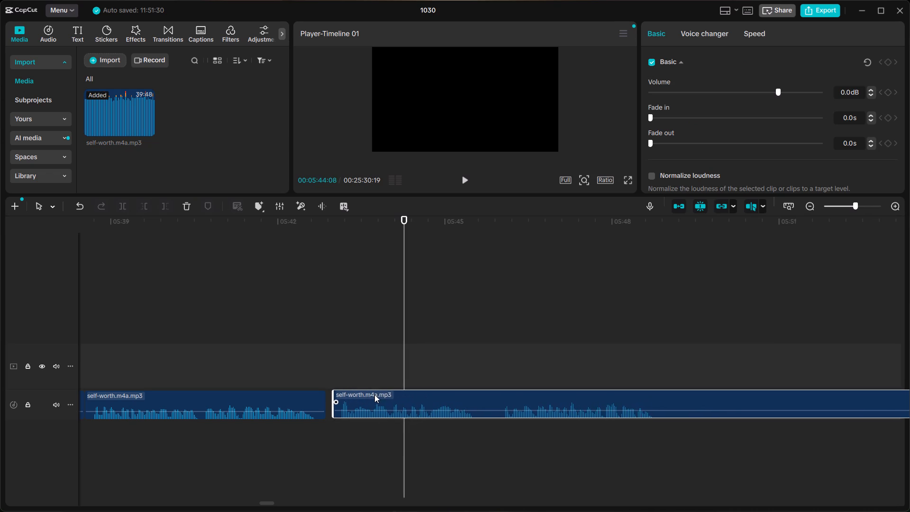
left_click_drag(374, 394, 371, 396)
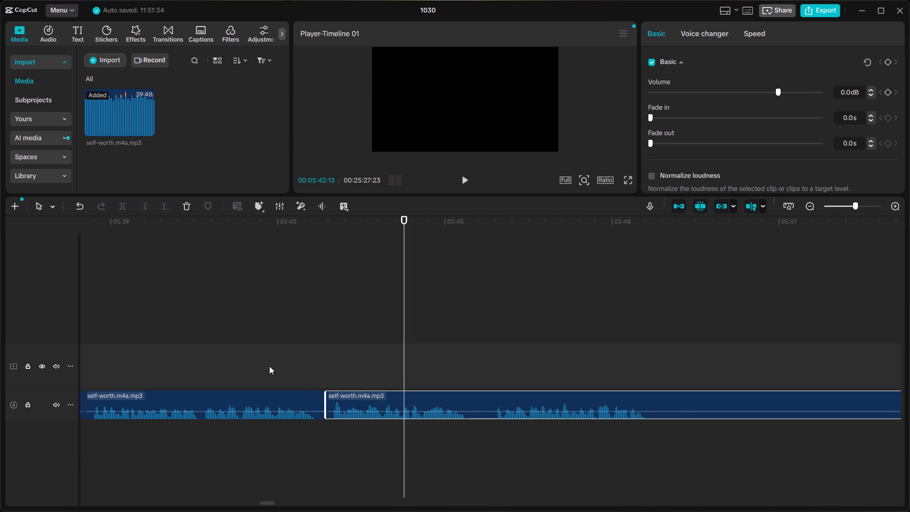
left_click(223, 364)
key("space")
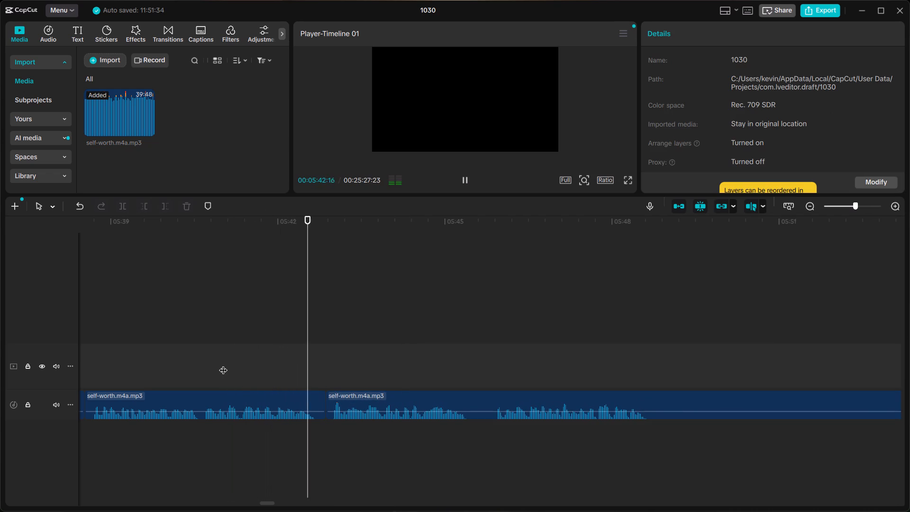
left_click(116, 357)
key("space")
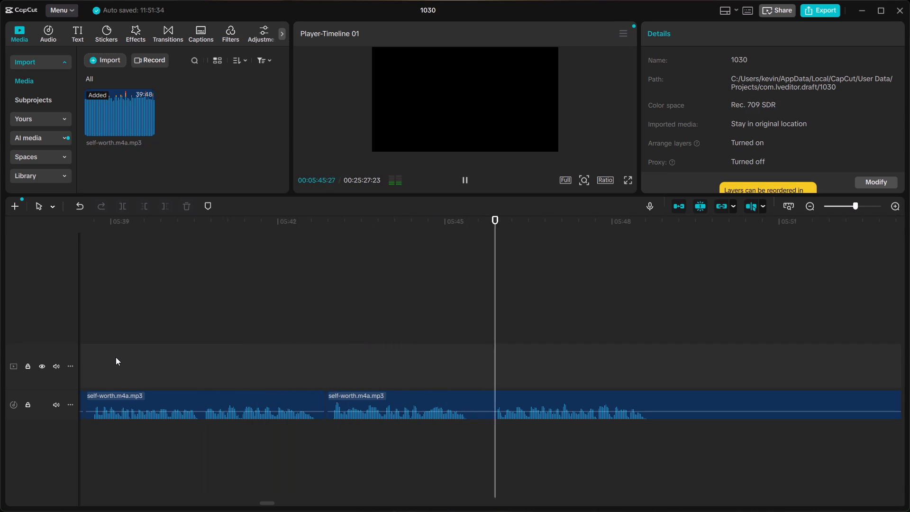
key("space")
Split the clip at about 05:45:16 and 05:45:24 and delete the piece of pause between the splits.
left_click(475, 377)
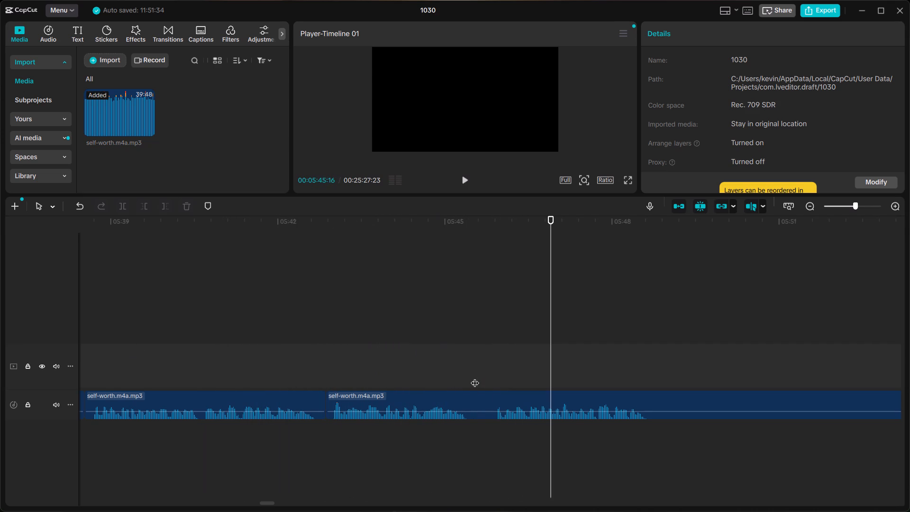
left_click(475, 402)
key("ctrl+b")
left_click(490, 379, "ctrl")
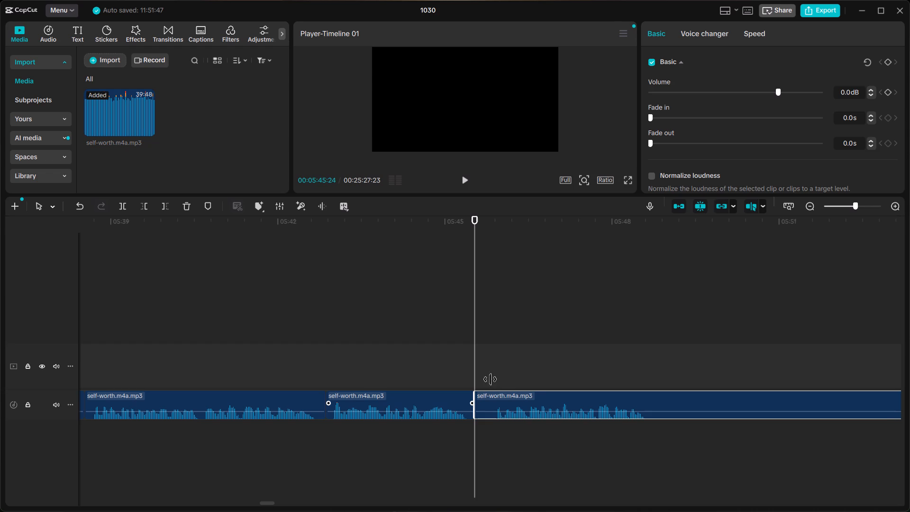
key("ctrl+b")
left_click(476, 403)
key("BackSpace")
Close the gap left after about 05:45:16 and listen through the join to the end of the phrase.
left_click(520, 399)
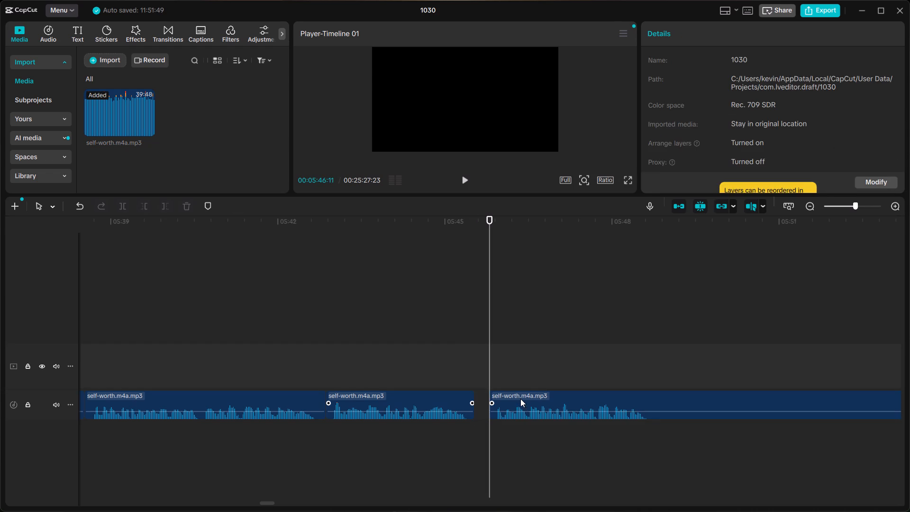
left_click_drag(520, 399, 507, 398)
left_click(381, 365)
key("space")
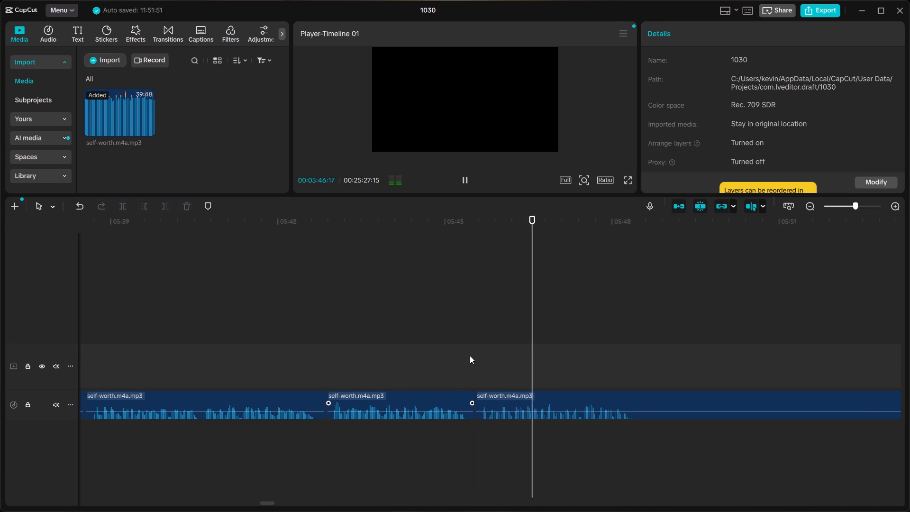
scroll(506, 373, "left", 1)
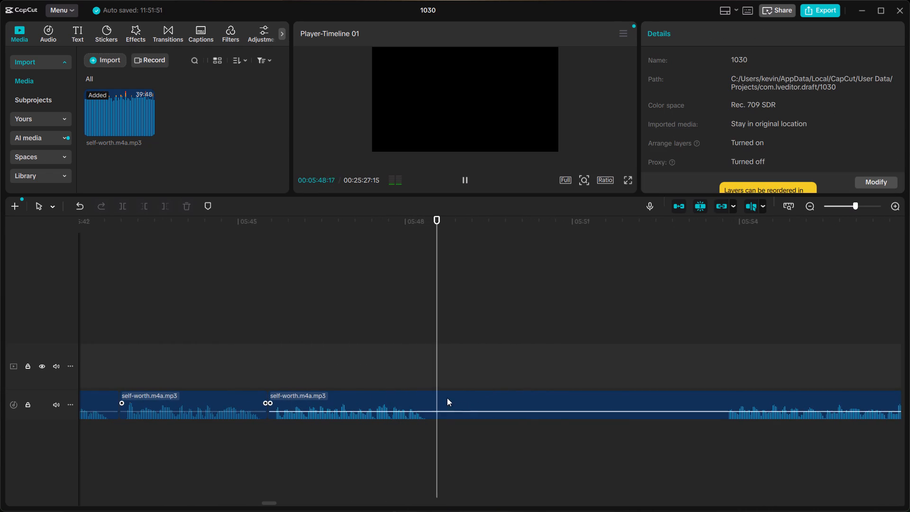
Split the clip in the pause at about 05:48:20 and trim the end of the earlier part back about 7 frames.
key("space")
left_click(434, 377)
left_click(442, 400)
key("ctrl+b")
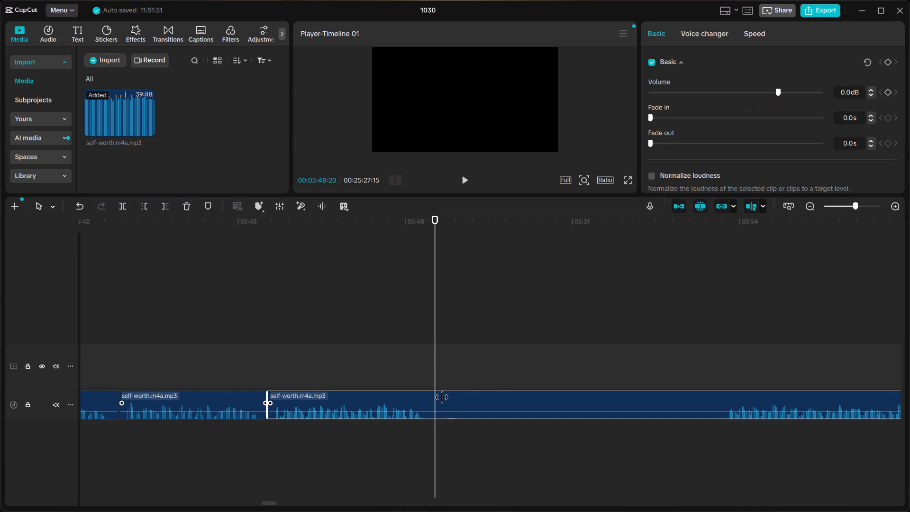
scroll(484, 383, "left", 1)
left_click(363, 394)
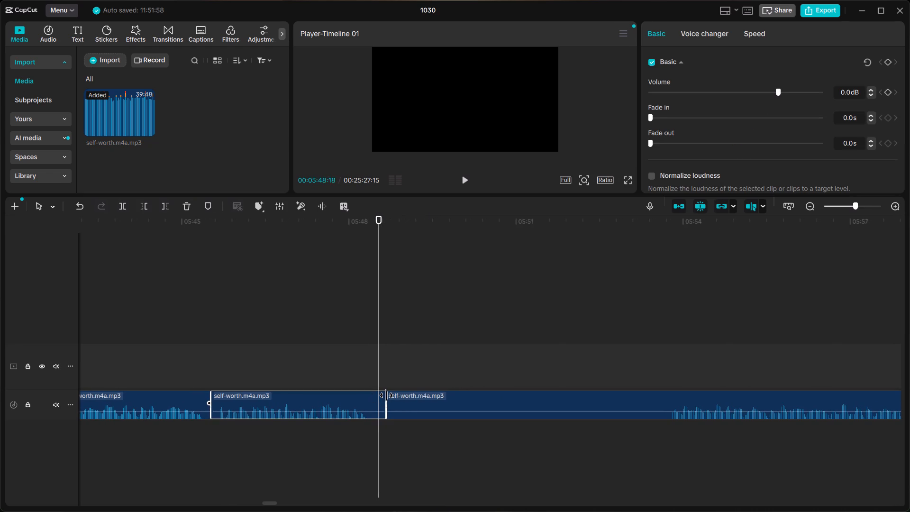
left_click_drag(386, 395, 371, 396)
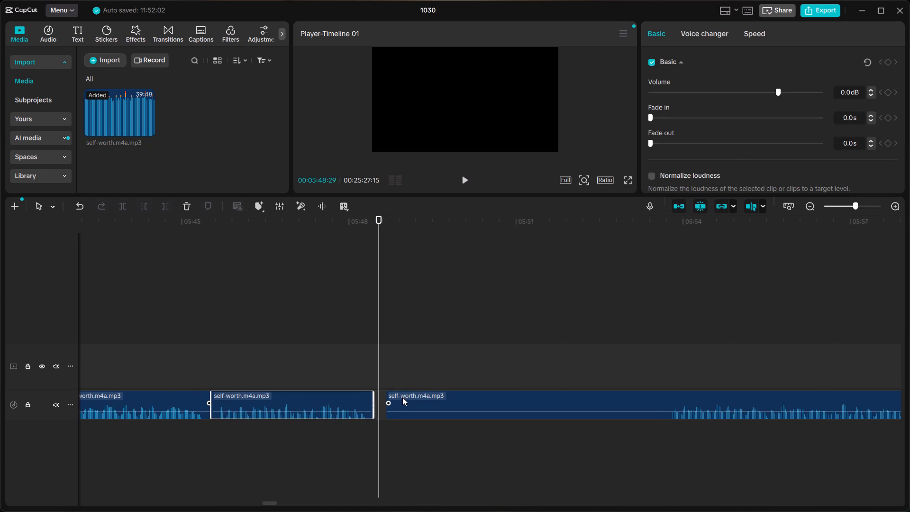
Move the following clip up against the trimmed clip to close the gap just after 05:48.
left_click(402, 397)
left_click_drag(402, 397, 390, 398)
Listen through the takes in the long following clip, from about 05:53 to about 06:17, to decide which to keep.
scroll(390, 398, "left", 1)
left_click(384, 373)
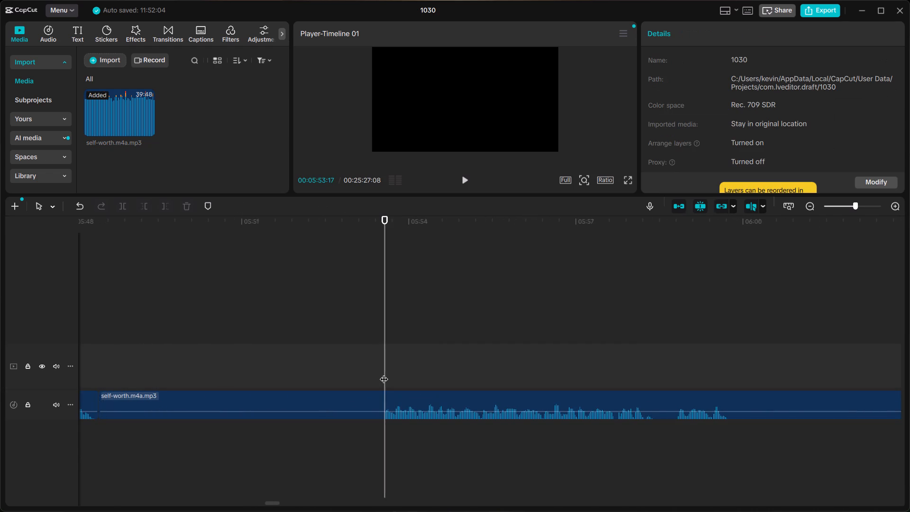
left_click(382, 373)
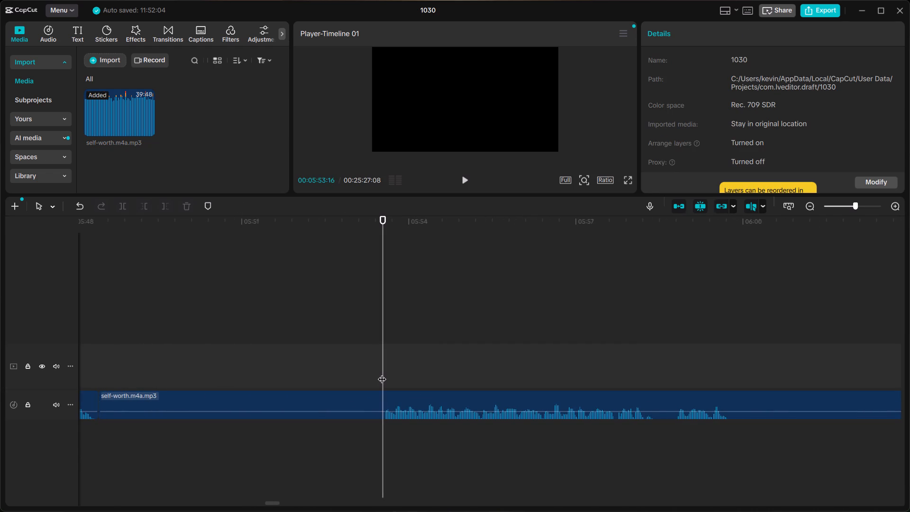
left_click(369, 370)
left_click(376, 375)
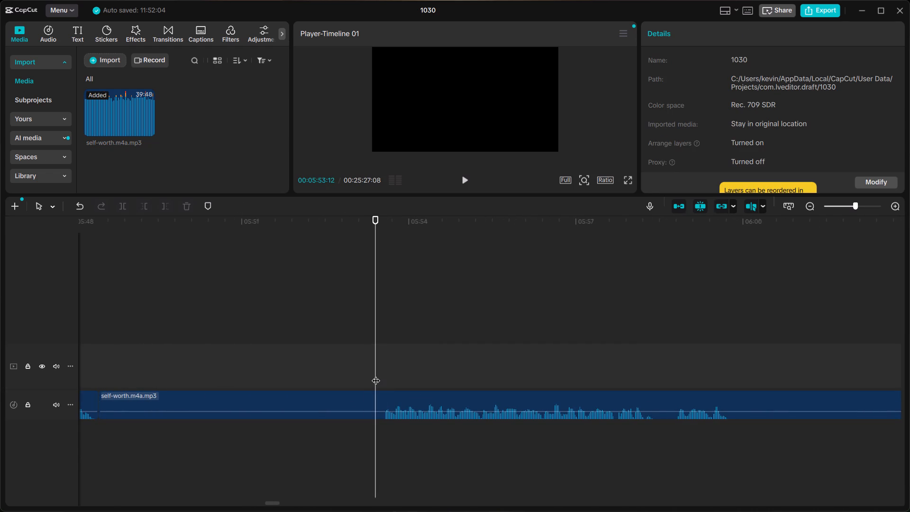
key("space")
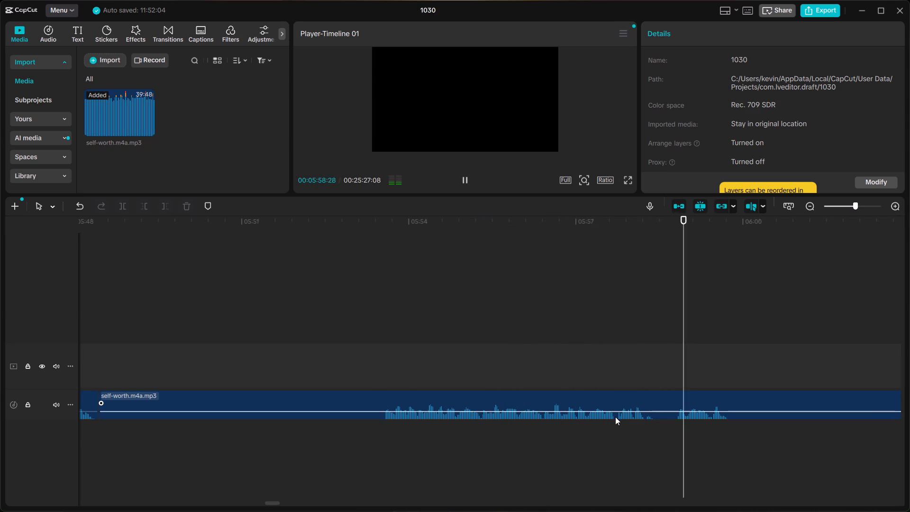
key("space")
scroll(172, 388, "left", 1)
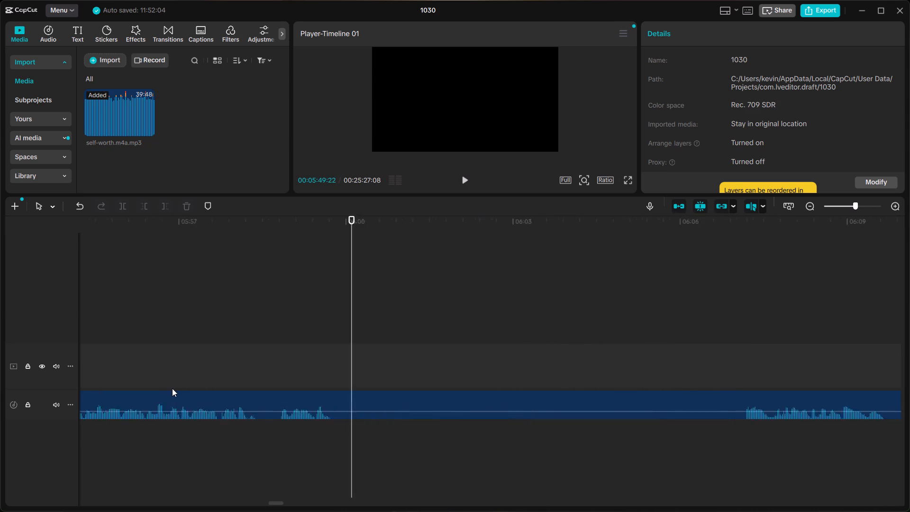
scroll(172, 388, "left", 2)
left_click(525, 375)
key("space")
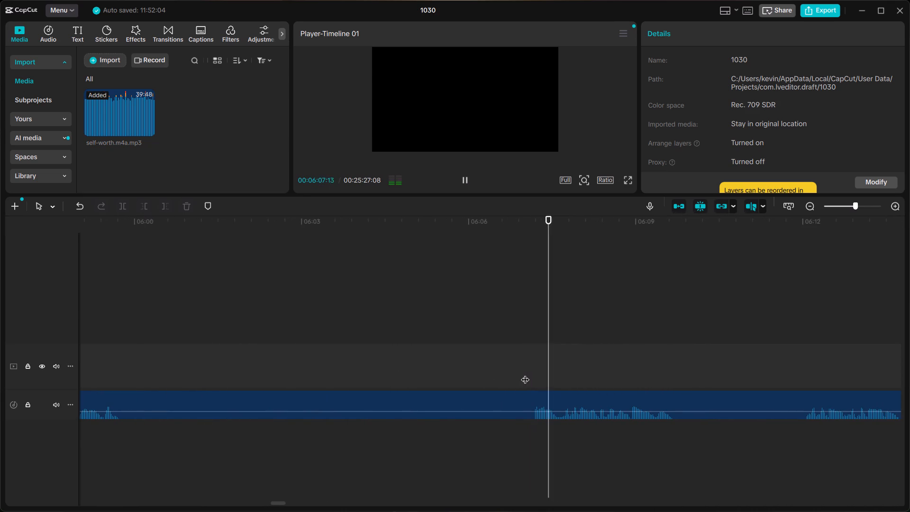
key("space")
left_click(798, 380)
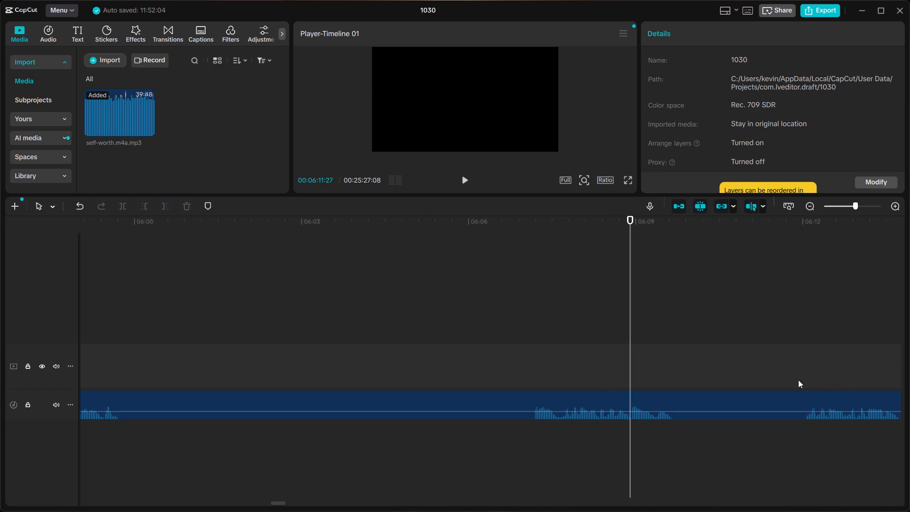
key("space")
scroll(798, 380, "left", 1)
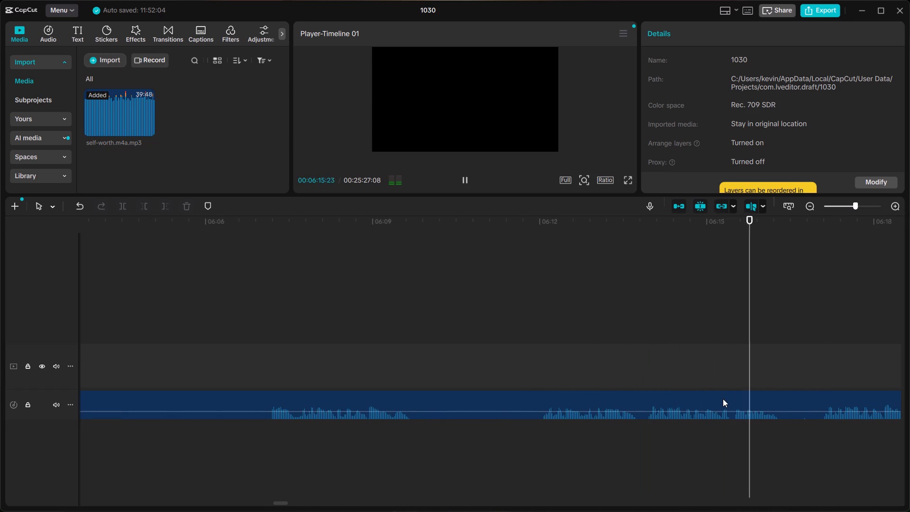
key("space")
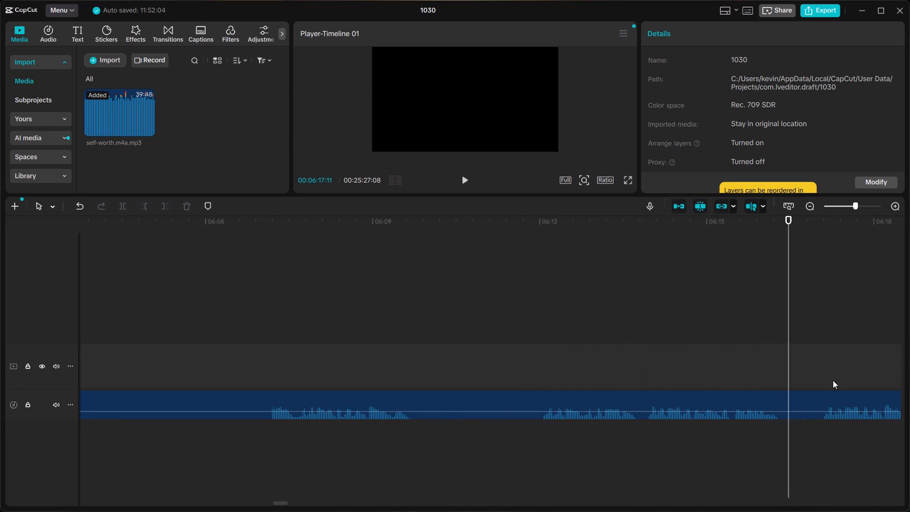
Check the phrase starting near 06:17, split the clip at about 06:17:03 and delete the piece before it, back to just after 05:48.
left_click(825, 380)
scroll(825, 380, "left", 1)
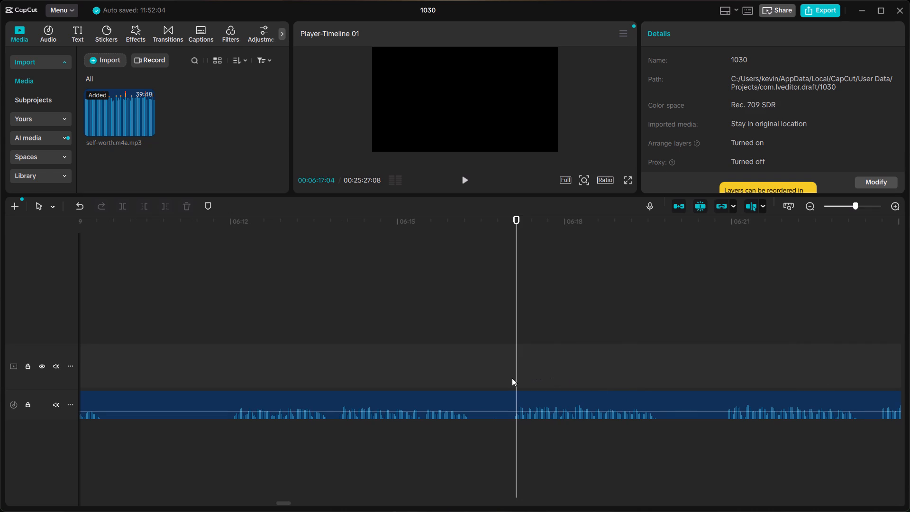
left_click(509, 378)
key("space")
left_click(509, 378)
key("space")
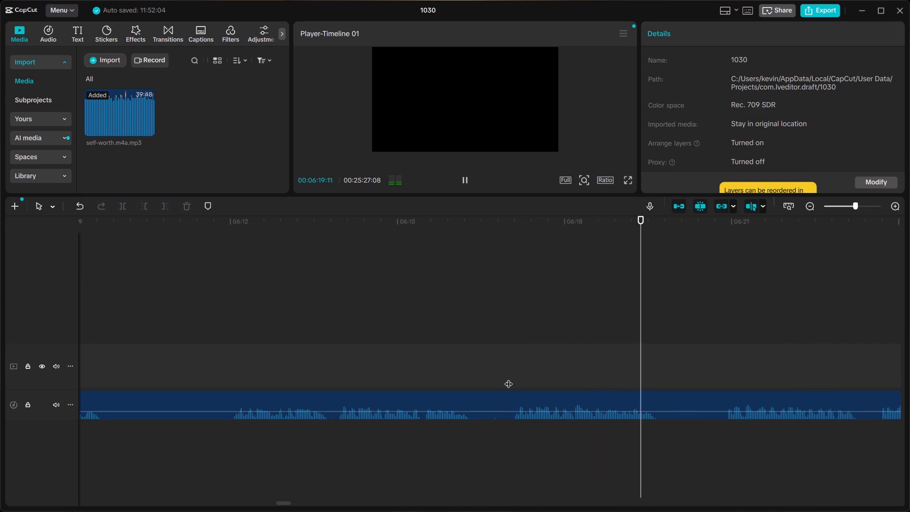
key("space")
left_click(512, 382)
left_click(504, 383)
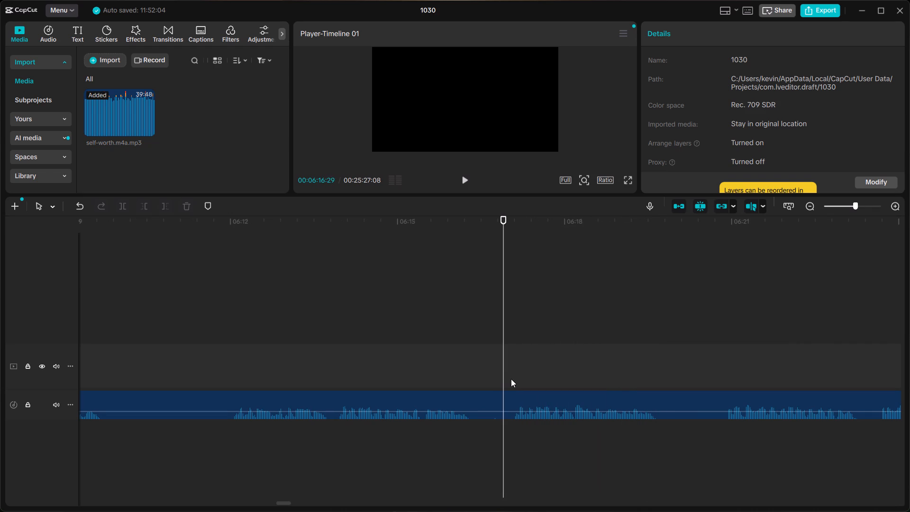
left_click(511, 374)
left_click(514, 395)
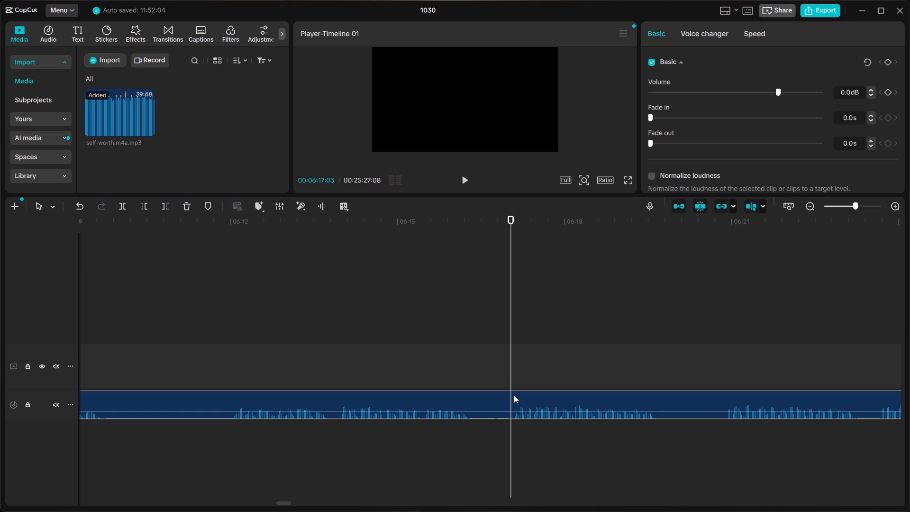
key("ctrl+b")
left_click(490, 395)
scroll(490, 396, "right", 2)
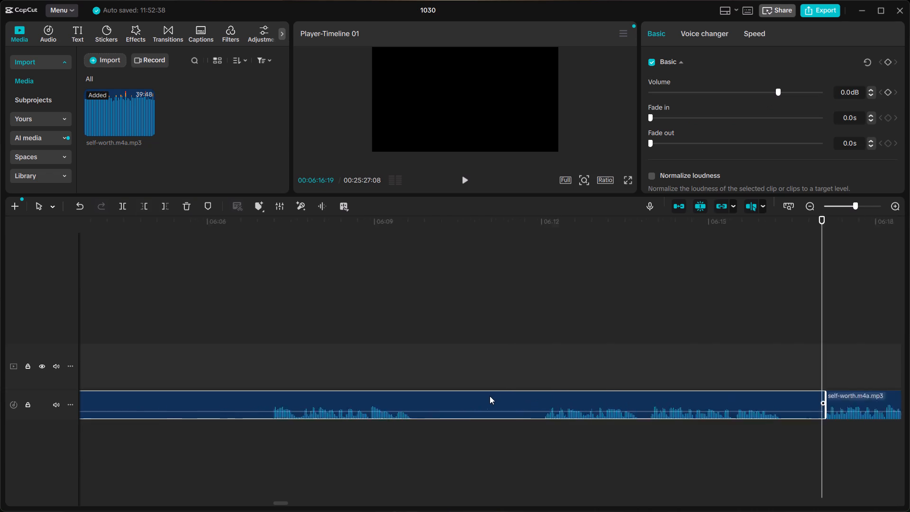
scroll(490, 396, "right", 2)
scroll(490, 396, "down", 9, "ctrl")
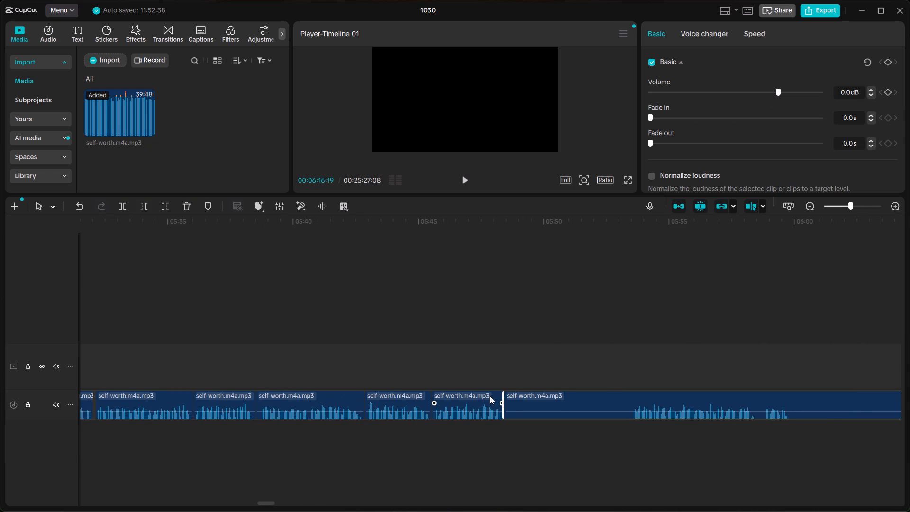
key("BackSpace")
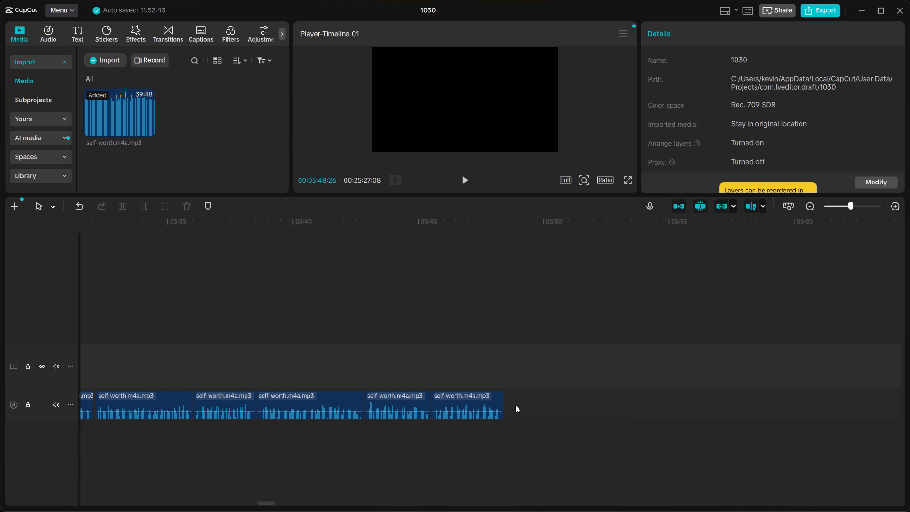
Close the gap left just after 05:48 and listen through the join.
right_click(515, 405)
left_click(534, 410)
left_click(421, 350)
key("space")
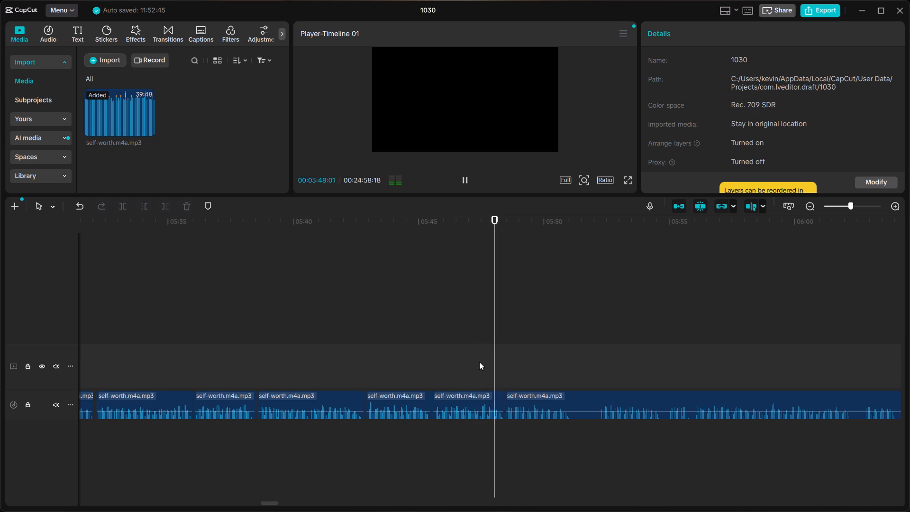
key("space")
Extend the start of the clip after 05:48 earlier by about 4 frames, butt it against the preceding clip and listen through the join.
scroll(514, 378, "up", 9, "ctrl")
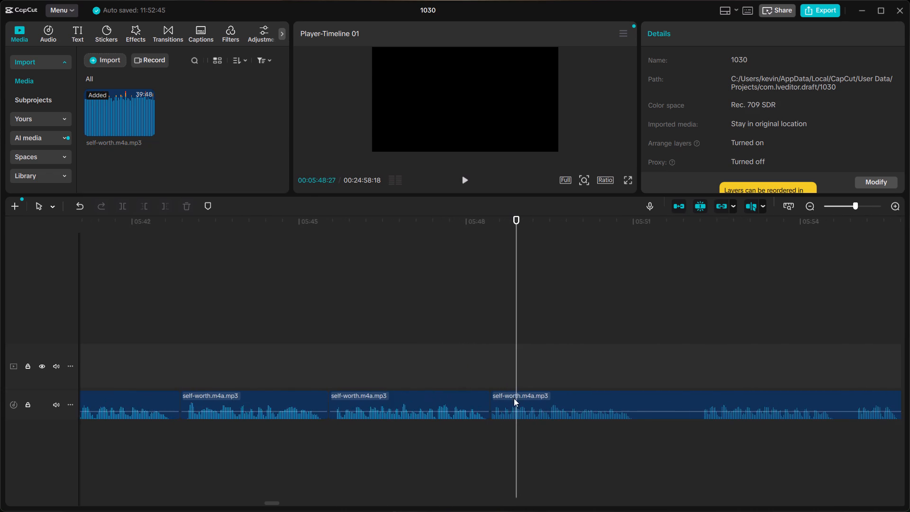
scroll(514, 398, "up", 4, "ctrl")
left_click(499, 400)
left_click_drag(499, 400, 514, 402)
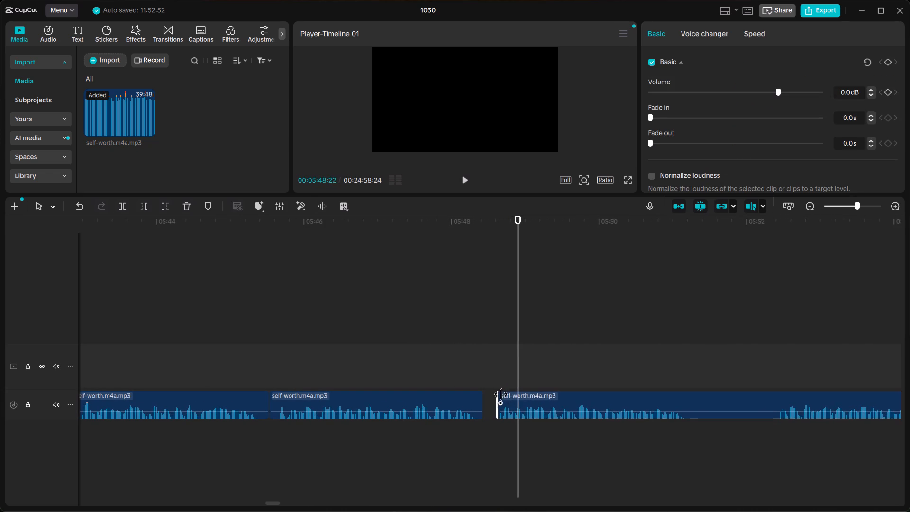
left_click_drag(498, 392, 490, 396)
left_click_drag(505, 402, 499, 401)
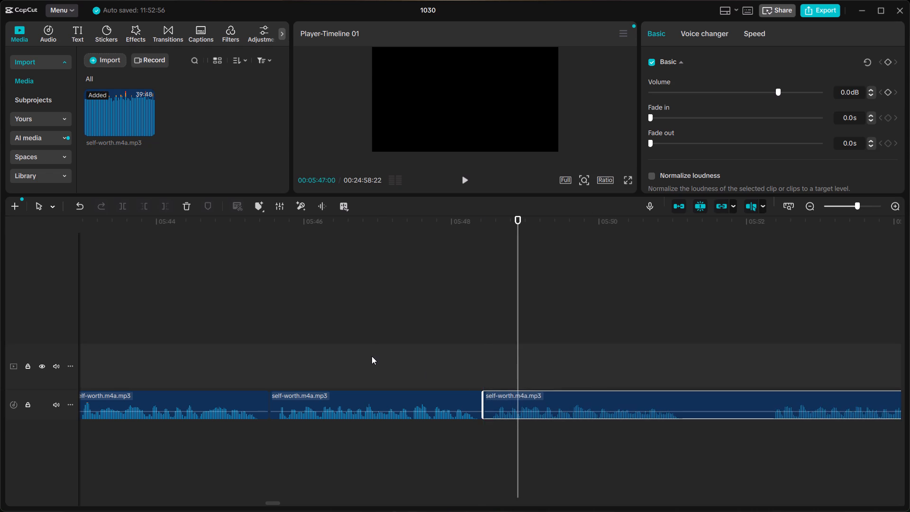
left_click(372, 356)
key("space")
left_click(274, 357)
key("space")
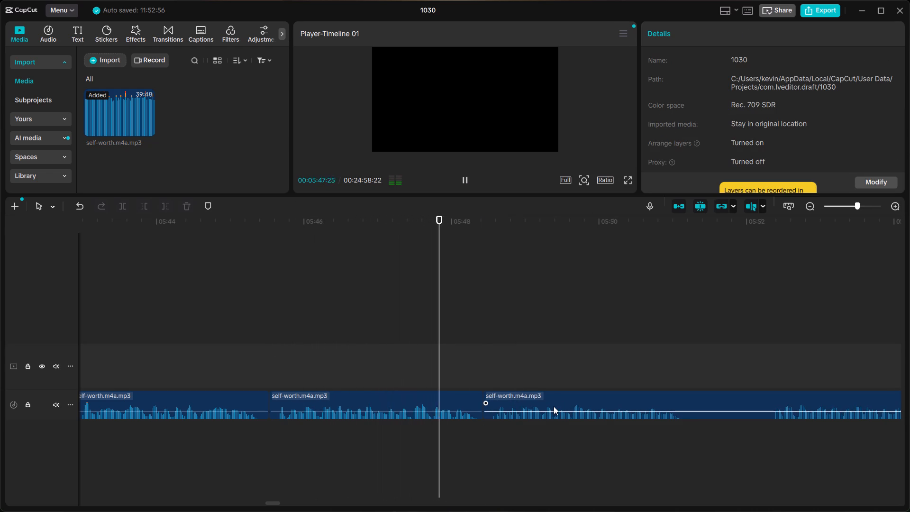
key("space")
Move the clip after 05:48 later in two small shifts, leaving a pause of about 7 frames, and listen through the join each time.
left_click(503, 395)
left_click_drag(503, 395, 507, 395)
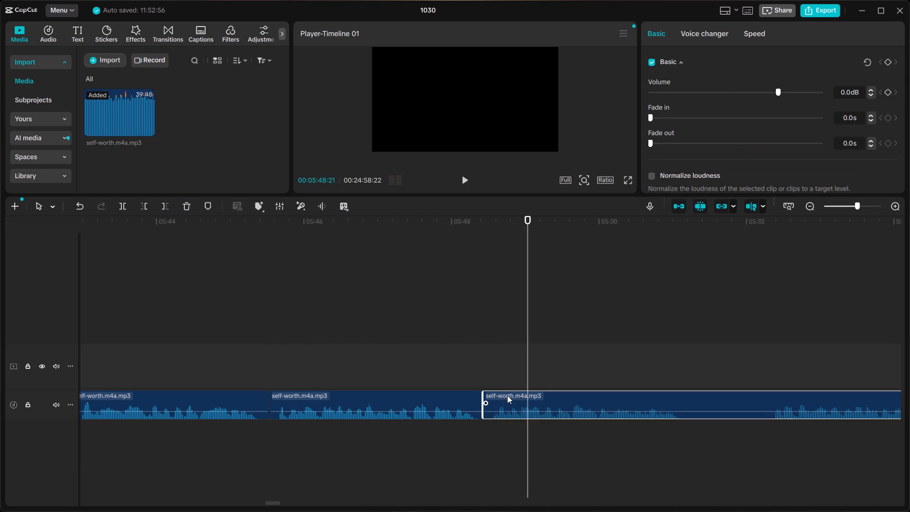
left_click_drag(507, 395, 512, 396)
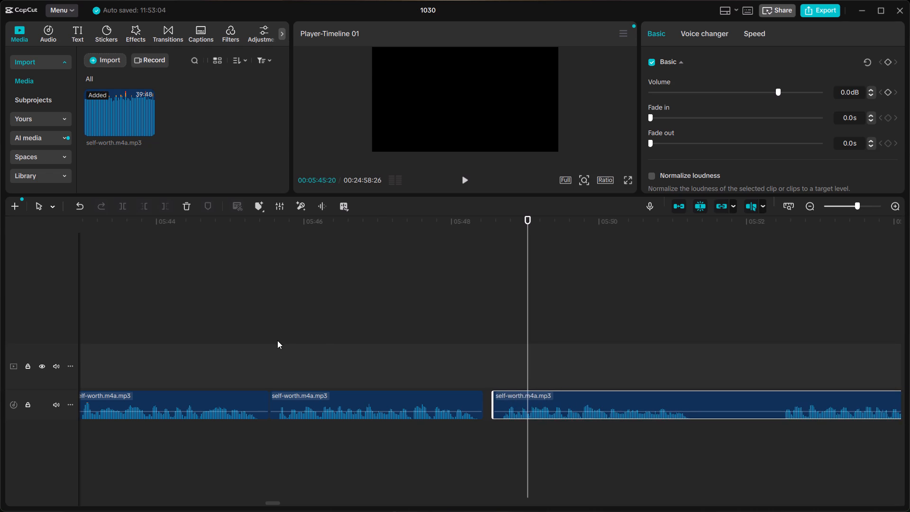
left_click(275, 342)
key("space")
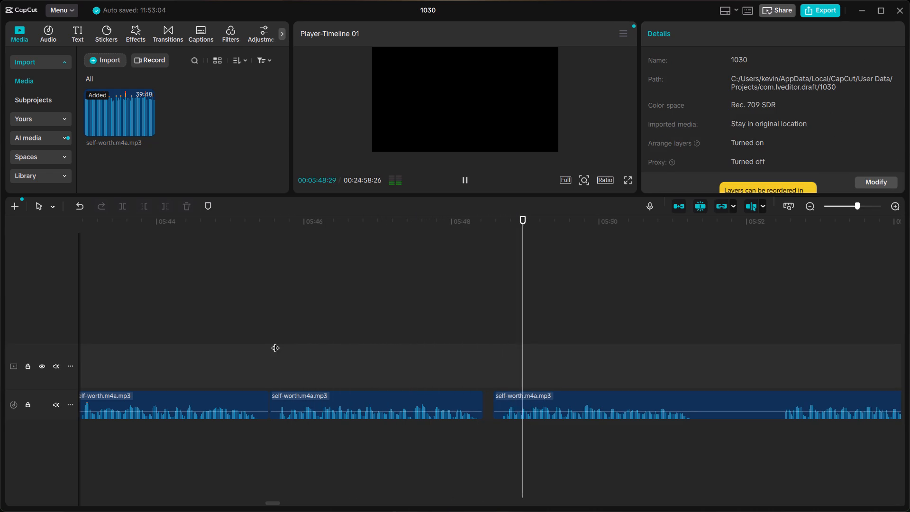
scroll(275, 342, "left", 1)
key("space")
left_click(321, 400)
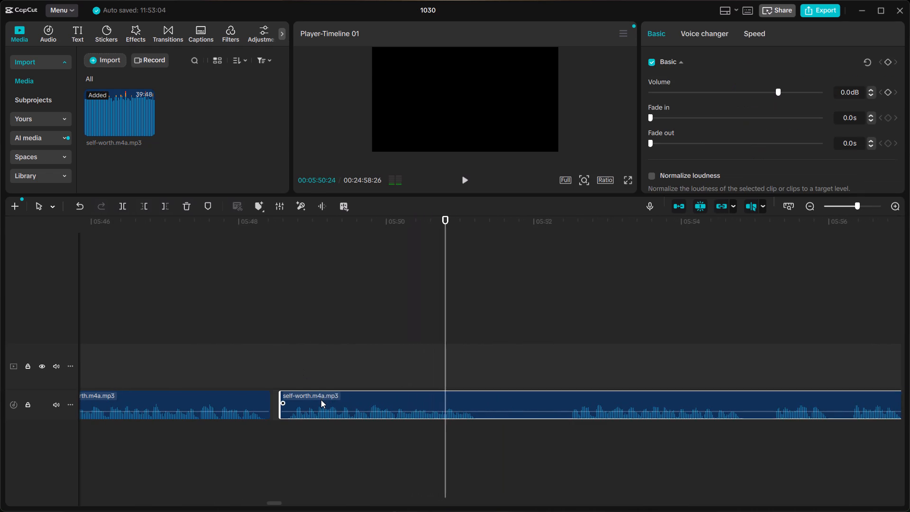
left_click_drag(321, 400, 328, 401)
left_click(102, 355)
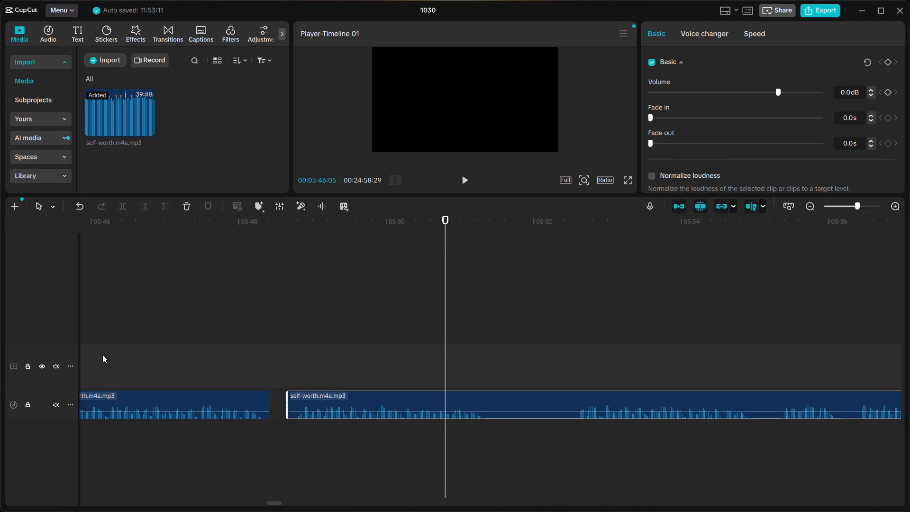
key("space")
scroll(102, 355, "down", 5, "ctrl")
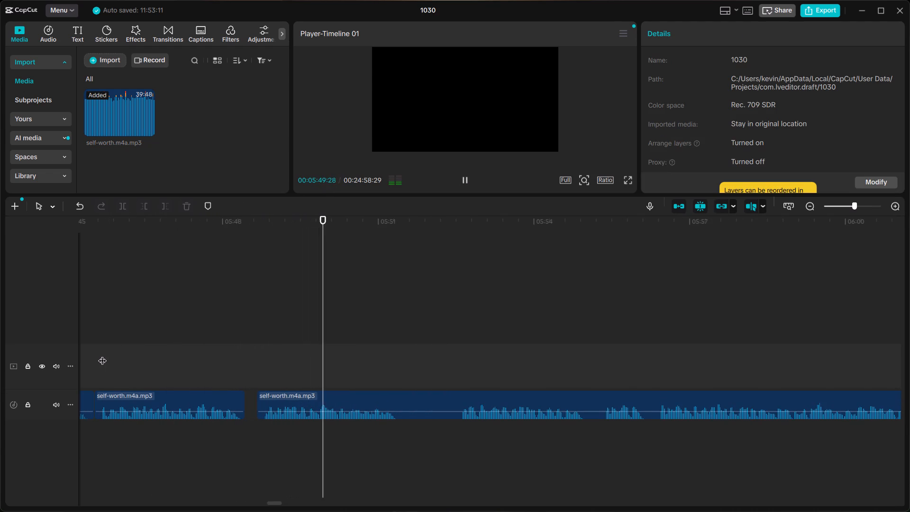
key("space")
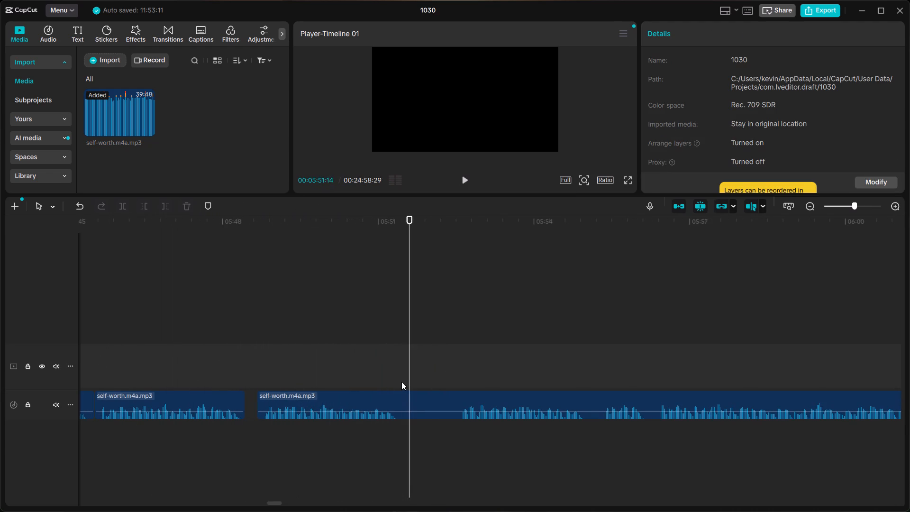
Split the clip in the pause after the phrase, at about 05:51:16.
left_click(401, 382)
left_click(408, 399)
key("ctrl+b")
Listen ahead to find where the next wanted take starts and split the clip just before it, at about 05:56:11.
left_click(460, 372)
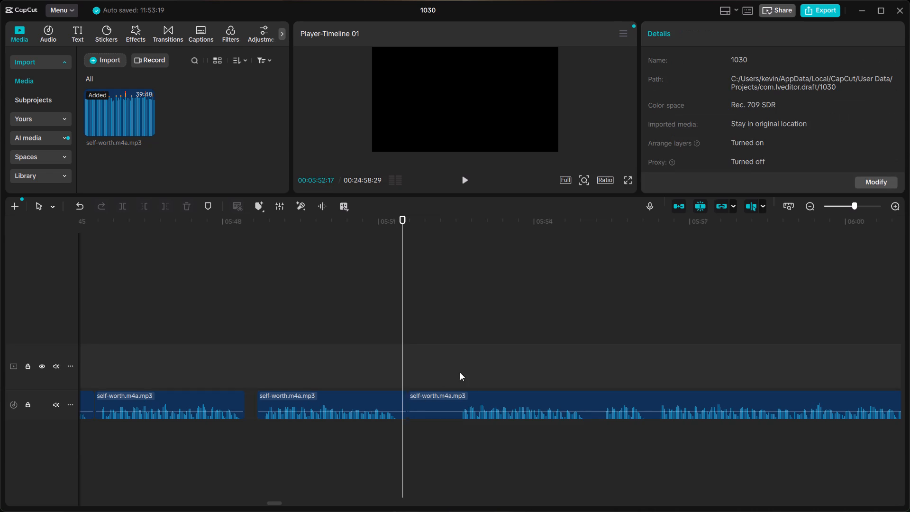
left_click(455, 372)
key("space")
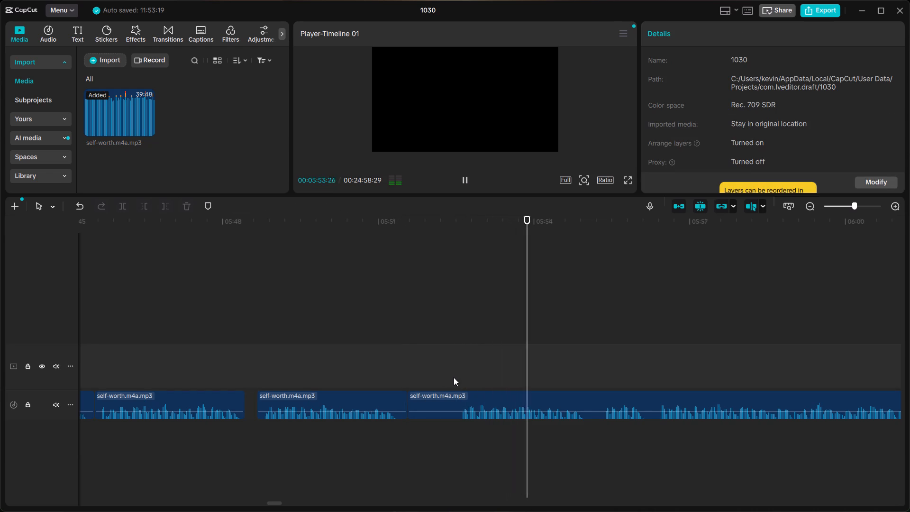
key("space")
left_click(656, 373)
key("space")
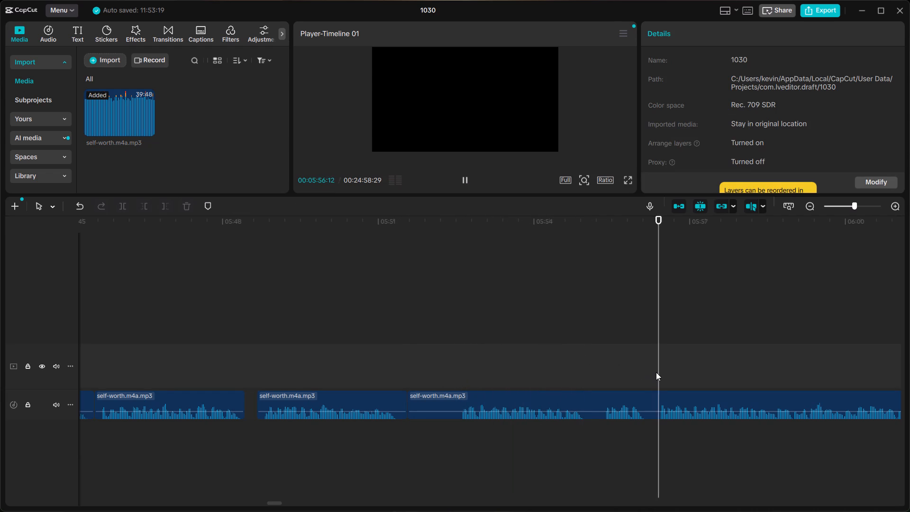
scroll(656, 372, "left", 2)
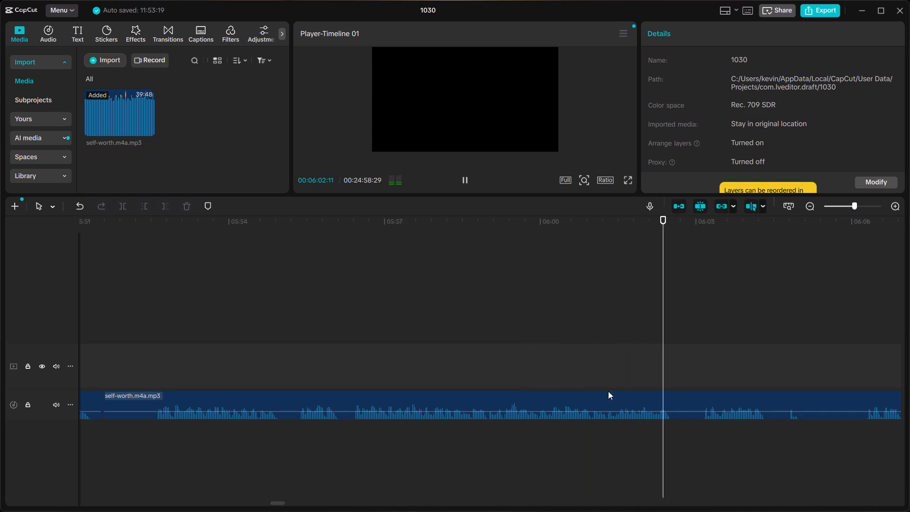
key("space")
left_click(352, 378)
left_click(350, 391)
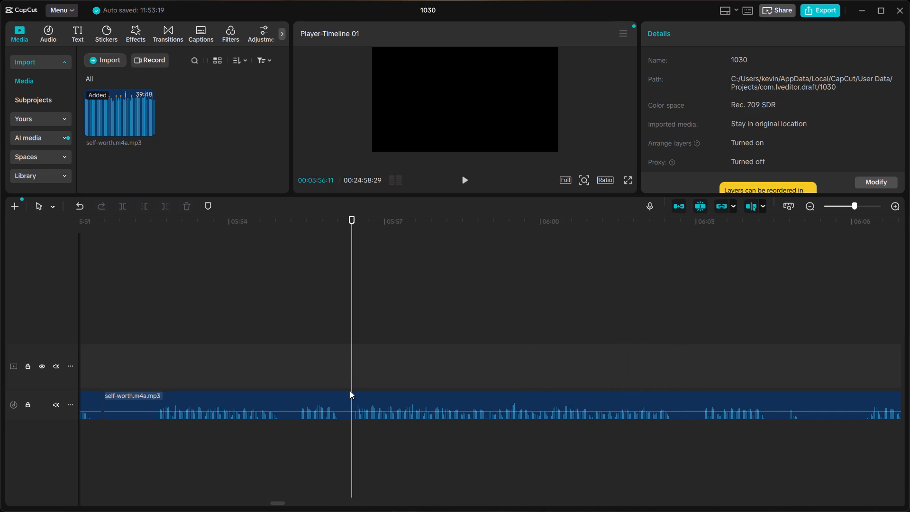
key("ctrl+b")
left_click(350, 394)
key("ctrl+b")
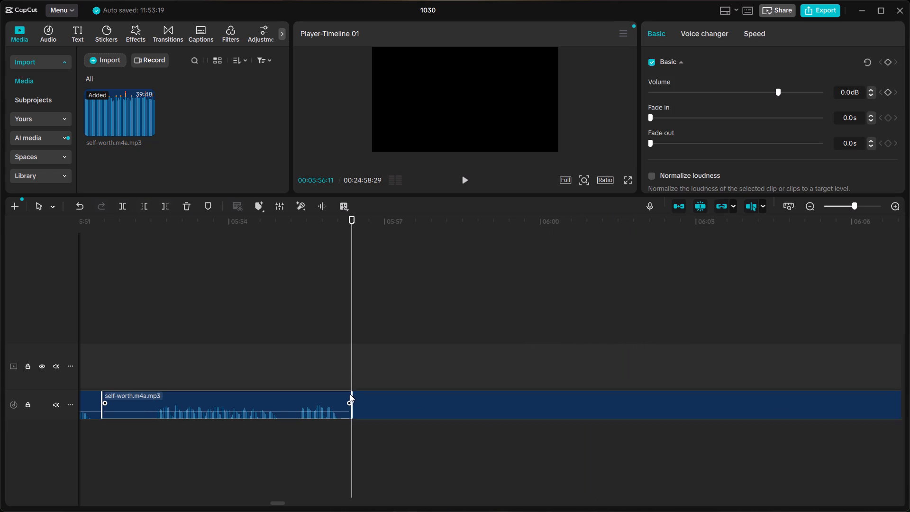
Delete the segment between the splits at about 05:51:16 and 05:56:11 and close the gap it leaves.
left_click(342, 394)
scroll(342, 394, "right", 1)
key("BackSpace")
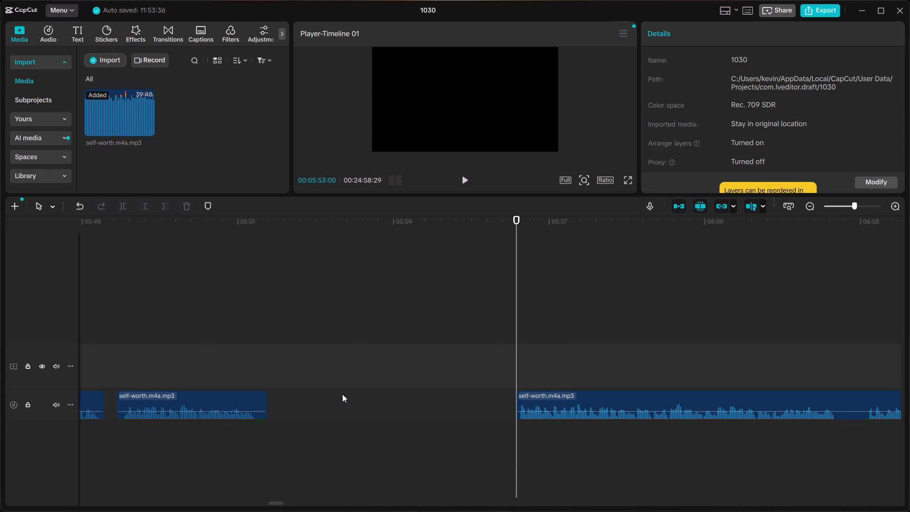
left_click(390, 404)
right_click(390, 404)
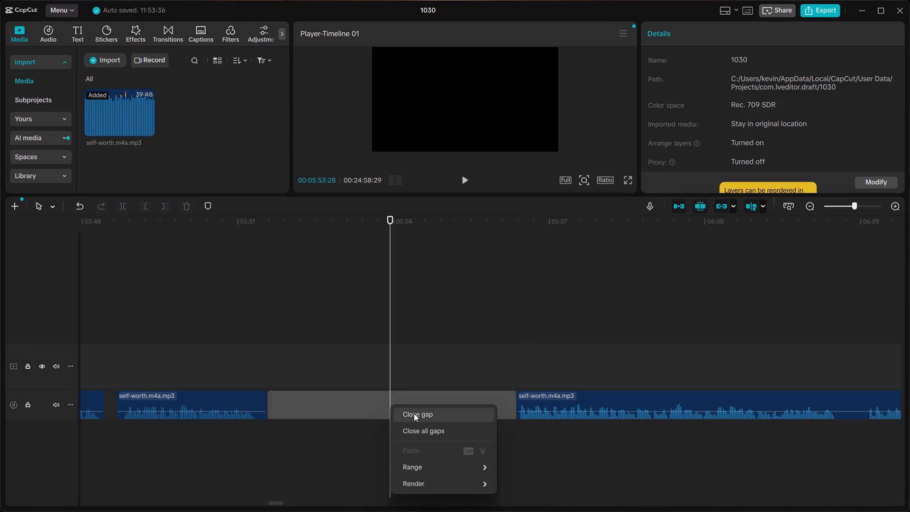
left_click(415, 416)
Listen through the join near 05:51:17 and split the clip in the pause after the phrase, at about 05:57:25.
left_click(204, 360)
key("space")
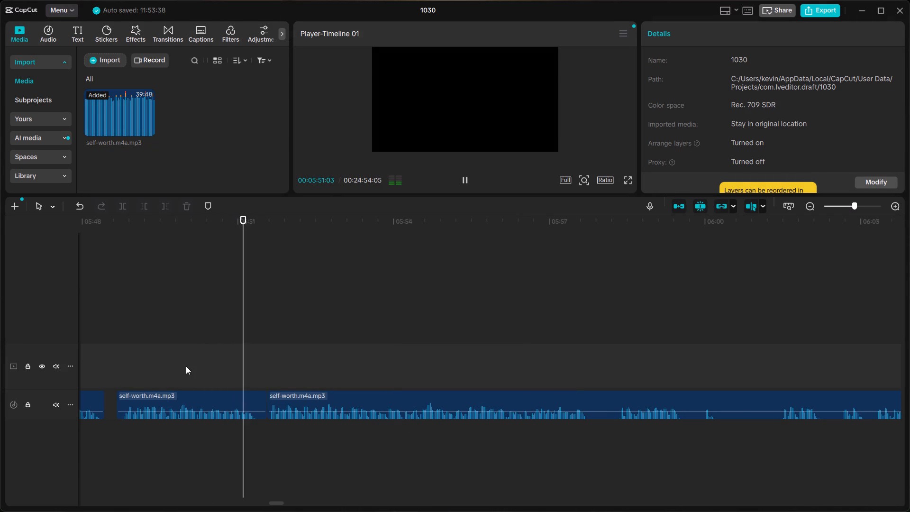
left_click(125, 358)
key("space")
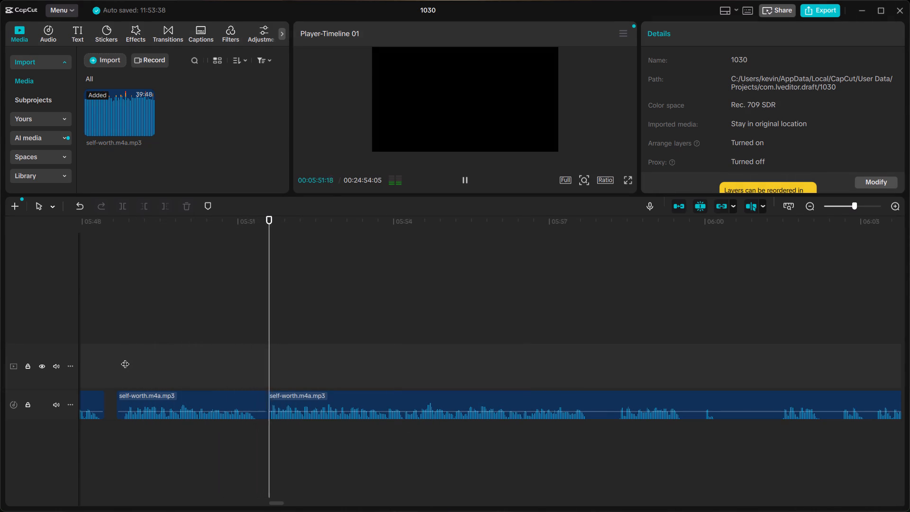
scroll(125, 358, "left", 1)
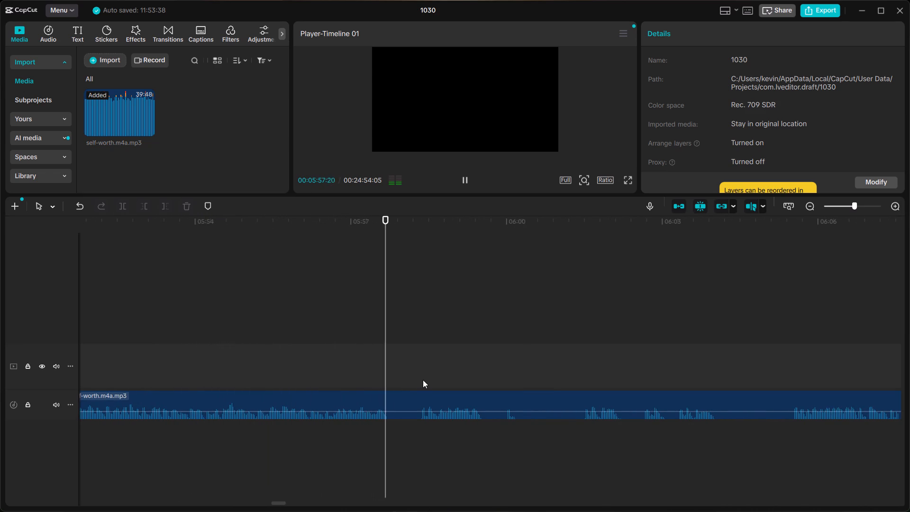
key("space")
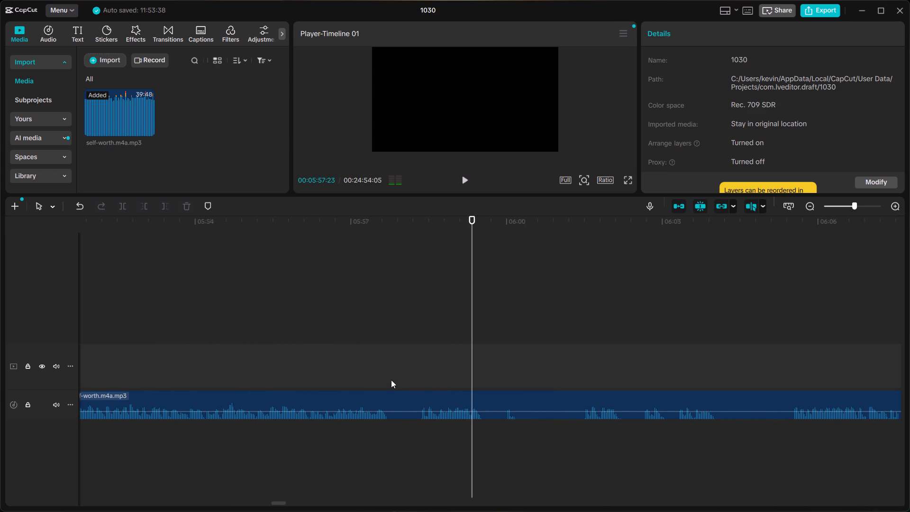
left_click(391, 380)
left_click(395, 401)
key("ctrl+b")
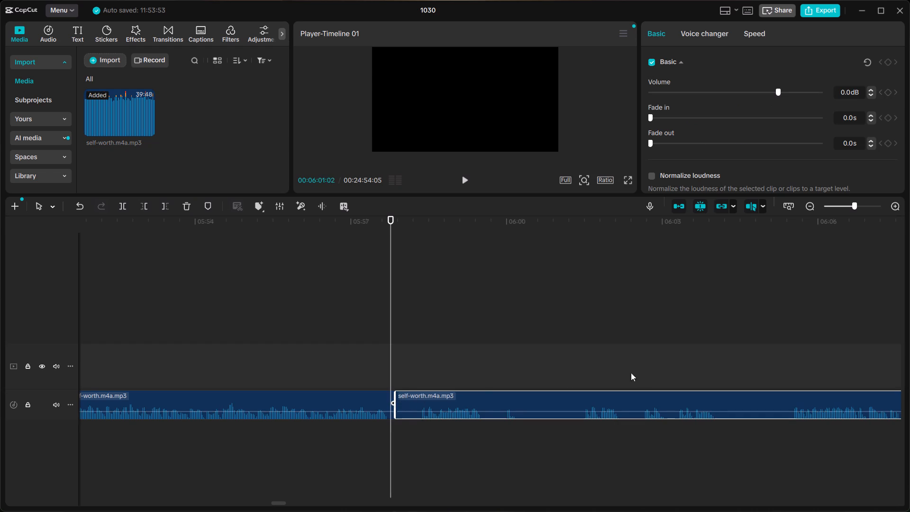
Listen through the takes after 05:57:25 and split the clip just before the phrase starting at about 06:13:24.
scroll(641, 373, "left", 1)
left_click(638, 372)
left_click(630, 373)
key("space")
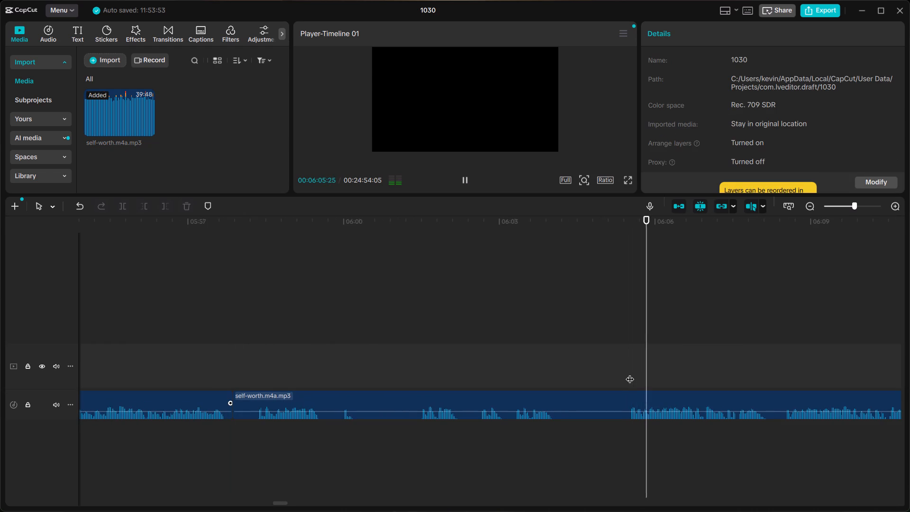
scroll(630, 373, "left", 1)
left_click(607, 382)
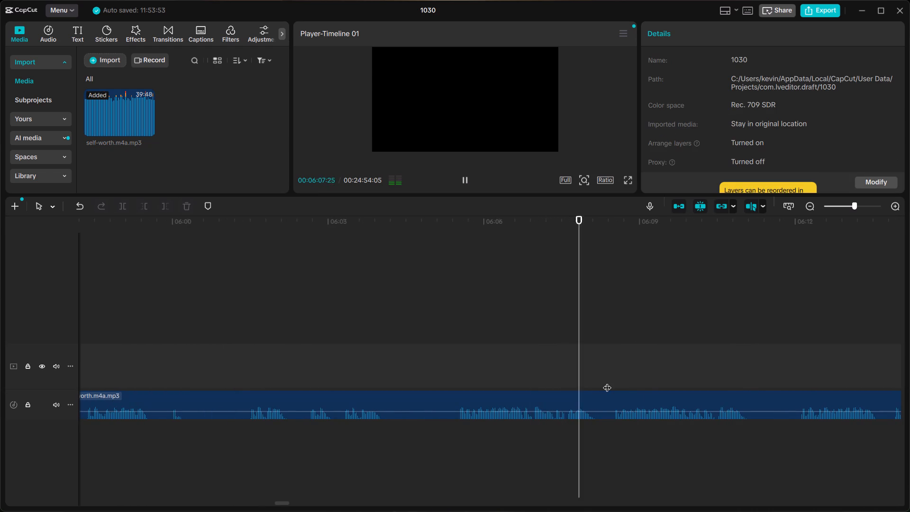
key("space")
scroll(607, 382, "left", 1)
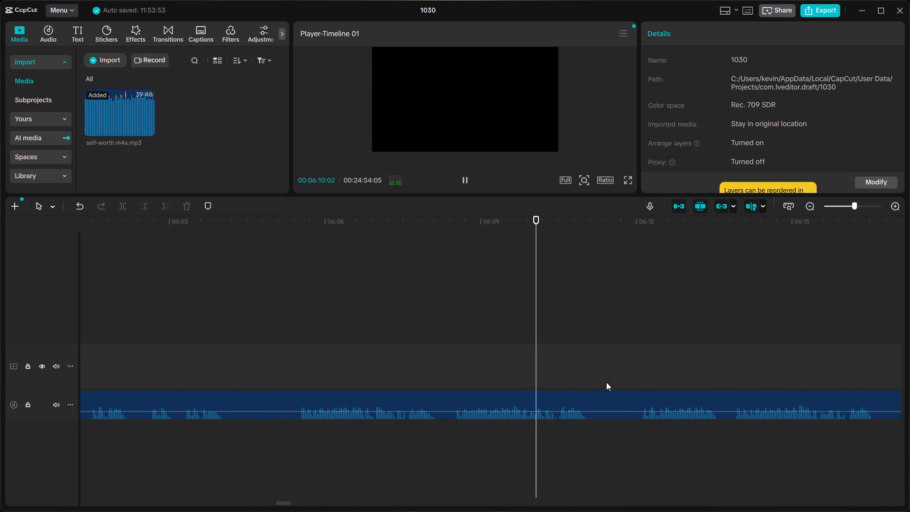
left_click(640, 380)
key("space")
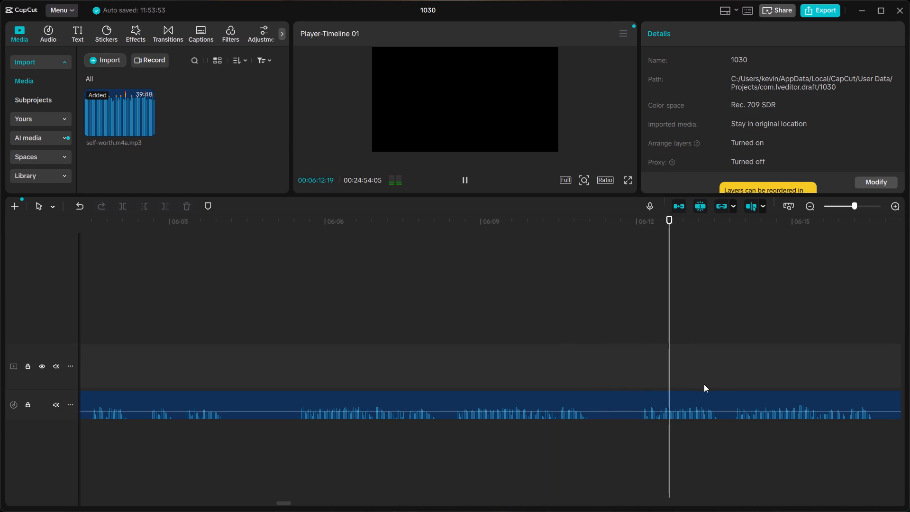
left_click(729, 385)
key("space")
scroll(729, 385, "left", 1)
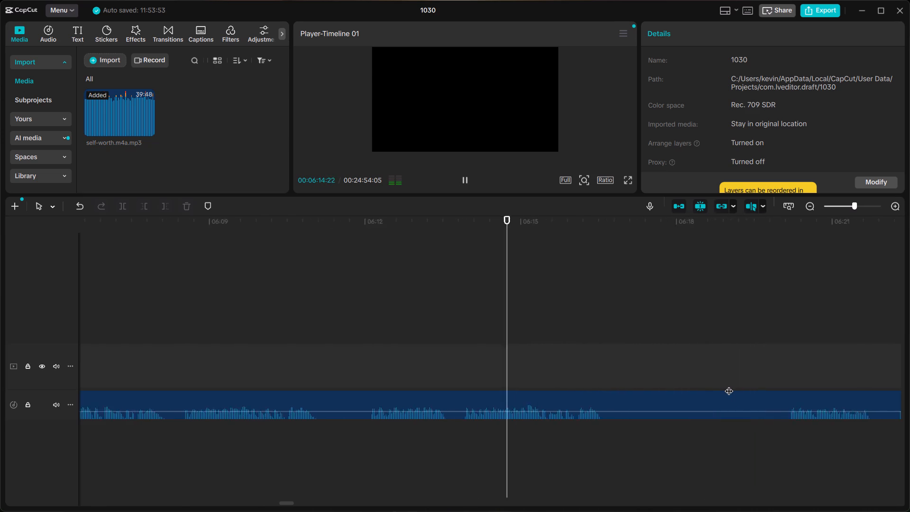
scroll(729, 385, "left", 1)
key("space")
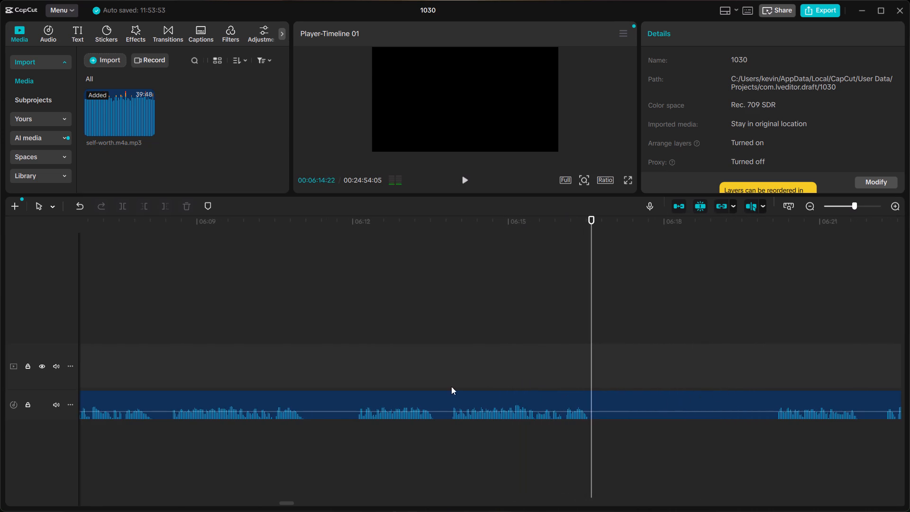
left_click(447, 387)
left_click(448, 393)
key("ctrl+b")
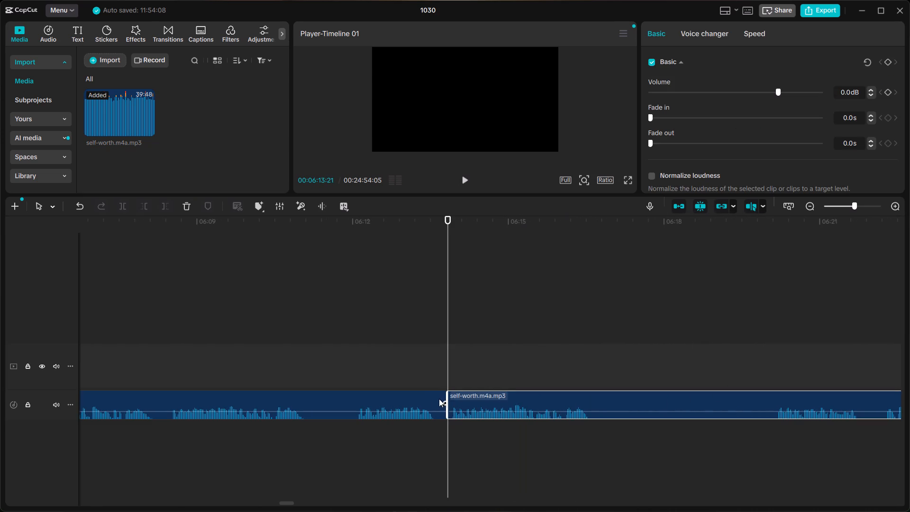
Delete the segment between the splits at about 05:57:25 and 06:13:24 and close the gap it leaves.
left_click(429, 400)
scroll(429, 400, "right", 4)
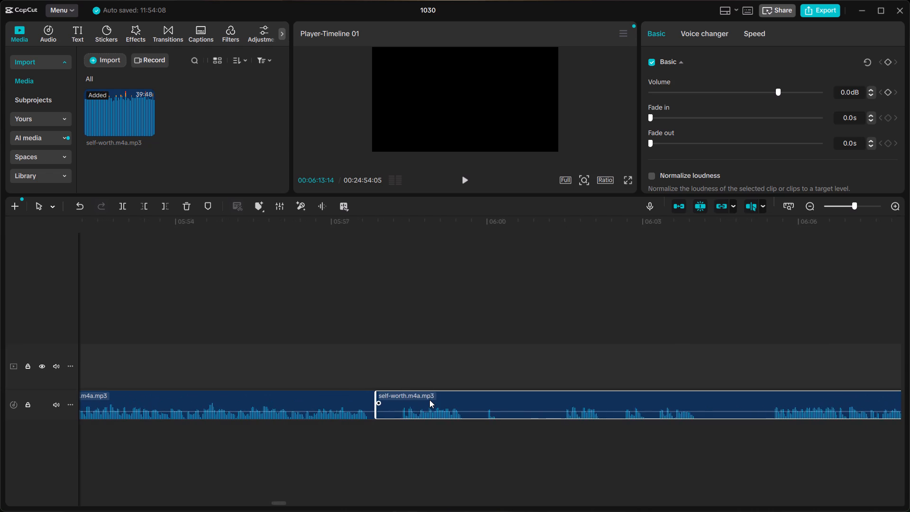
key("BackSpace")
left_click(414, 411)
right_click(414, 411)
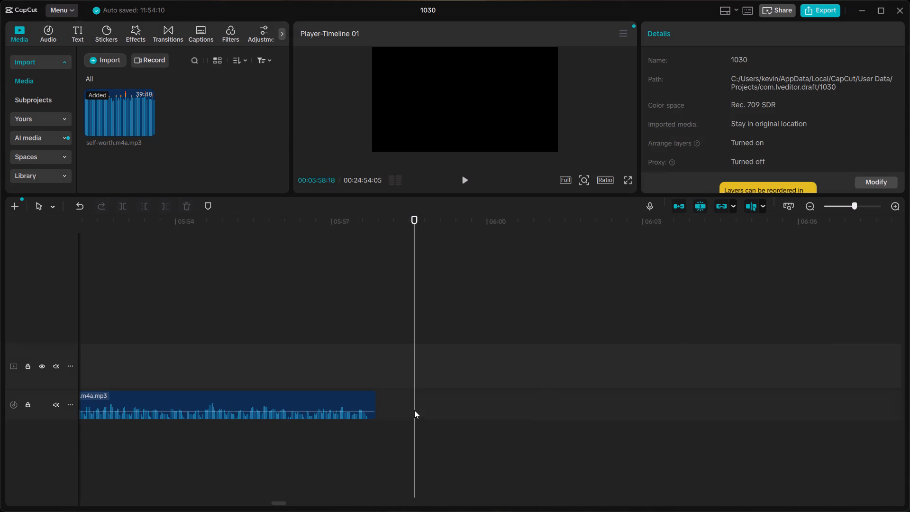
left_click(430, 413)
Listen through the join near 05:57:25 and split the clip in the long pause, at about 06:00:27.
left_click(294, 365)
key("space")
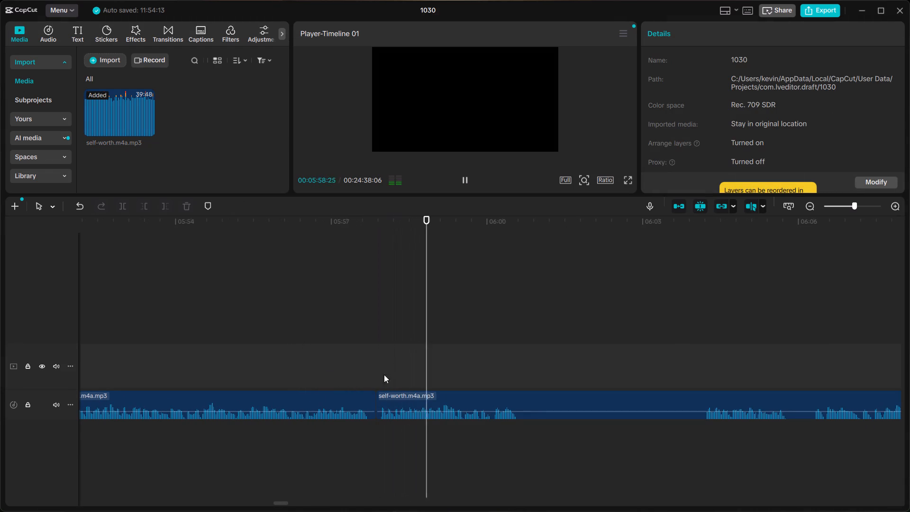
key("space")
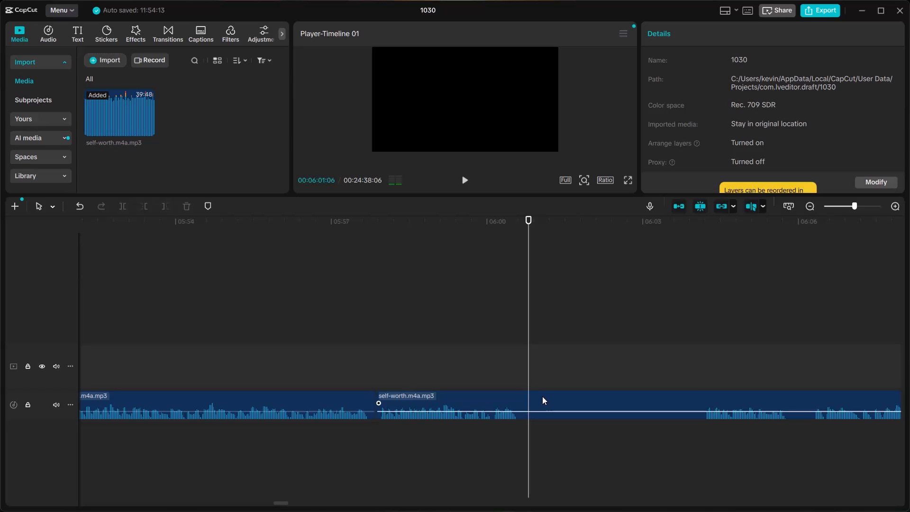
left_click(523, 382)
left_click(532, 402)
key("ctrl+b")
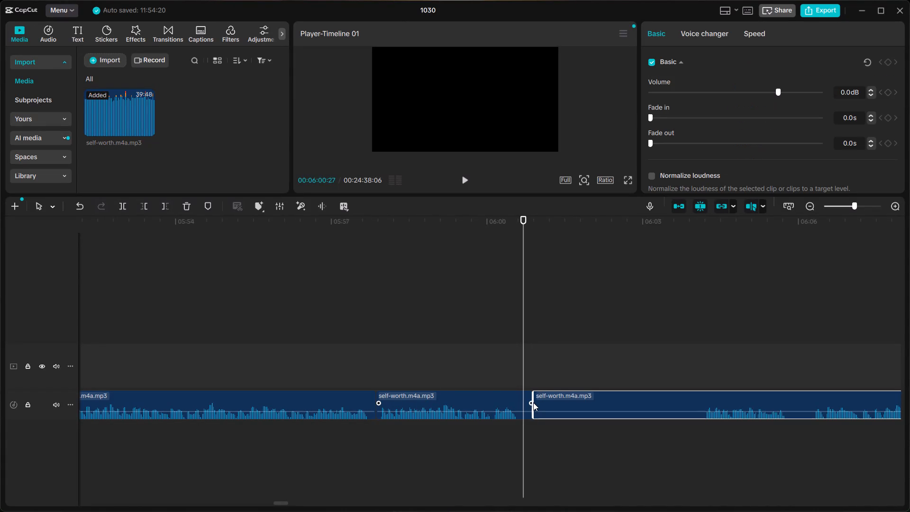
Listen through the phrases after 06:03 and split the clip just before the phrase starting at about 06:11:22.
left_click(682, 363)
key("space")
scroll(691, 363, "left", 1)
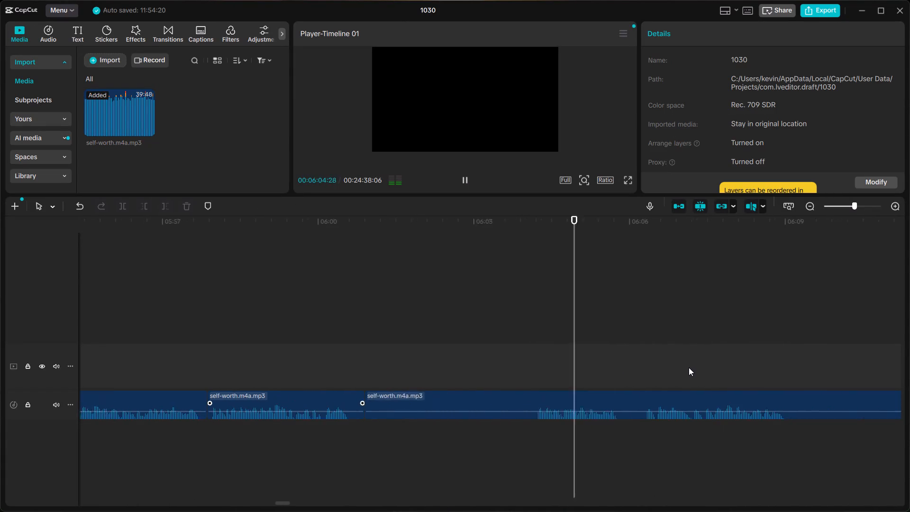
scroll(689, 367, "left", 1)
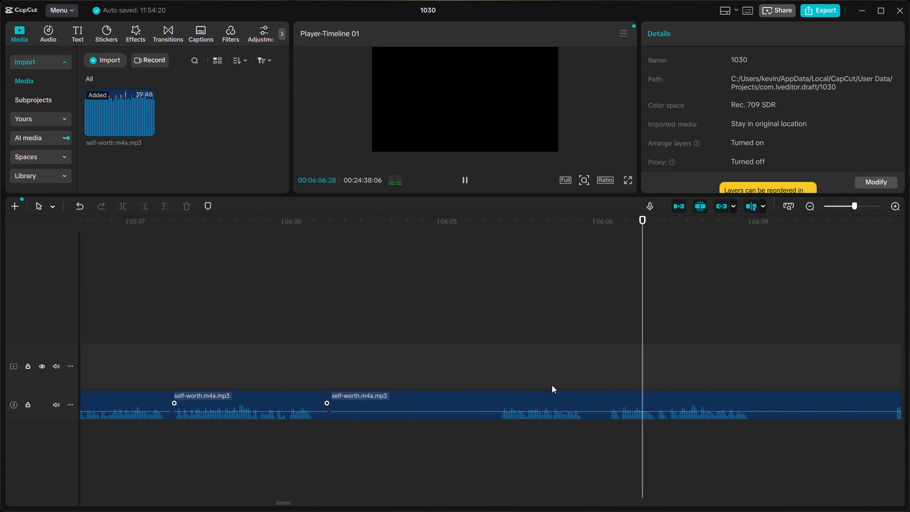
scroll(552, 385, "left", 1)
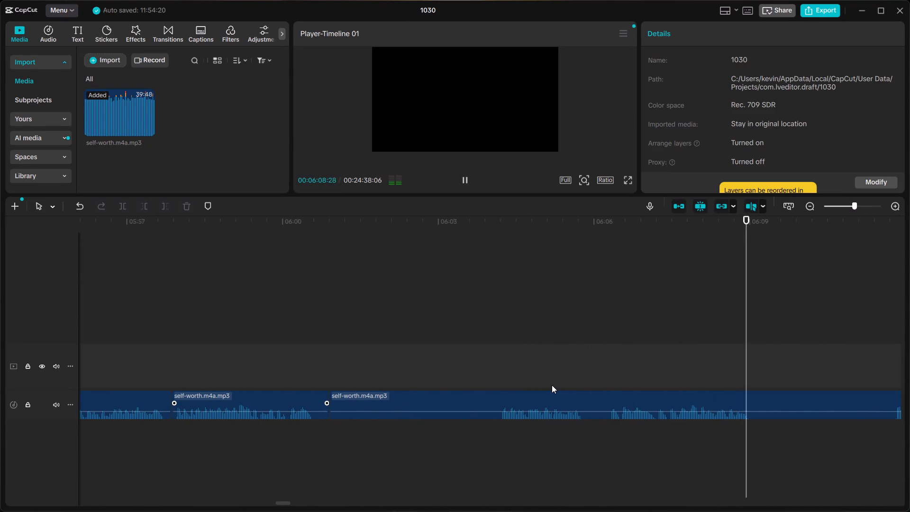
scroll(552, 385, "left", 1)
left_click(610, 364)
key("space")
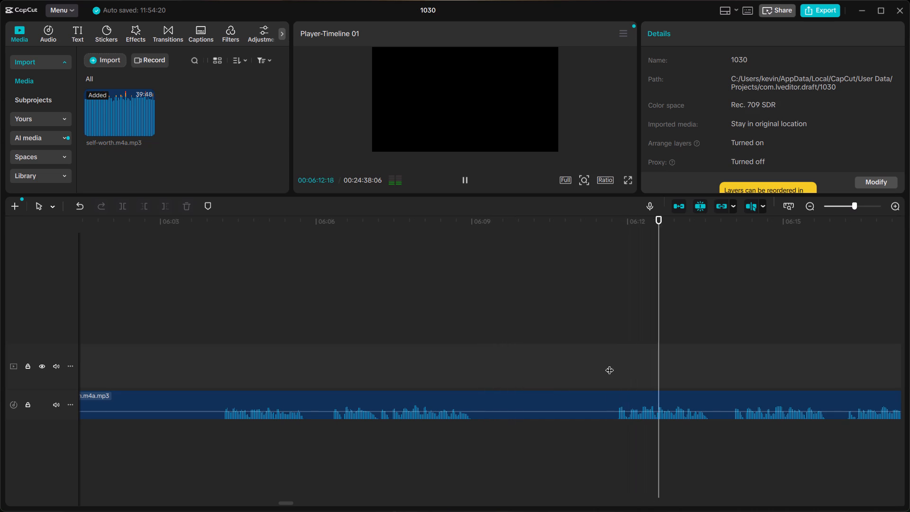
key("space")
left_click(614, 383)
left_click(613, 395)
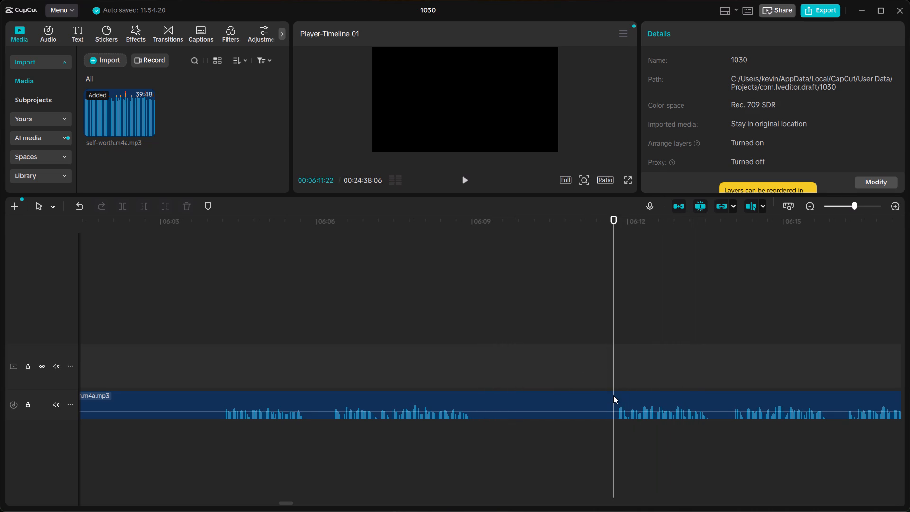
key("ctrl+b")
Delete the segment between the splits at about 06:00:27 and 06:11:22 and close the gap it leaves.
left_click(581, 398)
scroll(581, 398, "right", 2)
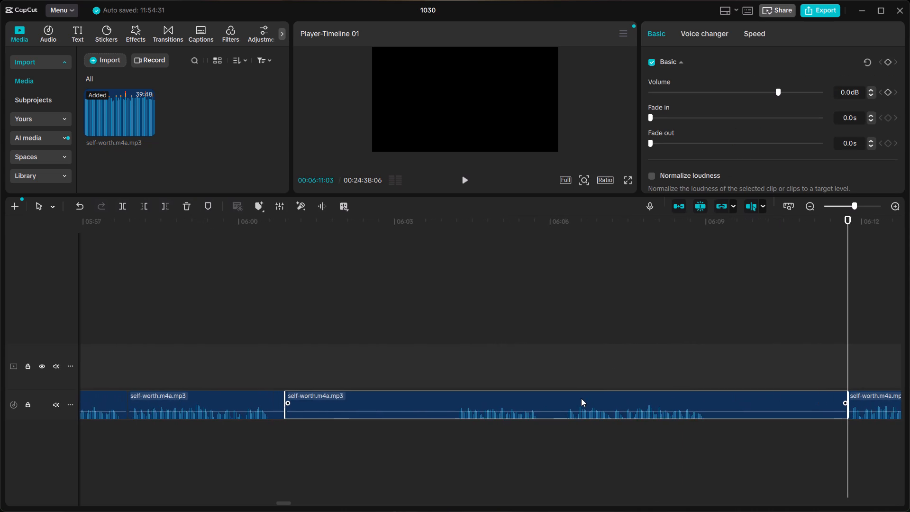
key("BackSpace")
left_click(377, 411)
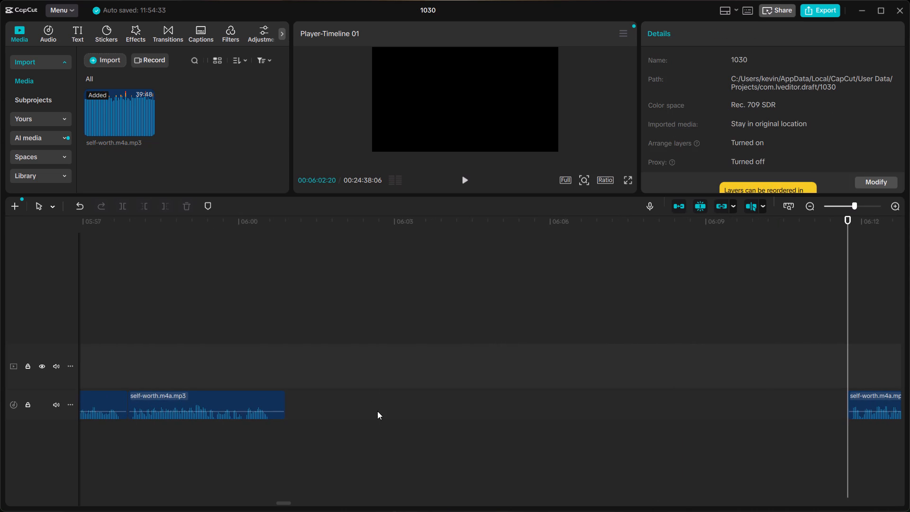
right_click(377, 411)
left_click(399, 421)
Listen through the join near 06:00:27 and split the clip in the pause before the next phrase, at about 06:03:03.
left_click(208, 356)
key("space")
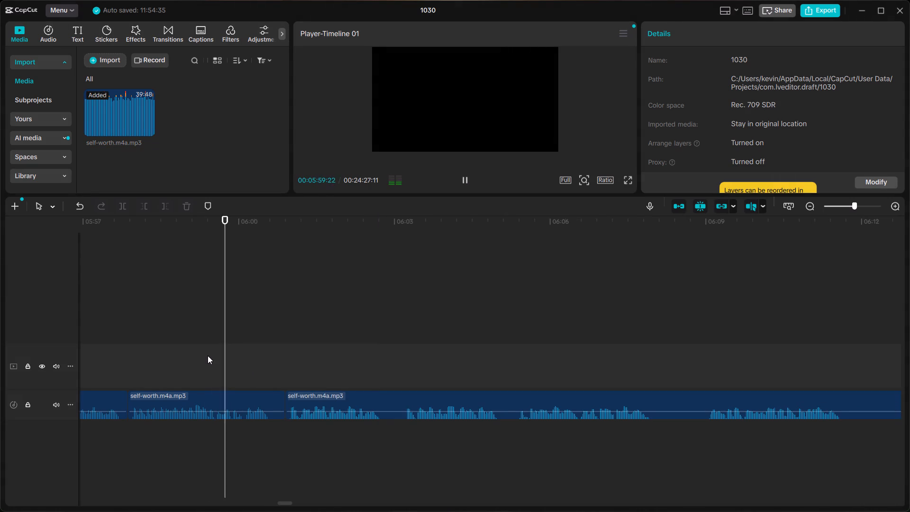
left_click(133, 360)
key("space")
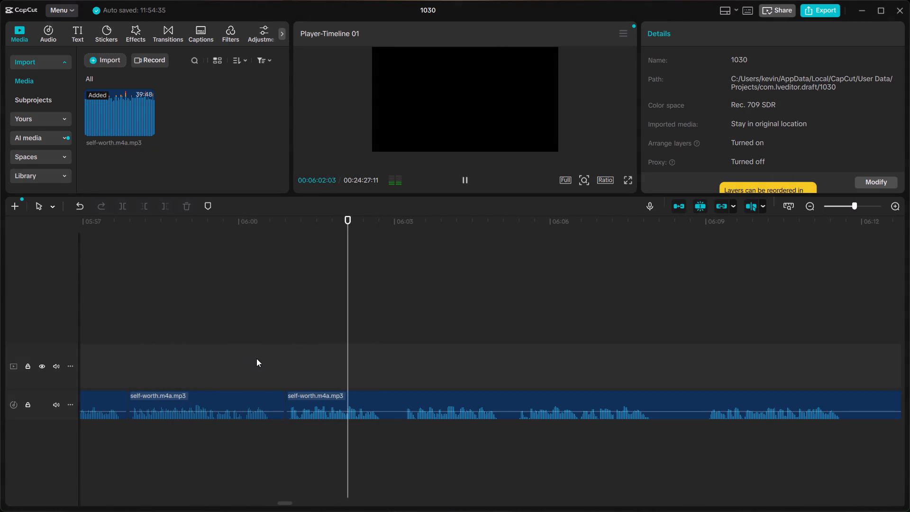
key("space")
left_click(399, 385)
left_click(402, 393)
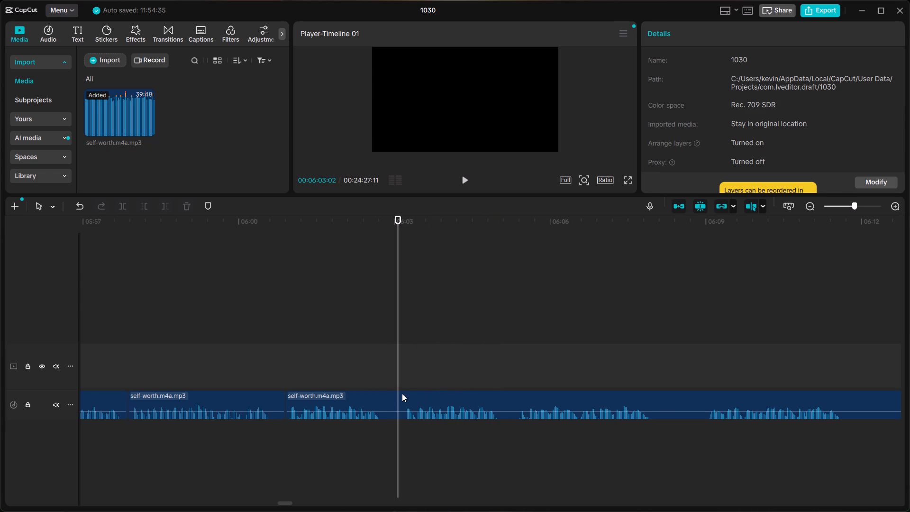
left_click(389, 368)
left_click(399, 375)
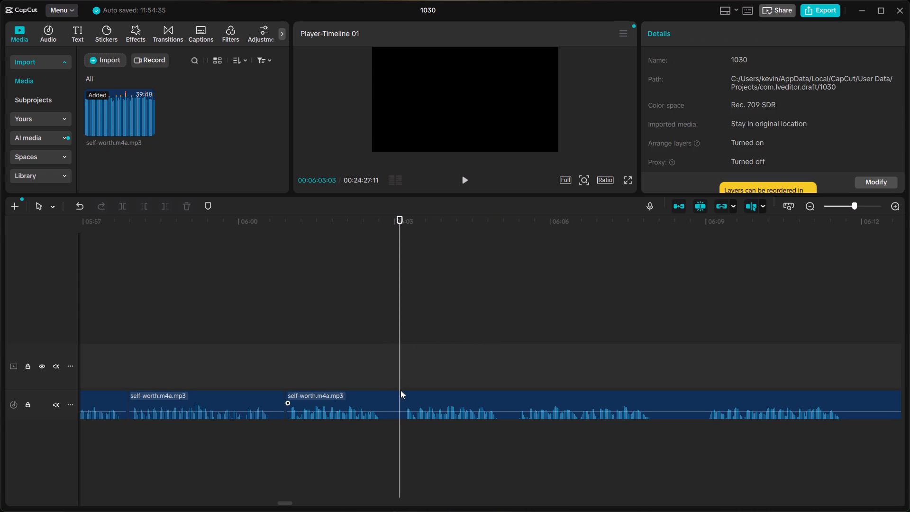
left_click(400, 390)
left_click(400, 399, "ctrl")
key("ctrl+b")
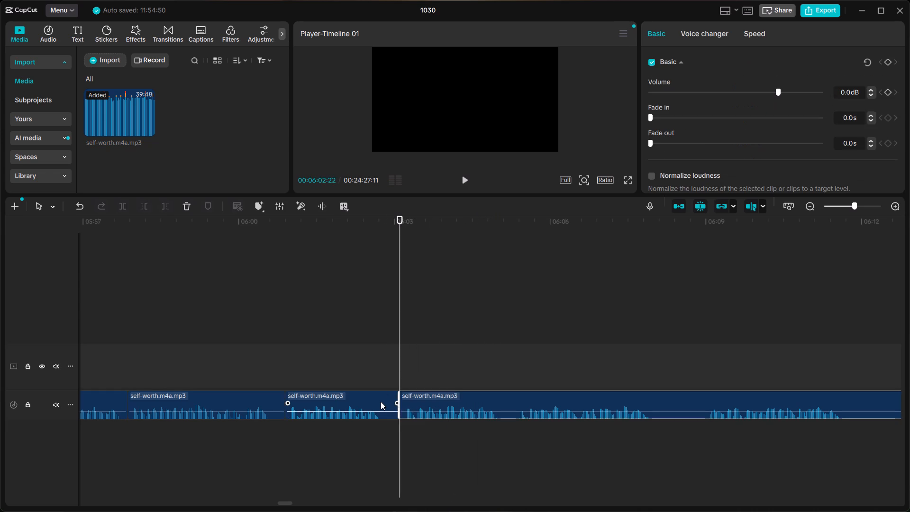
Delete the segment between the join at about 06:00:27 and the split at about 06:03:03.
left_click(381, 402)
key("BackSpace")
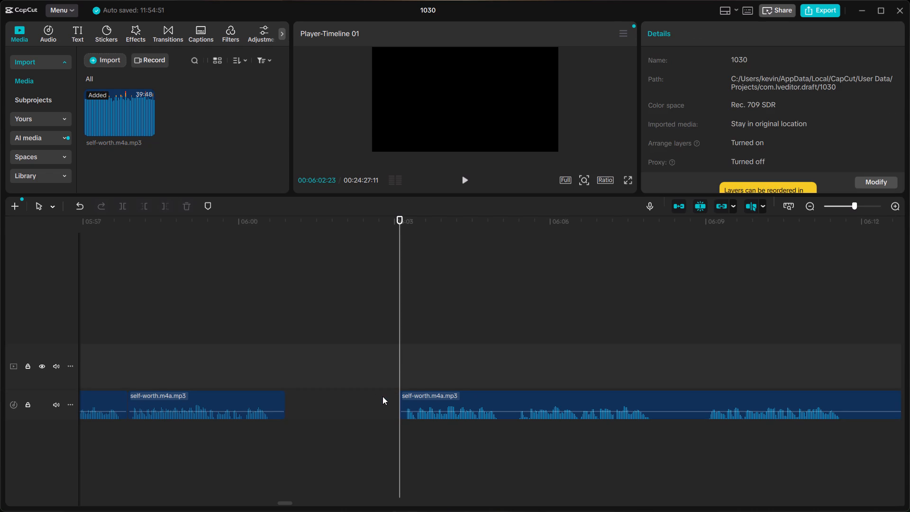
Trim the end of the clip before the gap closer to its last phrase, and close the gap.
left_click(280, 405)
left_click(280, 398)
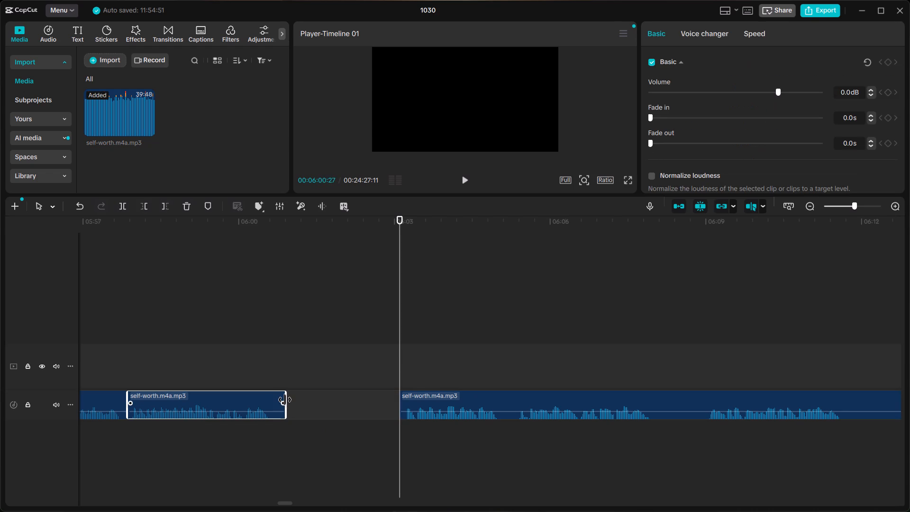
left_click_drag(286, 400, 274, 399)
left_click(297, 406)
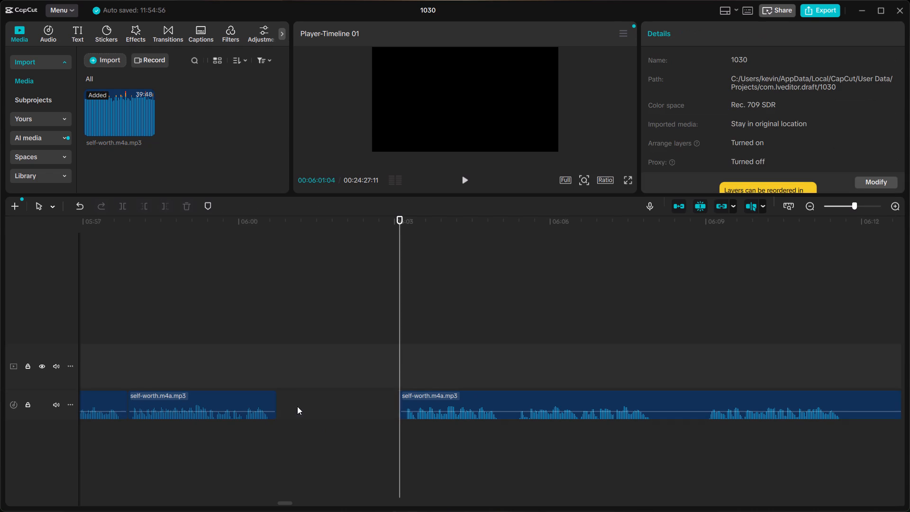
right_click(297, 406)
left_click(321, 417)
Listen through the tightened join before 06:01 and split the clip in the pause after the next phrase, at about 06:02:25.
left_click(198, 367)
key("space")
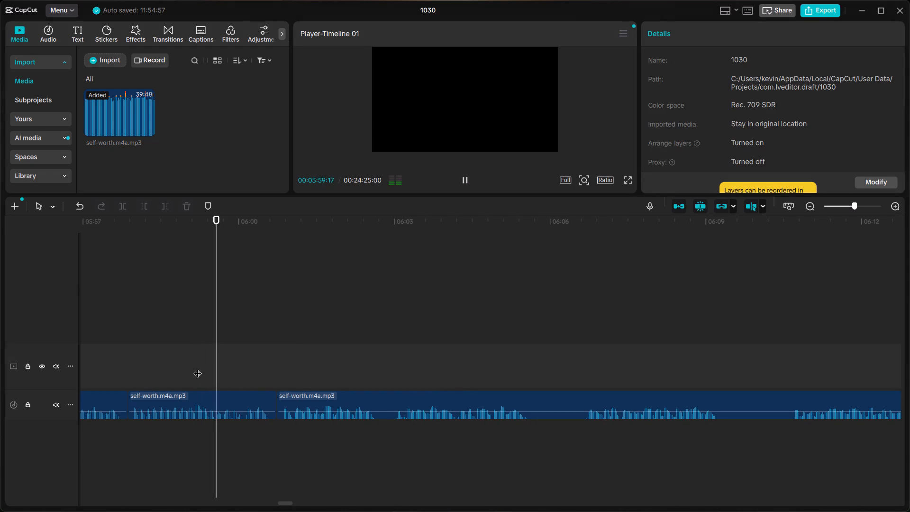
left_click(99, 360)
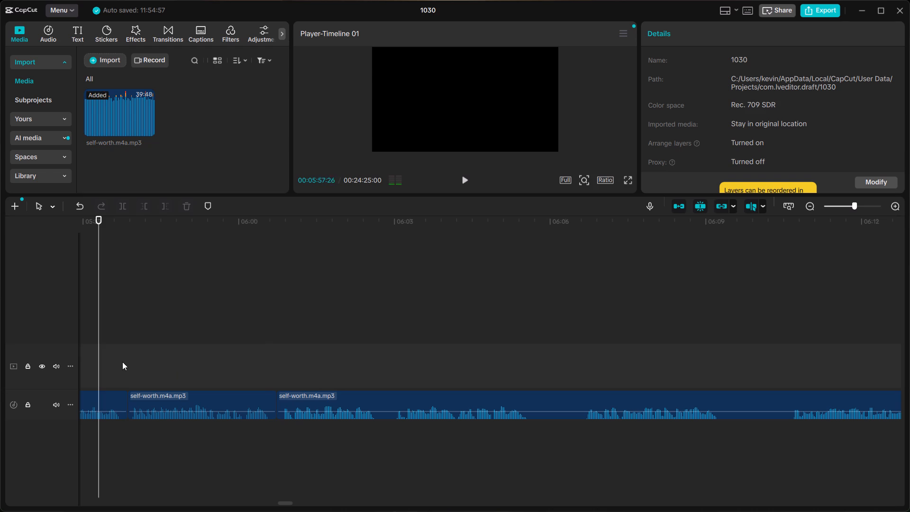
left_click(122, 362)
key("space")
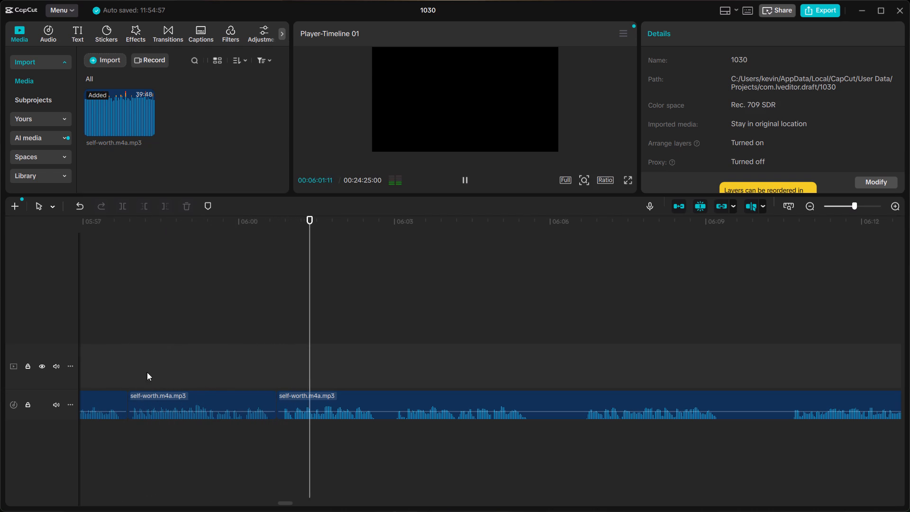
key("space")
left_click(381, 378)
left_click(386, 399)
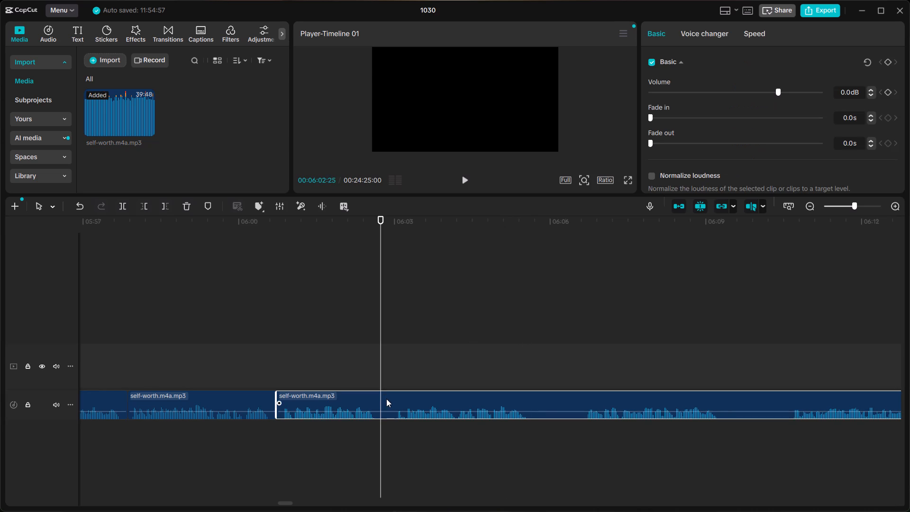
key("ctrl+b")
Listen through the phrases following the split at about 06:02:25, sampling up to about 06:11, to compare the takes.
left_click(581, 370)
key("space")
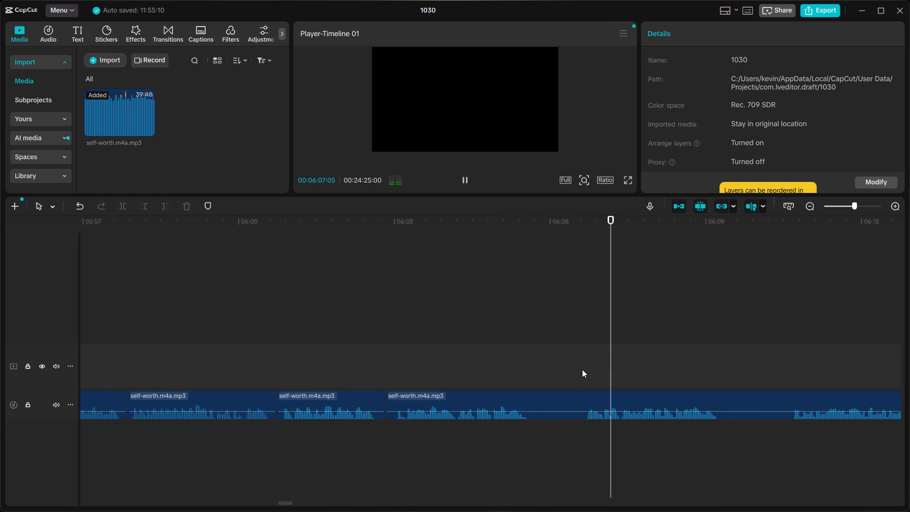
scroll(582, 371, "left", 1)
left_click(669, 375)
key("space")
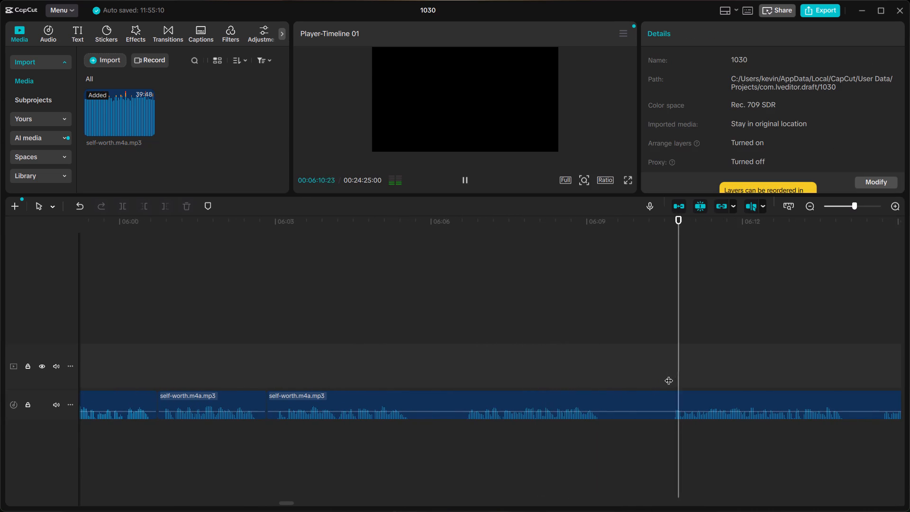
scroll(669, 375, "left", 1)
key("space")
left_click(333, 369)
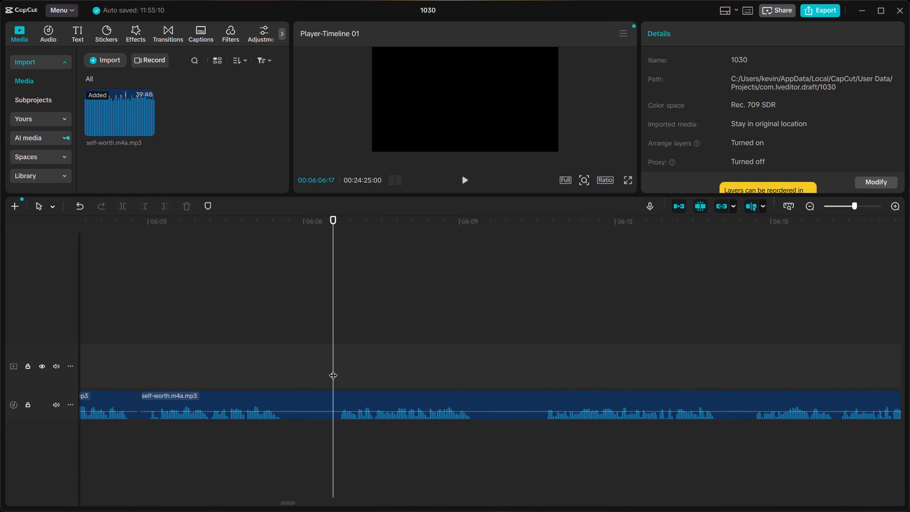
key("space")
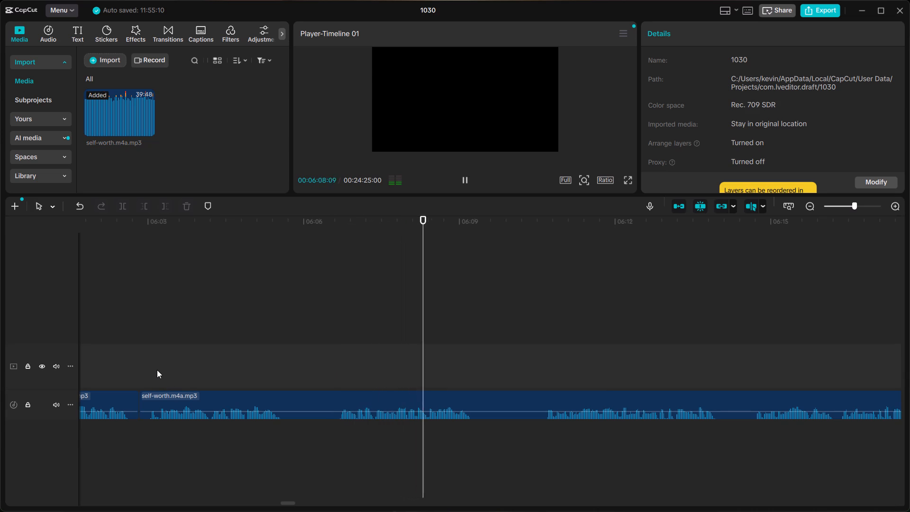
left_click(143, 370)
key("space")
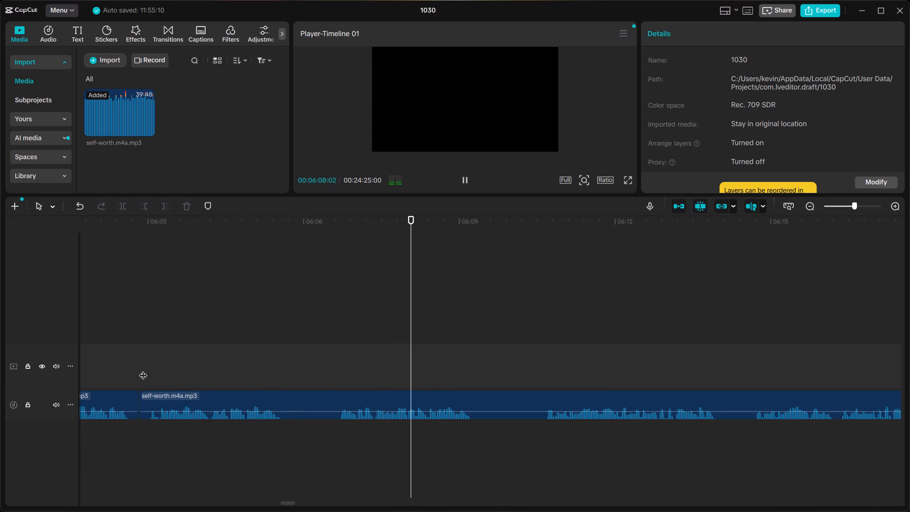
key("space")
Trim about 5 frames off the start of the clip after the 06:02:25 split and butt it against the preceding clip.
left_click(148, 382)
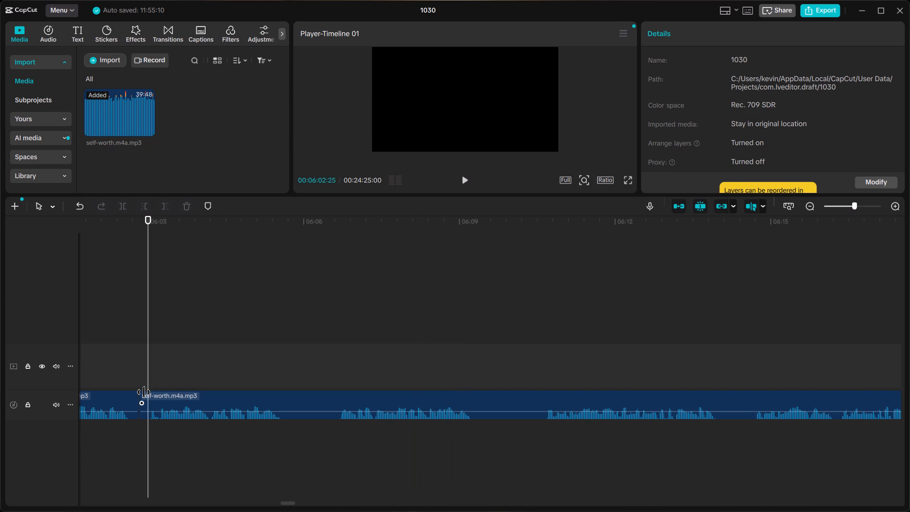
left_click(147, 405)
left_click_drag(136, 397, 153, 398)
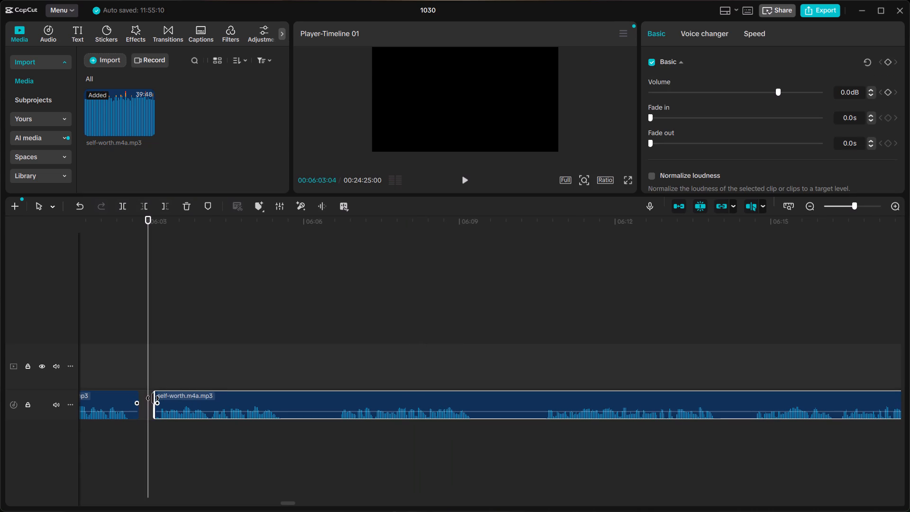
left_click_drag(153, 398, 145, 399)
left_click_drag(168, 399, 155, 399)
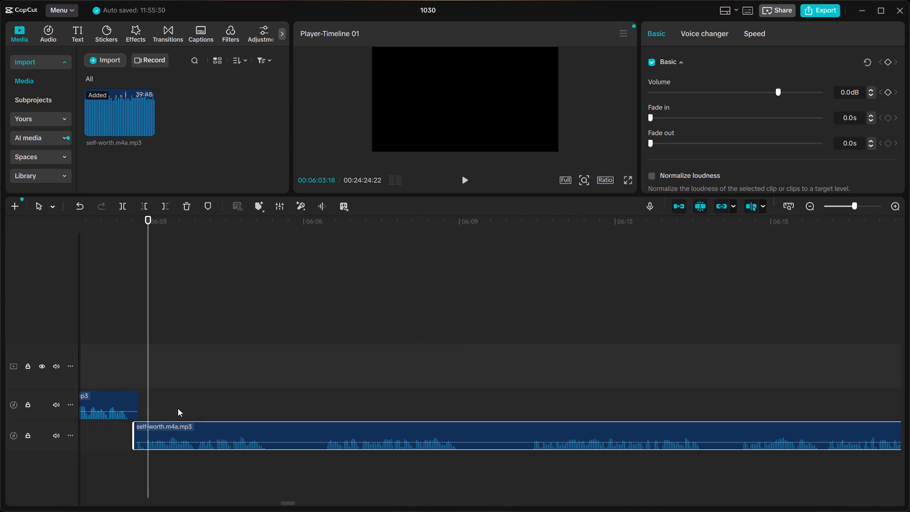
left_click_drag(174, 431, 177, 403)
Listen through the adjusted join and split the clip in the pause after the phrase, at about 06:05:17.
left_click(98, 367)
key("space")
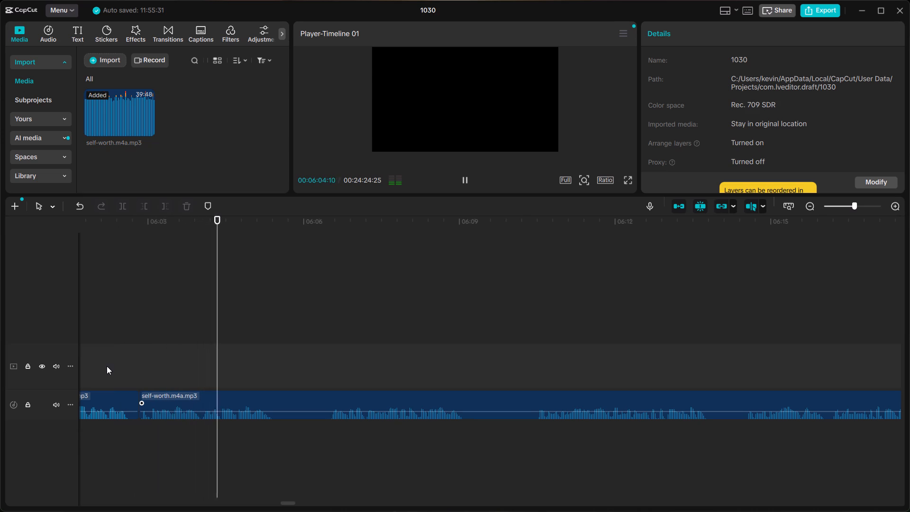
key("space")
left_click(277, 383)
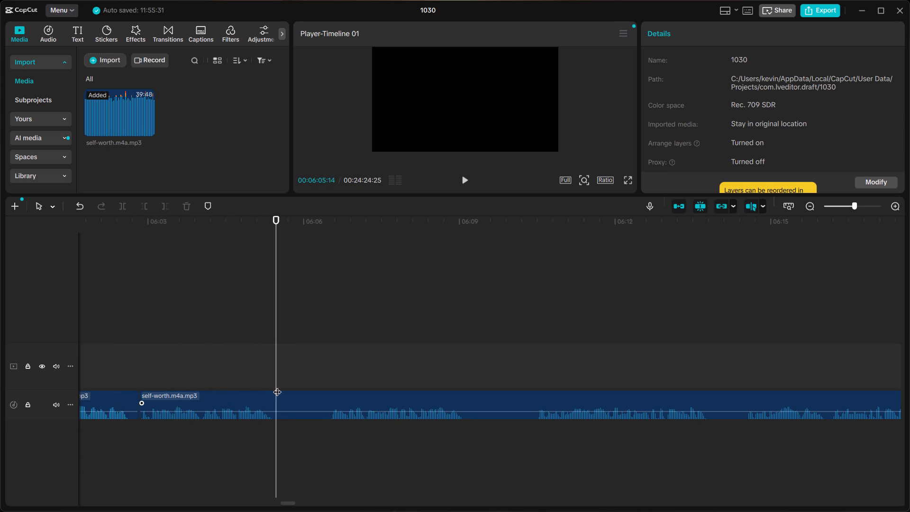
left_click(282, 397)
key("ctrl+b")
Listen through the phrases after 06:06 and split the clip just before the phrase starting at about 06:14:17.
left_click(313, 376)
key("space")
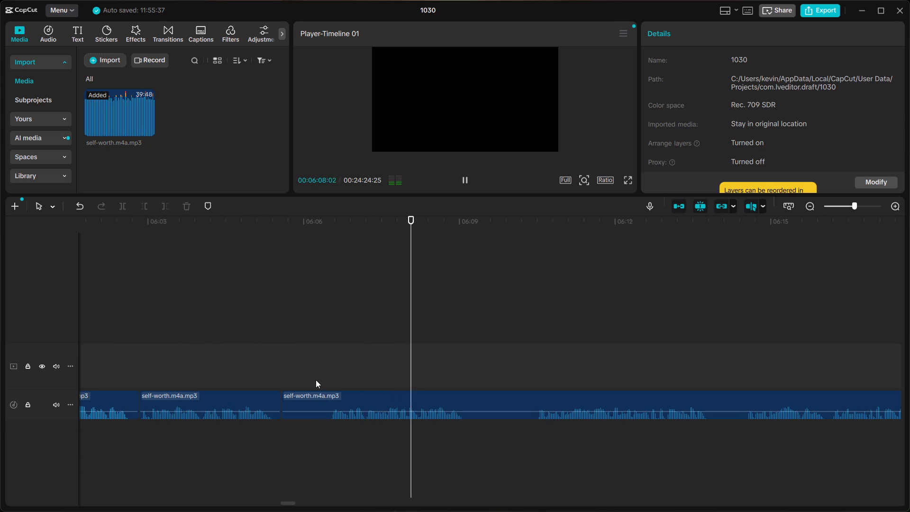
left_click(530, 385)
key("space")
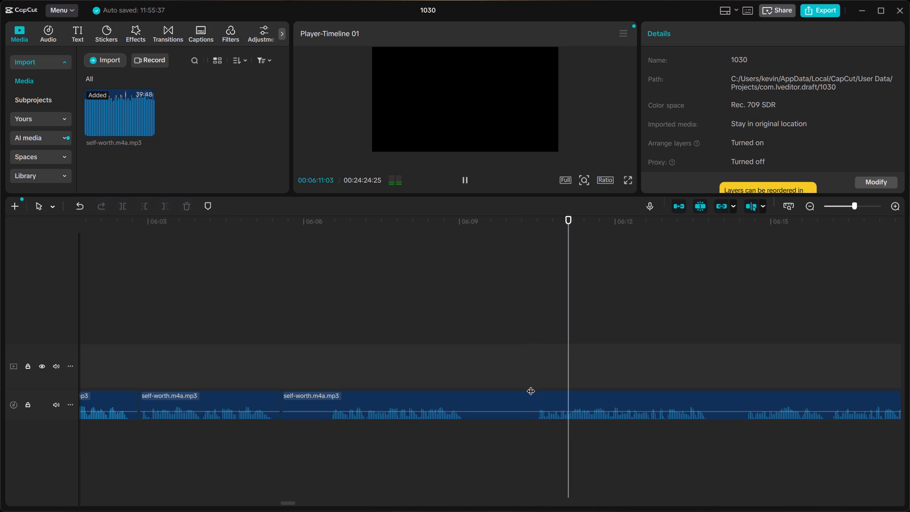
scroll(531, 386, "left", 1)
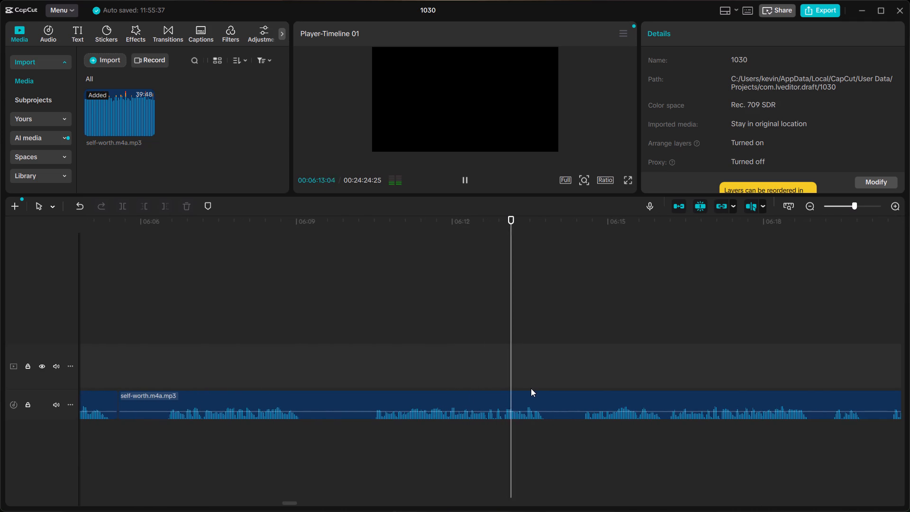
scroll(570, 378, "left", 1)
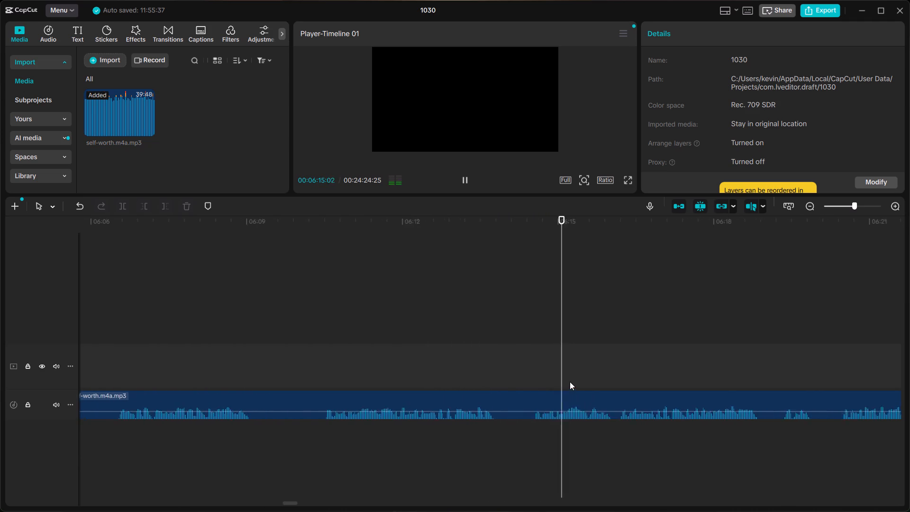
scroll(570, 382, "left", 1)
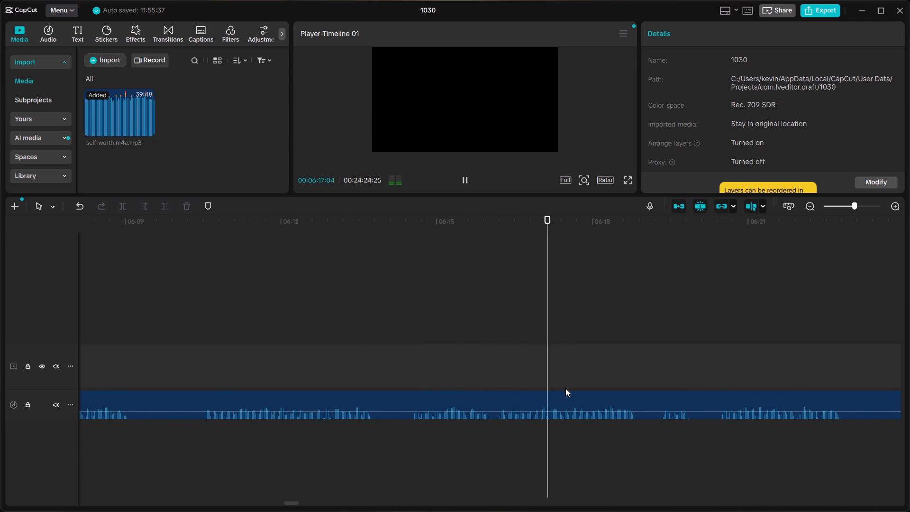
key("space")
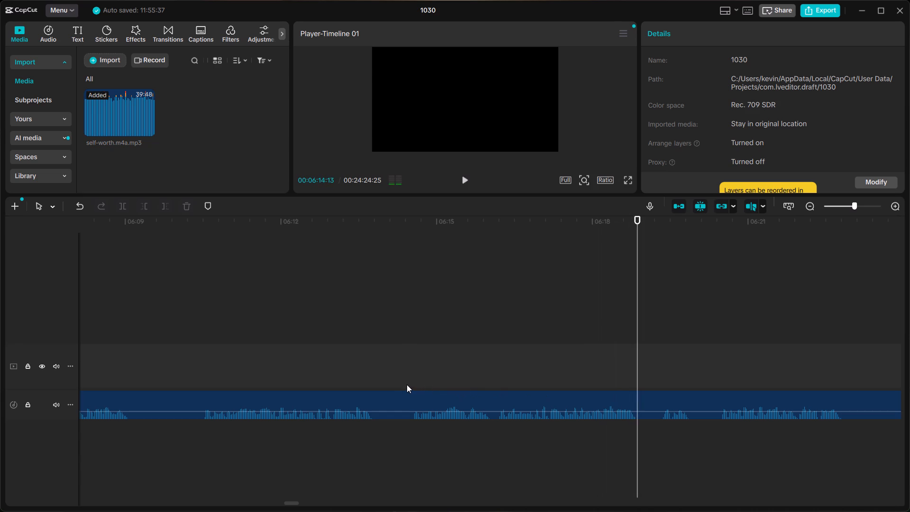
left_click(407, 383)
left_click(413, 387)
left_click(407, 389)
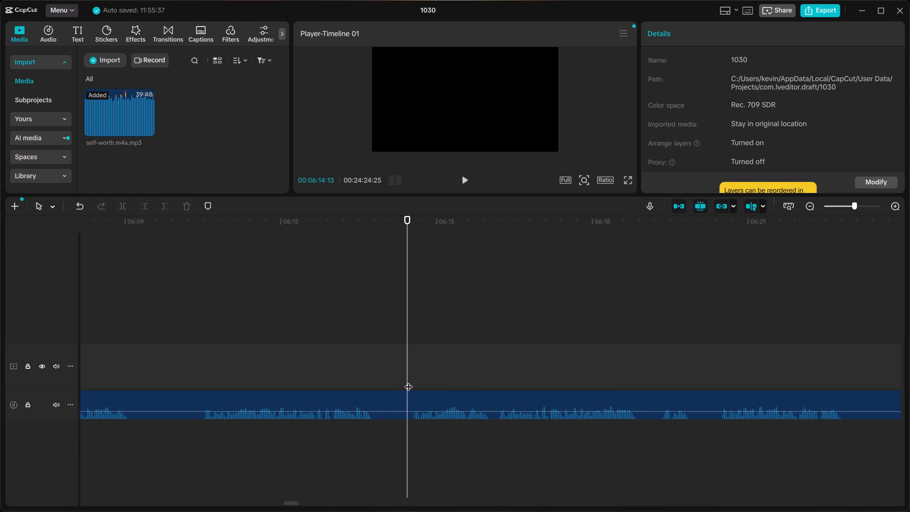
left_click(414, 382)
left_click(408, 379)
left_click(410, 391)
left_click(414, 395)
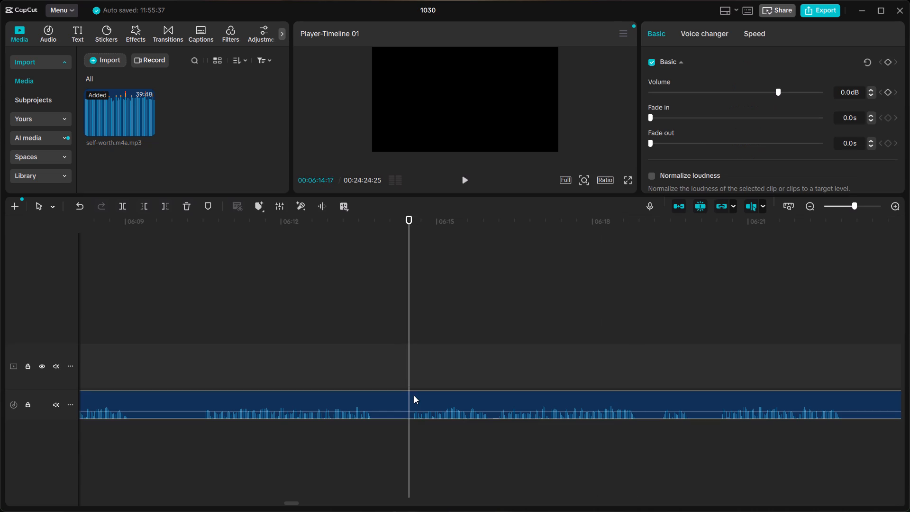
key("ctrl+b")
Delete the segment between the splits at about 06:05:17 and 06:14:17.
left_click(374, 396)
scroll(374, 394, "right", 1)
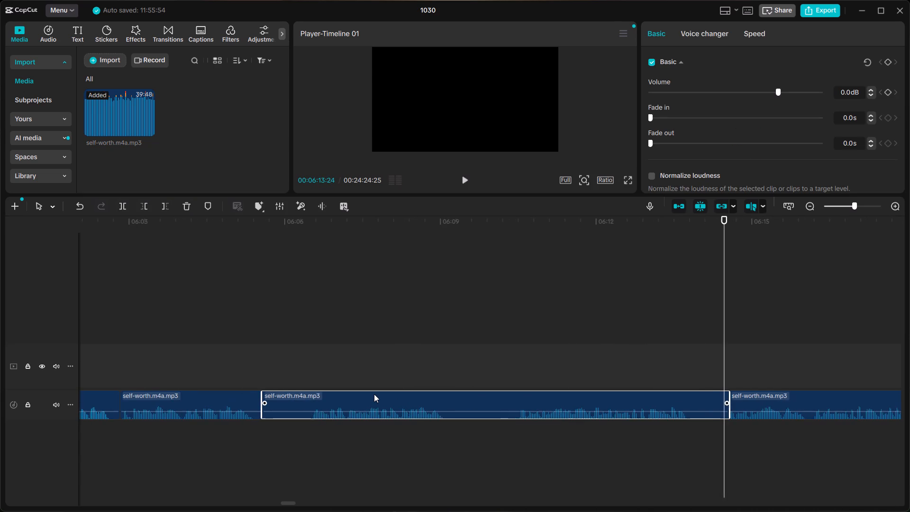
scroll(374, 394, "right", 1)
key("BackSpace")
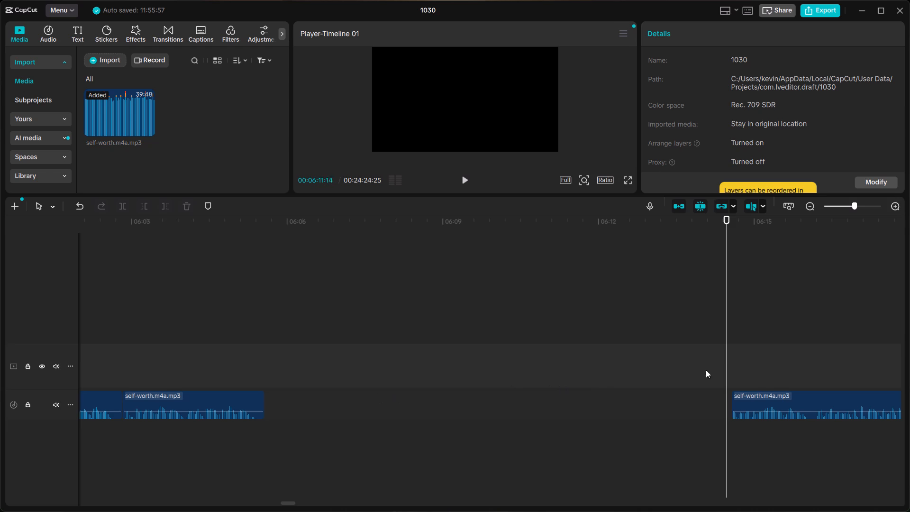
Extend the start of the clip after the gap by about 3 frames and butt it against the clip ending at 06:05:17.
left_click(761, 397)
left_click(732, 391)
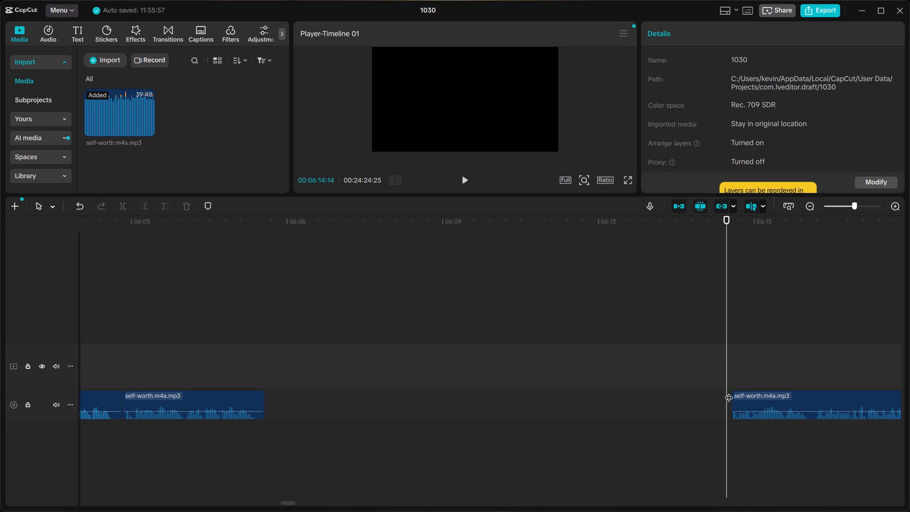
left_click(749, 394)
left_click(730, 391)
left_click(741, 396)
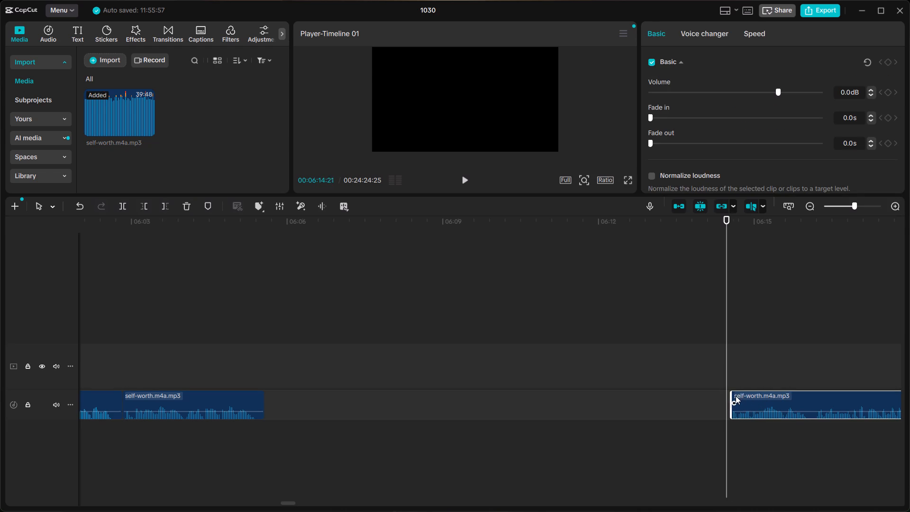
left_click_drag(732, 394, 728, 392)
left_click_drag(748, 400, 323, 381)
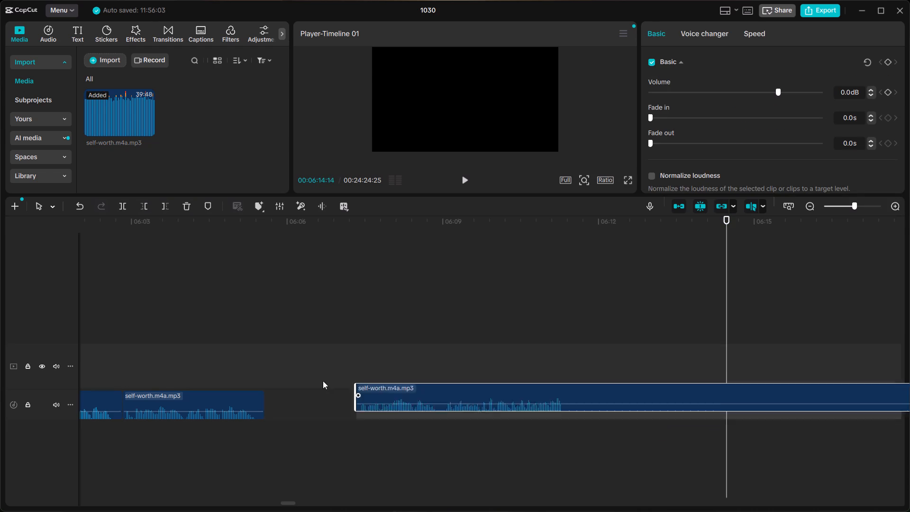
left_click_drag(323, 381, 286, 402)
Listen through the new join and the following phrases, and split the clip in the pause at about 06:10:03.
left_click(217, 366)
key("space")
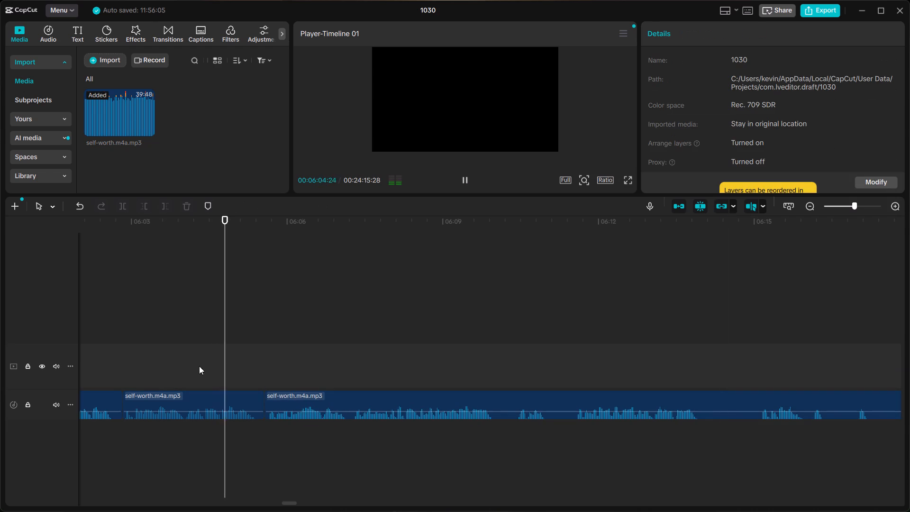
left_click(164, 371)
key("space")
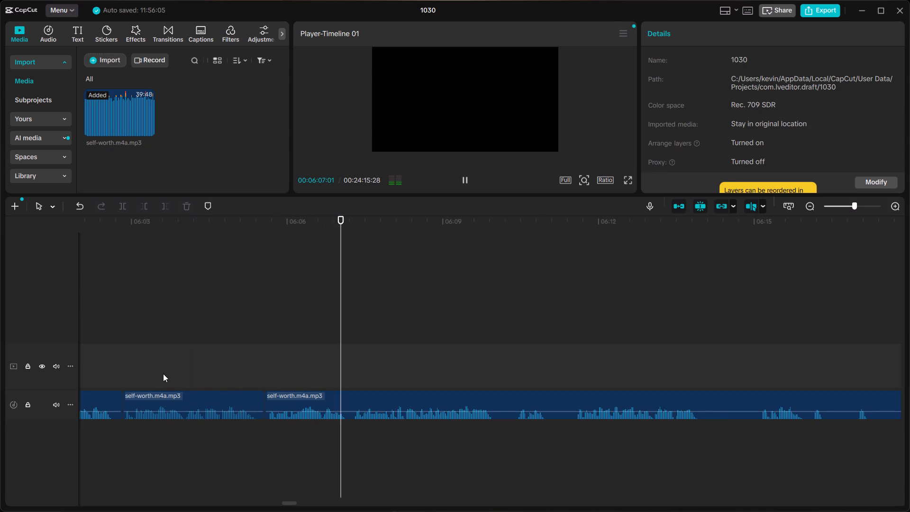
left_click(124, 371)
key("space")
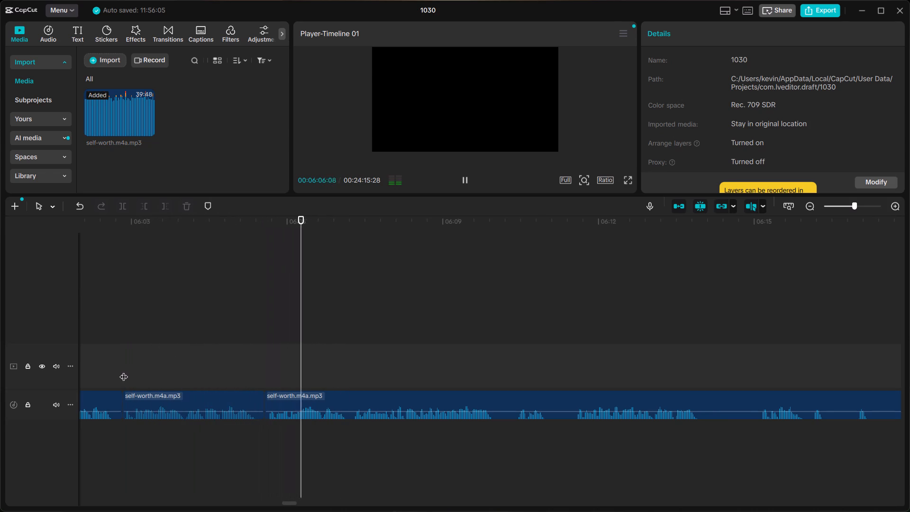
scroll(305, 410, "left", 1)
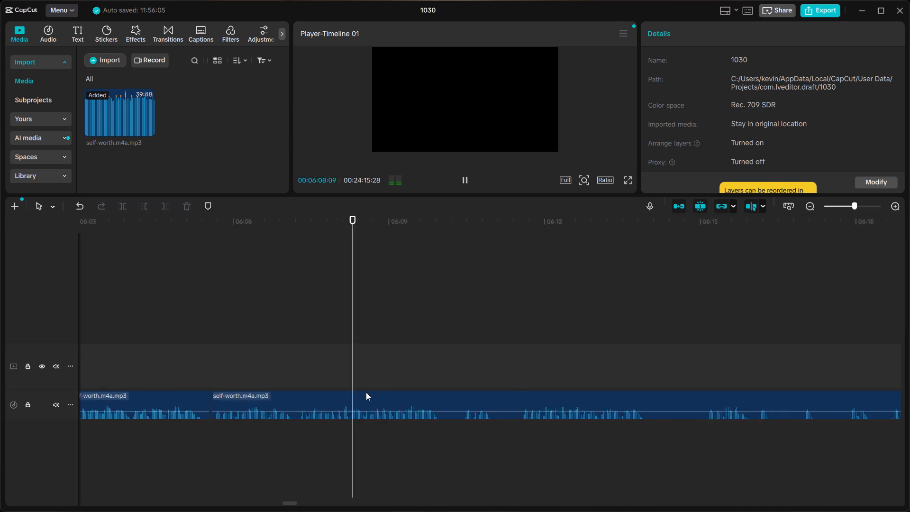
scroll(366, 392, "left", 1)
key("space")
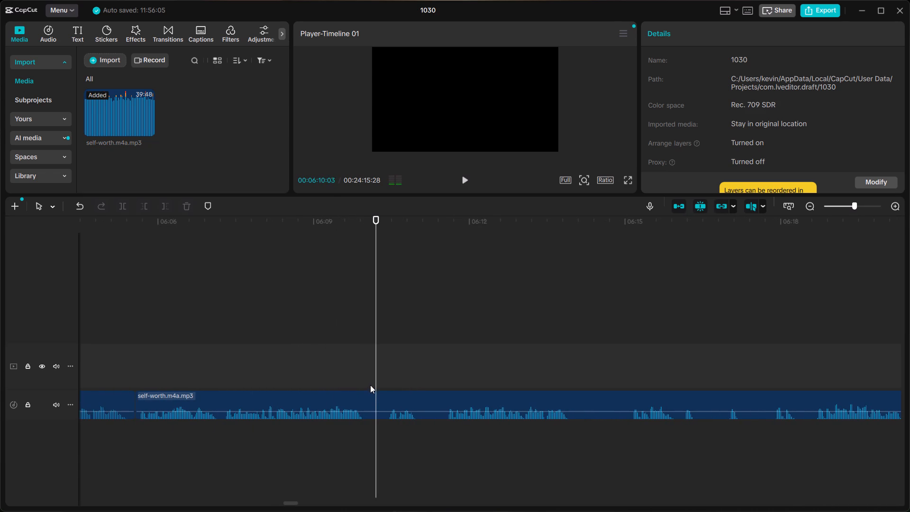
left_click(366, 377)
left_click(370, 398)
key("ctrl+b")
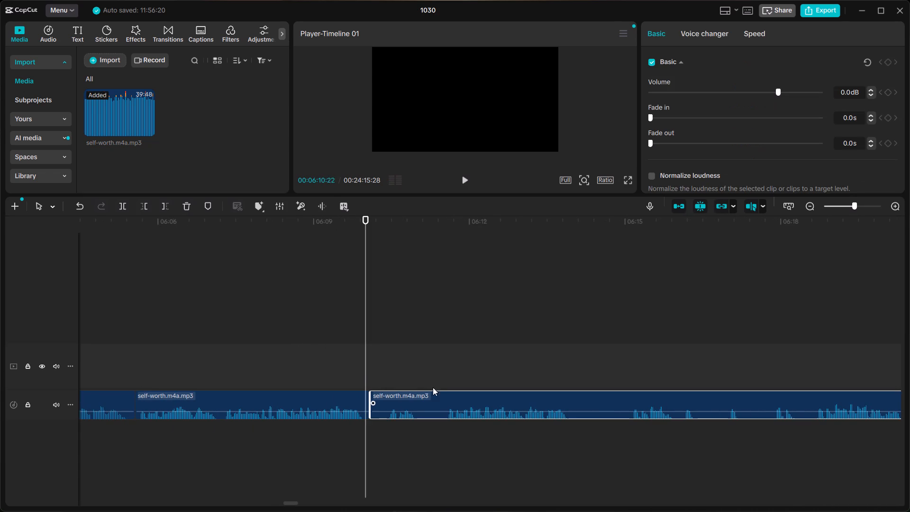
Listen through the phrases between about 06:12 and 06:32 to find where the unwanted takes end.
left_click(444, 374)
key("space")
scroll(446, 374, "left", 1)
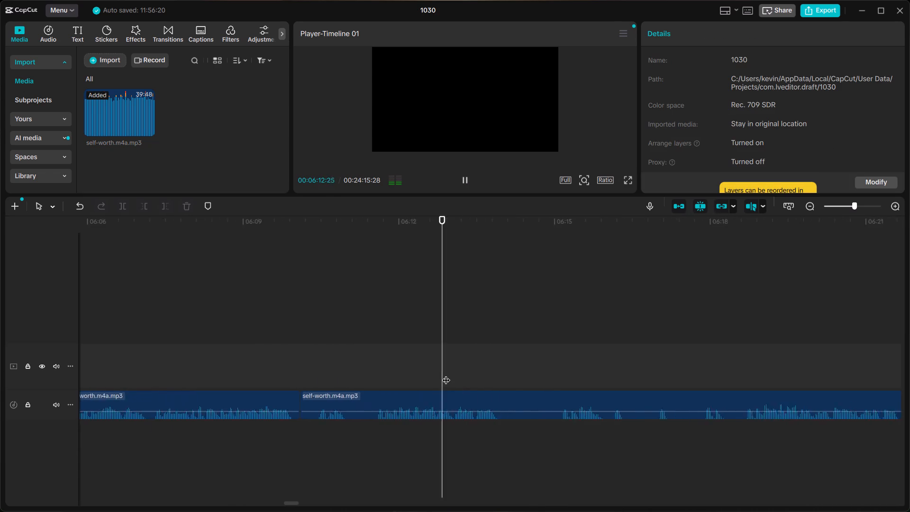
scroll(446, 374, "left", 1)
left_click(584, 375)
key("space")
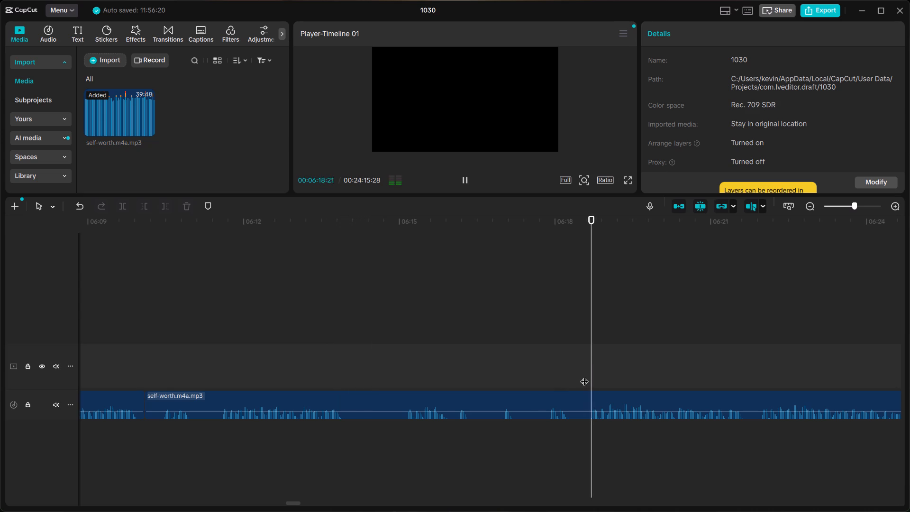
scroll(585, 379, "left", 1)
left_click(564, 381)
key("space")
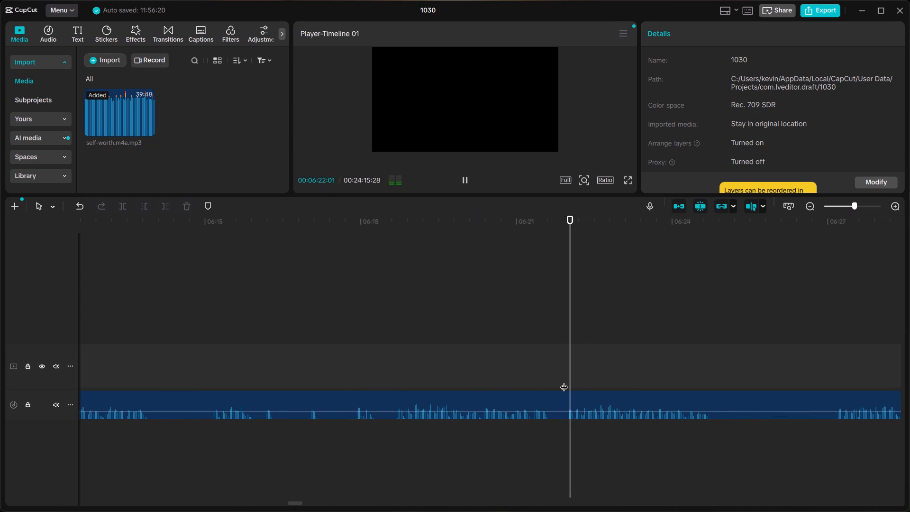
scroll(564, 381, "left", 1)
left_click(629, 379)
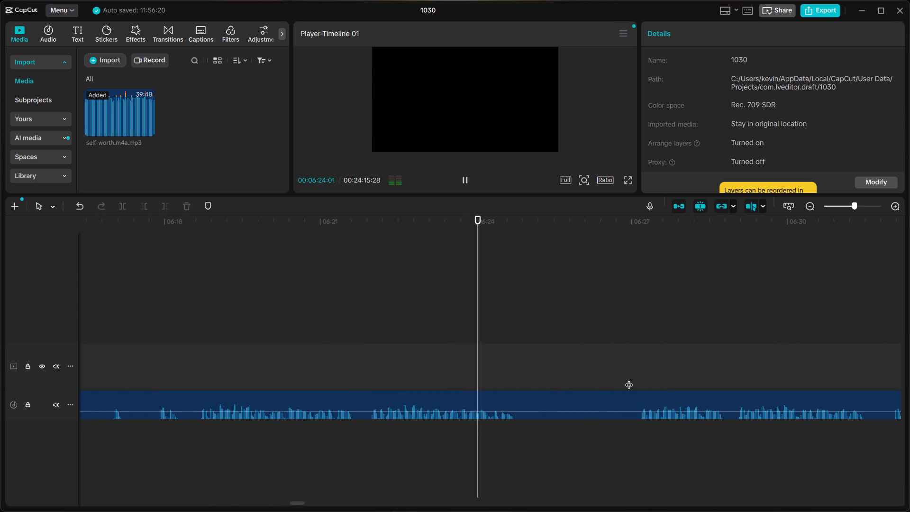
key("space")
scroll(629, 379, "left", 1)
scroll(669, 383, "left", 1)
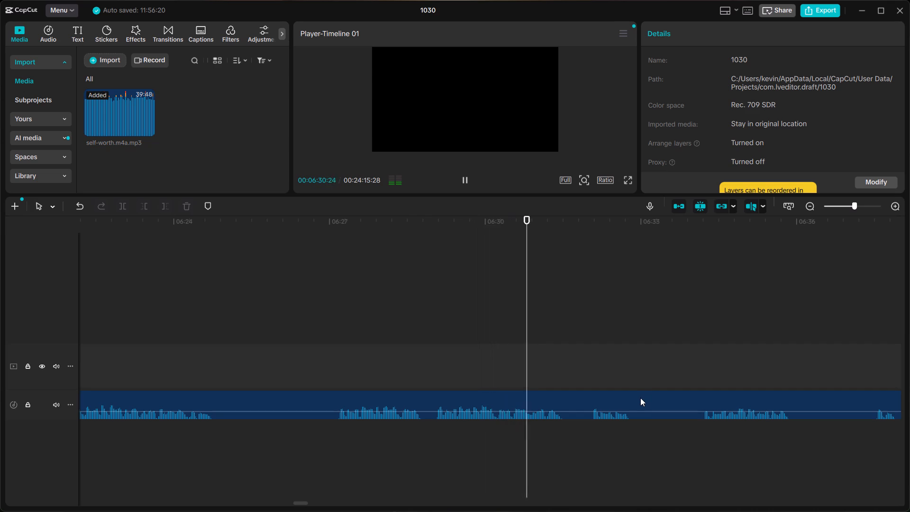
key("space")
Split the clip in the short pause just before the phrase starting at 06:29, at about 06:28:27.
left_click(435, 389)
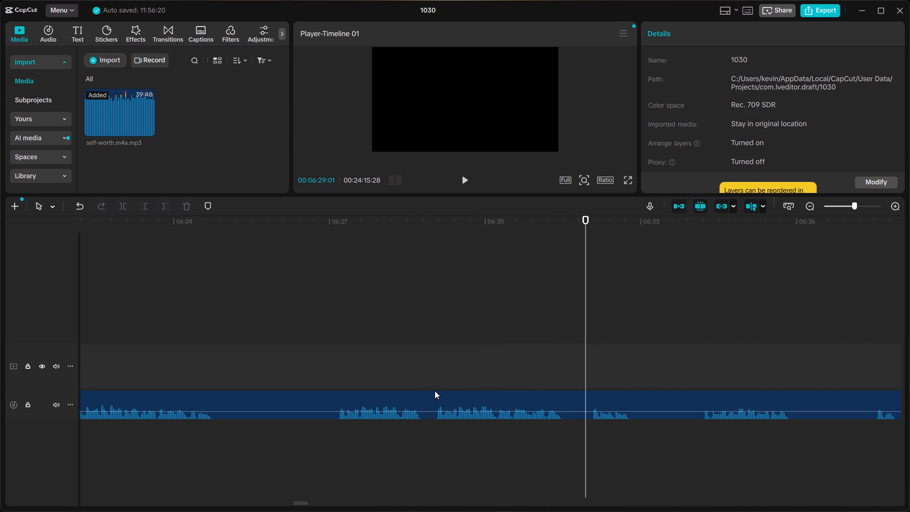
left_click(428, 390)
left_click(434, 383)
left_click(434, 393)
left_click(422, 384)
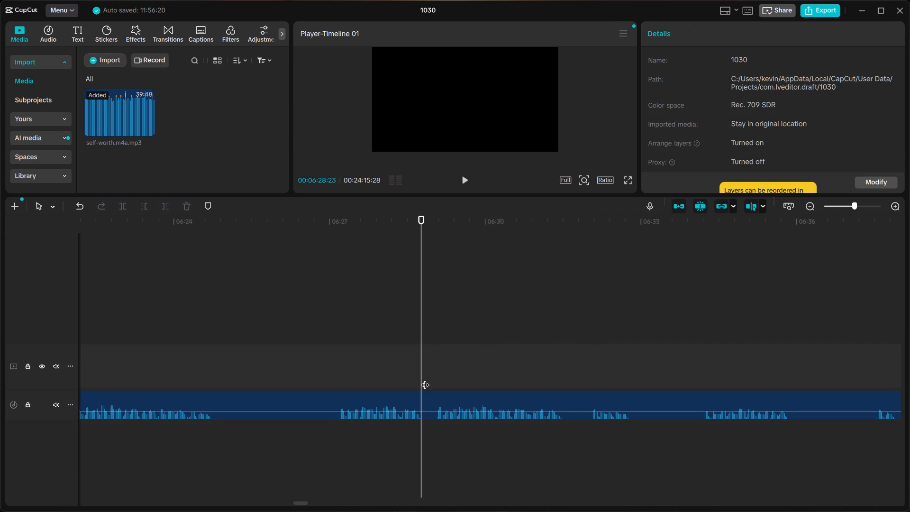
left_click(428, 379)
left_click(431, 391)
left_click(433, 399)
left_click_drag(428, 391, 433, 393)
left_click(430, 372)
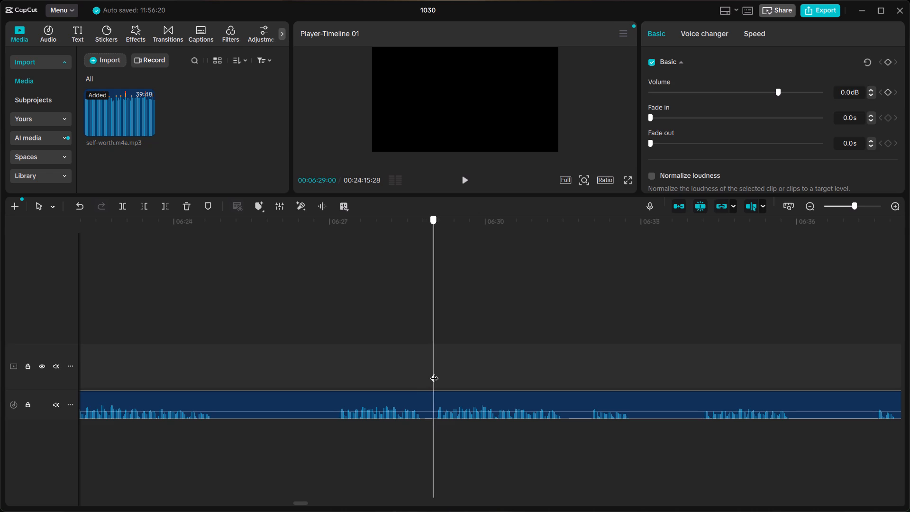
left_click(428, 400)
key("ctrl+b")
Delete the segment between the splits at about 06:10:03 and 06:28:27 and close the gap.
left_click(415, 399)
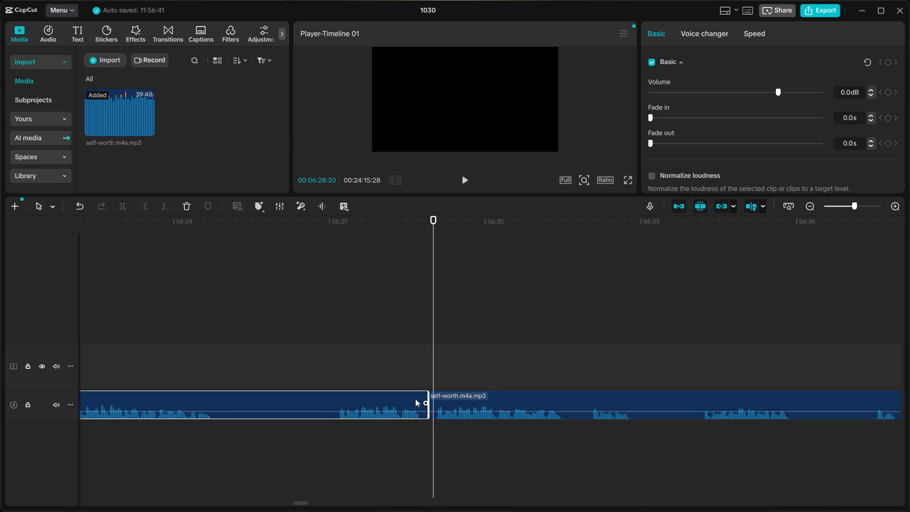
scroll(415, 399, "right", 6)
key("BackSpace")
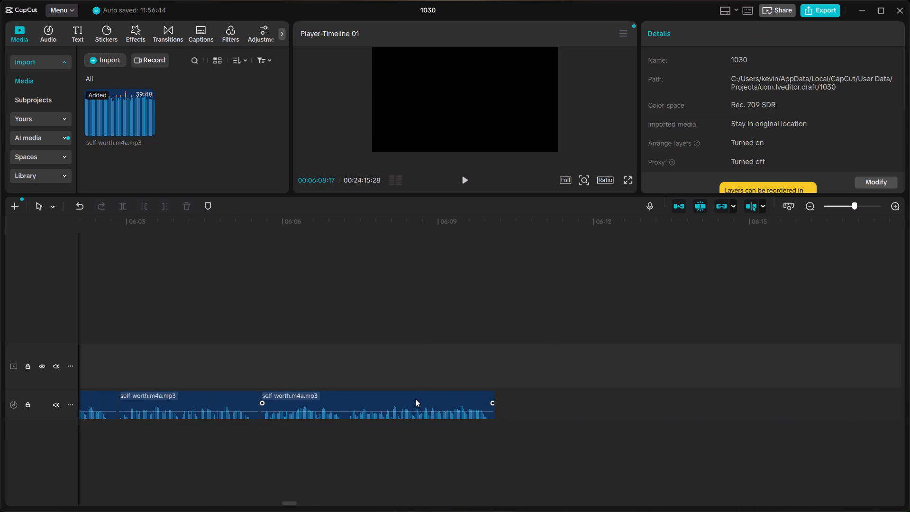
right_click(541, 408)
left_click(547, 411)
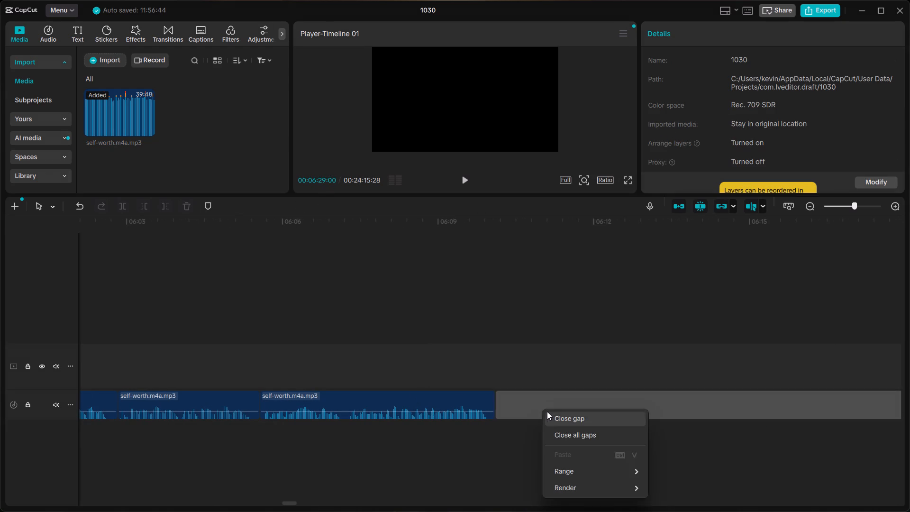
Tighten the join at about 06:10 by trimming about 3 frames off the following clip's start and 2 off the preceding clip's end, keeping them butted.
left_click(501, 398)
left_click_drag(494, 396, 500, 398)
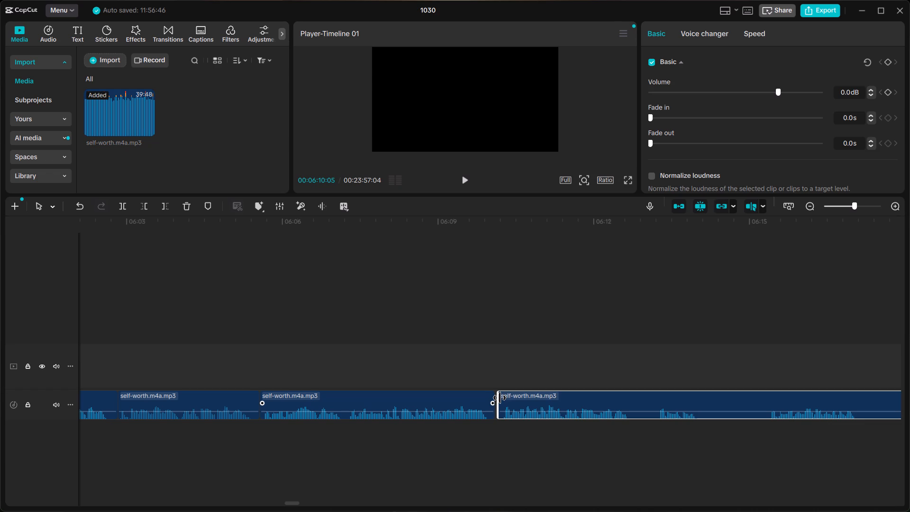
left_click_drag(500, 398, 500, 398)
left_click_drag(517, 400, 512, 400)
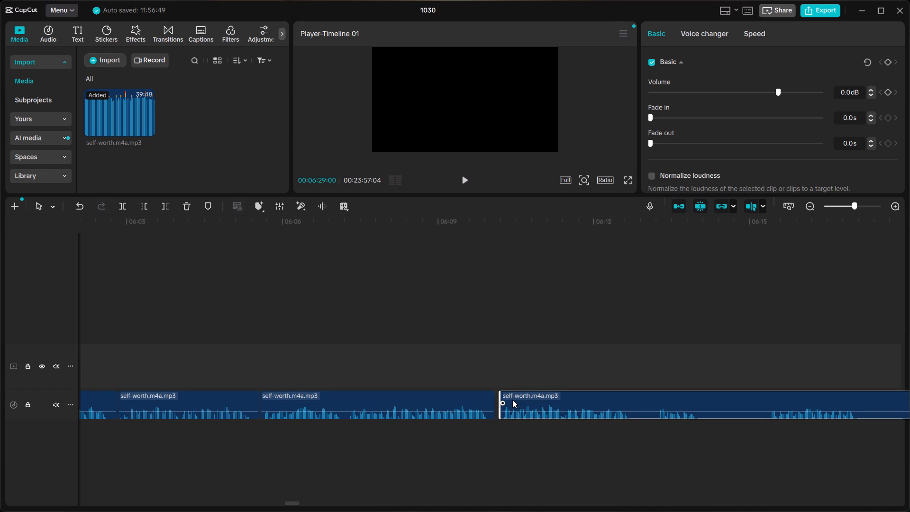
left_click_drag(512, 400, 511, 400)
left_click(488, 395)
left_click(493, 398)
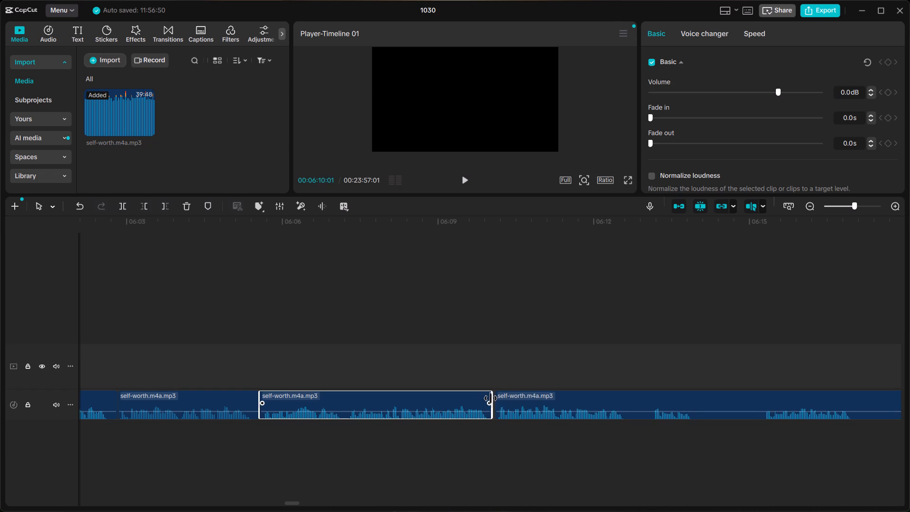
left_click_drag(516, 400, 510, 399)
Listen through the join at about 06:10 and shift the following clip about 3 frames later, leaving a short pause.
left_click(321, 352)
key("space")
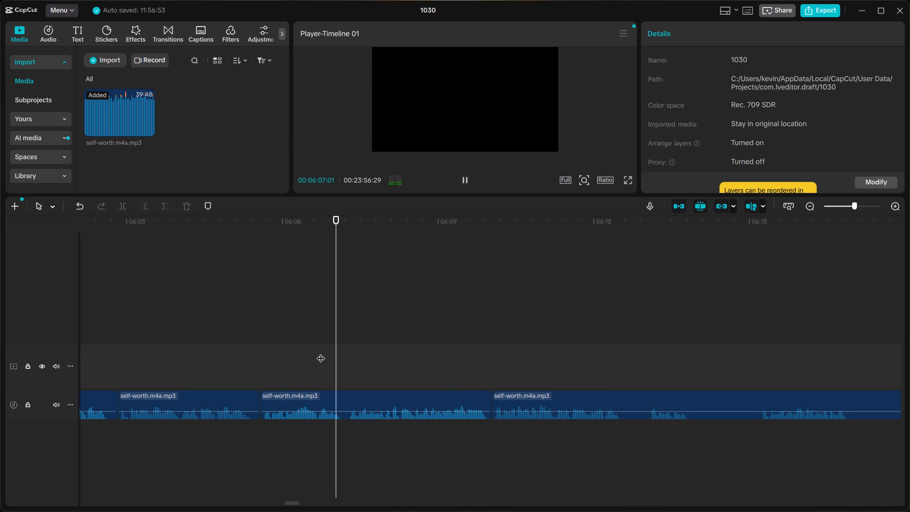
scroll(321, 352, "left", 1)
scroll(577, 372, "left", 1)
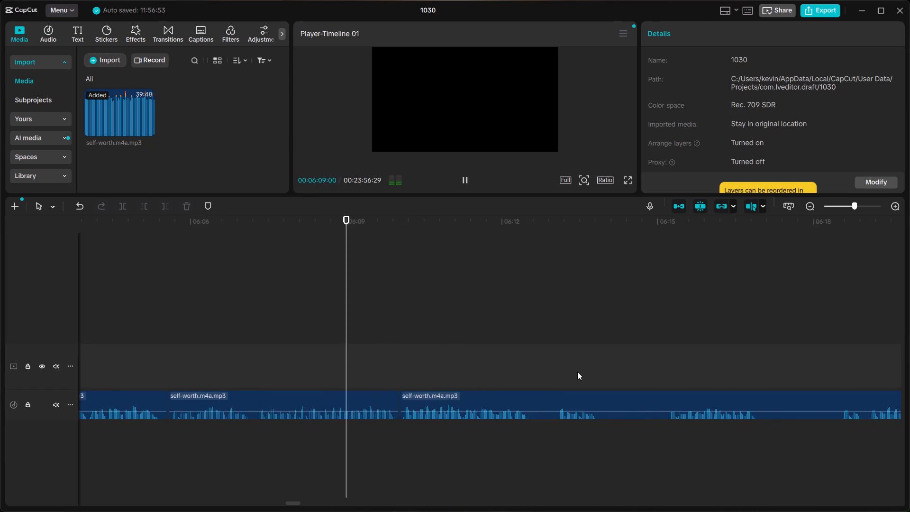
scroll(577, 372, "left", 1)
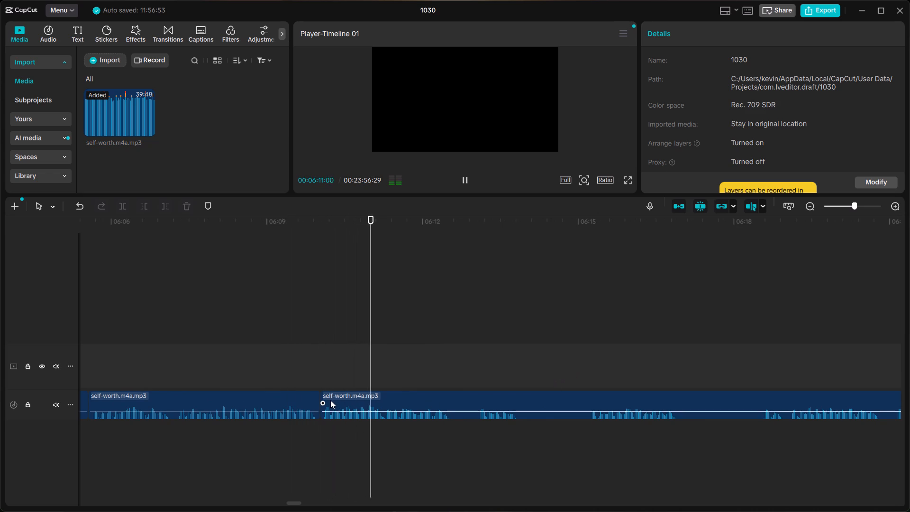
key("space")
left_click_drag(330, 400, 333, 401)
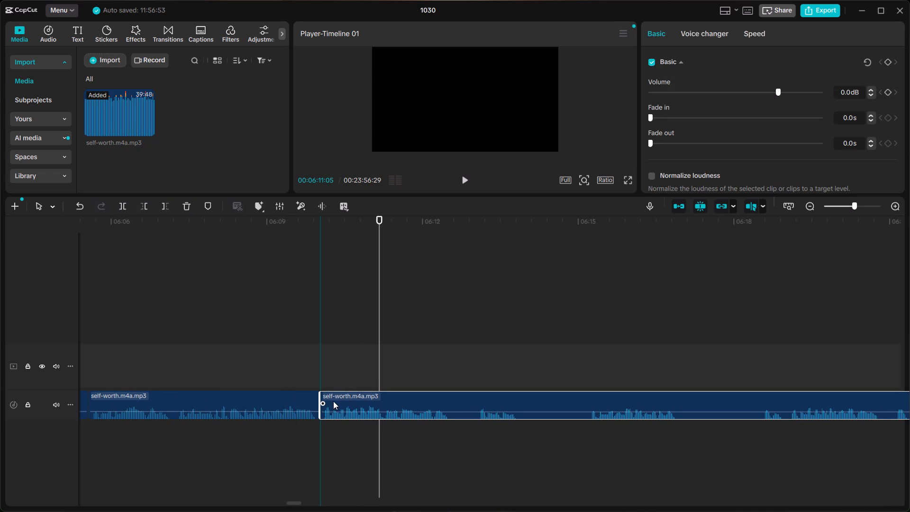
left_click_drag(333, 401, 336, 401)
Listen through the adjusted join and split the clip in the pause after the phrase, at about 06:12:22.
left_click(201, 364)
key("space")
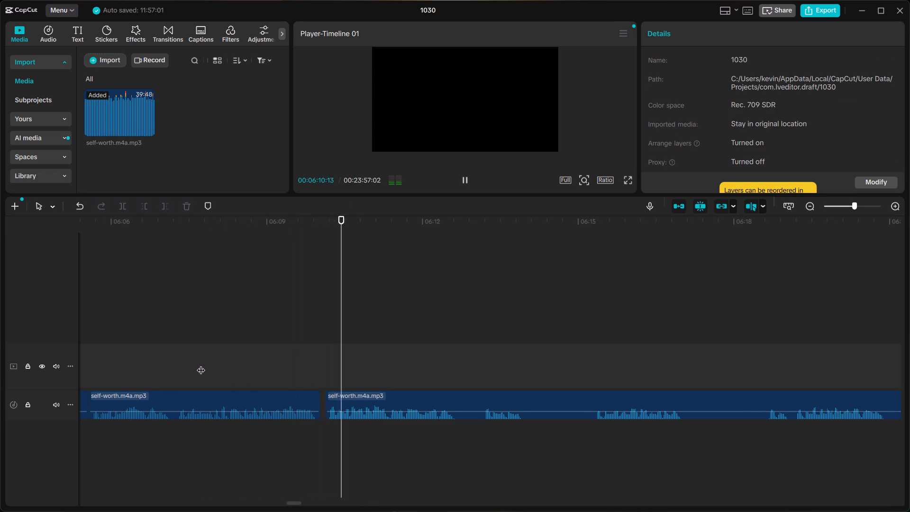
scroll(484, 372, "left", 1)
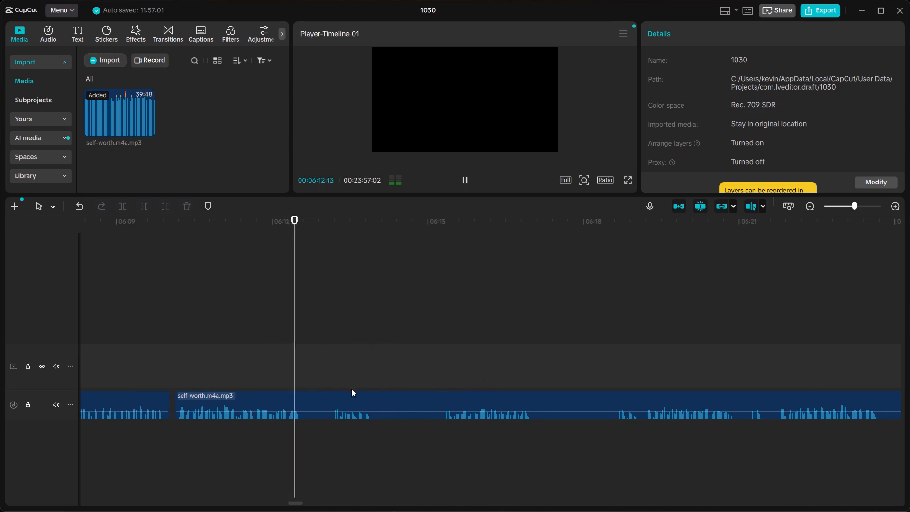
key("space")
left_click(307, 385)
left_click(310, 392)
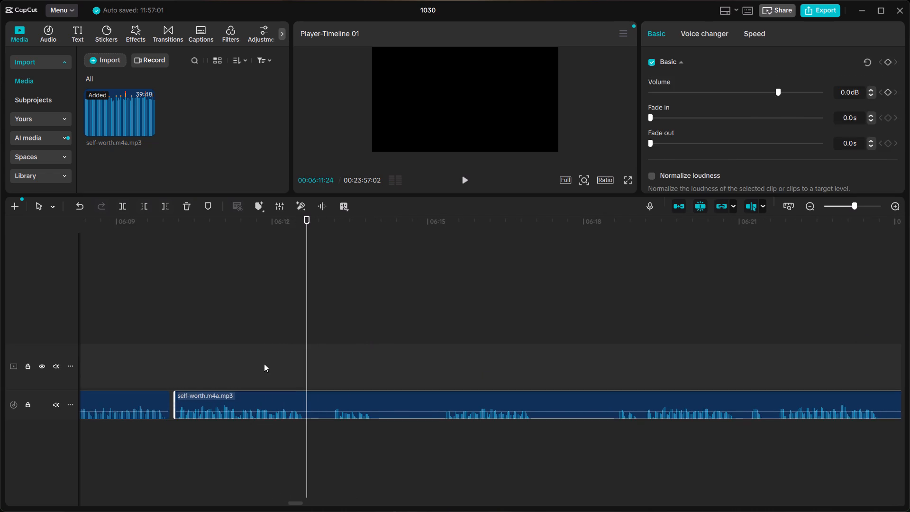
left_click(263, 363)
left_click(281, 380)
left_click(310, 384)
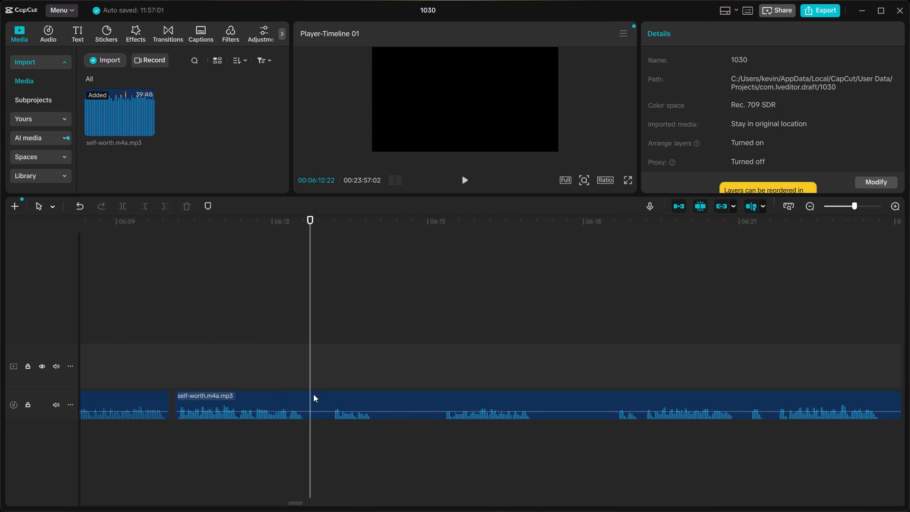
left_click(314, 394)
key("ctrl+b")
Listen to the phrases between the split at about 06:12:22 and about 06:38 to find where the take to keep begins.
left_click(325, 380)
key("space")
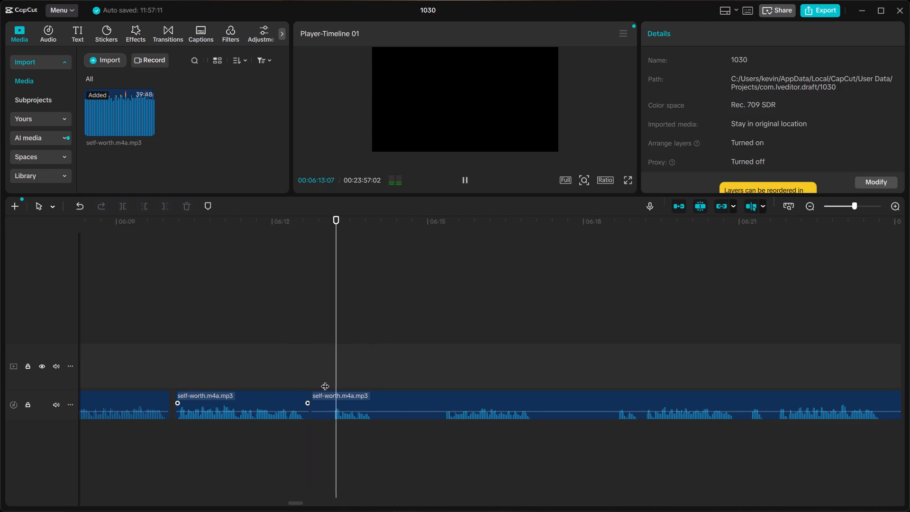
left_click(436, 379)
key("space")
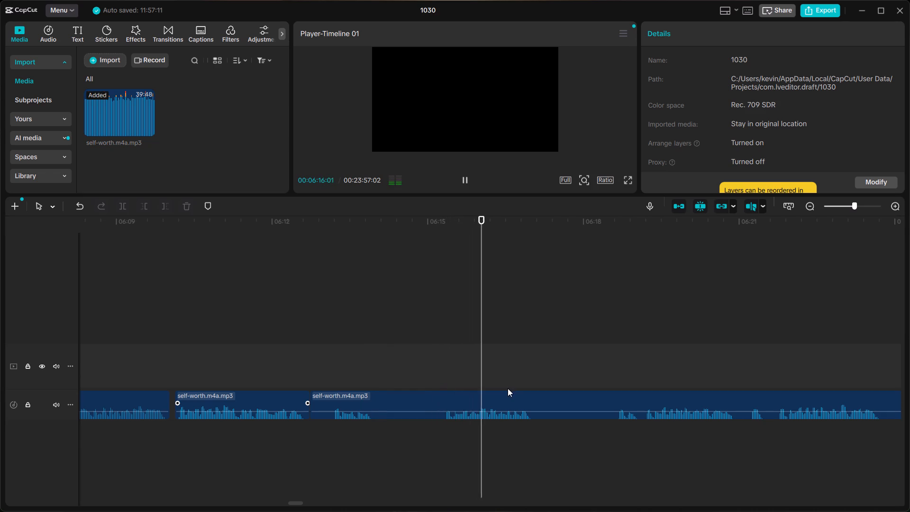
scroll(510, 387, "left", 1)
left_click(647, 377)
key("space")
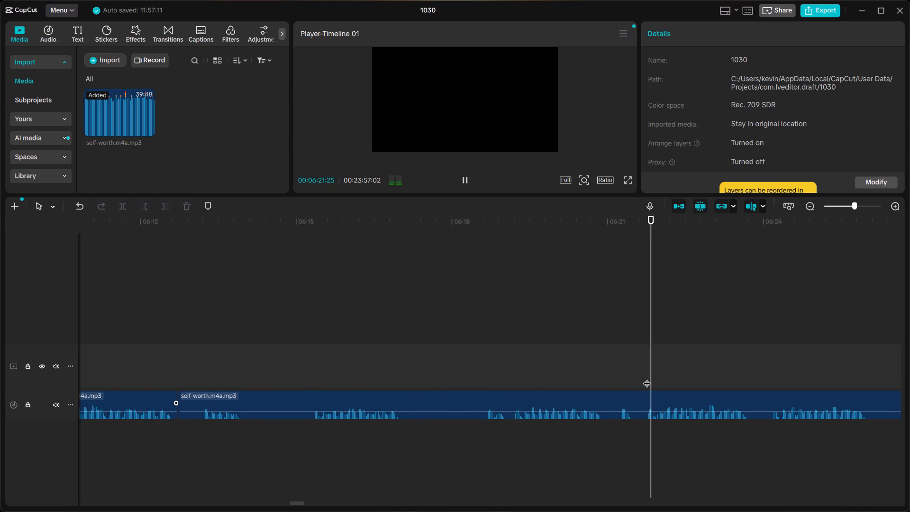
scroll(647, 377, "left", 1)
left_click(449, 379)
key("space")
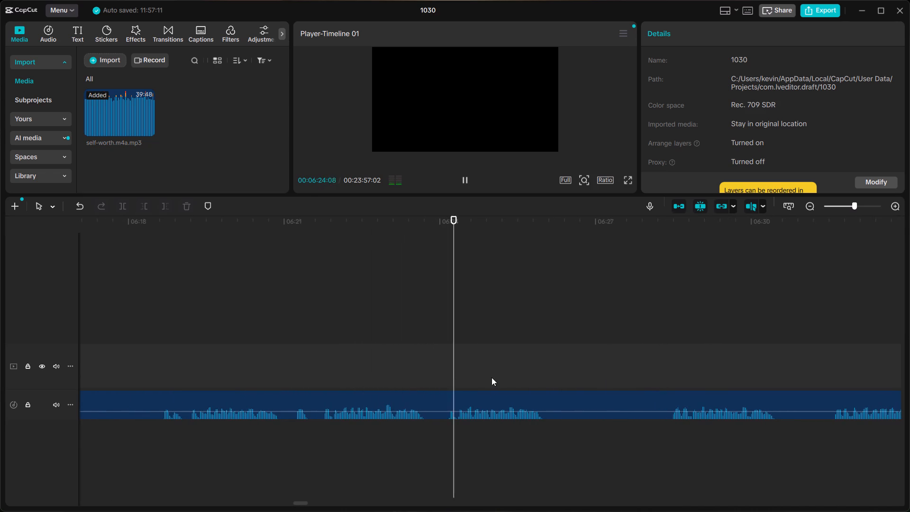
left_click(660, 378)
key("space")
scroll(660, 378, "left", 1)
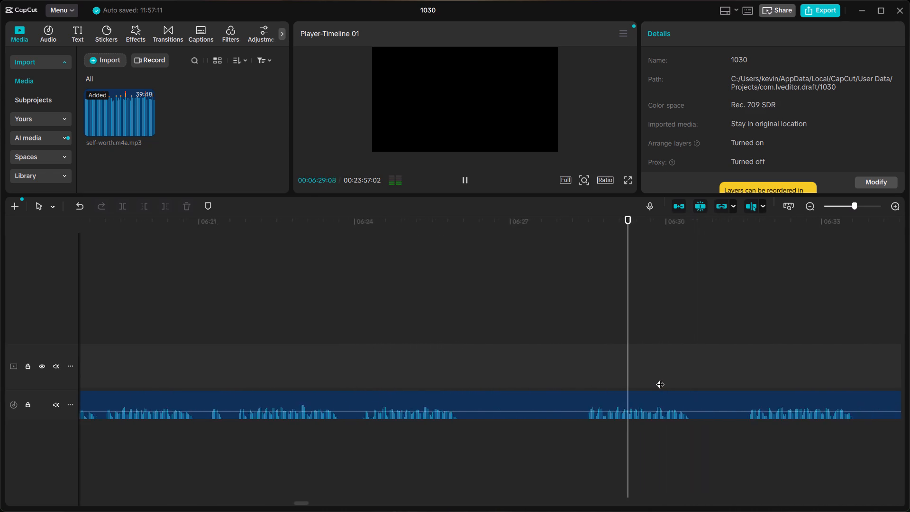
scroll(660, 378, "left", 1)
left_click(660, 378)
key("space")
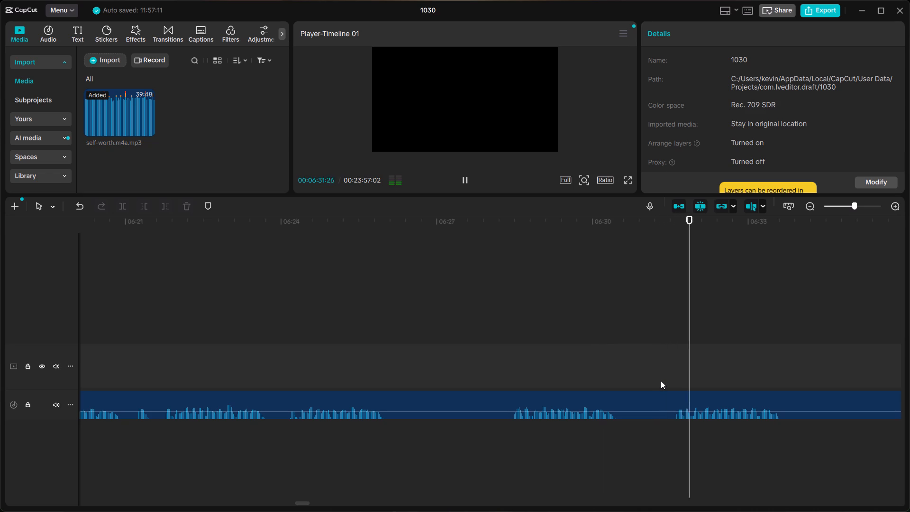
scroll(661, 381, "left", 1)
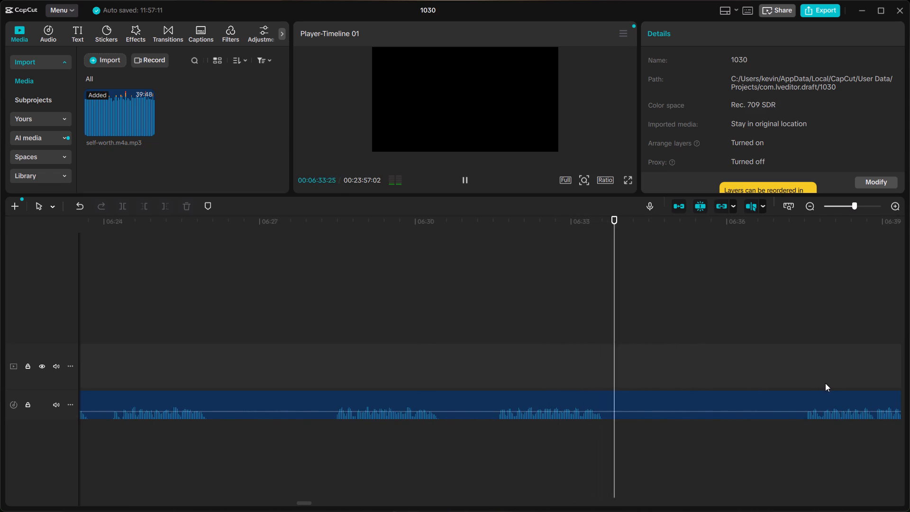
left_click(808, 382)
key("space")
key("space")
Split the clip just before the phrase at about 06:31:16, delete the segment back to the 06:12:22 split, and close the gap.
left_click(496, 385)
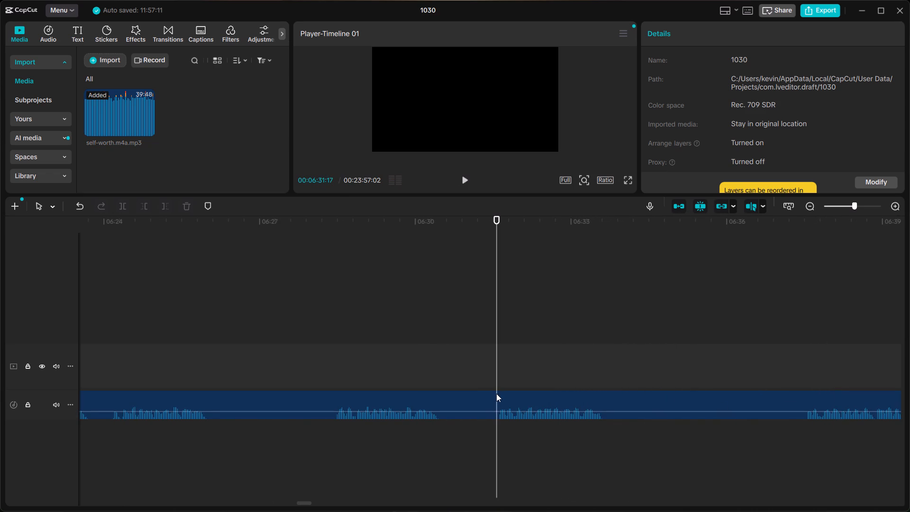
double_click(490, 384)
left_click(495, 384)
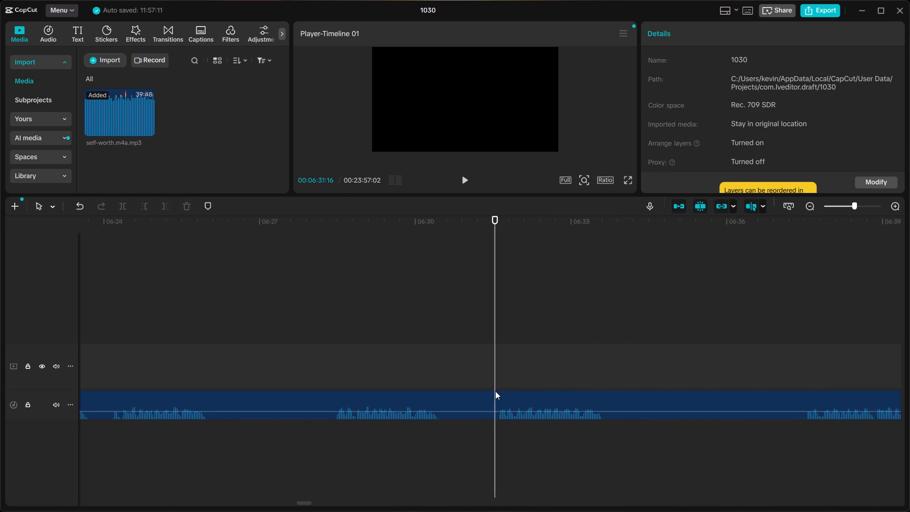
left_click(495, 391)
key("ctrl+b")
left_click(467, 404)
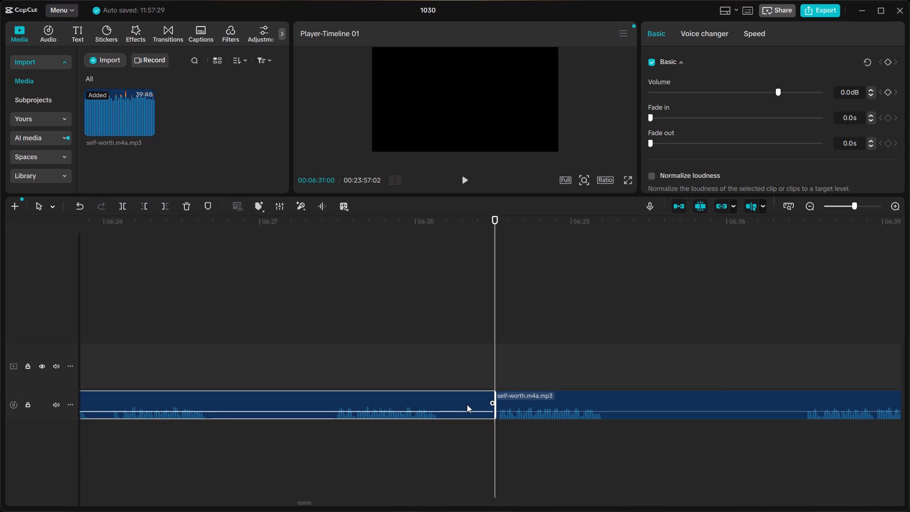
scroll(467, 404, "right", 4)
key("BackSpace")
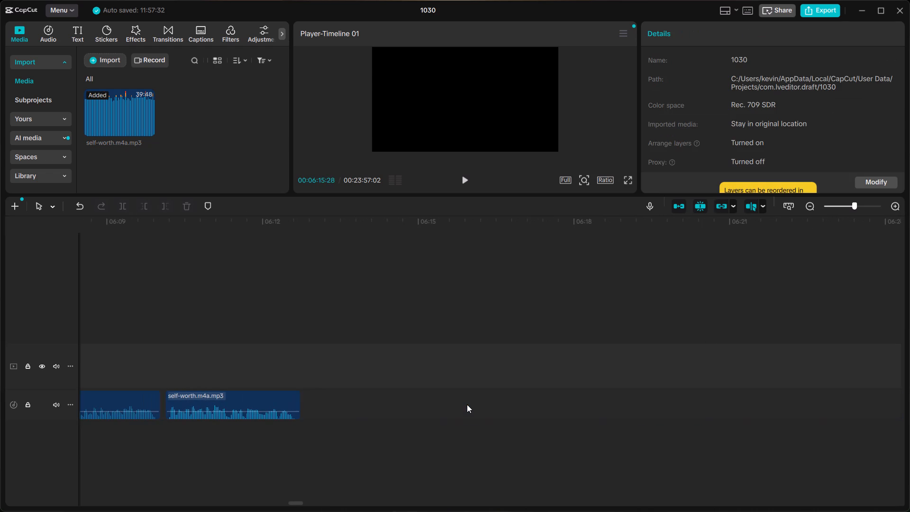
left_click(355, 404)
right_click(355, 403)
left_click(373, 411)
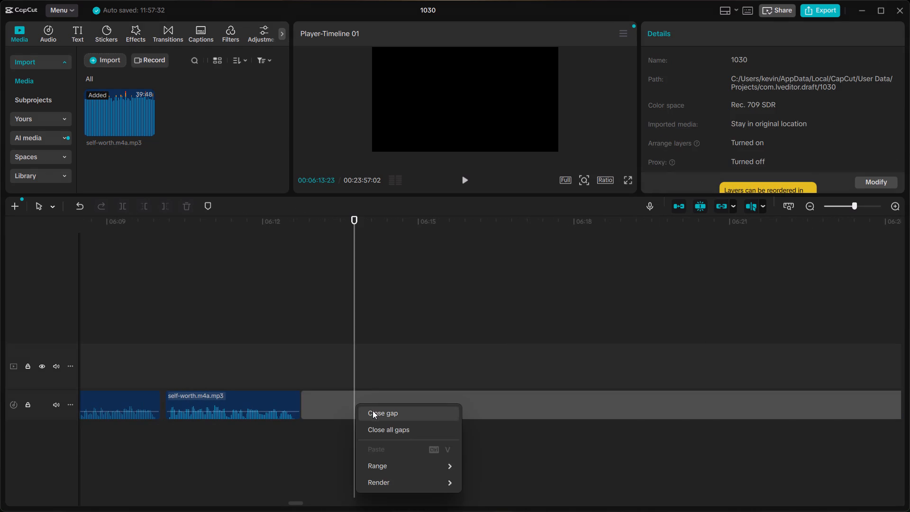
Listen through the join at about 06:12:22 and split the clip right after the following phrase, at about 06:14:27.
left_click(252, 346)
key("space")
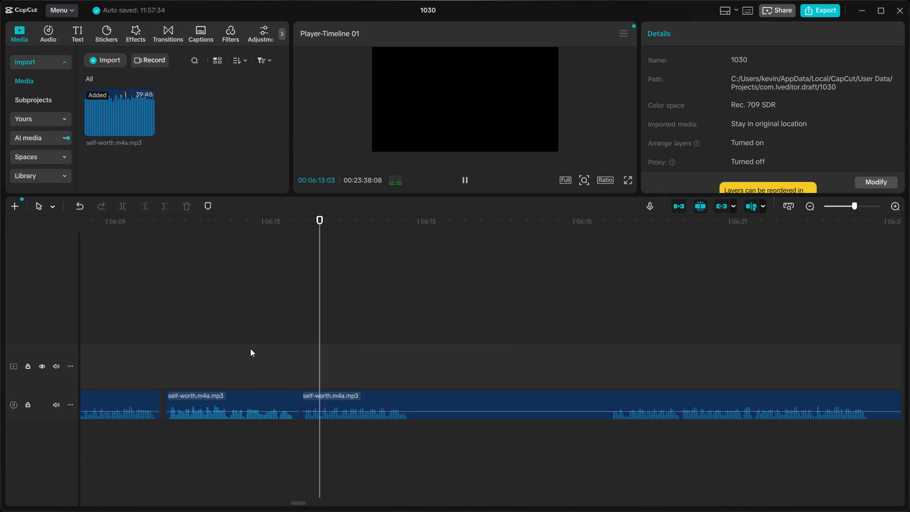
left_click(168, 361)
key("space")
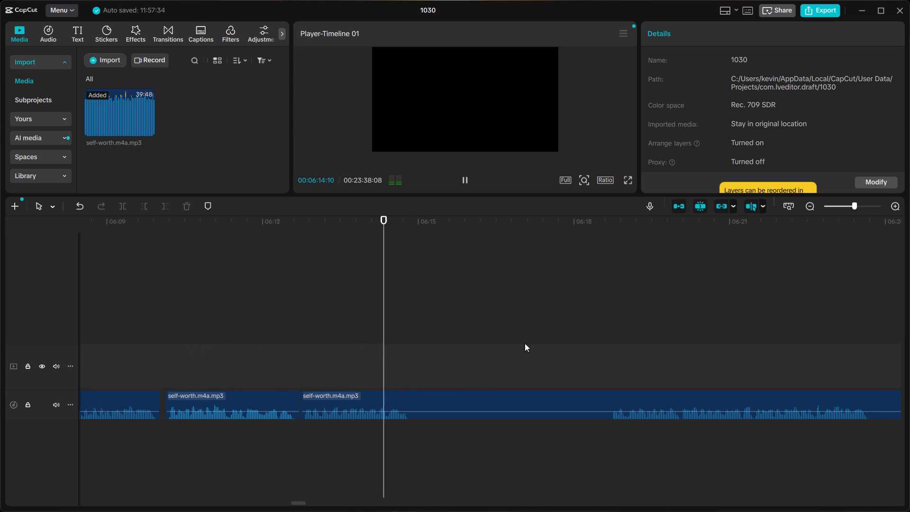
key("space")
left_click(414, 383)
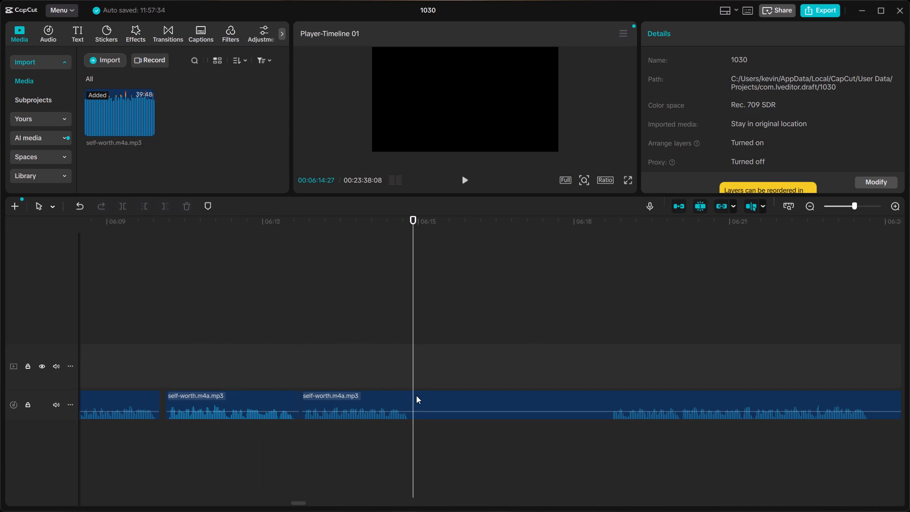
left_click(416, 395)
key("ctrl+b")
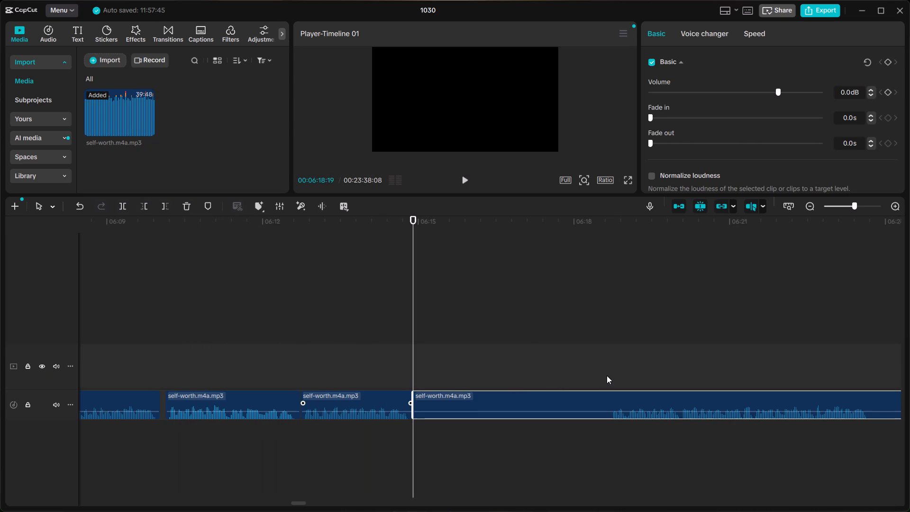
Play the next phrase, split the clip just before it at about 06:18:19, and delete the silence back to the 06:14:27 split.
left_click(607, 375)
key("space")
scroll(607, 374, "left", 1)
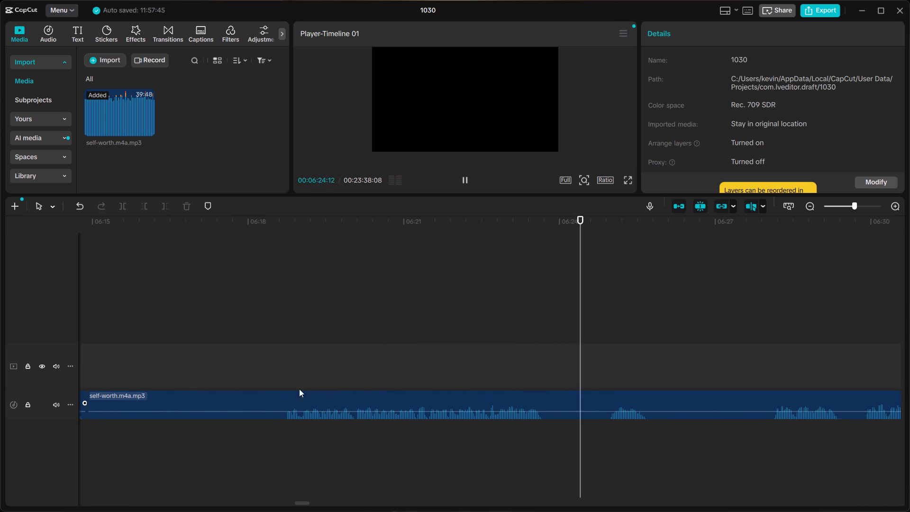
key("space")
left_click(282, 384)
left_click(282, 401)
key("ctrl+b")
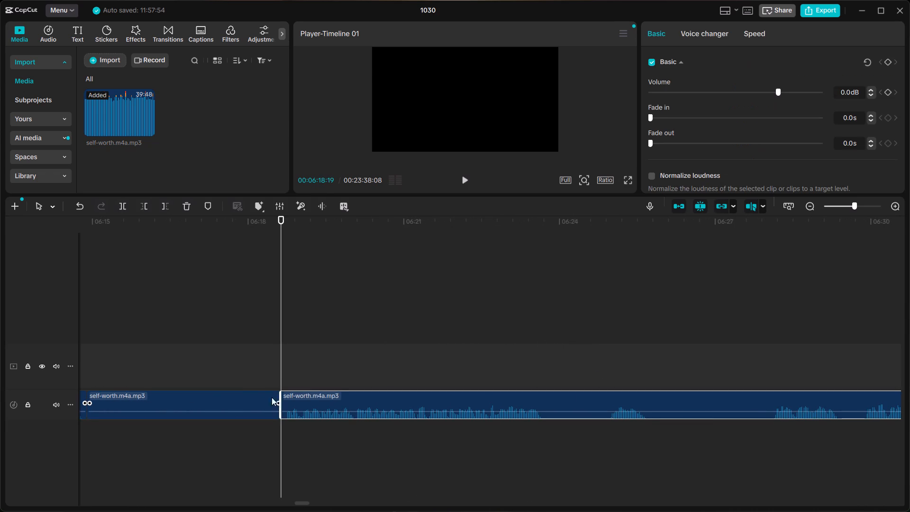
left_click(254, 393)
key("BackSpace")
Move the following clip back to about 06:14:29, leaving a short pause after the preceding clip, and listen through the join.
left_click(314, 394)
left_click_drag(315, 393, 288, 398)
scroll(287, 398, "right", 1)
left_click_drag(288, 398, 420, 395)
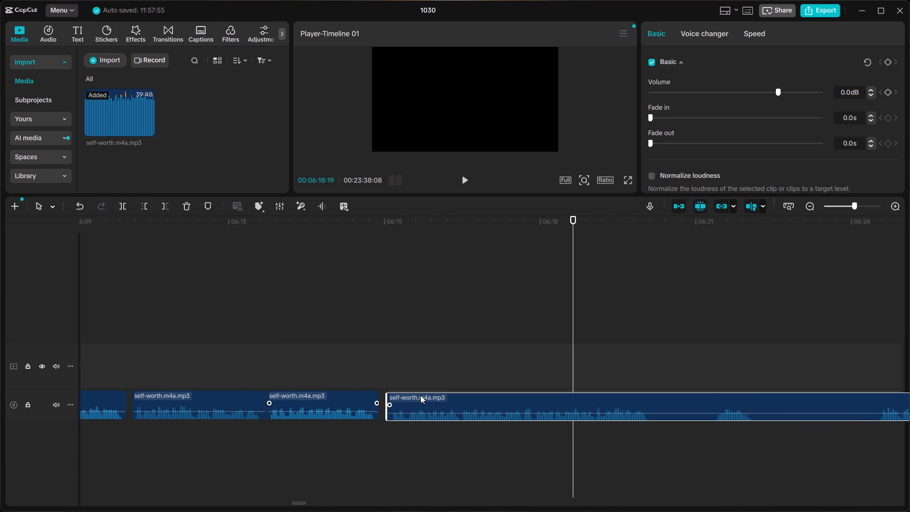
left_click_drag(420, 395, 417, 393)
left_click(325, 366)
key("space")
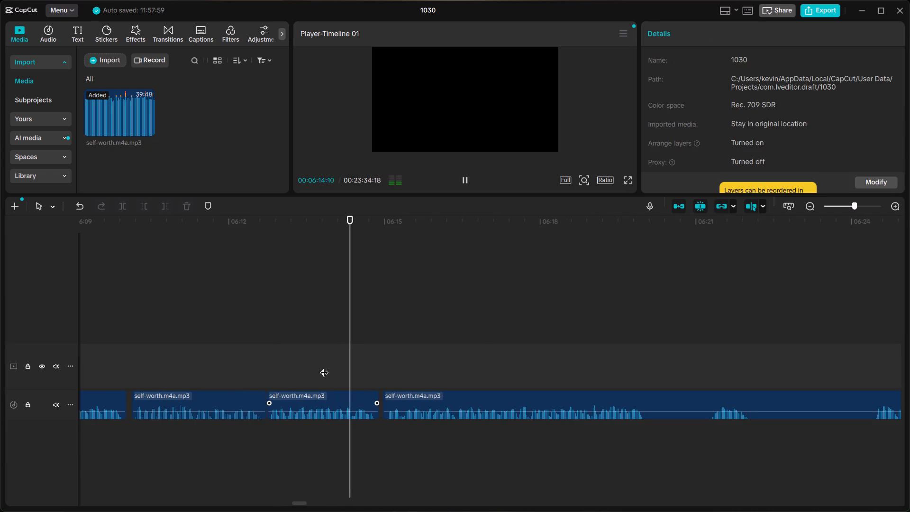
left_click(257, 366)
key("space")
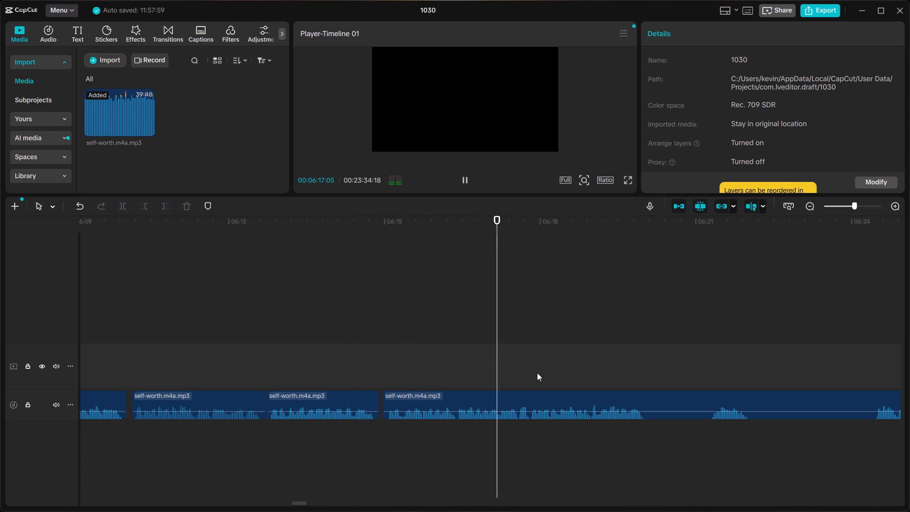
Split the clip after the phrase at about 06:20:09 and before the next phrase at about 06:21:06, and delete the silence between.
scroll(698, 397, "left", 1)
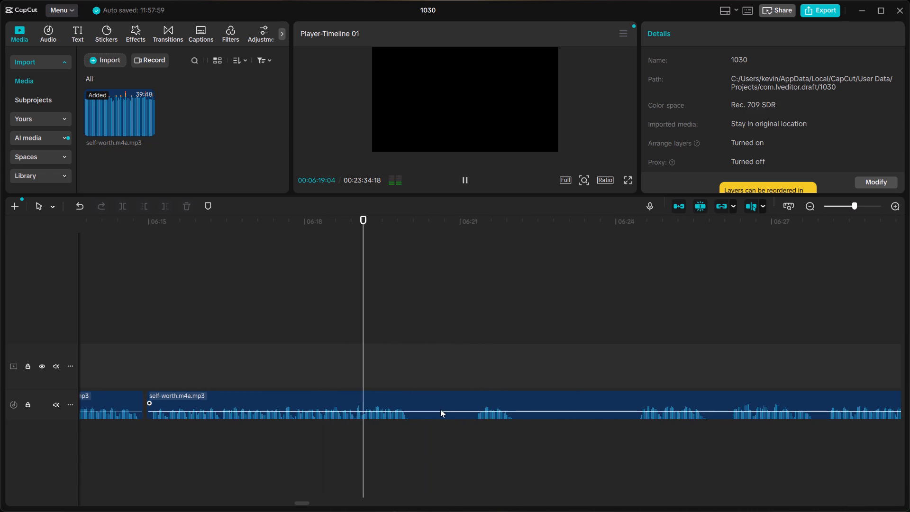
left_click(475, 374)
key("space")
key("space")
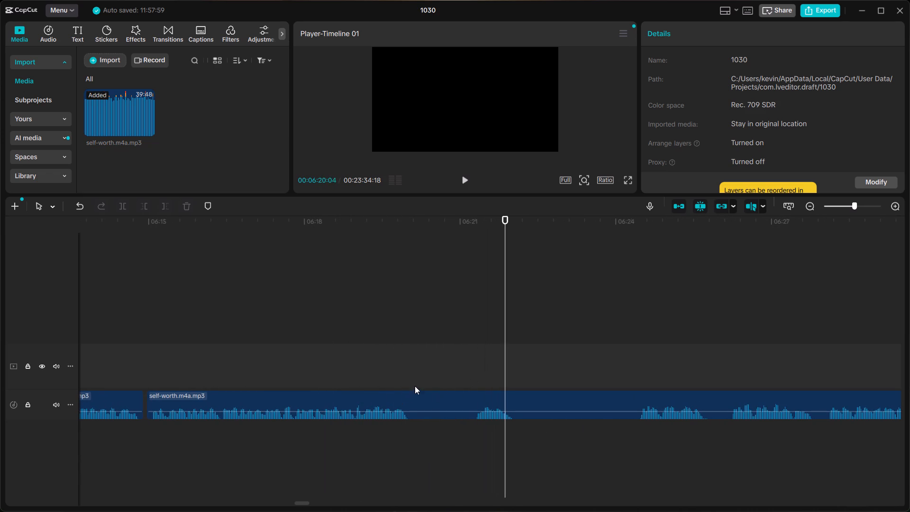
left_click(415, 386)
left_click(423, 396)
key("ctrl+b")
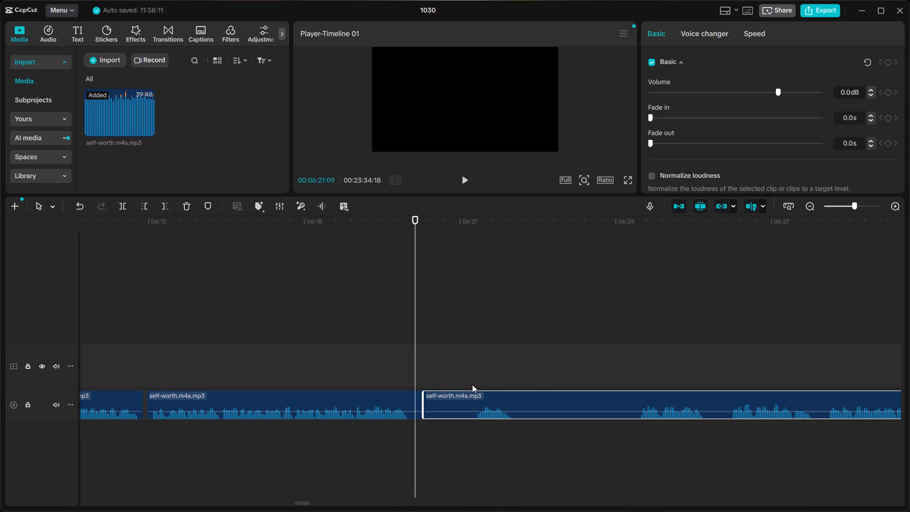
left_click(471, 387, "ctrl")
key("ctrl+b")
left_click(460, 396)
key("BackSpace")
Close the gap at about 06:20:09 with the following clip, trim about 5 frames off the preceding clip's end, and butt them again.
left_click(502, 395)
left_click_drag(501, 398, 482, 401)
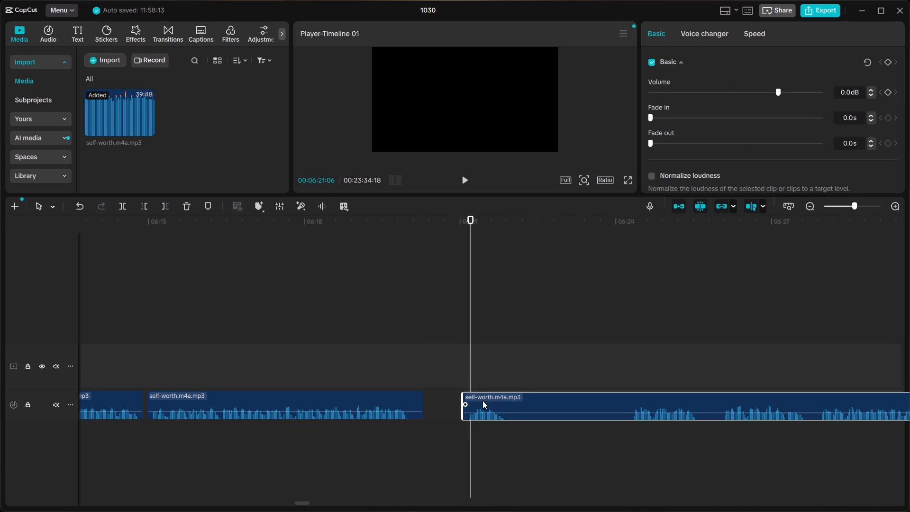
left_click_drag(482, 401, 455, 401)
left_click(415, 403)
left_click_drag(424, 402, 419, 402)
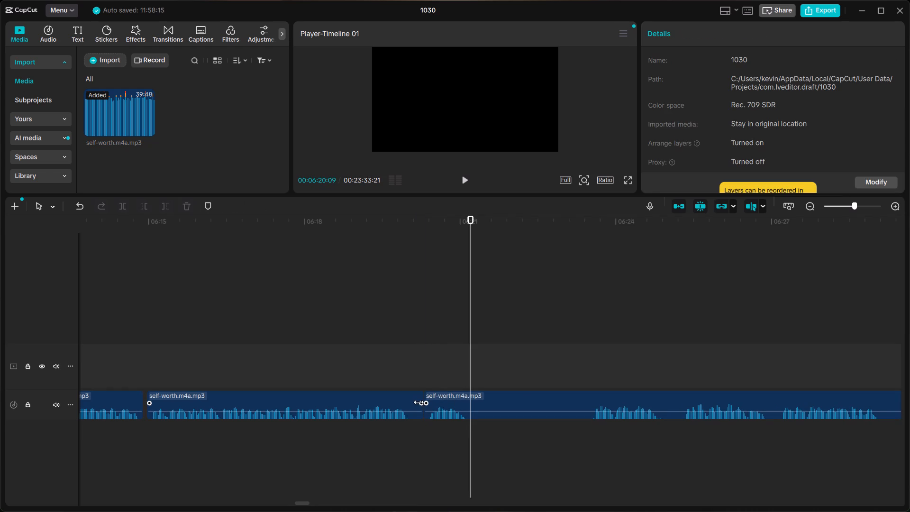
left_click_drag(419, 402, 416, 402)
left_click(414, 402)
left_click_drag(424, 393, 418, 394)
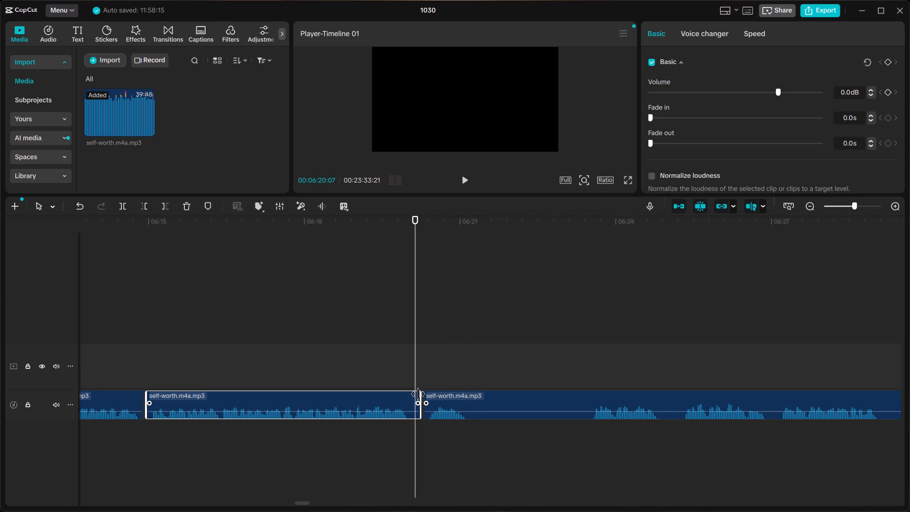
left_click_drag(418, 394, 416, 393)
left_click(437, 392)
left_click_drag(437, 392, 428, 393)
Listen through the join at about 06:20:04 and split the clip right after the short phrase, at about 06:21:04.
left_click(327, 367)
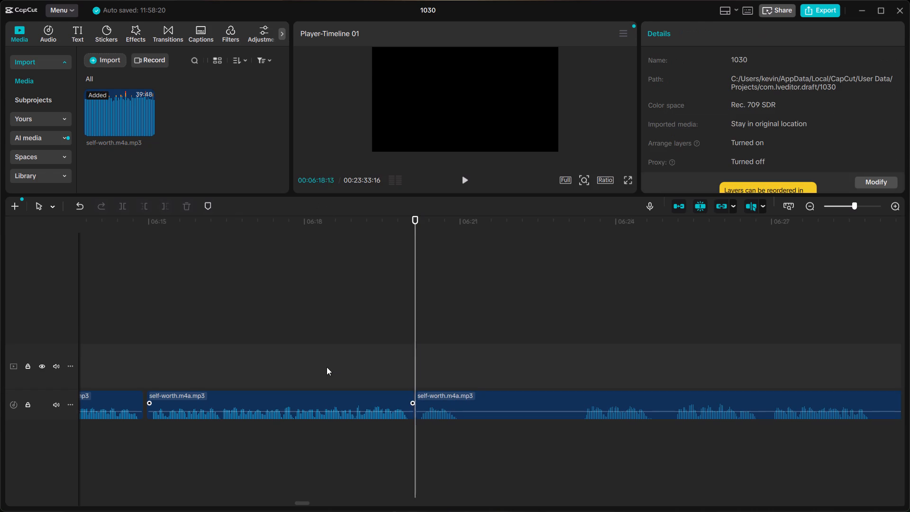
key("space")
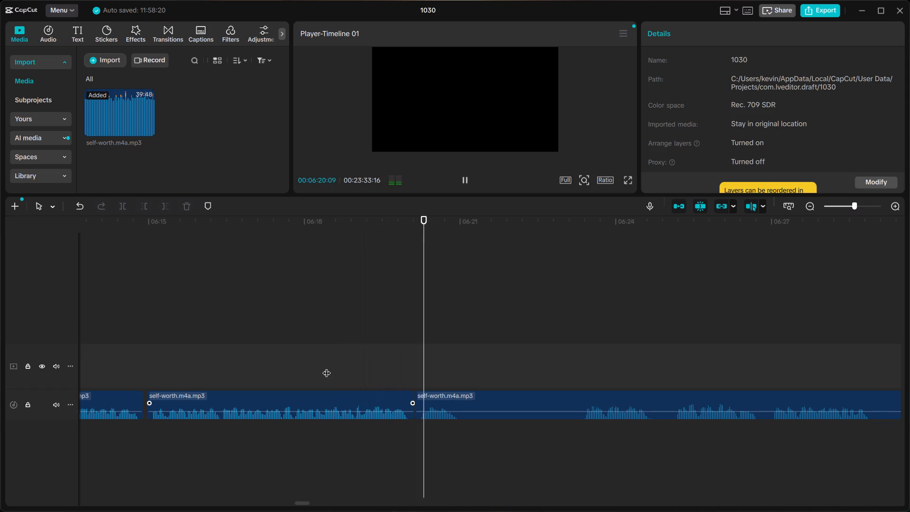
key("space")
left_click(466, 384)
left_click(468, 394)
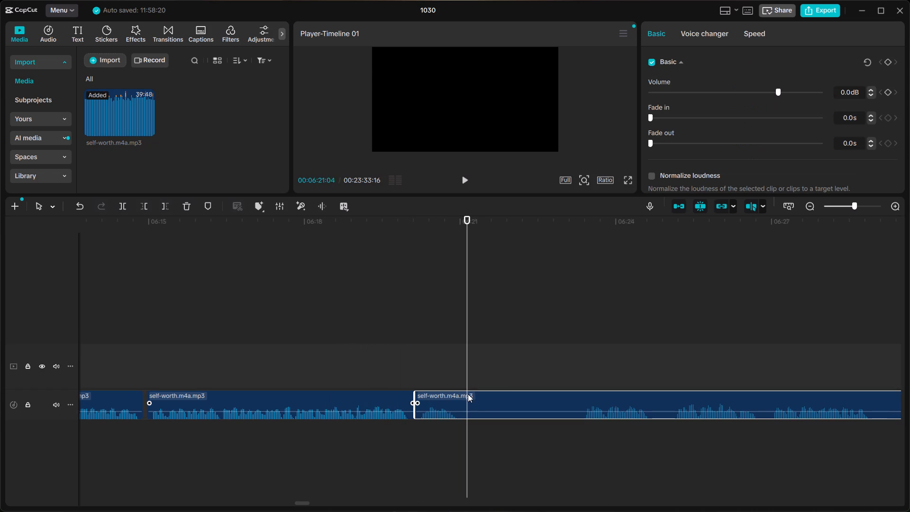
key("ctrl+b")
Listen through the narration from about 06:23 to 06:41 to judge the takes after the short phrase at 06:21:04.
left_click(576, 381)
key("space")
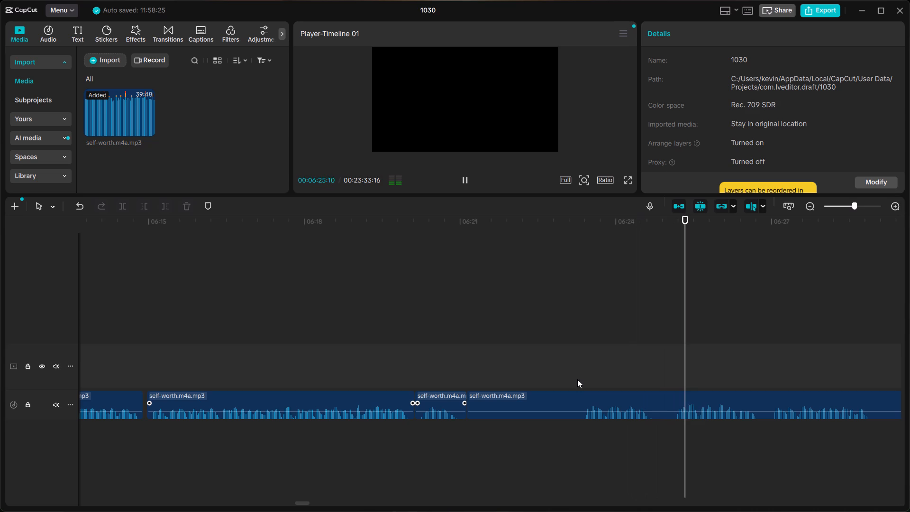
scroll(628, 379, "left", 1)
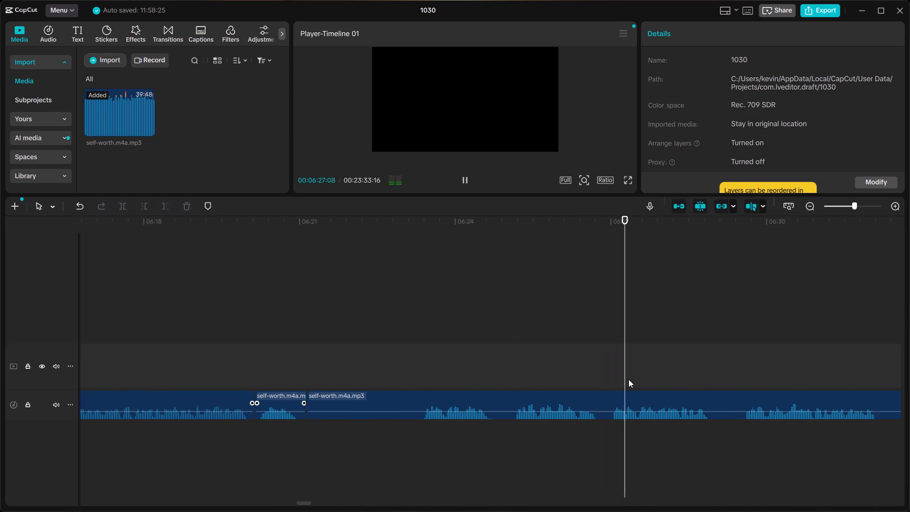
scroll(628, 379, "left", 1)
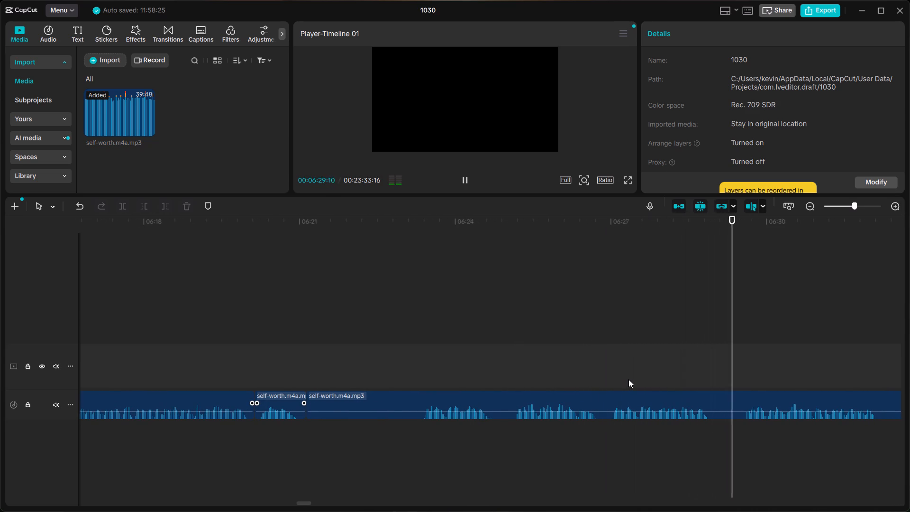
scroll(628, 379, "left", 2)
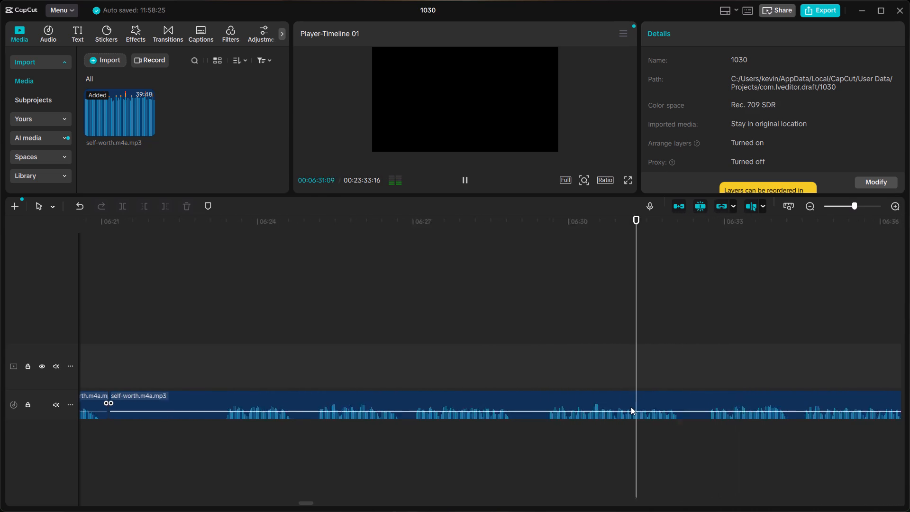
scroll(631, 407, "left", 1)
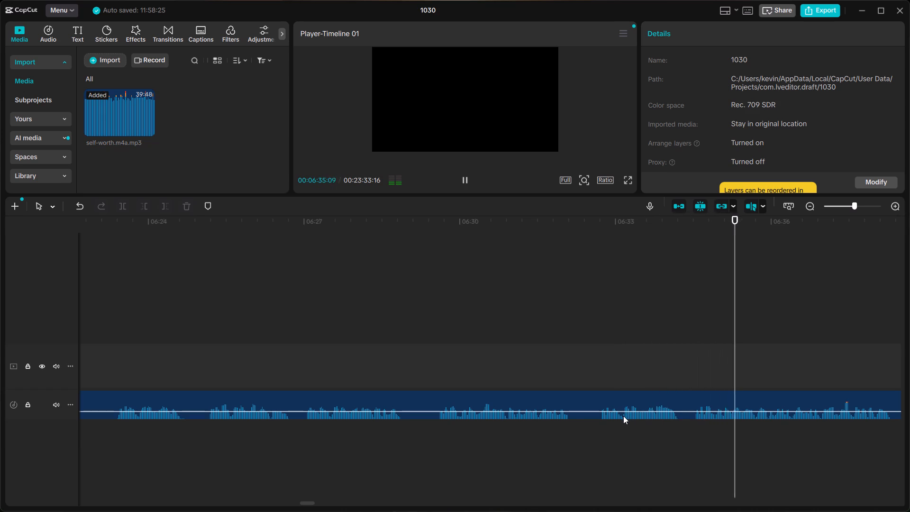
scroll(623, 416, "left", 2)
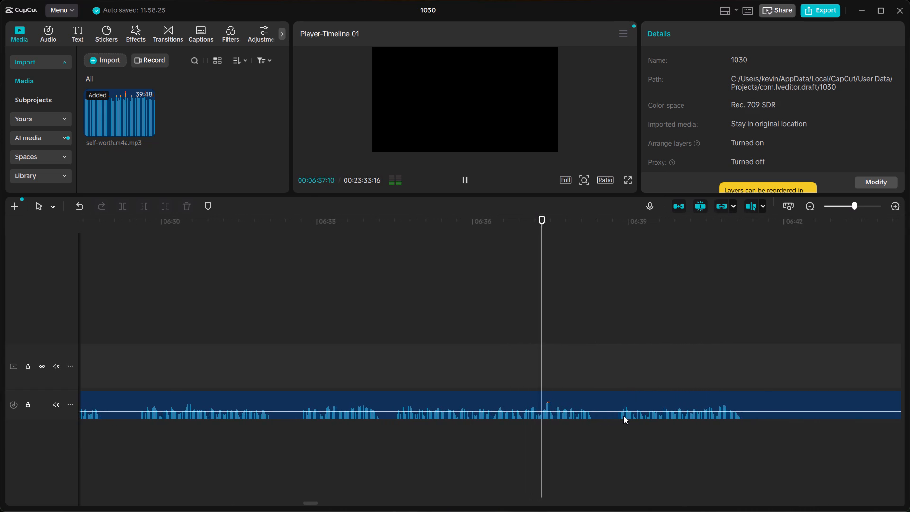
scroll(622, 417, "left", 1)
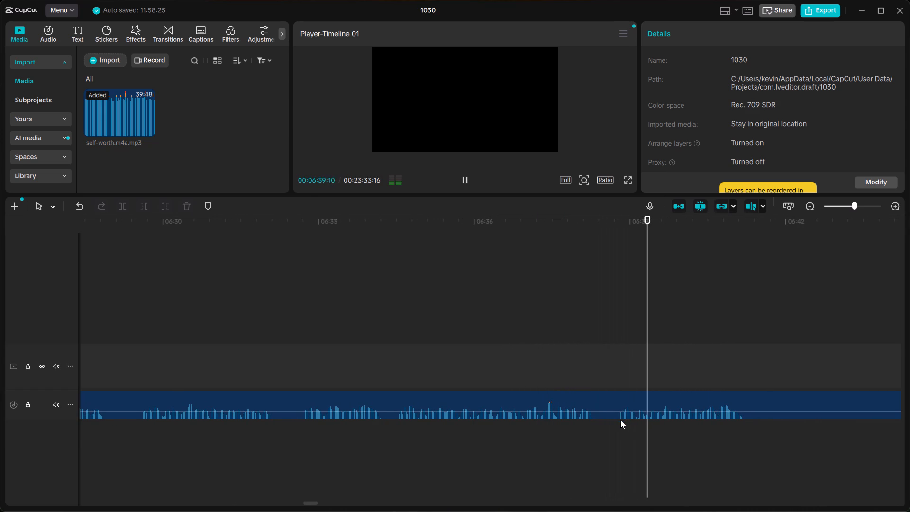
key("space")
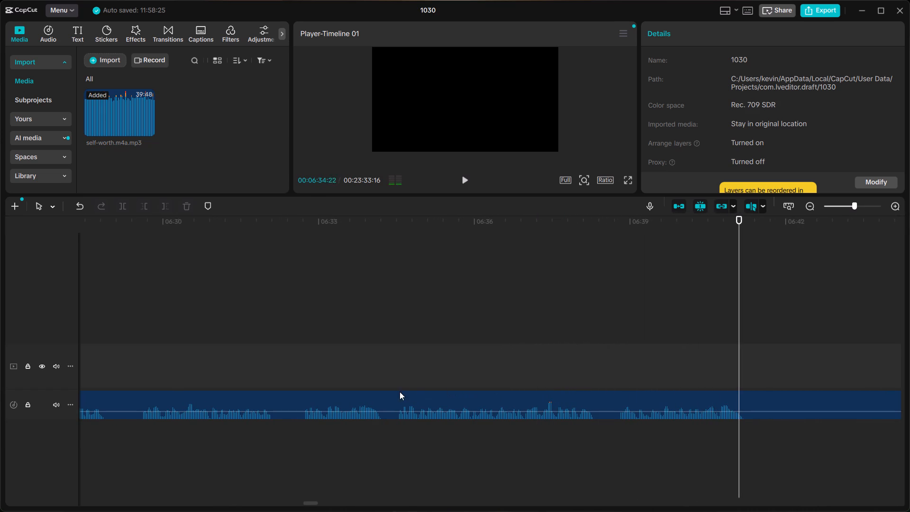
Split the clip before the phrase at about 06:34:12, delete the unwanted takes back to 06:21:04, and close the gap.
left_click(392, 386)
left_click(398, 400)
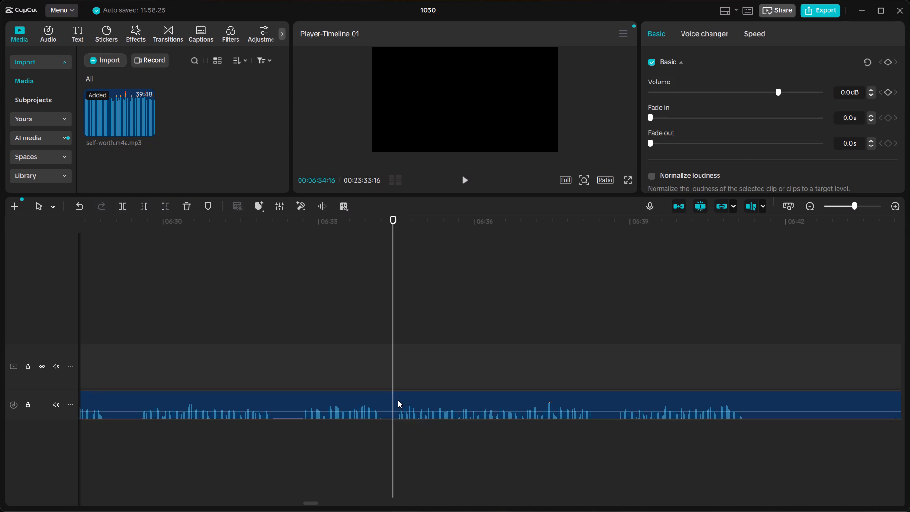
key("ctrl+b")
left_click(377, 395)
scroll(377, 395, "right", 3)
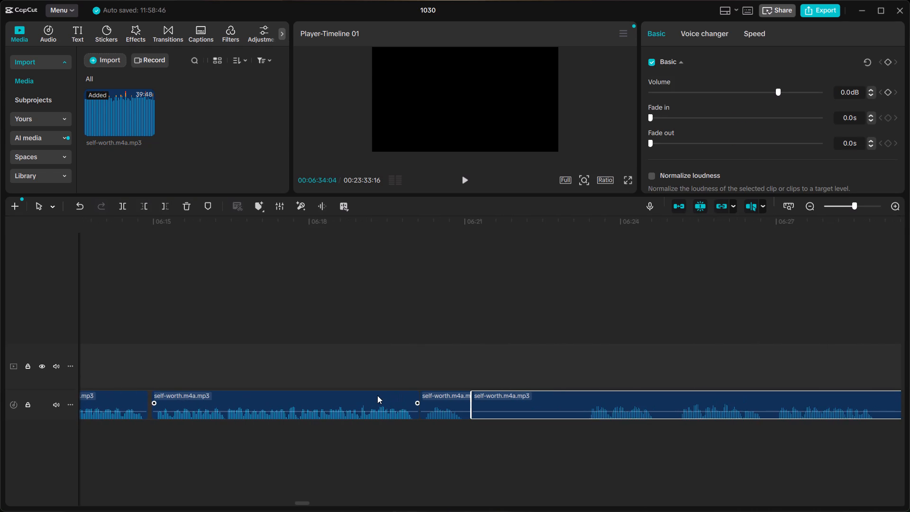
scroll(377, 395, "right", 1)
key("BackSpace")
right_click(499, 409)
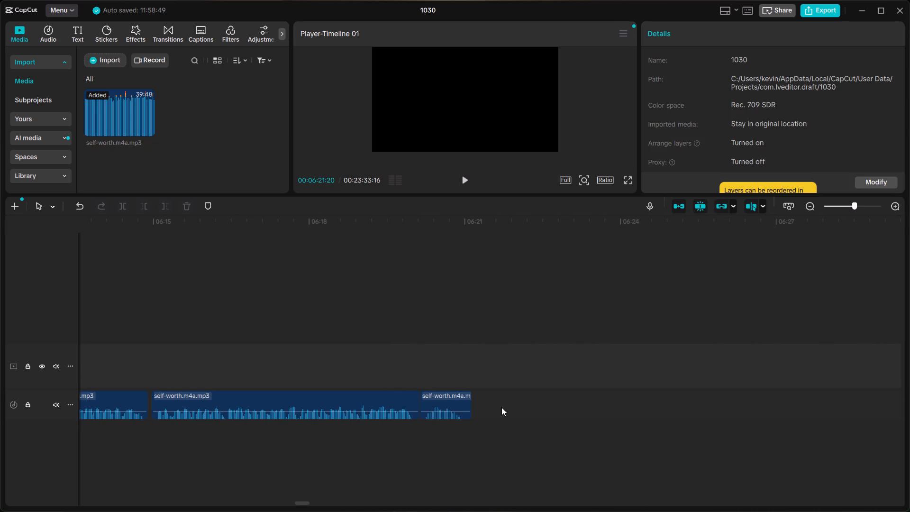
left_click(531, 420)
Adjust the following clip's position at the 06:21:04 join, leaving about a 2-frame pause, and listen through the join.
left_click(512, 400)
left_click_drag(512, 400, 530, 401)
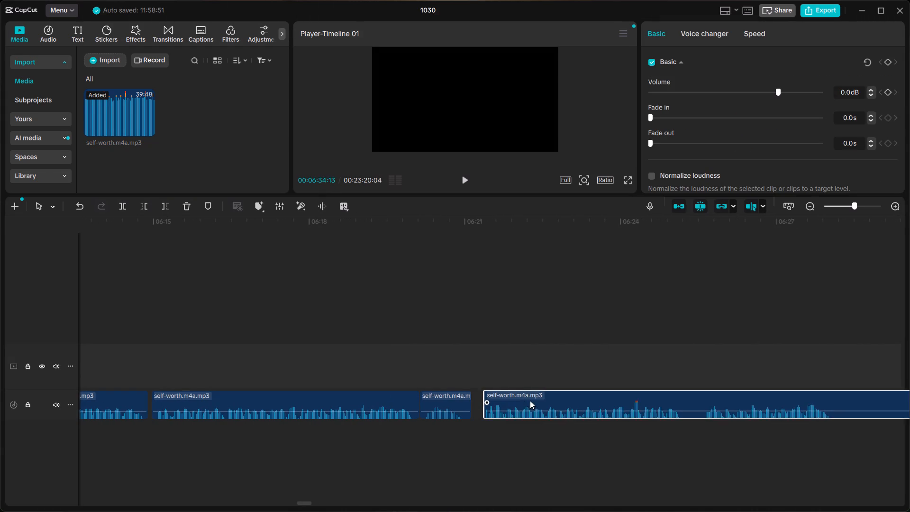
left_click_drag(530, 401, 530, 401)
left_click(490, 393)
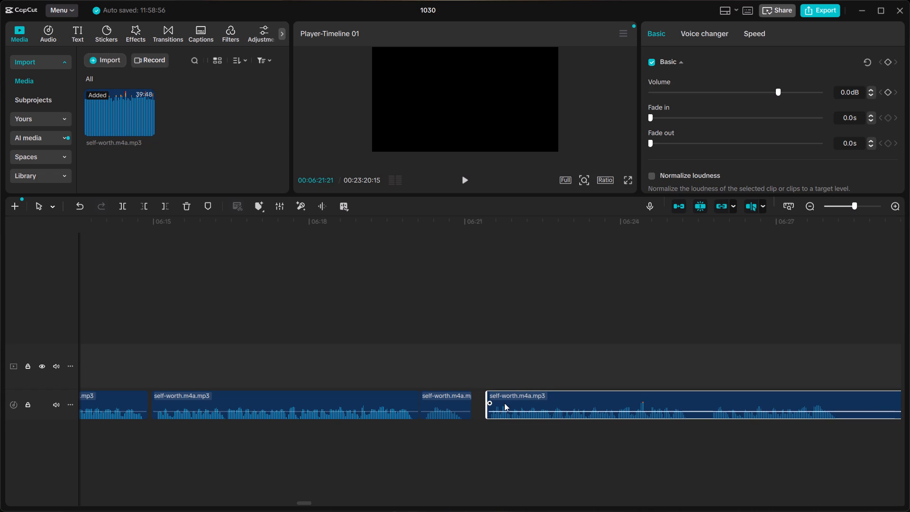
left_click_drag(513, 400, 500, 400)
left_click(414, 370)
key("space")
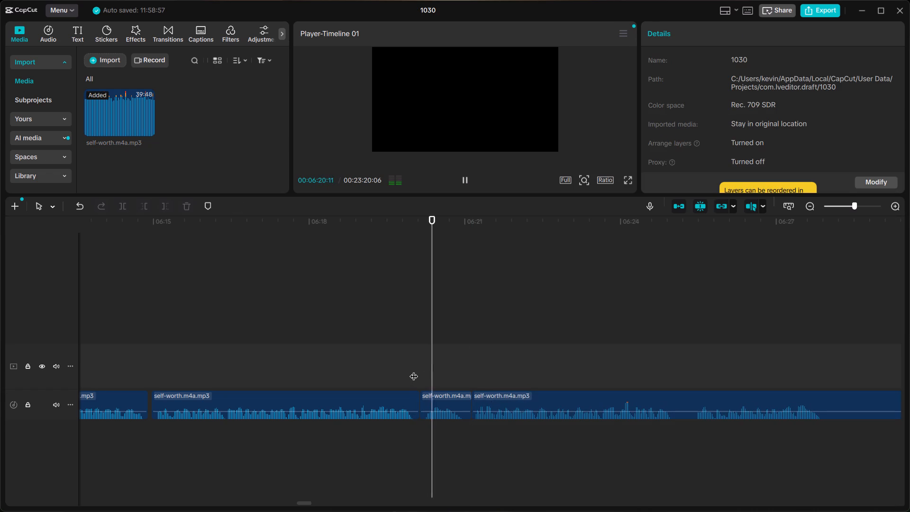
left_click(349, 379)
key("space")
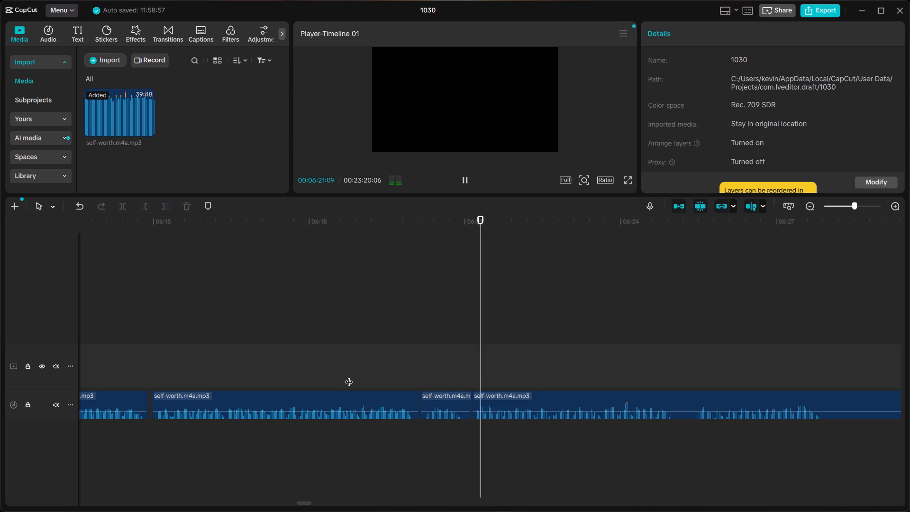
left_click(374, 349)
key("space")
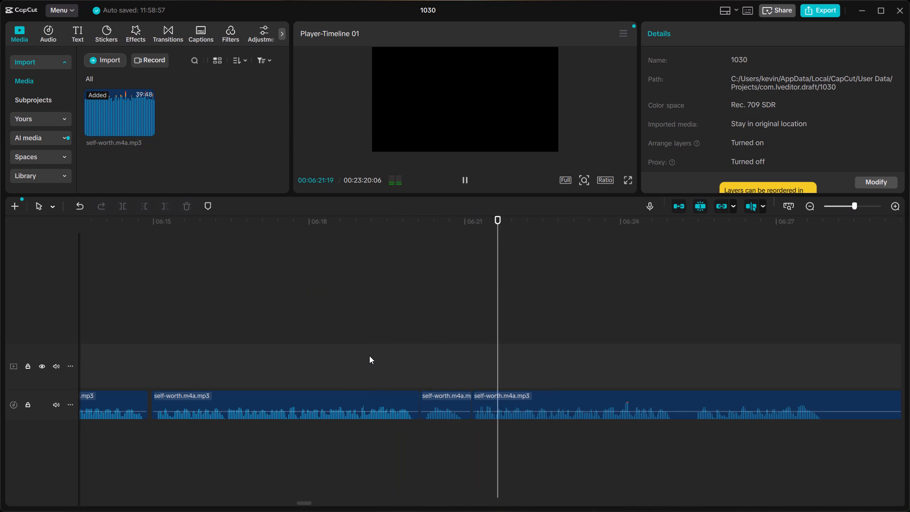
Listen on through the following phrases and split the clip after the phrase ending just before 06:28:00.
scroll(369, 356, "left", 2)
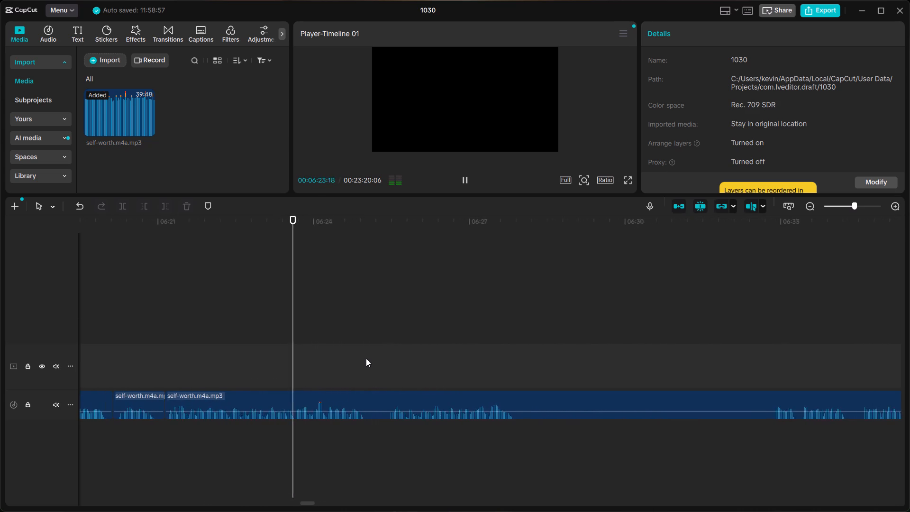
scroll(366, 358, "left", 1)
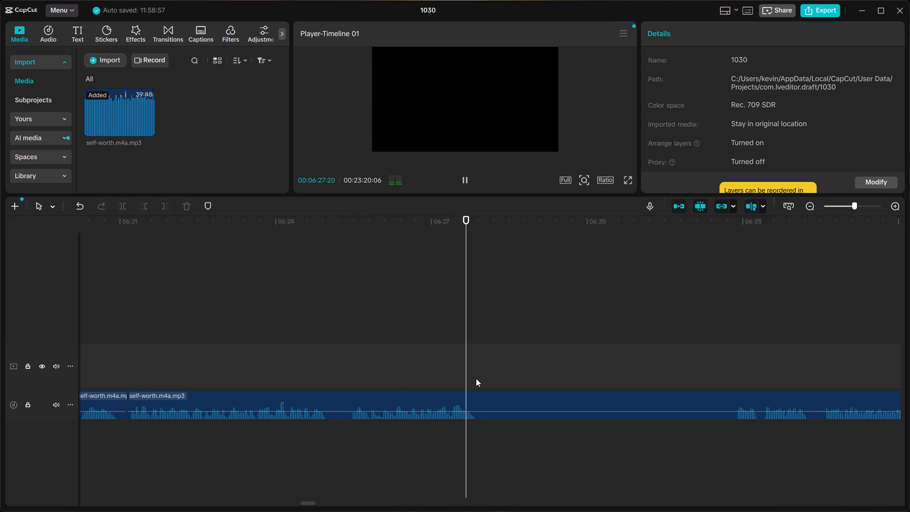
key("space")
left_click(483, 388)
left_click(487, 401)
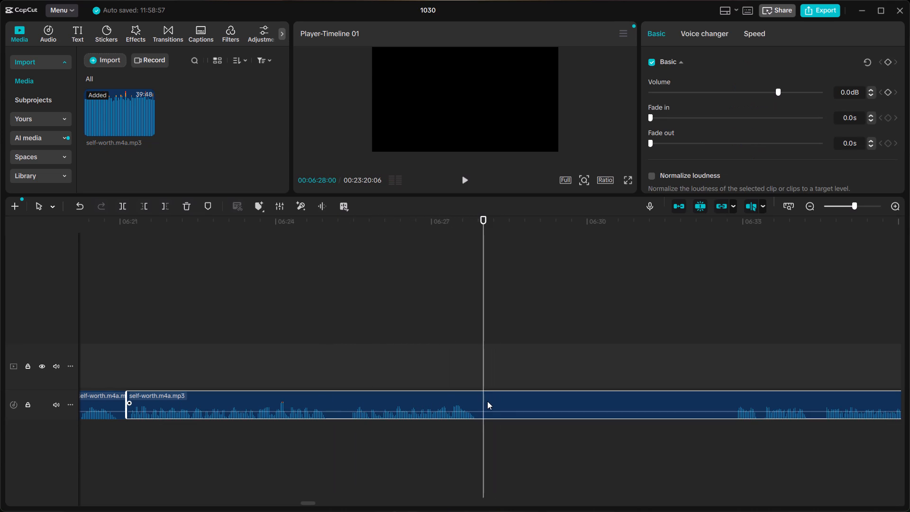
key("ctrl+b")
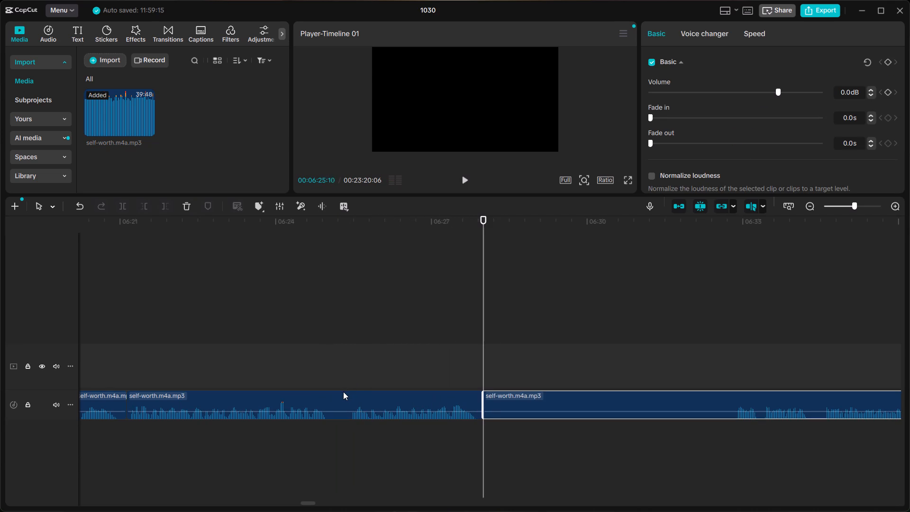
Split before the phrase at about 06:25:08, trim a few frames off its start, and butt it against the preceding clip.
left_click(343, 392)
left_click(350, 382, "ctrl")
left_click(342, 387, "ctrl")
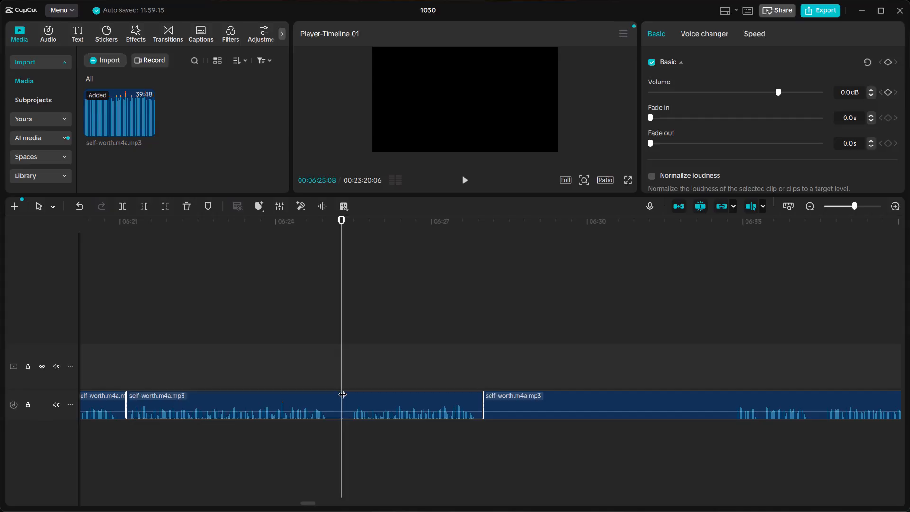
key("ctrl+b")
left_click_drag(341, 400, 347, 402)
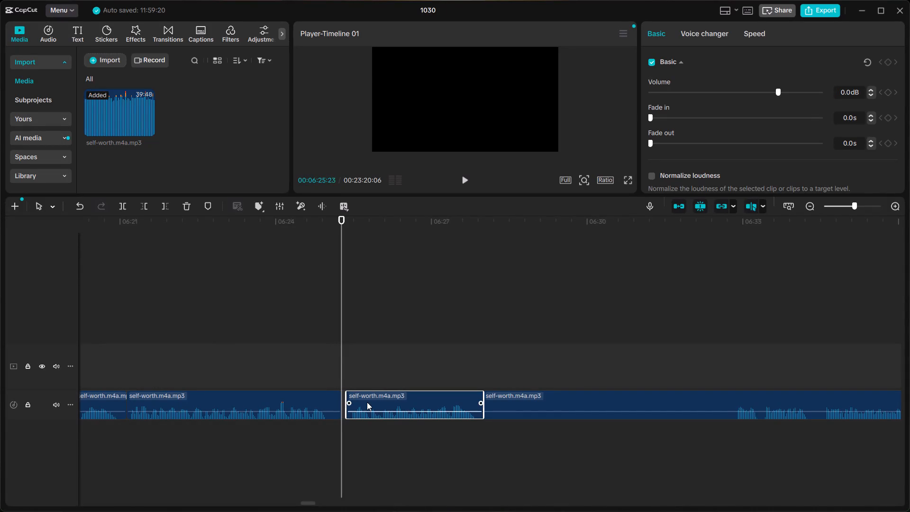
left_click_drag(367, 402, 361, 402)
Trim a few frames off the preceding clip's end, leave a short pause before 06:25:08, and butt the clip after 06:27:26 against the phrase.
left_click(341, 397)
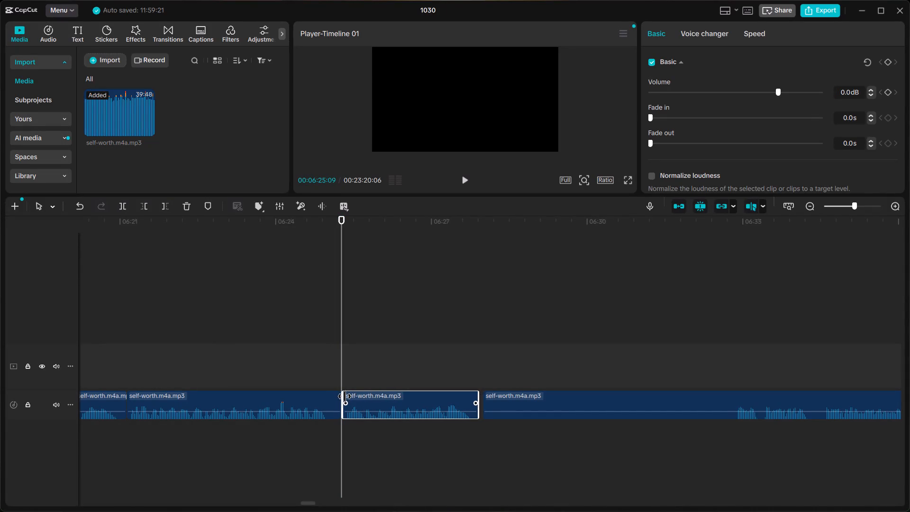
left_click(355, 400)
left_click(338, 391)
left_click(325, 401)
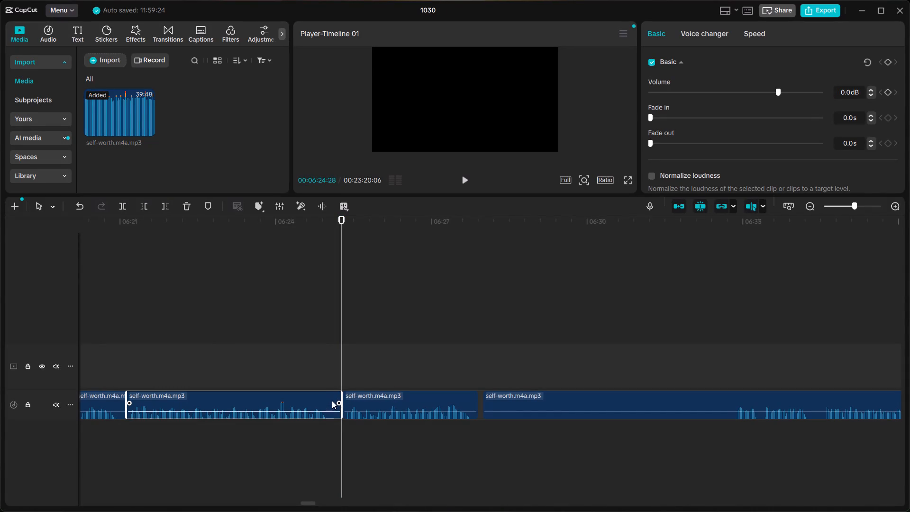
left_click_drag(340, 397, 340, 403)
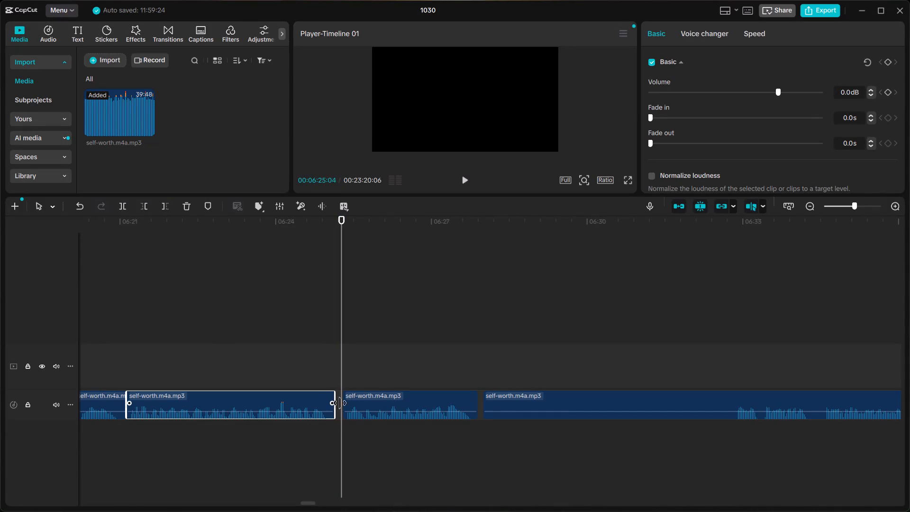
left_click_drag(340, 403, 333, 401)
double_click(358, 402)
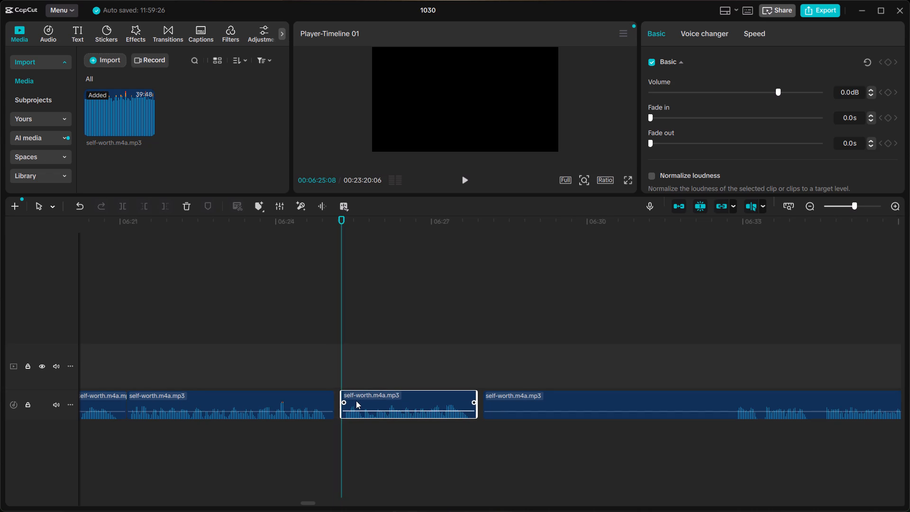
left_click(510, 397)
left_click_drag(511, 397, 504, 398)
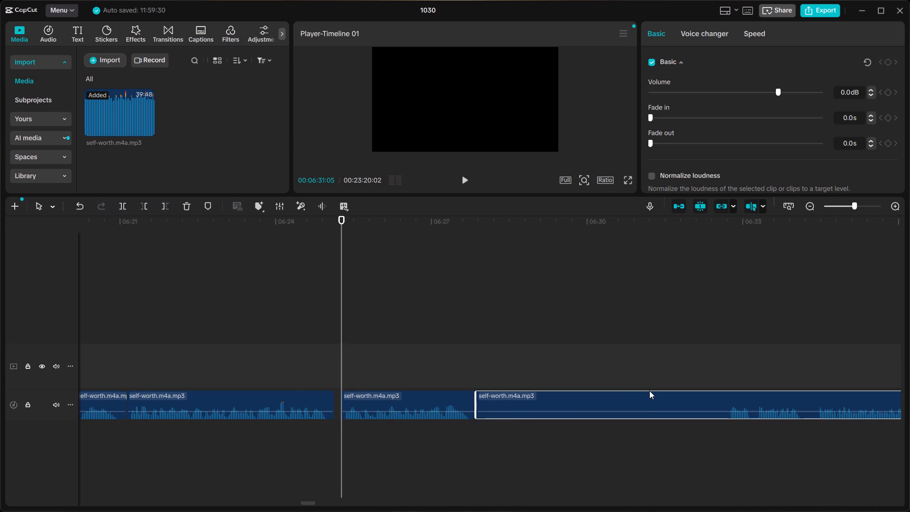
Listen on, split before the phrase at about 06:34:12, delete the unwanted take and silence back to about 06:27:26, and close the gap.
scroll(650, 390, "left", 1)
left_click(521, 356)
key("space")
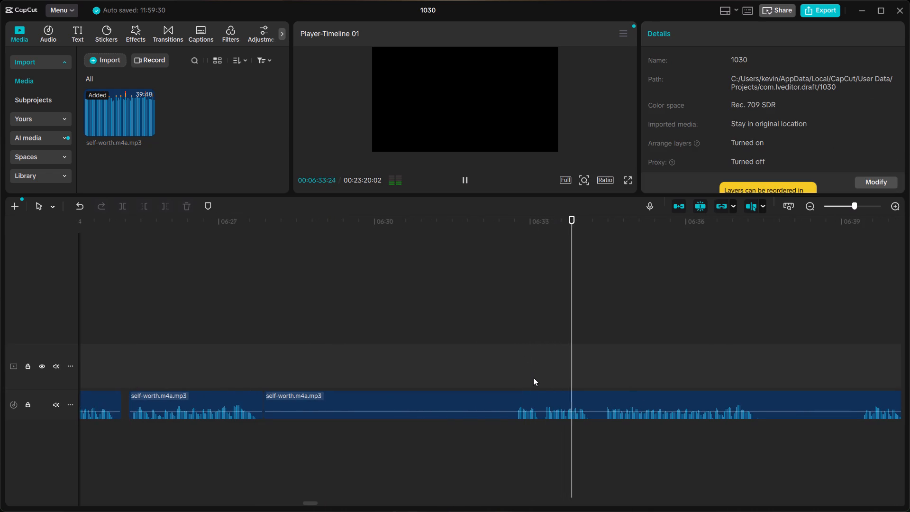
scroll(586, 384, "left", 1)
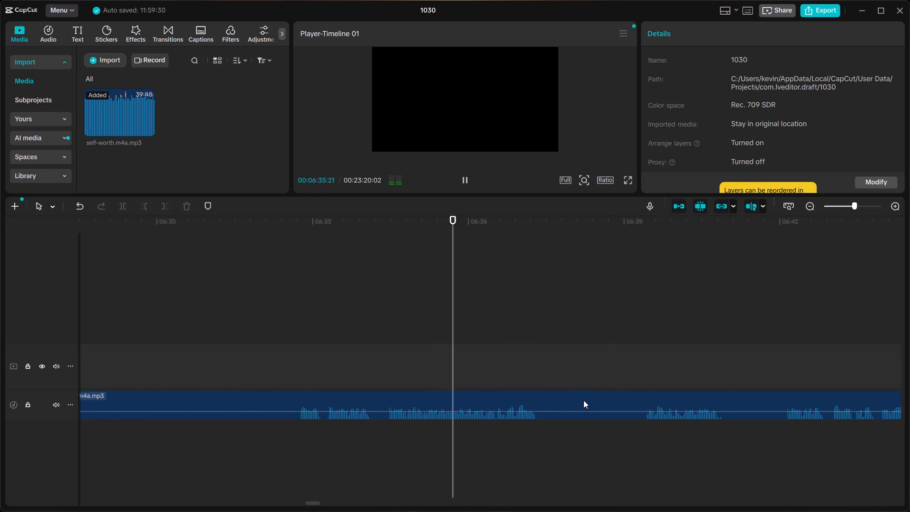
key("space")
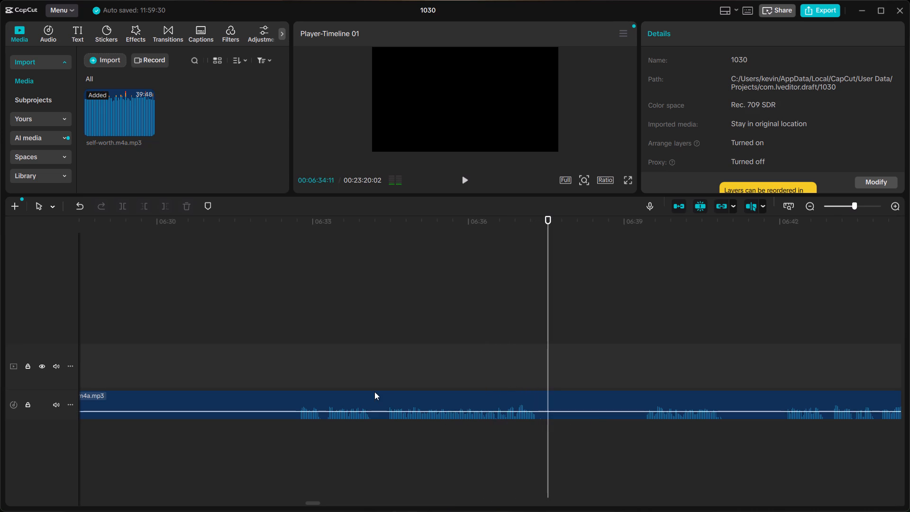
left_click(384, 386)
left_click(387, 390)
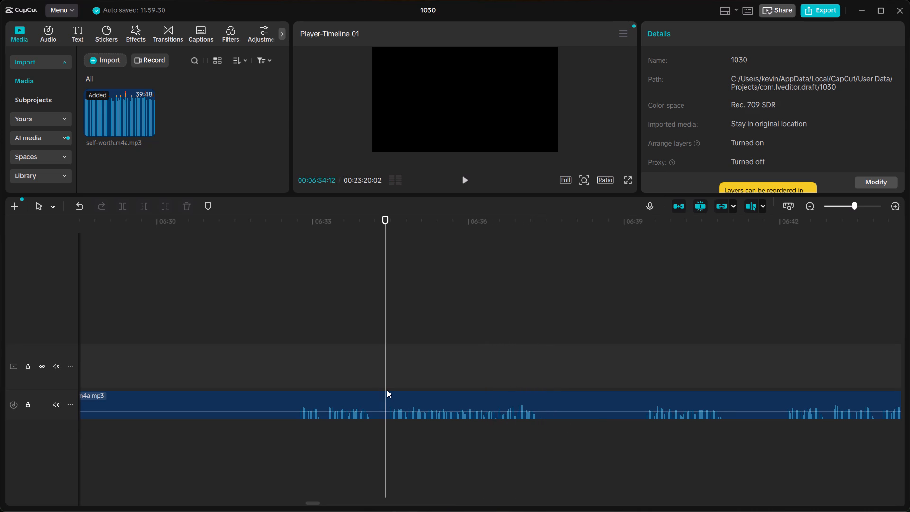
left_click(387, 391, "ctrl")
key("ctrl+b")
left_click(373, 396)
scroll(373, 396, "right", 1)
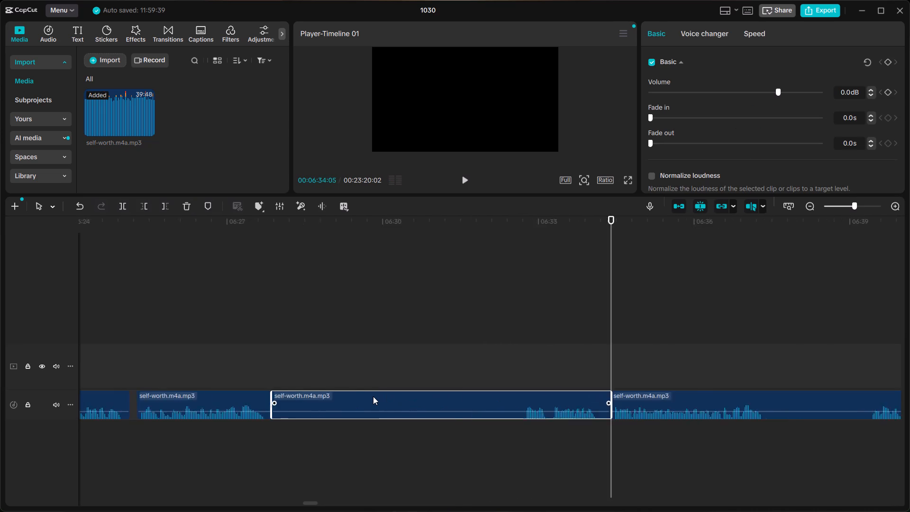
scroll(373, 396, "right", 1)
key("BackSpace")
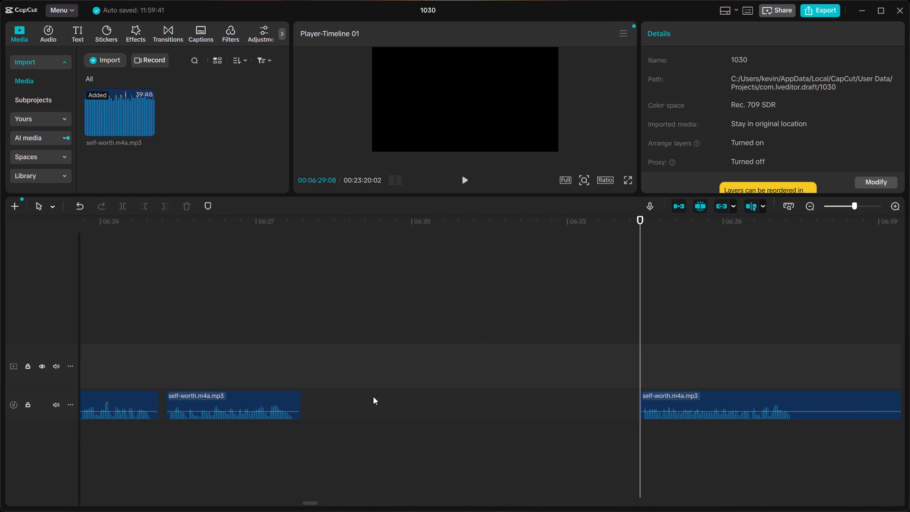
right_click(373, 396)
left_click(403, 404)
Listen through the new join at about 06:27:26, starting from the phrase before it.
left_click(228, 367)
key("space")
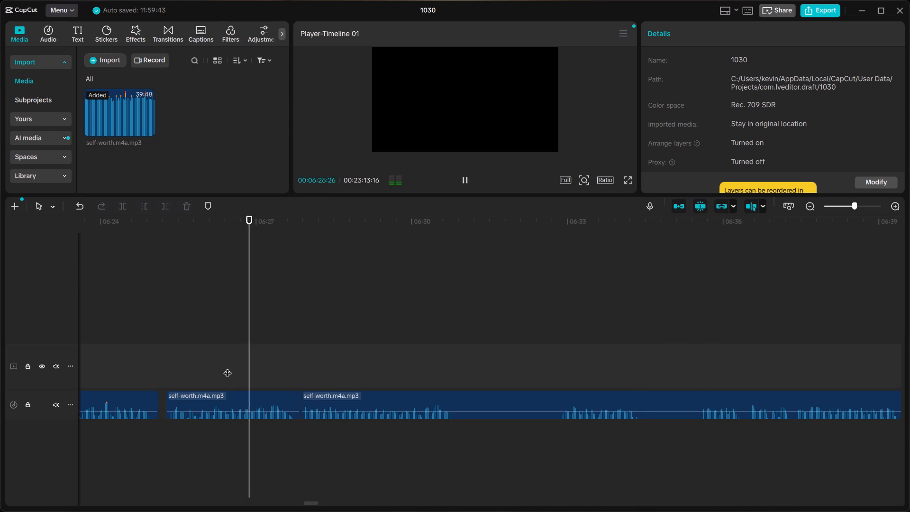
left_click(166, 362)
key("space")
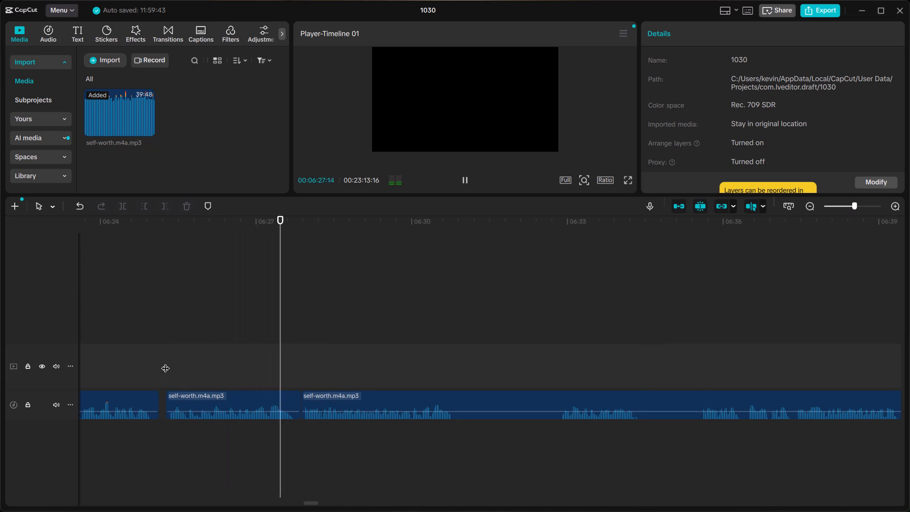
Move the clip after 06:27:26 about 3 frames later to lengthen the pause before it, and listen through the join.
left_click(335, 398)
left_click_drag(335, 398, 339, 398)
key("space")
left_click(175, 344)
key("space")
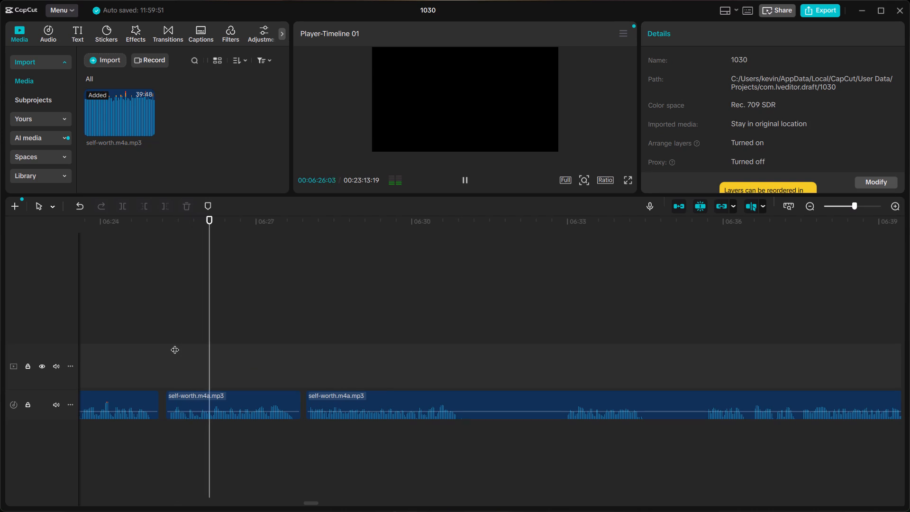
scroll(175, 344, "left", 1)
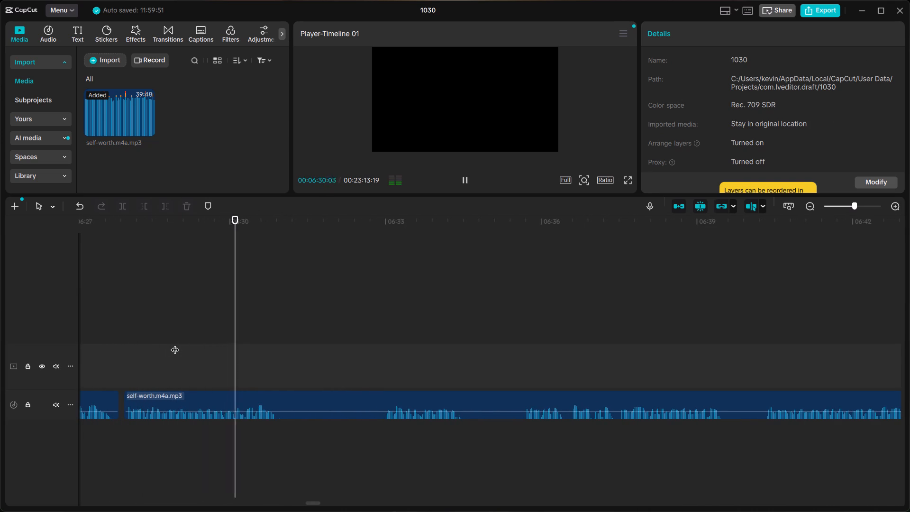
Split the narration in the silence right after the phrase ending at about 06:31:01.
key("space")
left_click(283, 377)
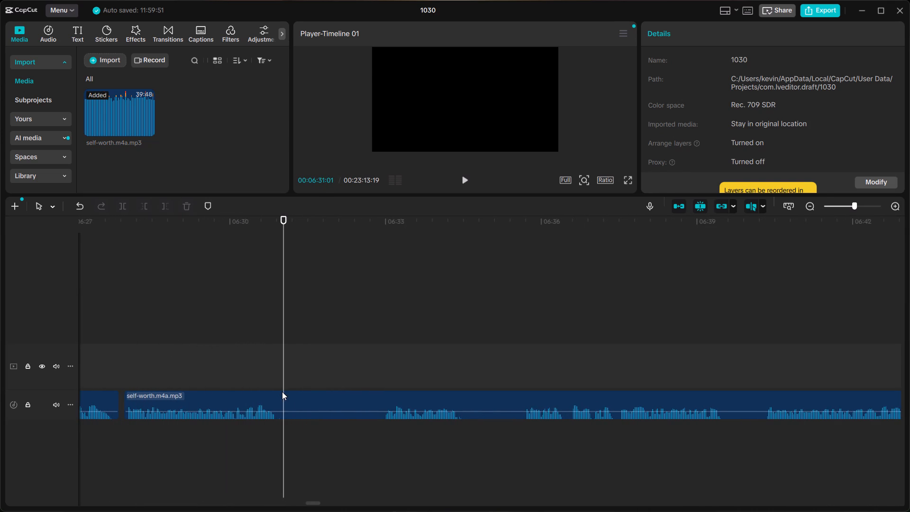
left_click(286, 393)
key("ctrl+b")
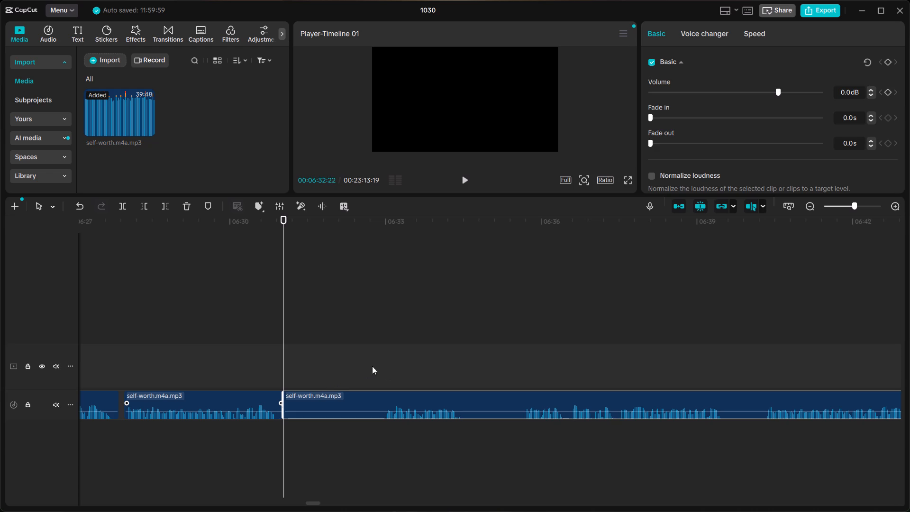
Listen on to check the following takes, and split the narration right before the phrase at about 06:32:28.
left_click(384, 366)
key("space")
scroll(383, 376, "left", 1)
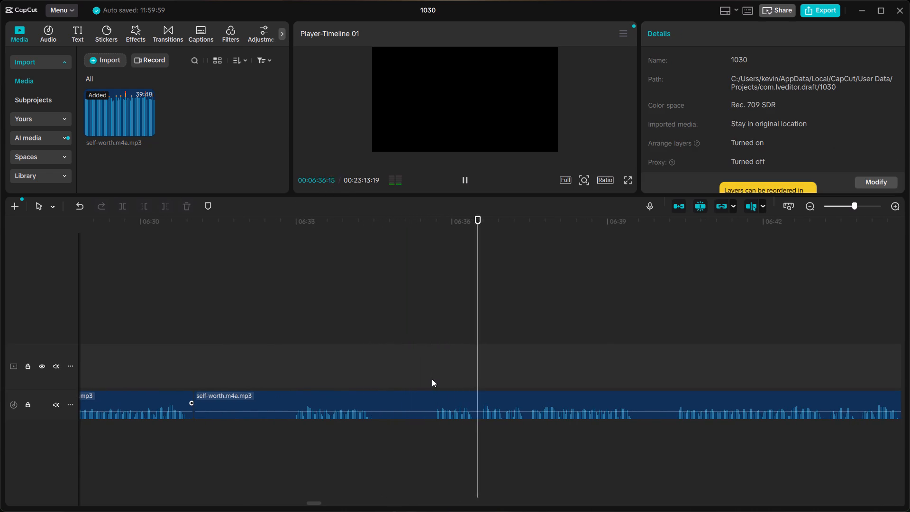
left_click(294, 375)
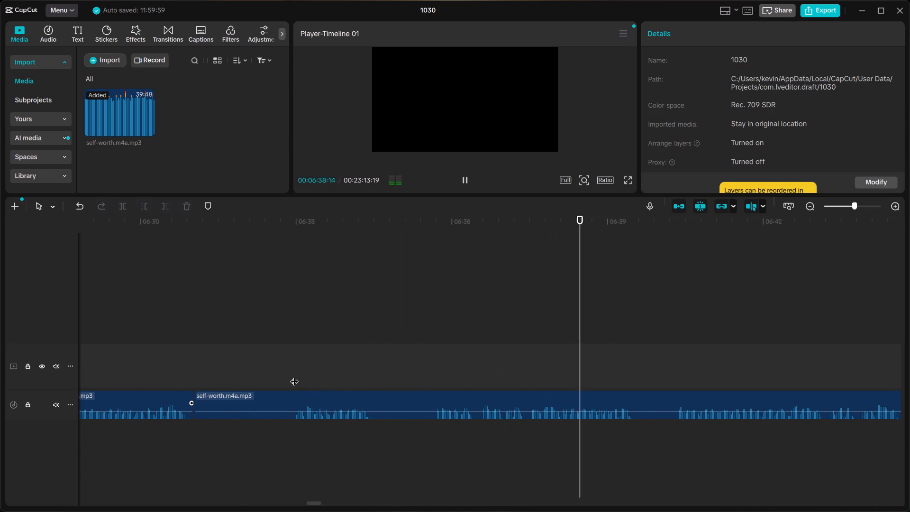
key("space")
key("space")
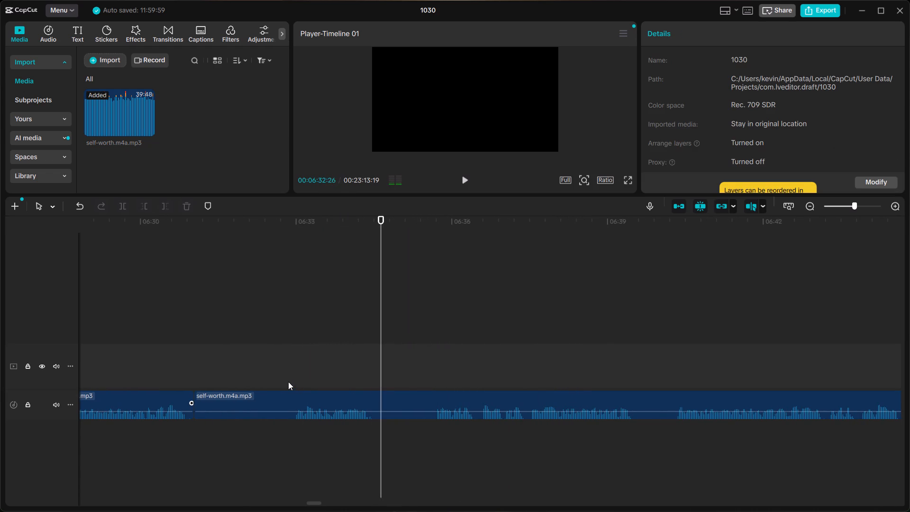
left_click(289, 384)
left_click(293, 391)
left_click(273, 380)
left_click(290, 383)
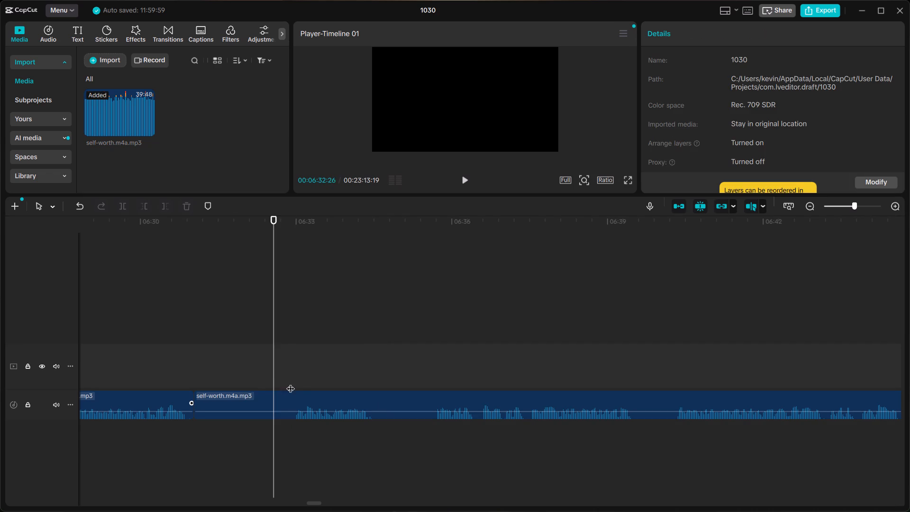
left_click(296, 387)
left_click(285, 383)
left_click(293, 382)
left_click(293, 393)
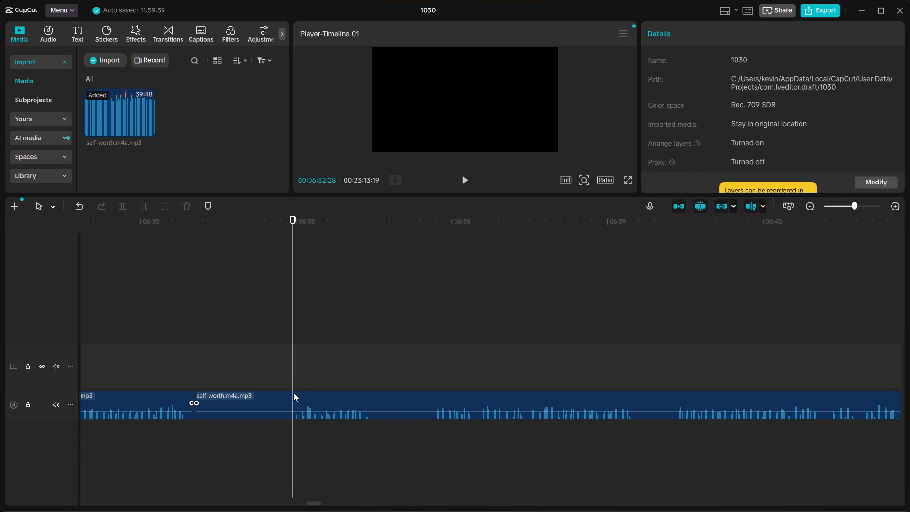
key("ctrl+b")
Delete the silence between about 06:31:01 and 06:32:28, butt the next clip against the preceding one, and listen through the join.
left_click(285, 392)
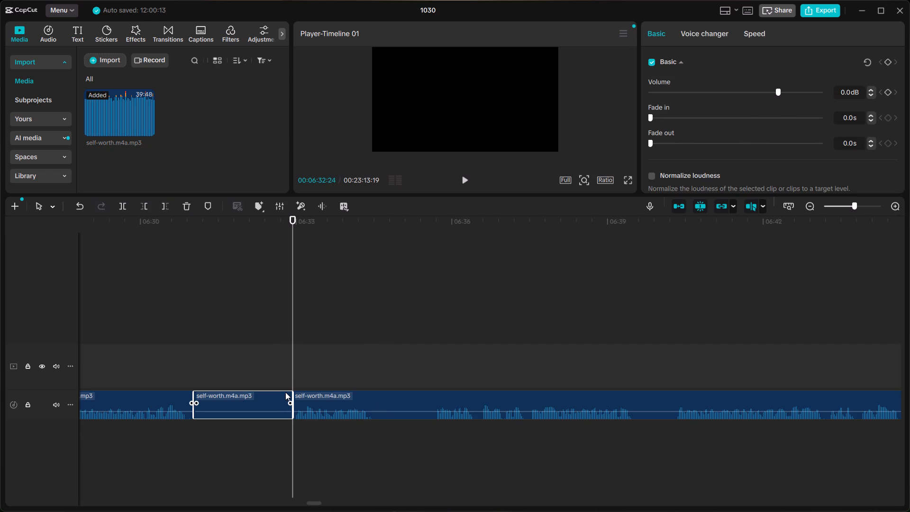
key("BackSpace")
left_click(368, 394)
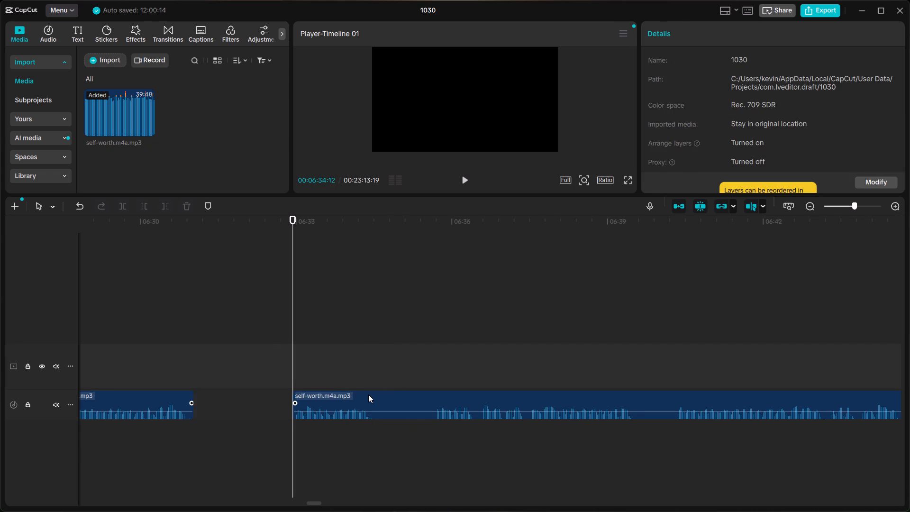
left_click_drag(368, 394, 273, 391)
left_click(98, 362)
left_click(228, 396)
left_click_drag(228, 396, 237, 428)
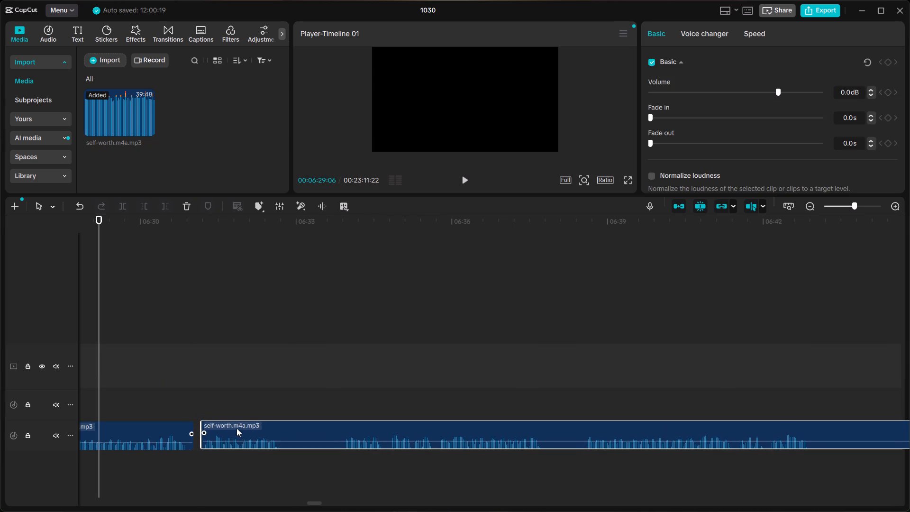
left_click_drag(237, 428, 231, 430)
left_click(106, 365)
key("space")
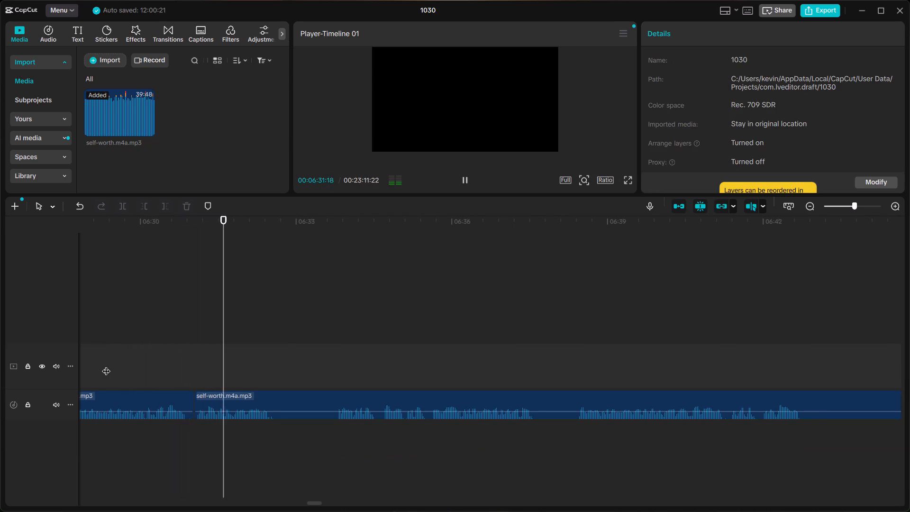
Split the narration in the silence after the short phrase, at about 06:32:25.
key("space")
left_click(285, 378)
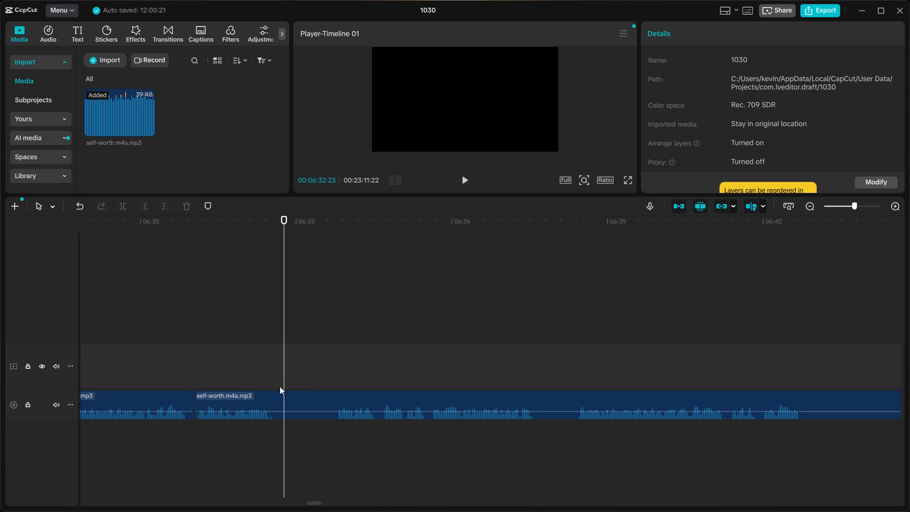
left_click(280, 386)
left_click(289, 398)
key("ctrl+b")
Listen through the following takes up to about 06:52, and split the narration before the phrase starting just before 06:45.
left_click(328, 376)
key("space")
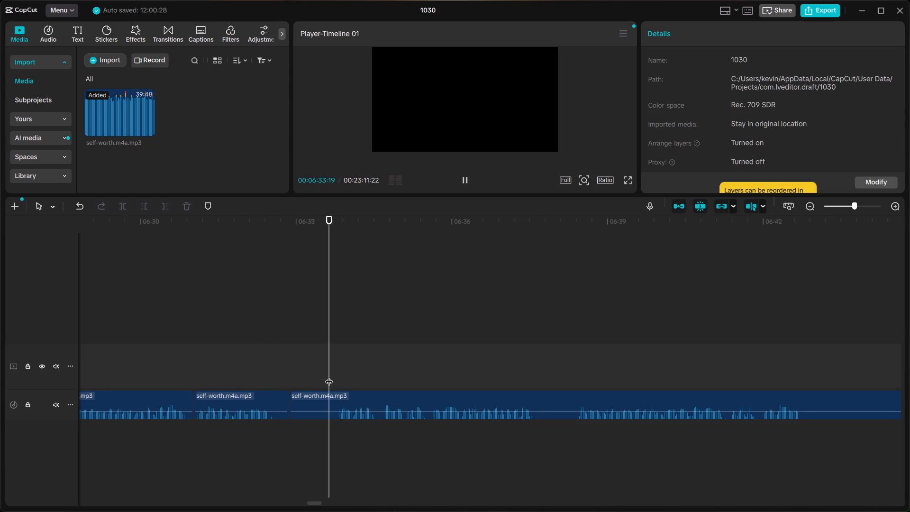
left_click(568, 377)
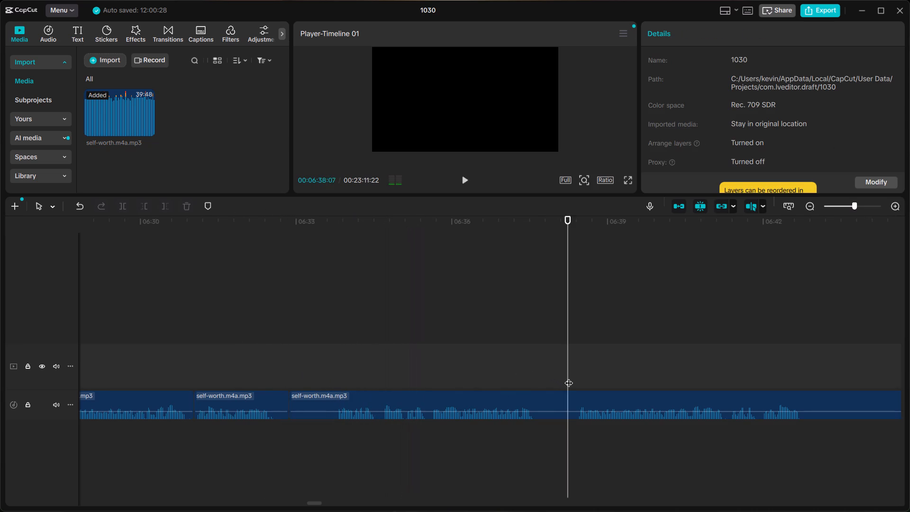
key("space")
scroll(569, 377, "left", 2)
key("space")
left_click(402, 378)
key("space")
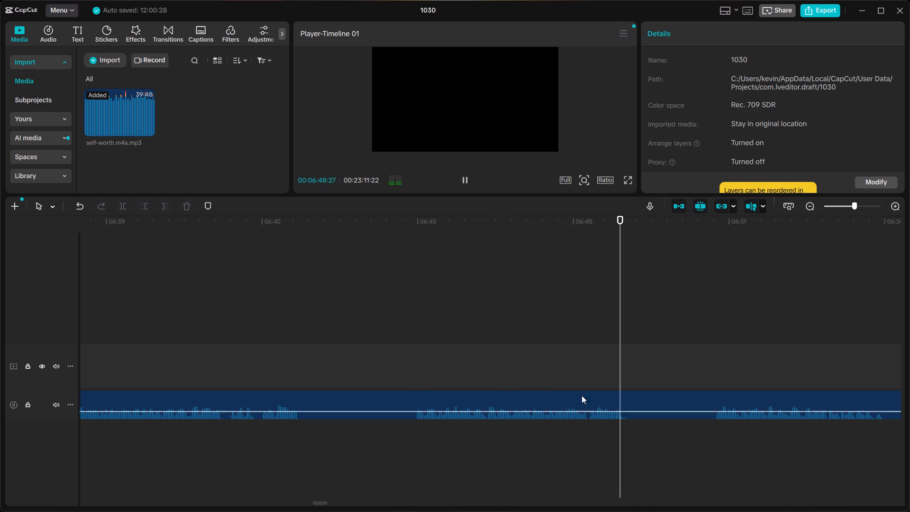
left_click(715, 382)
key("space")
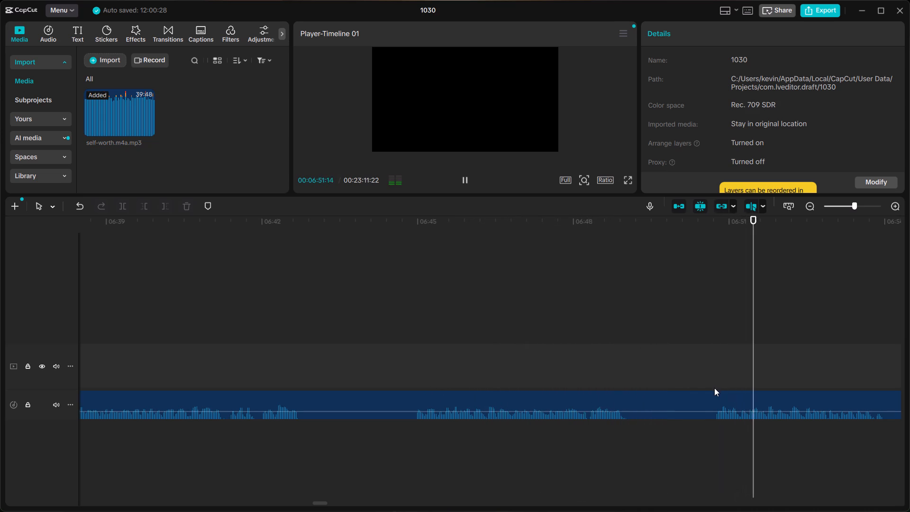
scroll(714, 389, "left", 1)
key("space")
left_click(344, 384)
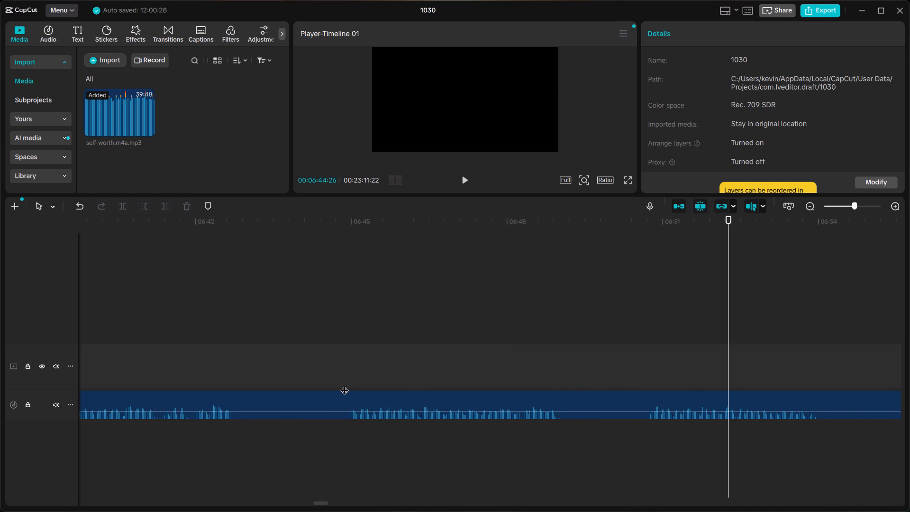
left_click(345, 394)
key("ctrl+b")
Delete the unwanted takes from about 06:32:25 up to the split just before 06:45, and close the gap.
left_click(334, 398)
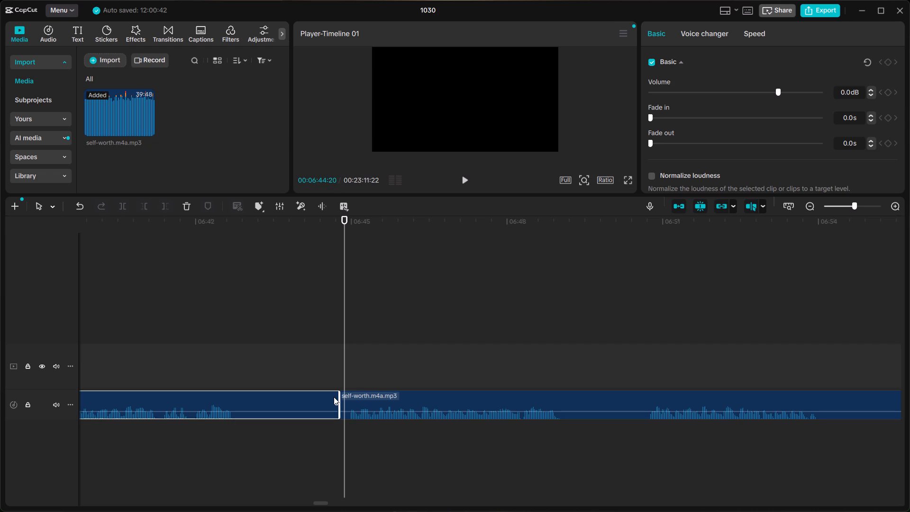
scroll(332, 397, "right", 3)
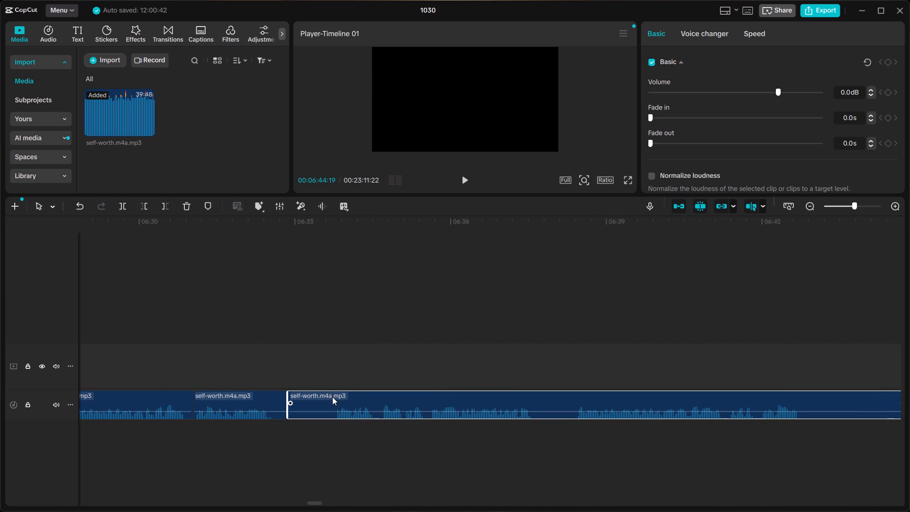
key("BackSpace")
right_click(324, 411)
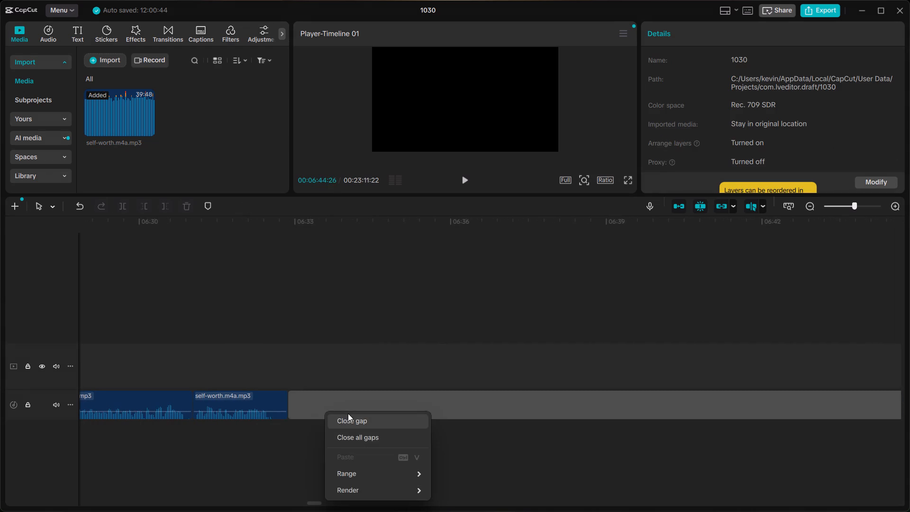
left_click(348, 413)
Trim a few frames off both clips at the join near 06:32:25, butt them together, and listen through the join.
left_click(298, 396)
left_click(269, 395)
left_click_drag(287, 394, 277, 395)
left_click(298, 400)
left_click(288, 397)
left_click_drag(287, 396, 296, 401)
left_click_drag(312, 402, 310, 400)
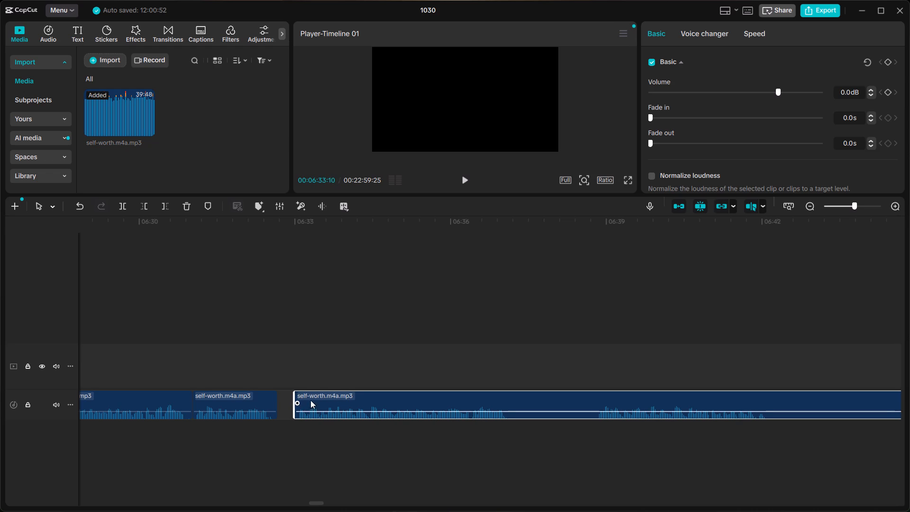
left_click_drag(310, 400, 298, 400)
left_click(209, 371)
key("space")
left_click(180, 378)
key("space")
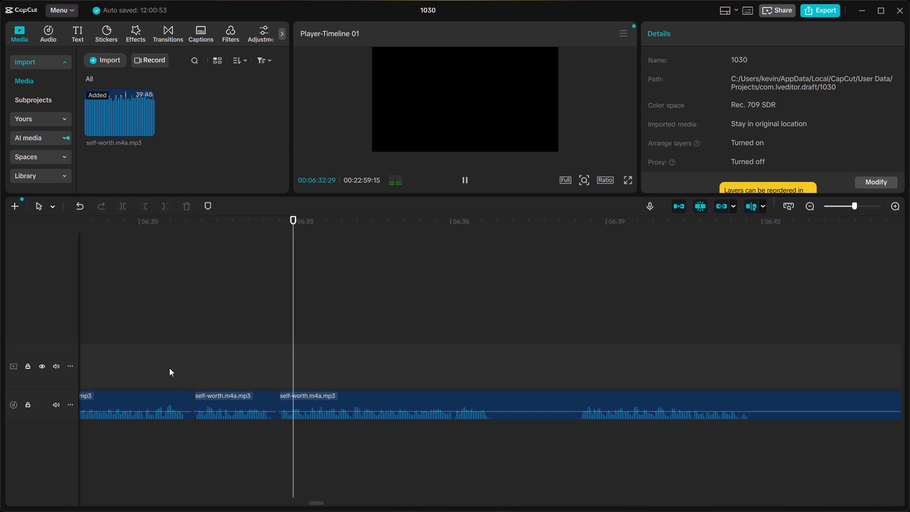
left_click(135, 361)
key("space")
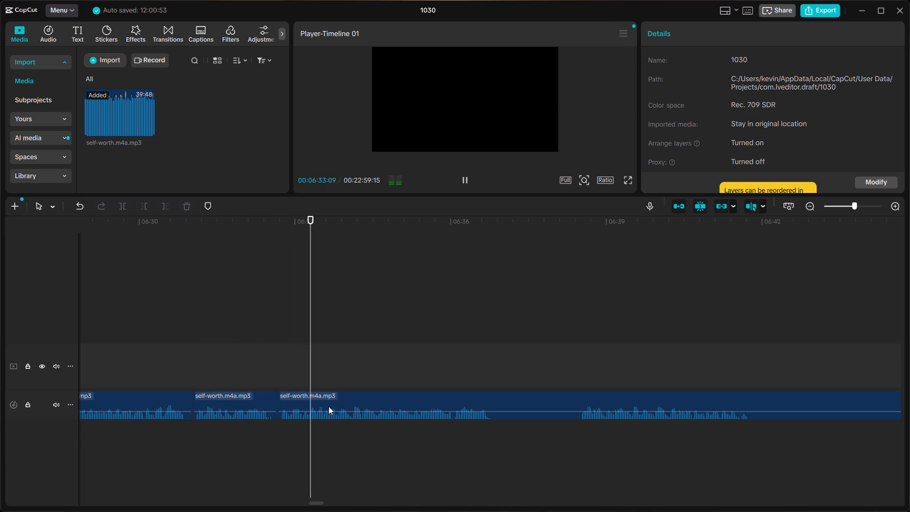
Move the clip after the join about 6 frames later to leave a short pause, and listen through it and onward.
key("space")
left_click(299, 402)
left_click_drag(299, 402, 309, 402)
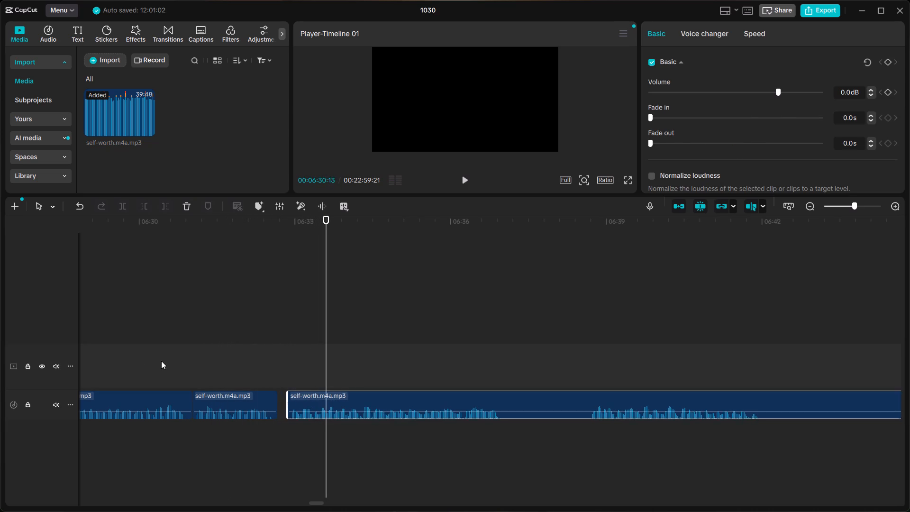
left_click(161, 361)
key("space")
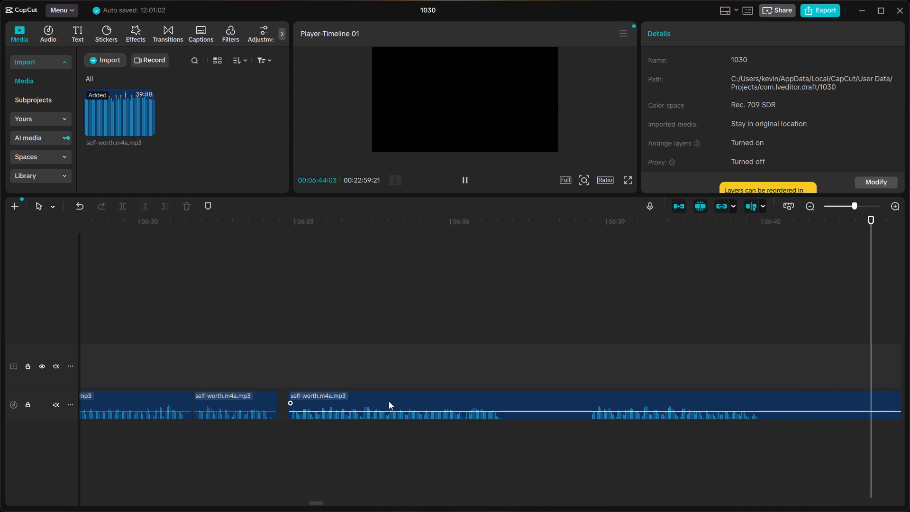
Split the narration in the silence after the phrase, at about 06:37:06.
key("space")
left_click(501, 386)
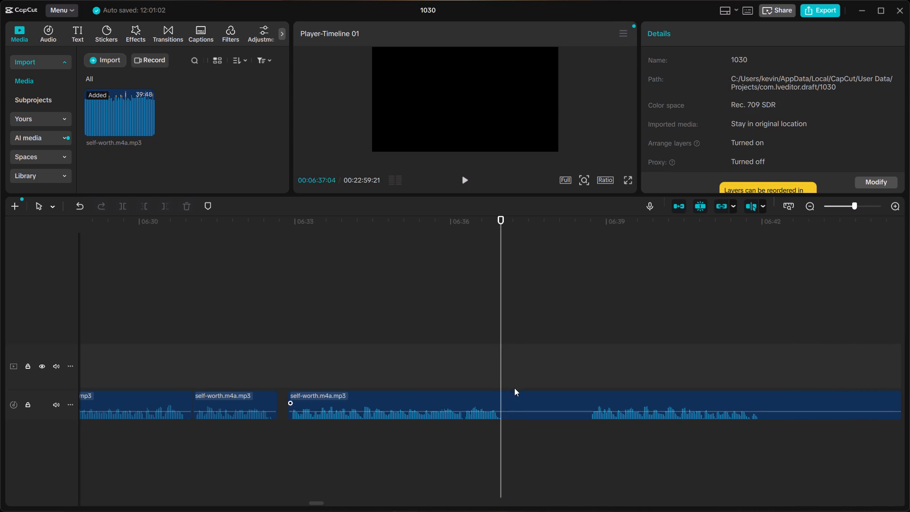
left_click(514, 388)
left_click(506, 386)
left_click(513, 398)
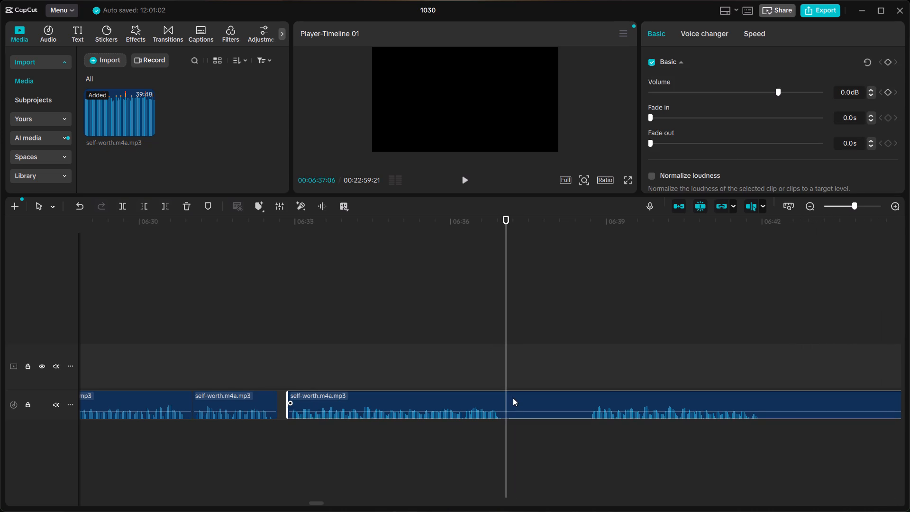
key("ctrl+v")
key("ctrl+b")
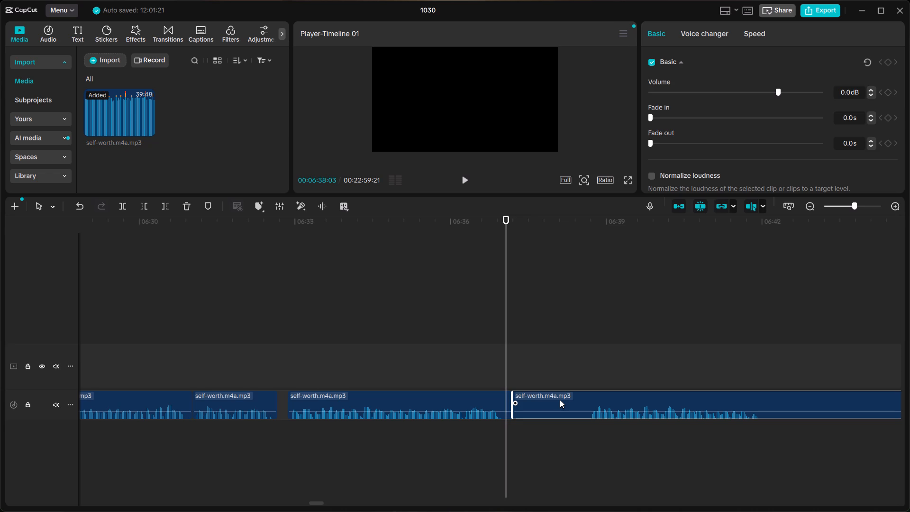
Listen onward from about 06:38, split the narration just before the phrase at about 06:49, and delete the takes back to the 06:37 split.
left_click(583, 375)
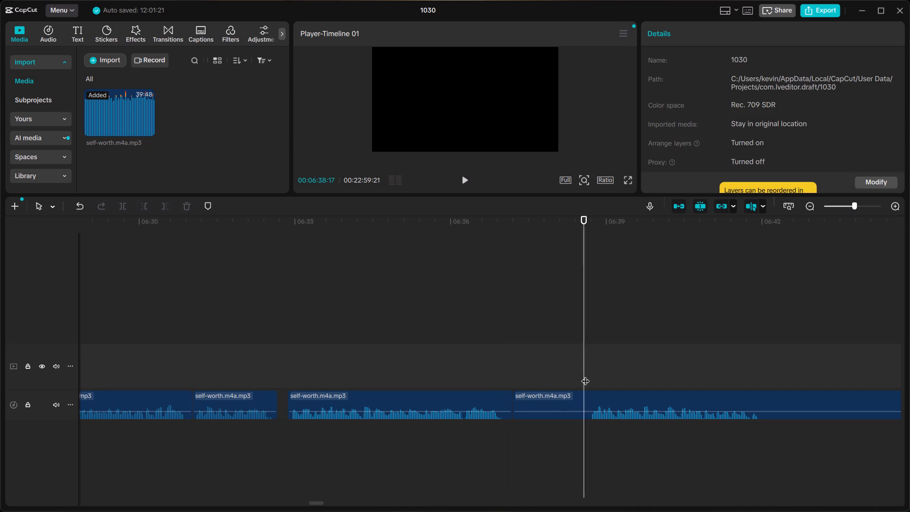
key("space")
scroll(585, 375, "left", 2)
left_click(617, 375)
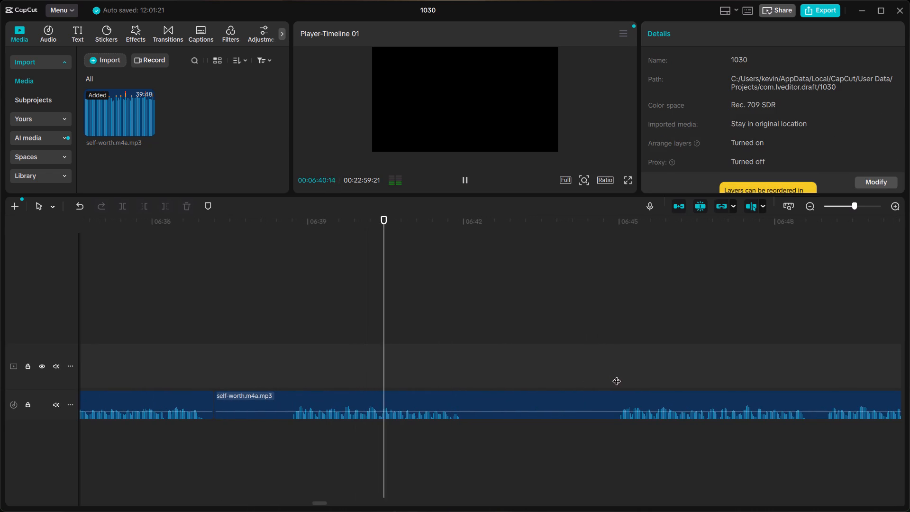
key("space")
scroll(617, 375, "left", 1)
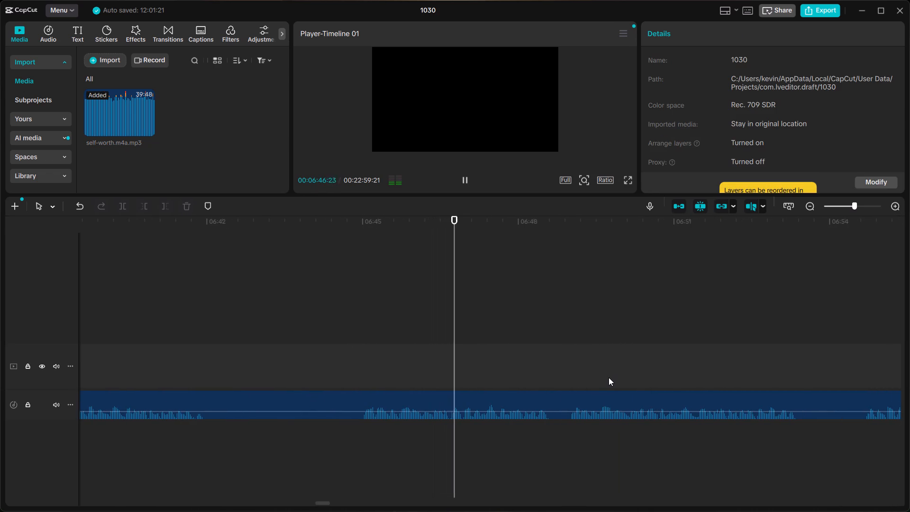
key("space")
left_click(569, 388)
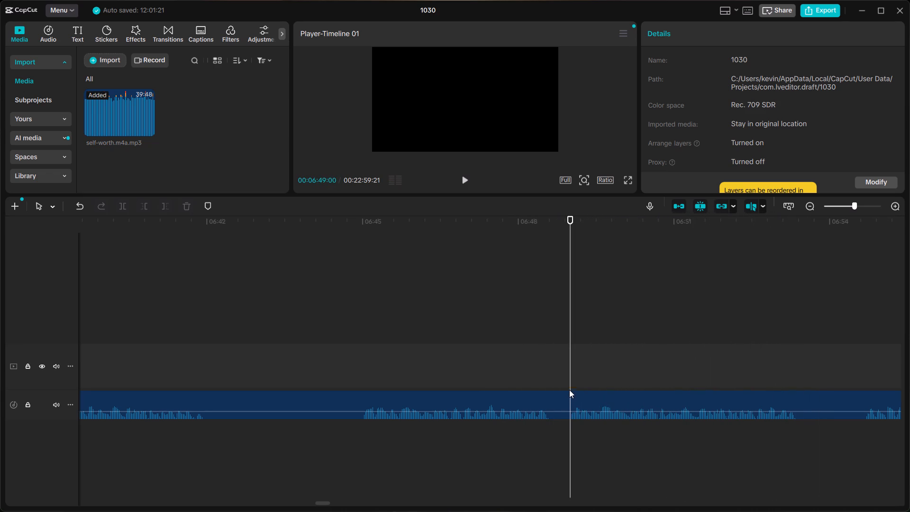
left_click(564, 392)
left_click(561, 384)
left_click(567, 380)
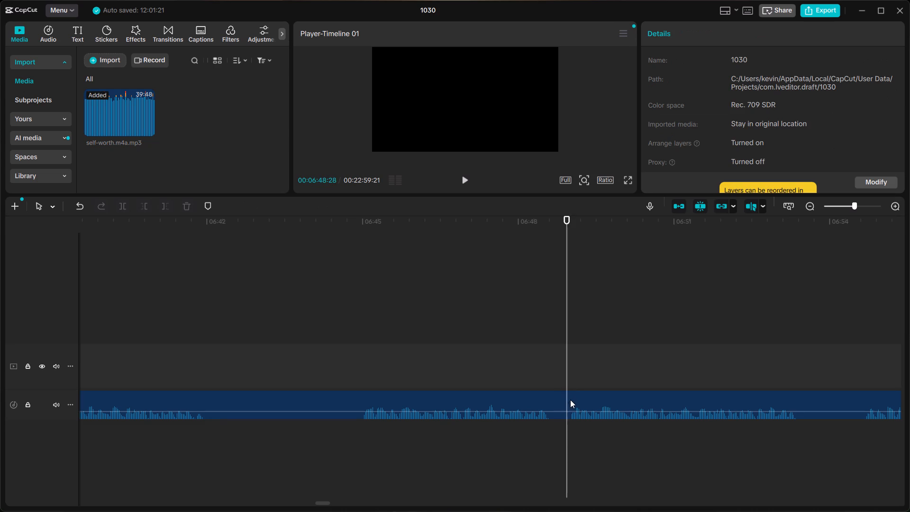
left_click(576, 397)
key("ctrl+b")
left_click(541, 394)
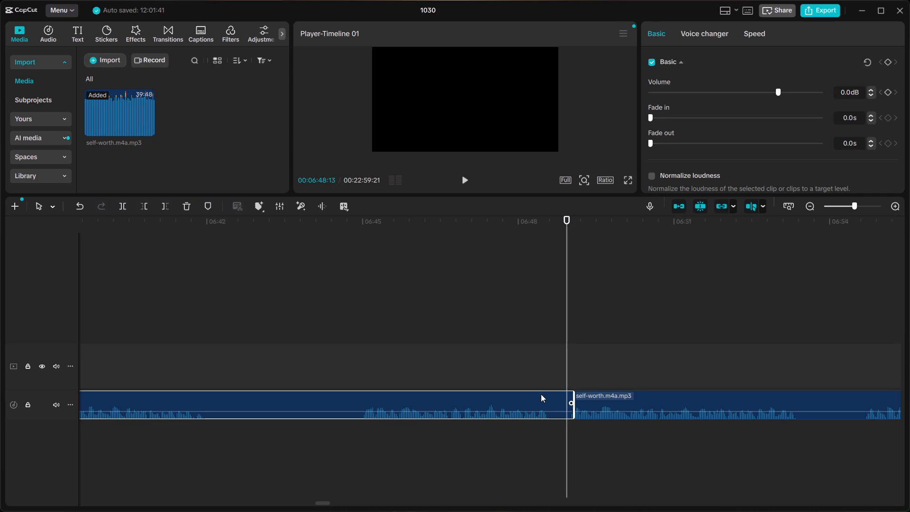
scroll(541, 394, "right", 2)
key("BackSpace")
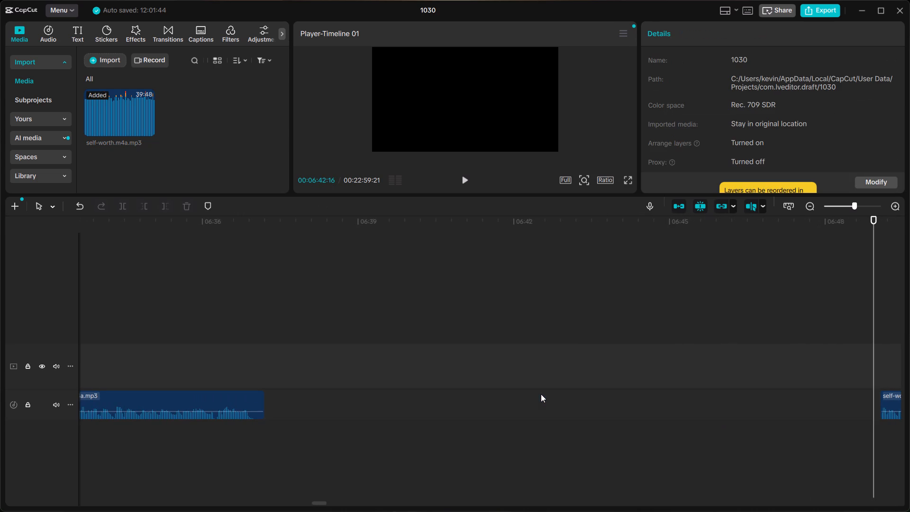
Extend the next clip's start about 5 frames earlier, move it back to leave a gap of about 4 frames, and listen through the join.
left_click(892, 403)
left_click_drag(879, 395, 871, 397)
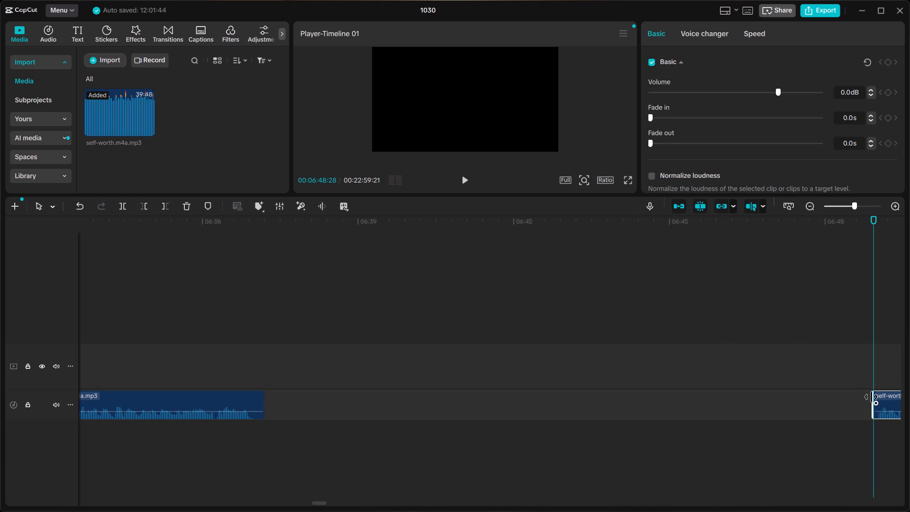
left_click_drag(871, 397, 870, 397)
left_click_drag(895, 400, 600, 410)
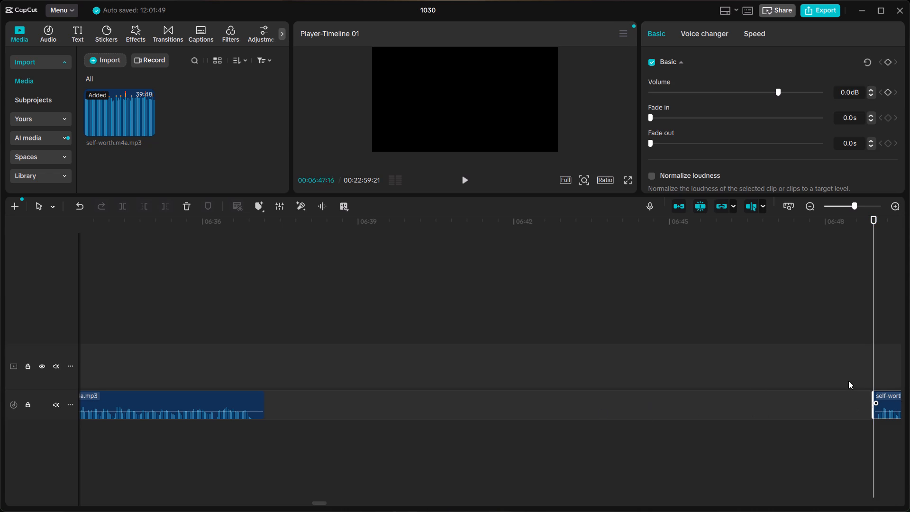
left_click_drag(888, 395, 309, 395)
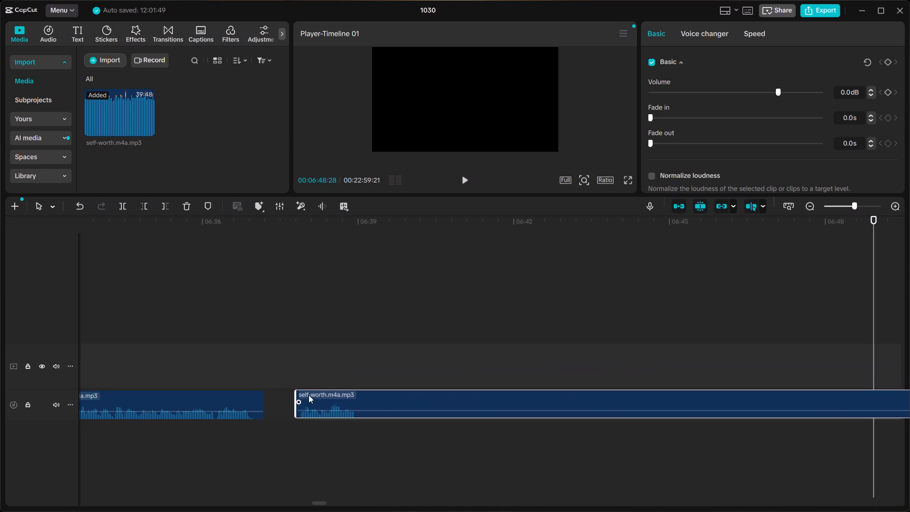
left_click_drag(309, 395, 283, 396)
left_click(180, 371)
key("space")
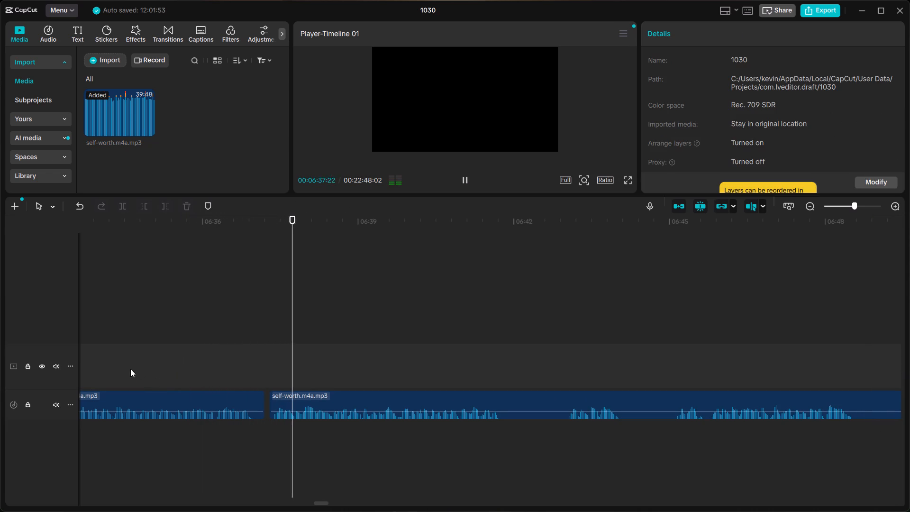
left_click(97, 366)
key("space")
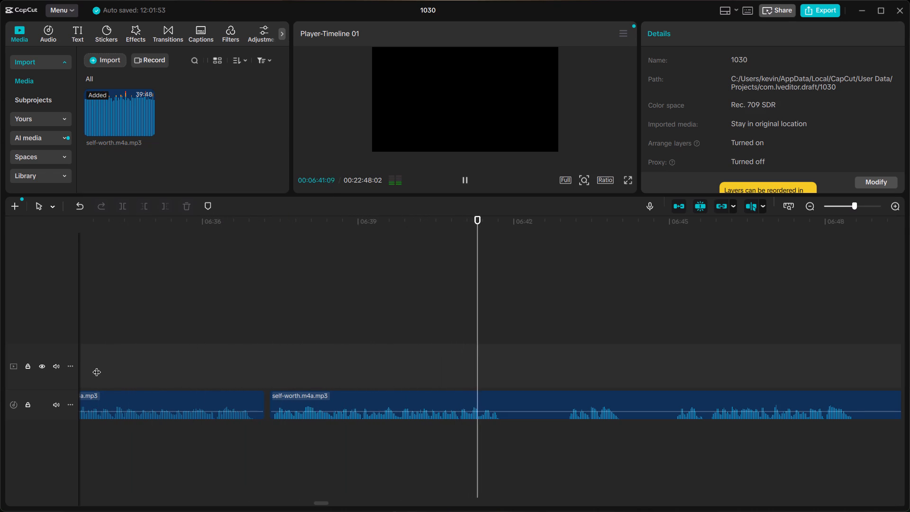
key("space")
Move the clip after the join at about 06:37 earlier to butt against the previous one, and listen through it and onward.
left_click(326, 399)
left_click_drag(325, 399, 319, 400)
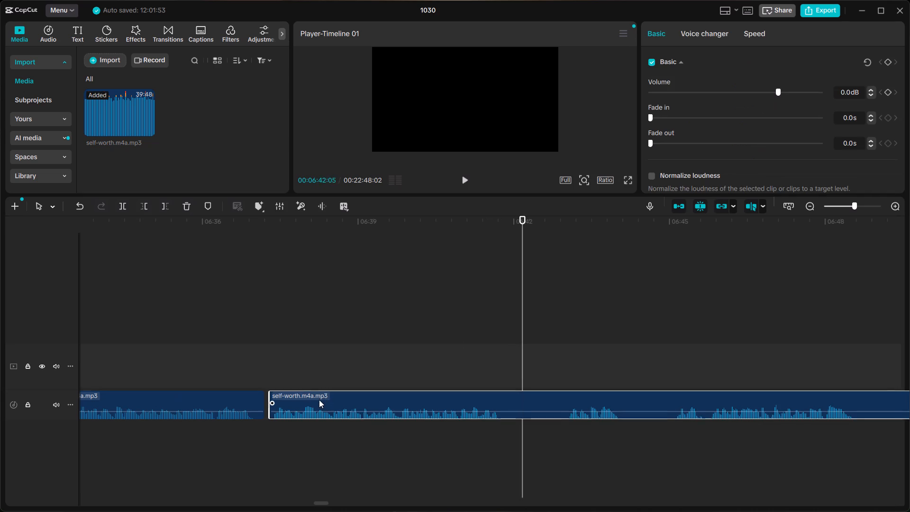
left_click_drag(319, 400, 317, 401)
left_click(91, 371)
key("space")
scroll(91, 371, "right", 1)
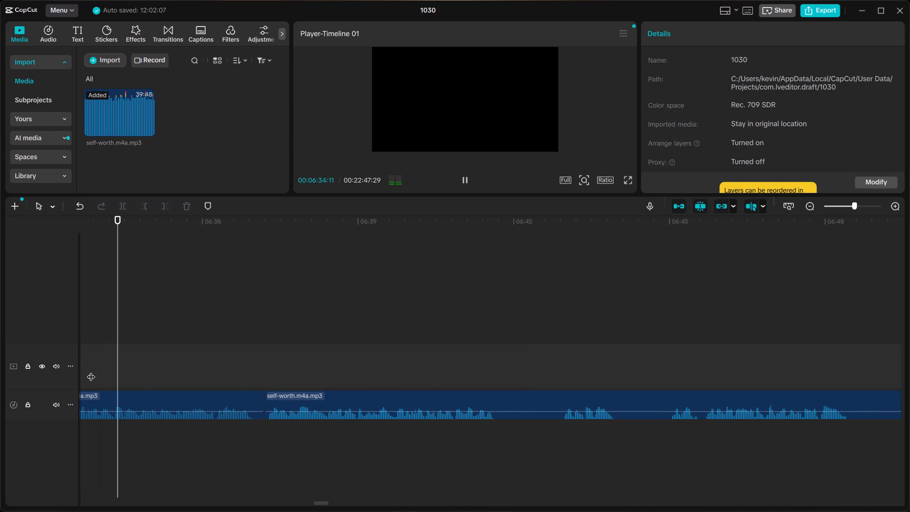
scroll(91, 371, "right", 1)
left_click(163, 360)
key("space")
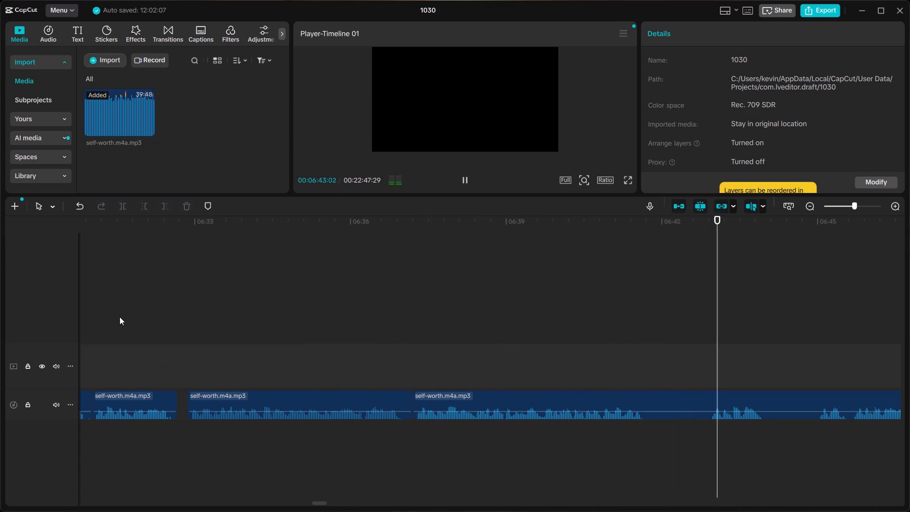
key("space")
Split the narration at about 06:41:28 and 06:42:24, and delete the silent piece between the splits.
left_click(649, 384)
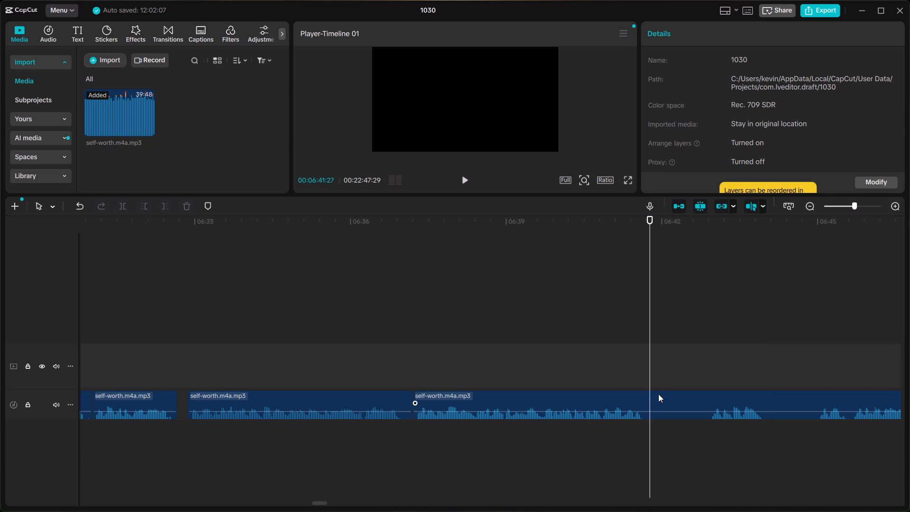
left_click(658, 394)
key("ctrl+b")
left_click(704, 381)
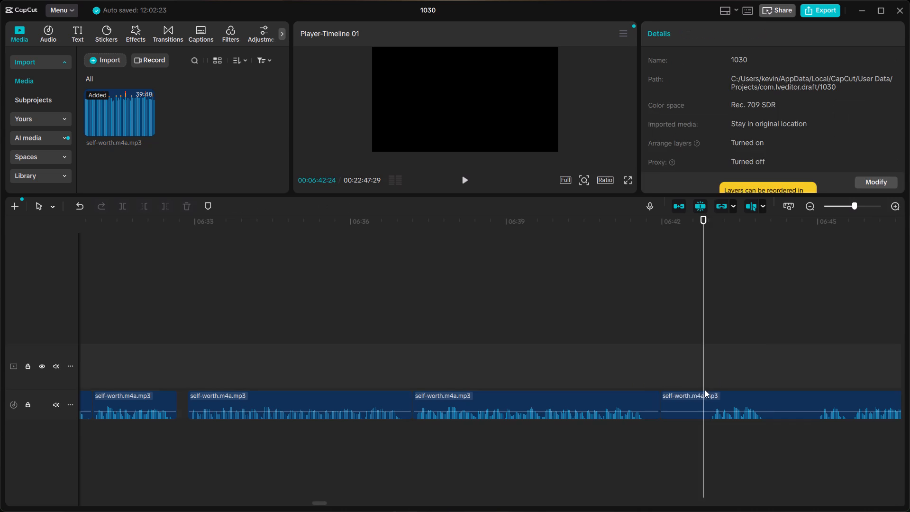
left_click(706, 395)
key("ctrl+b")
left_click(691, 399)
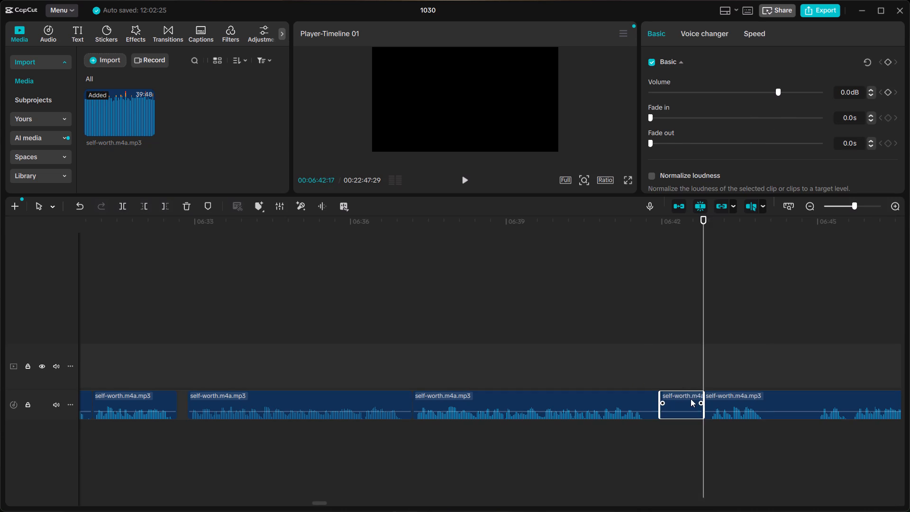
key("BackSpace")
Trim about 5 frames off the end of the clip before the gap, butt the next clip against it, and listen through the join and onward.
left_click(640, 394)
left_click(658, 397)
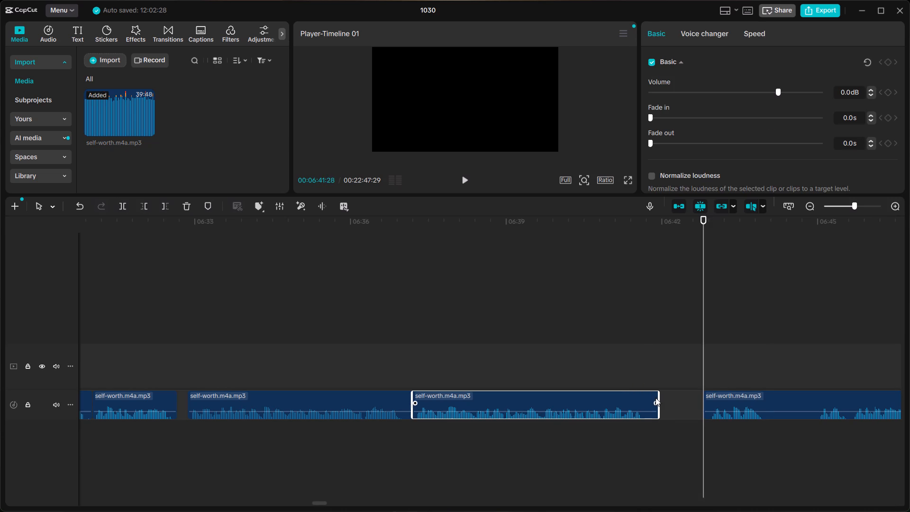
left_click_drag(659, 393, 648, 398)
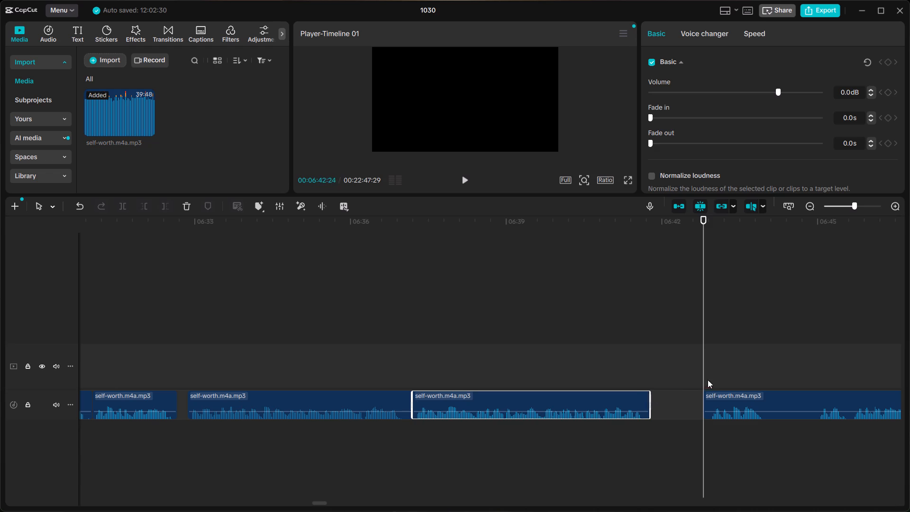
left_click(714, 390)
left_click_drag(716, 395, 707, 397)
left_click_drag(707, 398, 663, 405)
left_click(641, 366)
key("space")
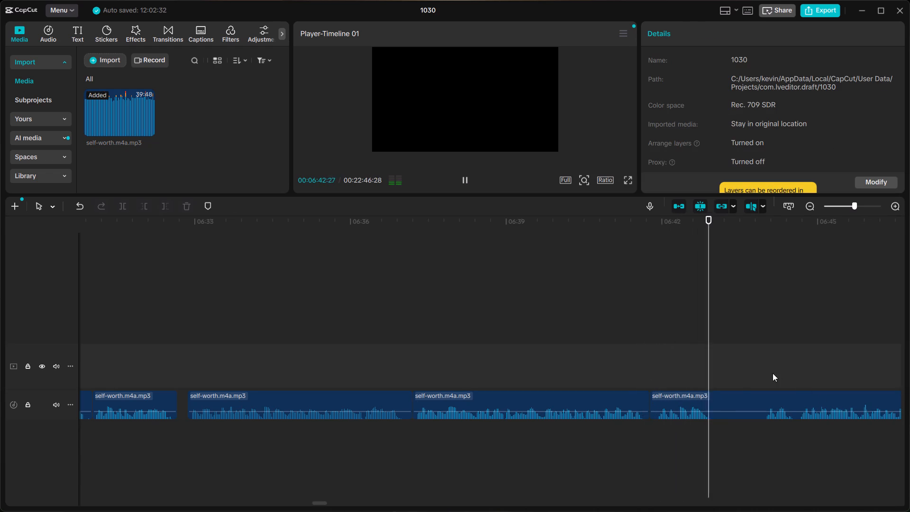
left_click(773, 373)
key("space")
scroll(771, 372, "left", 1)
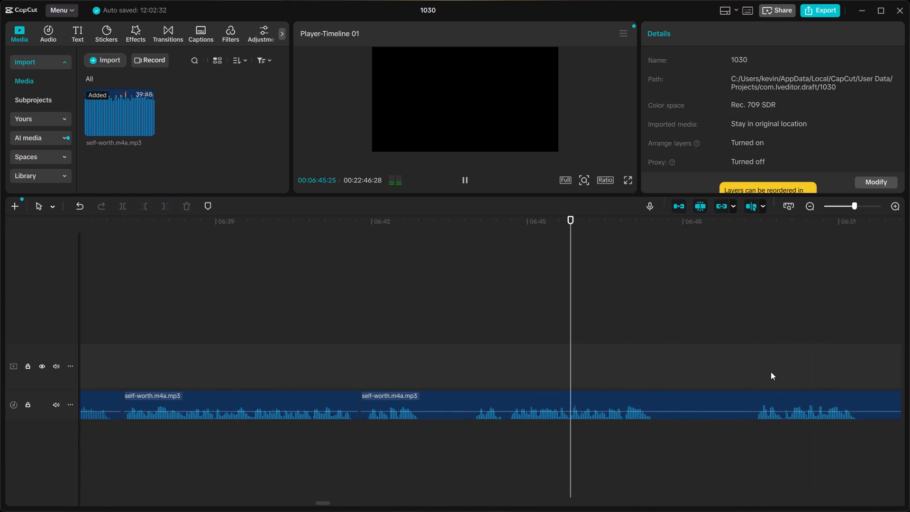
scroll(771, 372, "left", 1)
key("space")
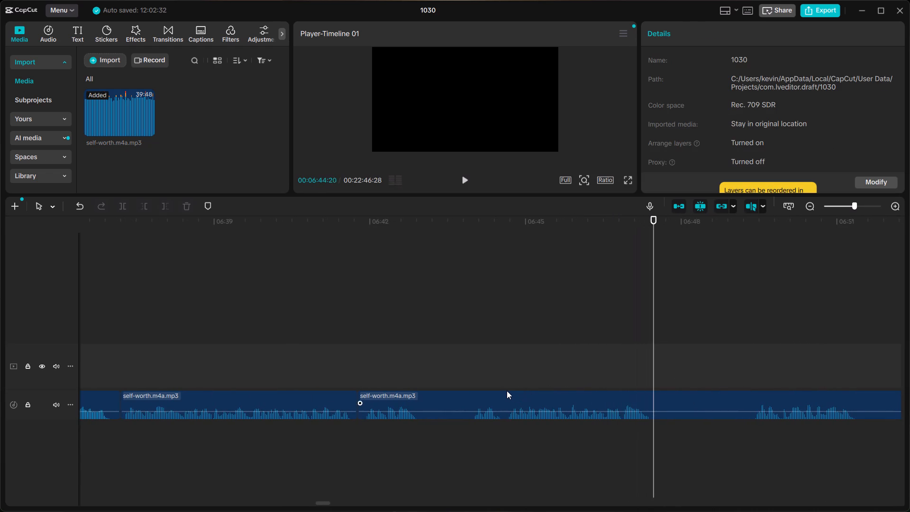
Split the narration just before the phrase at about 06:44:18, and delete the take between the previous join and this split.
left_click(507, 391)
left_click(499, 382)
left_click(503, 384)
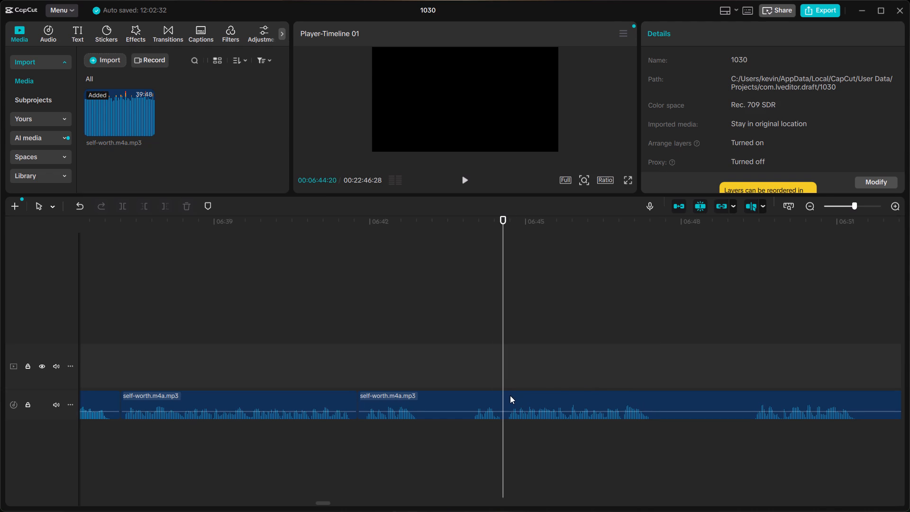
left_click(510, 395)
left_click(894, 0)
left_click(482, 340)
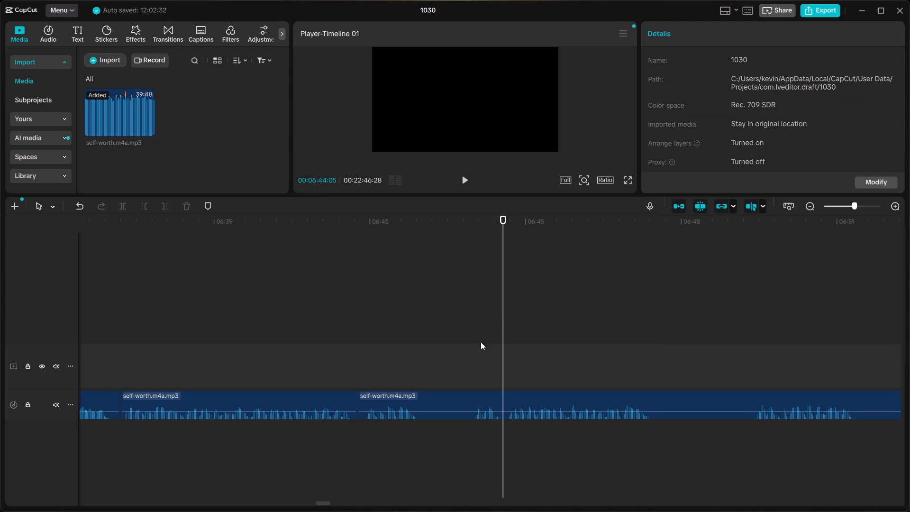
left_click(472, 359)
left_click(474, 368)
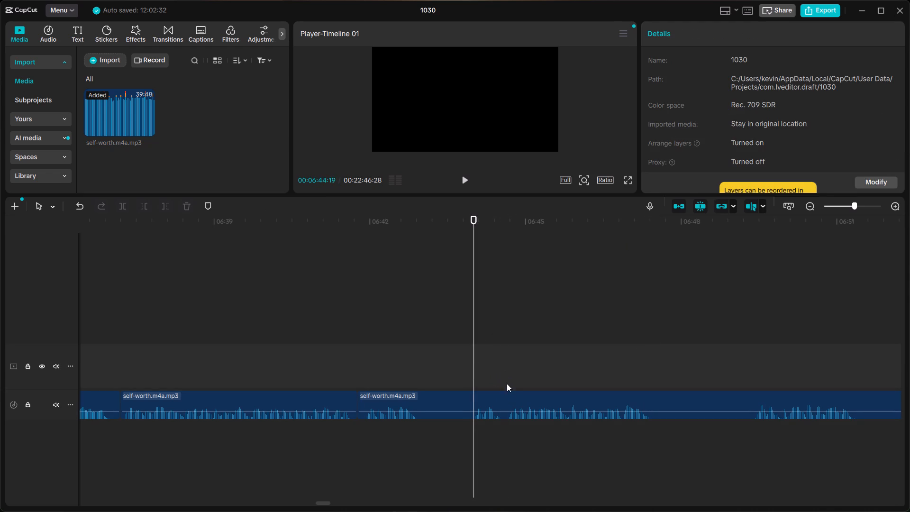
double_click(504, 392)
left_click(505, 386)
left_click(504, 395)
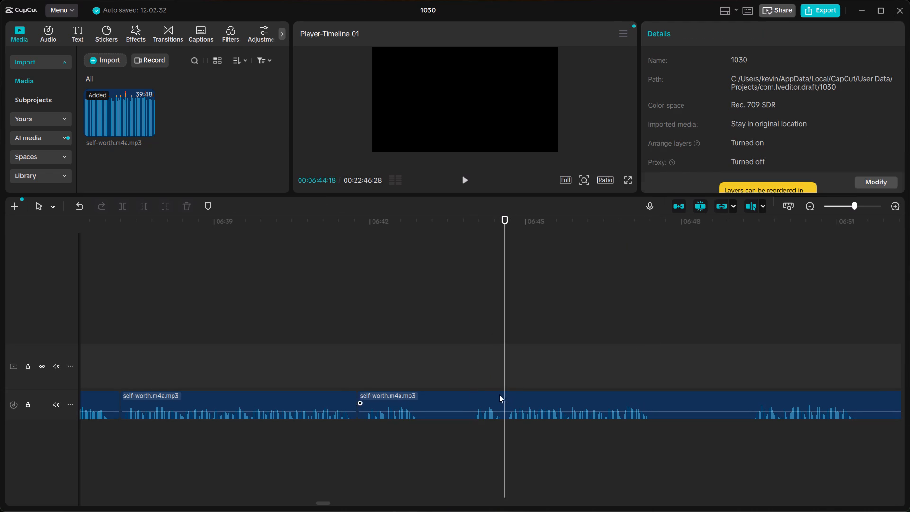
left_click(504, 400)
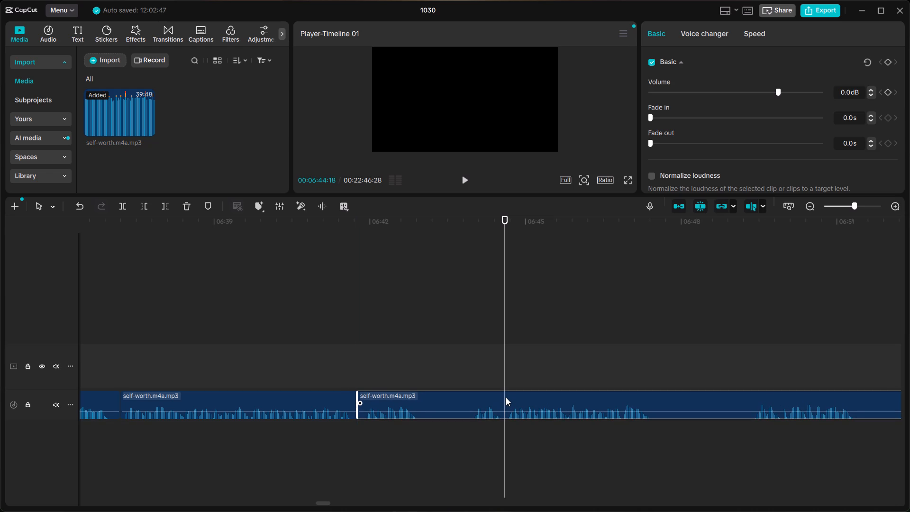
key("ctrl+b")
left_click(488, 398)
key("BackSpace")
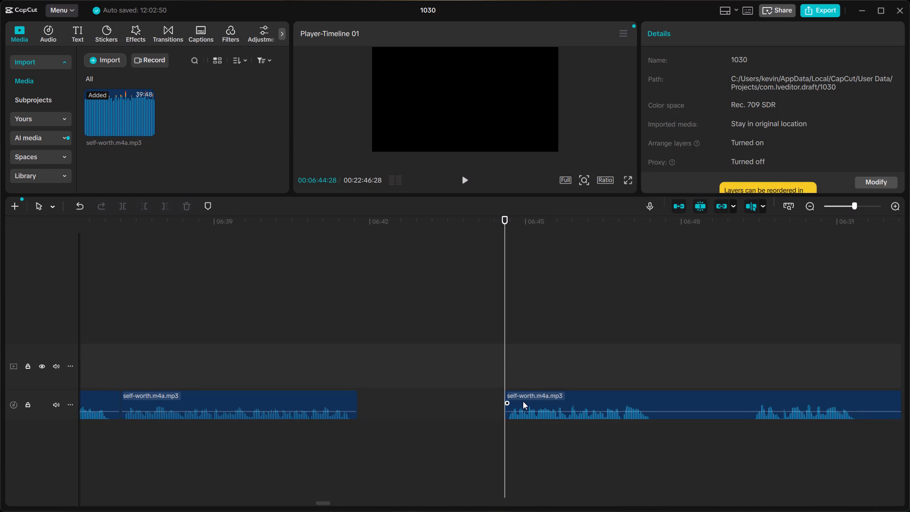
Move the following clip back toward the previous one, leaving a pause of about 6 frames, and listen through the join.
left_click(523, 401)
left_click_drag(519, 400, 378, 403)
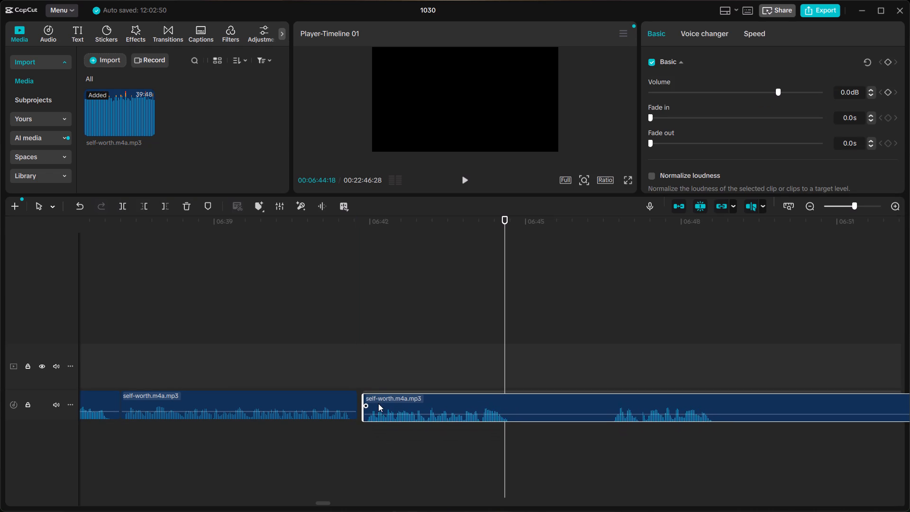
left_click_drag(378, 403, 380, 403)
left_click(270, 369)
key("space")
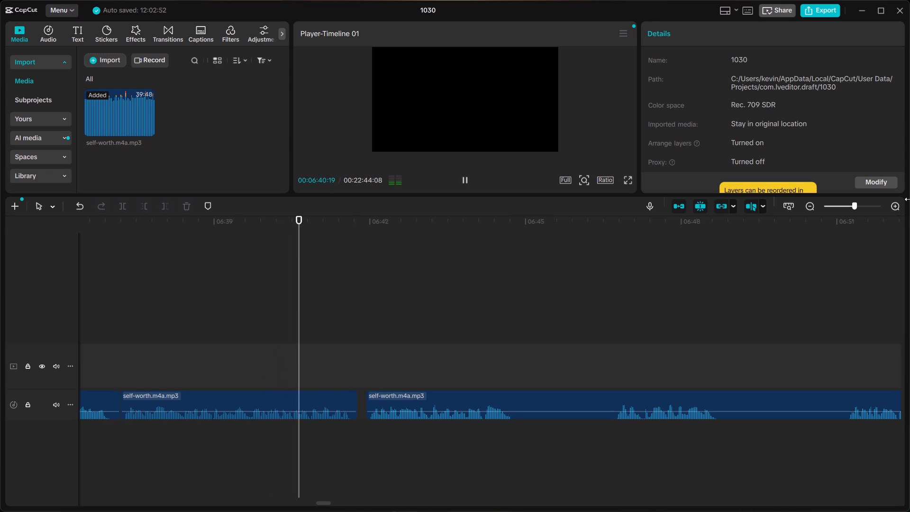
left_click(145, 351)
key("space")
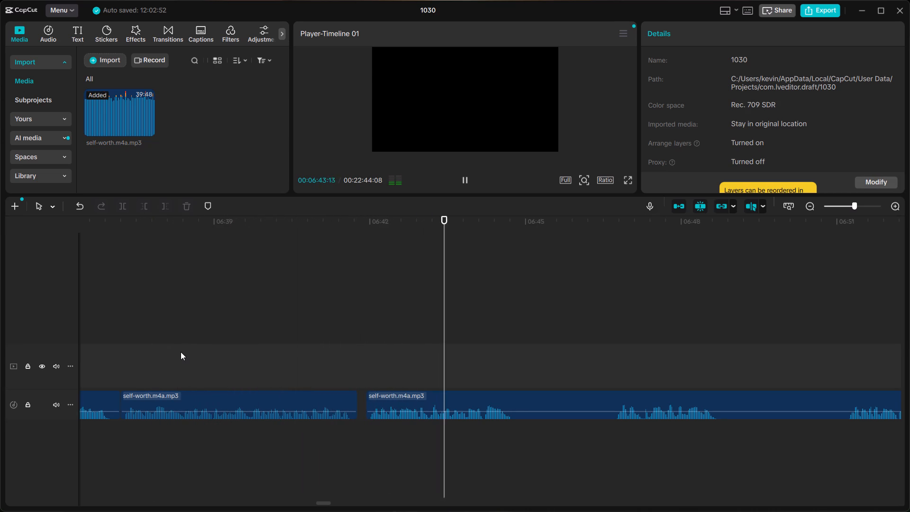
left_click(603, 361)
Split the narration in the silence after the phrase, at about 06:45.
left_click(512, 380)
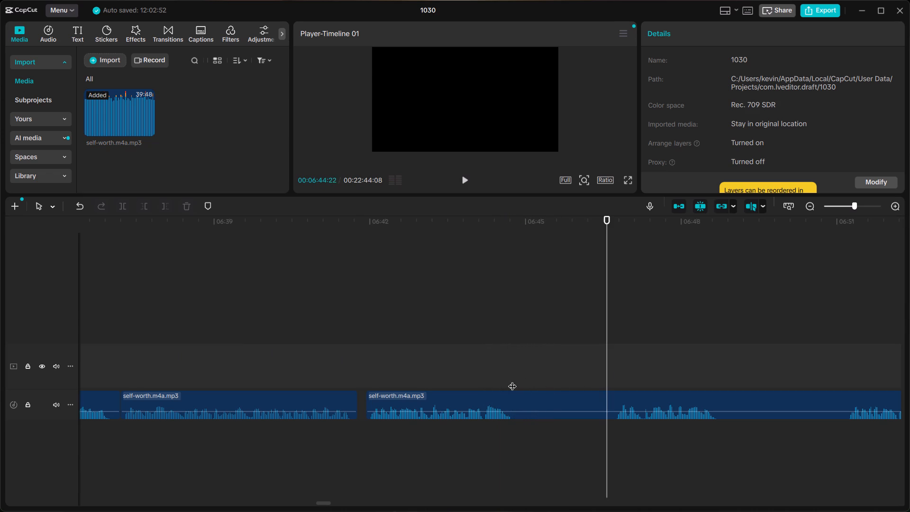
left_click(517, 384)
left_click(524, 396)
key("ctrl+b")
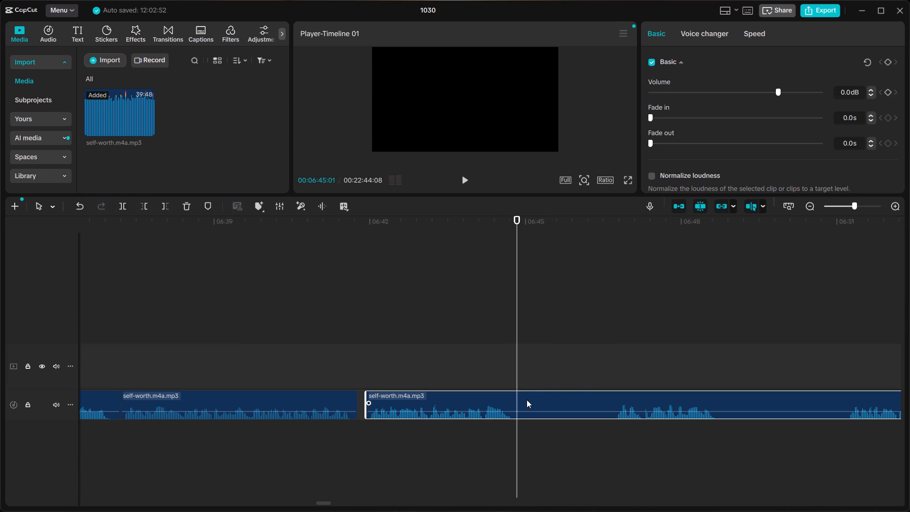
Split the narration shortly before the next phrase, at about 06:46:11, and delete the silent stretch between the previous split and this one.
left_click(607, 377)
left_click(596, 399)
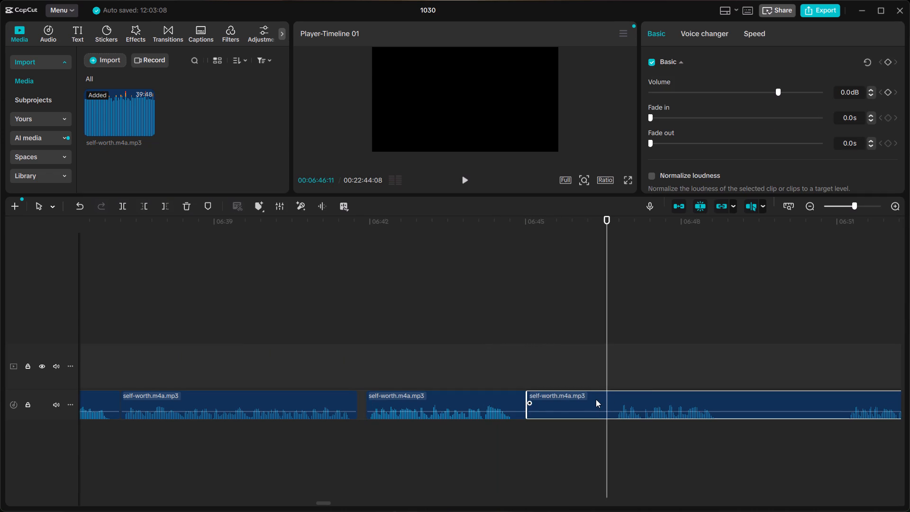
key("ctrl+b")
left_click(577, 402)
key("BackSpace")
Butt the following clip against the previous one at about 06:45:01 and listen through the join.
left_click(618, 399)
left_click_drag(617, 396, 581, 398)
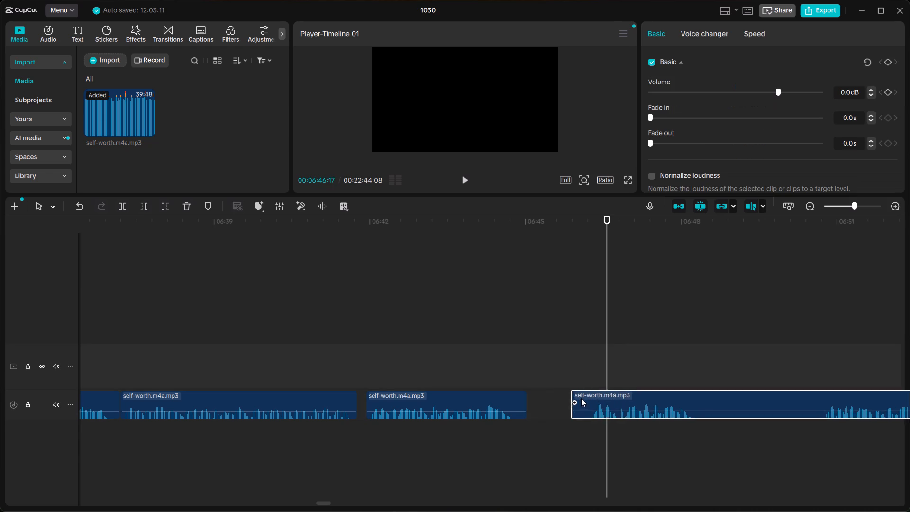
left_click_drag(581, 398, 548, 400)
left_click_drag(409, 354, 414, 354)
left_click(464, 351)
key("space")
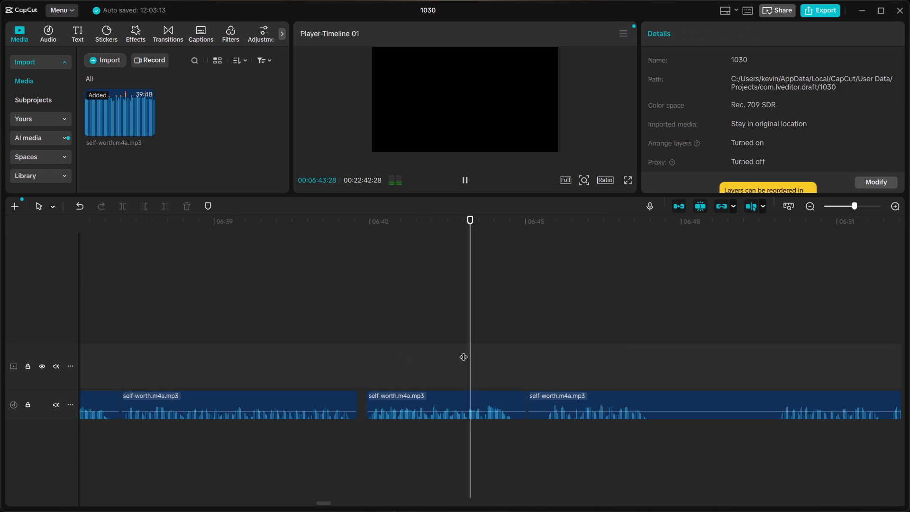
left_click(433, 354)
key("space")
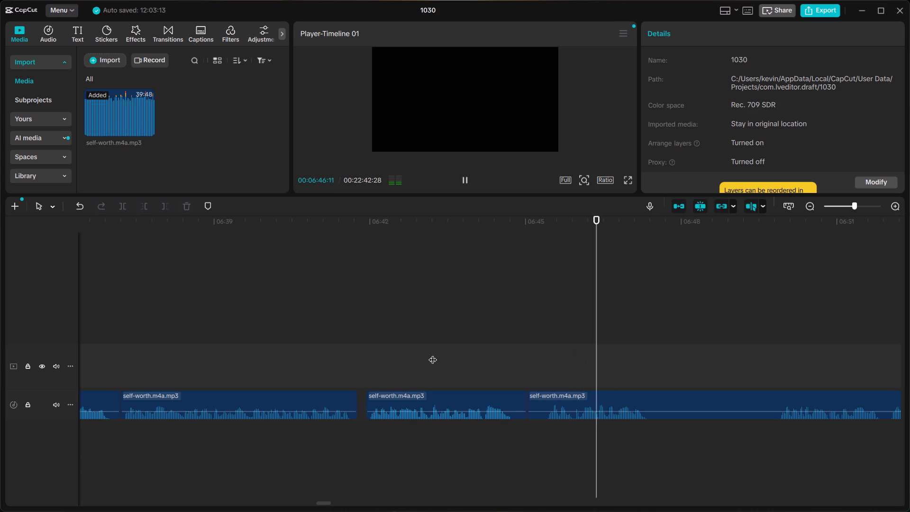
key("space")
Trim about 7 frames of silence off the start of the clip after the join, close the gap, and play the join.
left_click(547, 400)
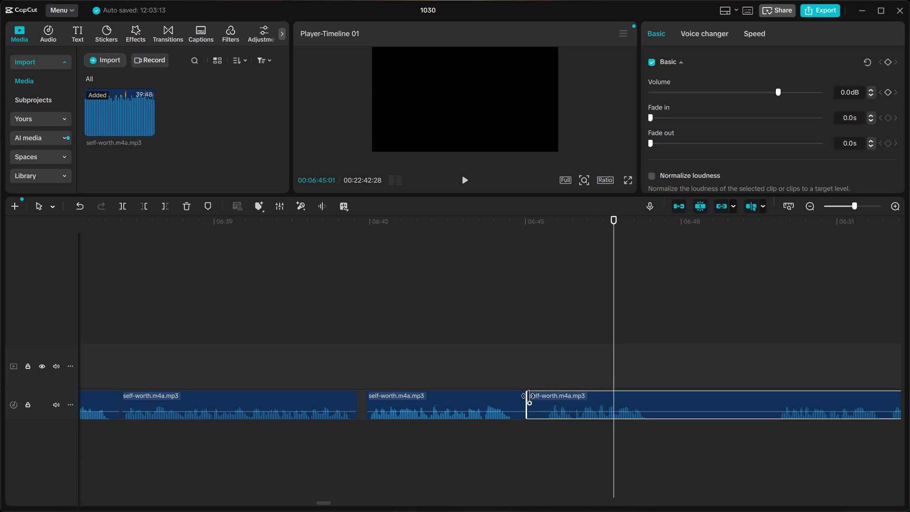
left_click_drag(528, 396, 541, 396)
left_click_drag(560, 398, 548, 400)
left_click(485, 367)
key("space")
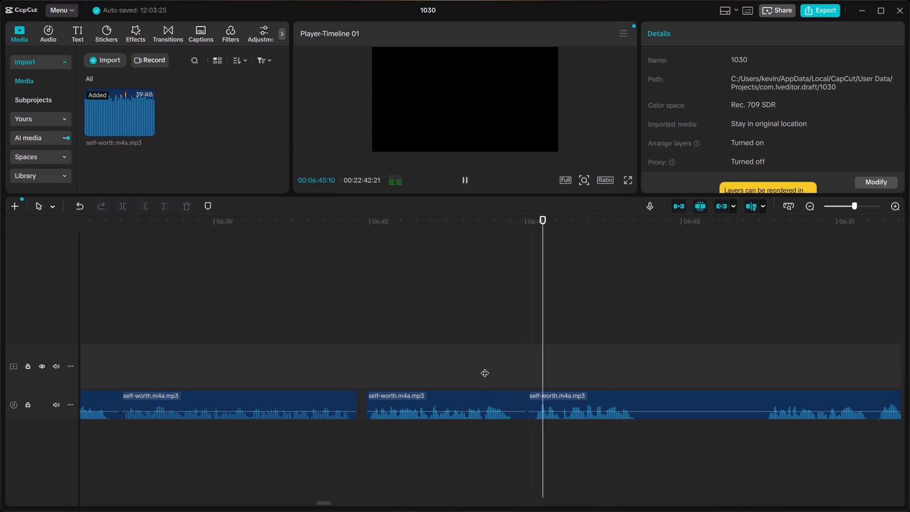
Listen to the openings of the successive takes between about 06:49 and 07:12 and compare their wording.
left_click(763, 372)
key("space")
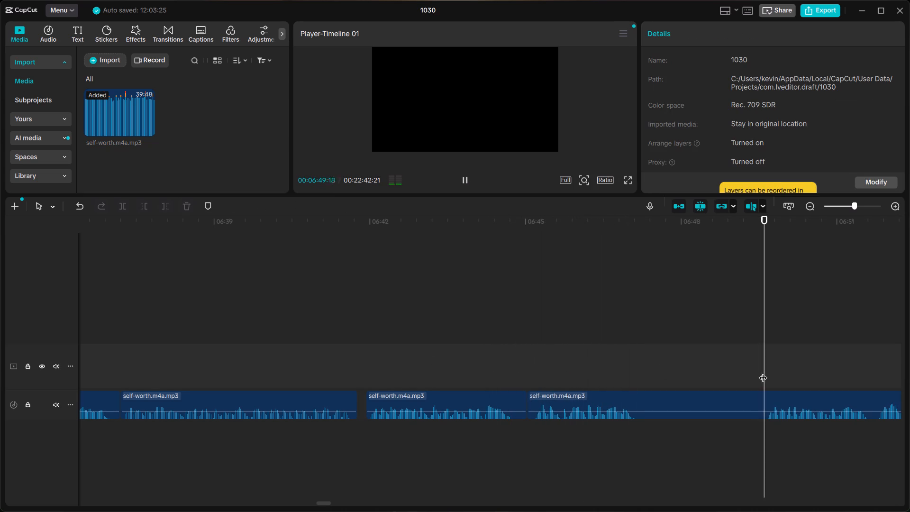
scroll(763, 372, "left", 2)
left_click(635, 385)
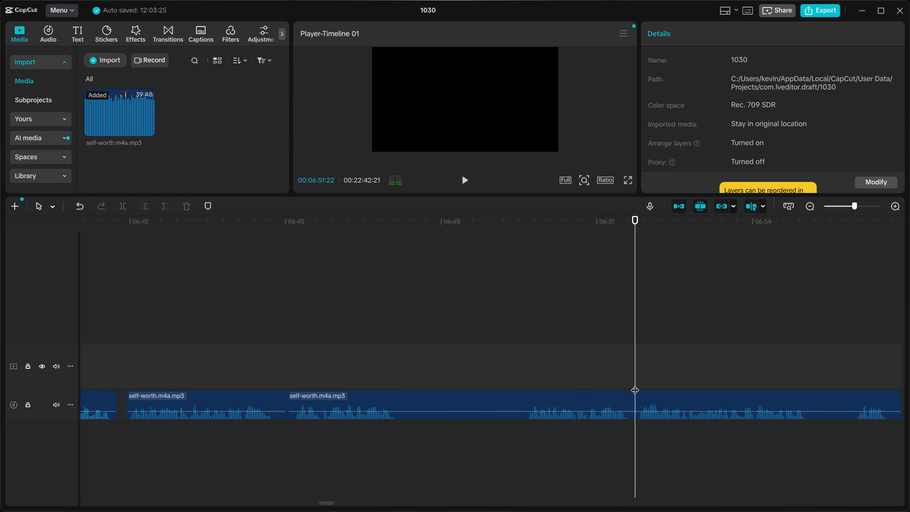
key("space")
left_click(635, 384)
key("space")
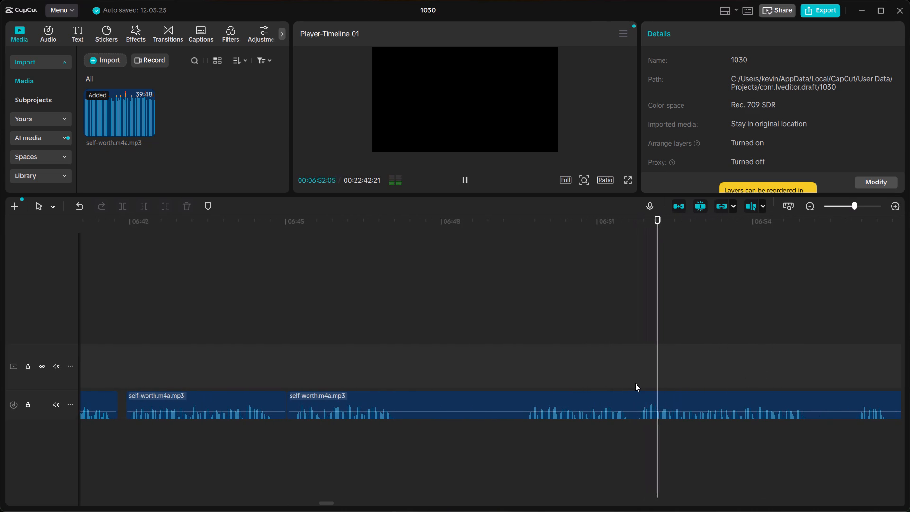
scroll(635, 383, "left", 1)
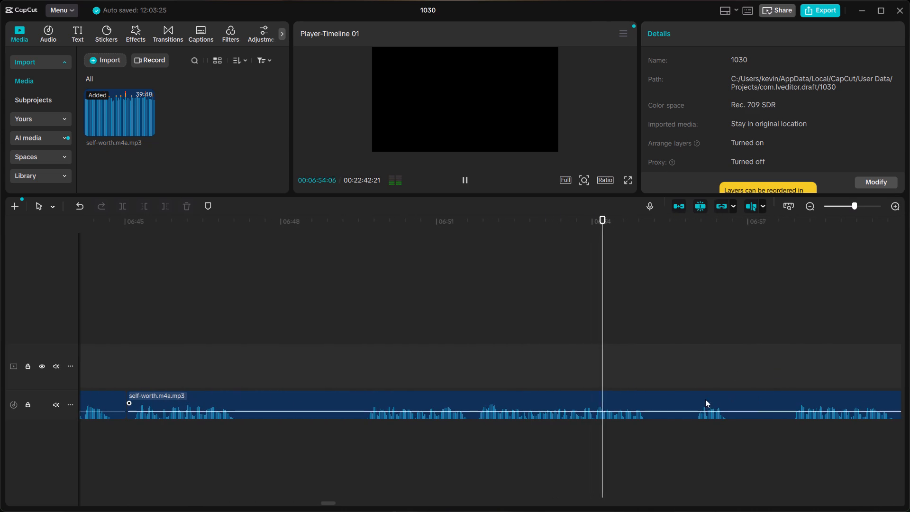
left_click(697, 384)
key("space")
left_click(789, 374)
key("space")
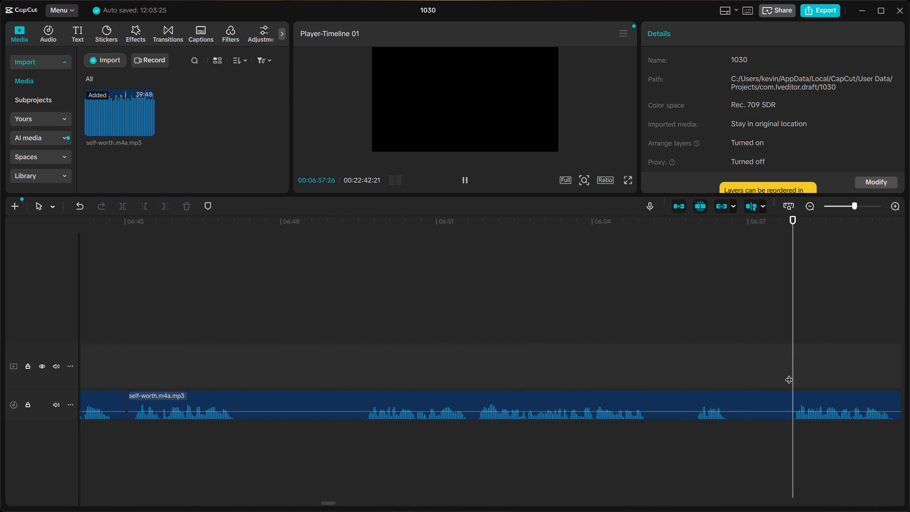
scroll(789, 374, "left", 2)
key("space")
scroll(789, 374, "left", 1)
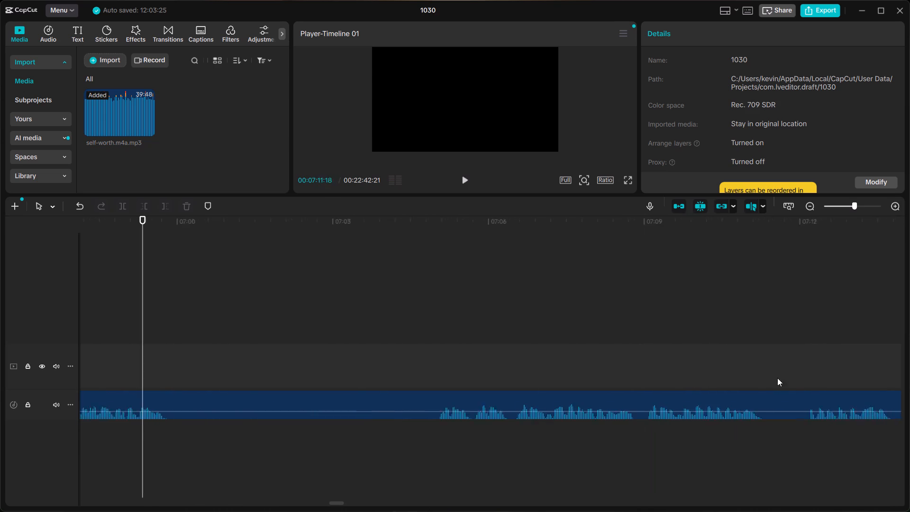
scroll(777, 378, "left", 1)
left_click(361, 386)
key("space")
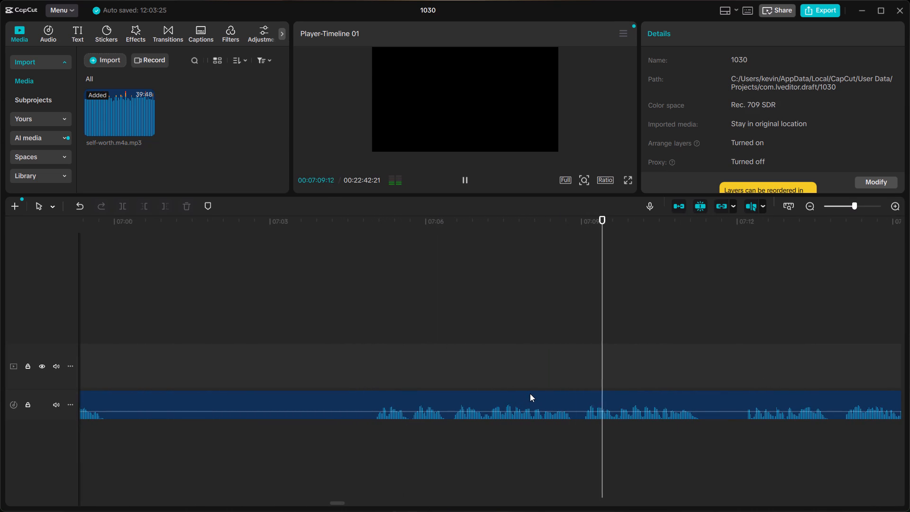
left_click(456, 383)
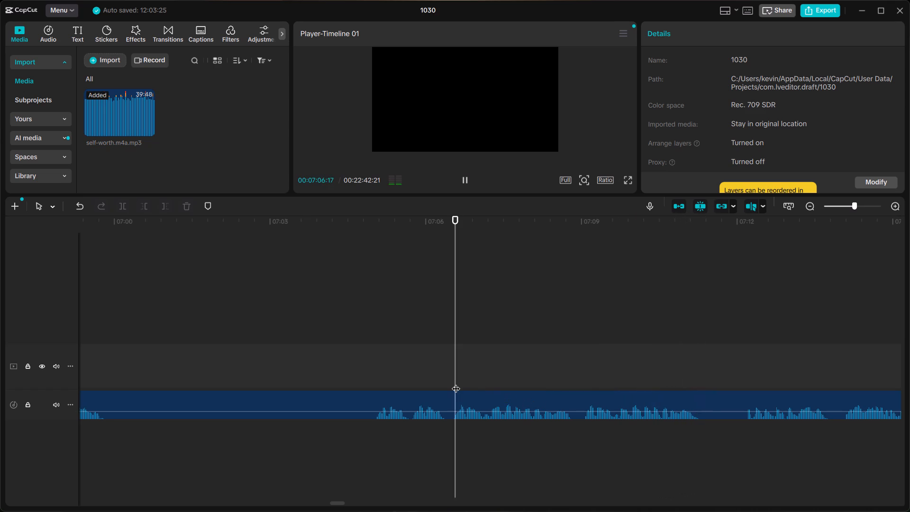
key("space")
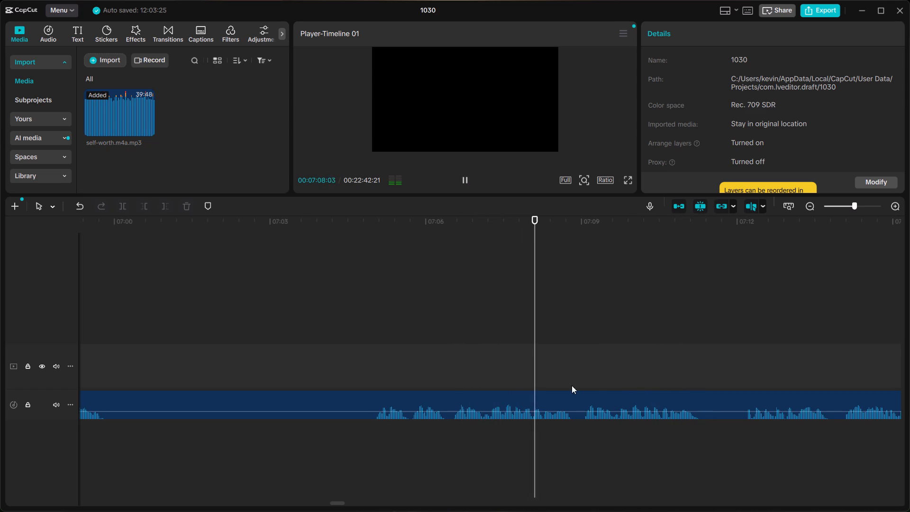
left_click(582, 383)
key("space")
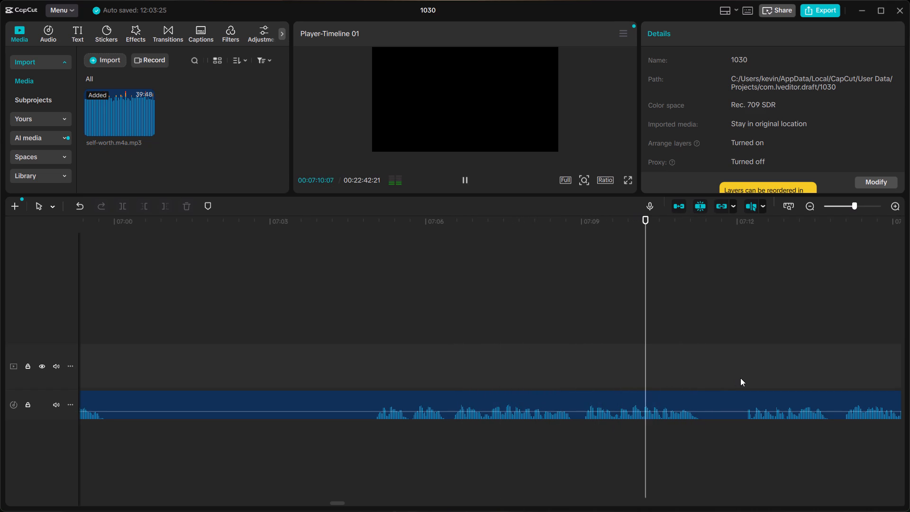
left_click(740, 378)
key("space")
key("space")
left_click(456, 380)
key("space")
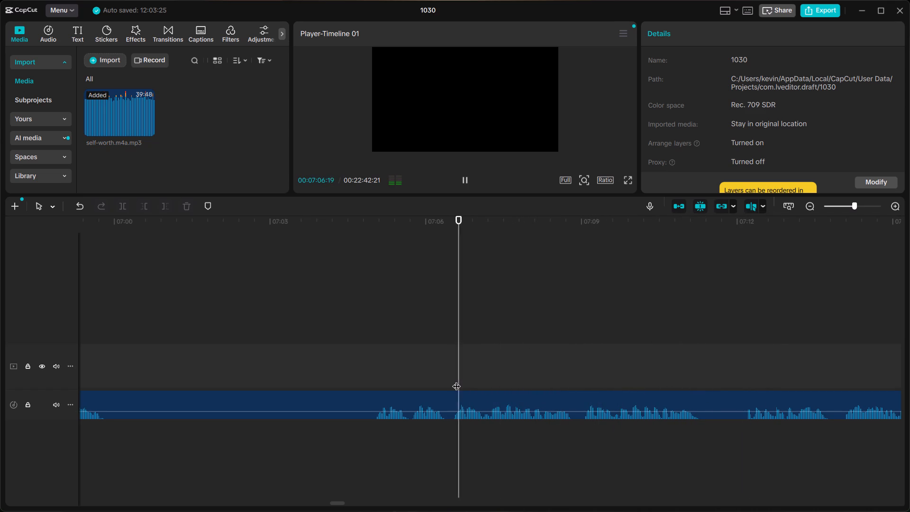
key("space")
Replay the take after the join at about 06:45 and compare it with the take starting at about 06:49:19.
scroll(455, 381, "right", 1)
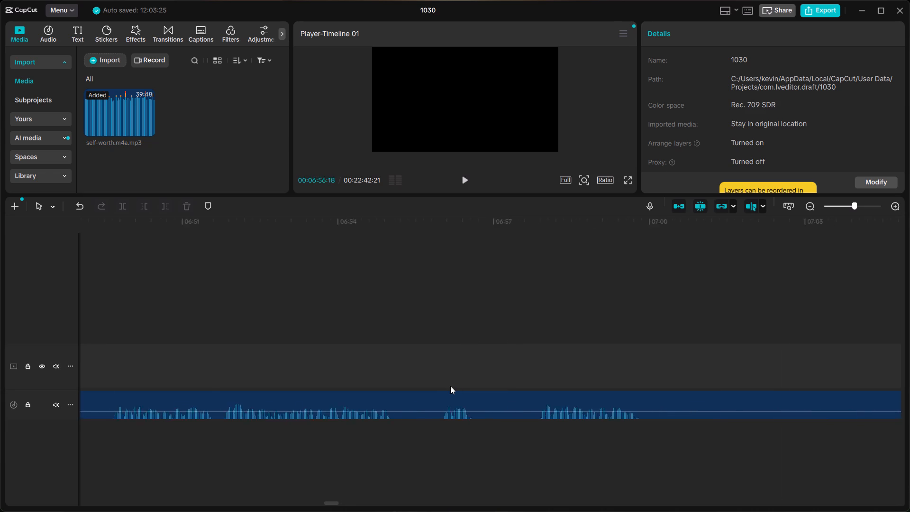
scroll(450, 386, "right", 2)
scroll(373, 379, "right", 1)
left_click(309, 368)
key("space")
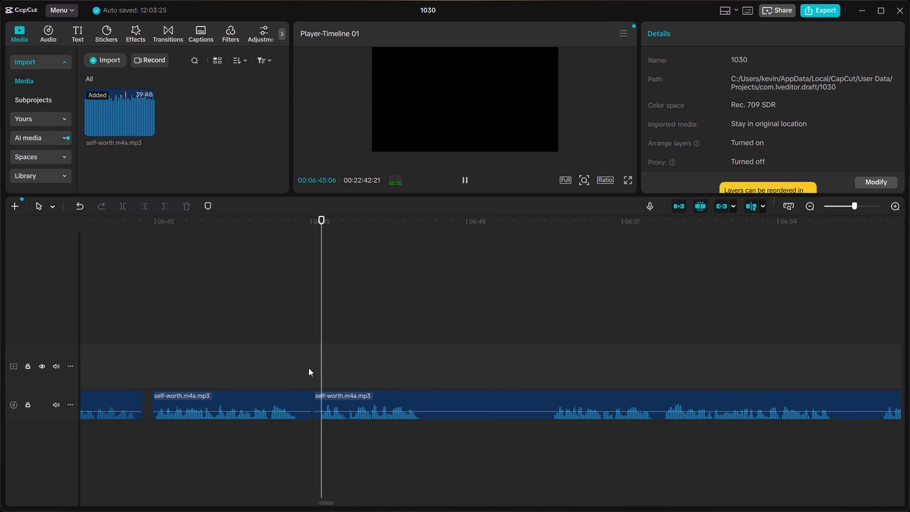
left_click(313, 371)
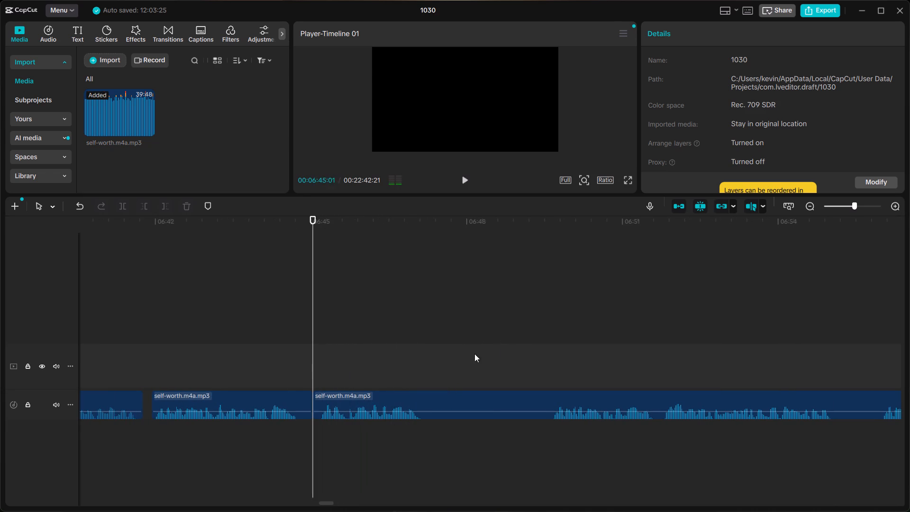
left_click(530, 363)
key("space")
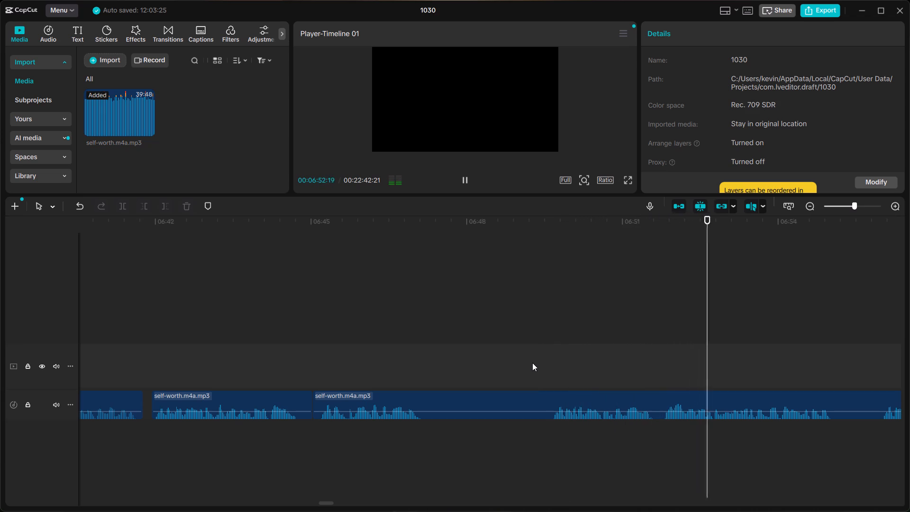
scroll(532, 363, "left", 1)
left_click(375, 376)
key("space")
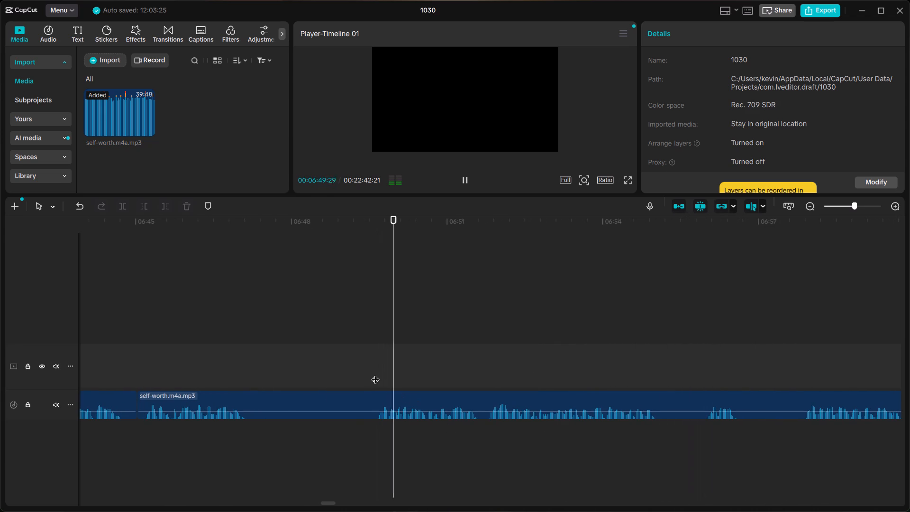
key("space")
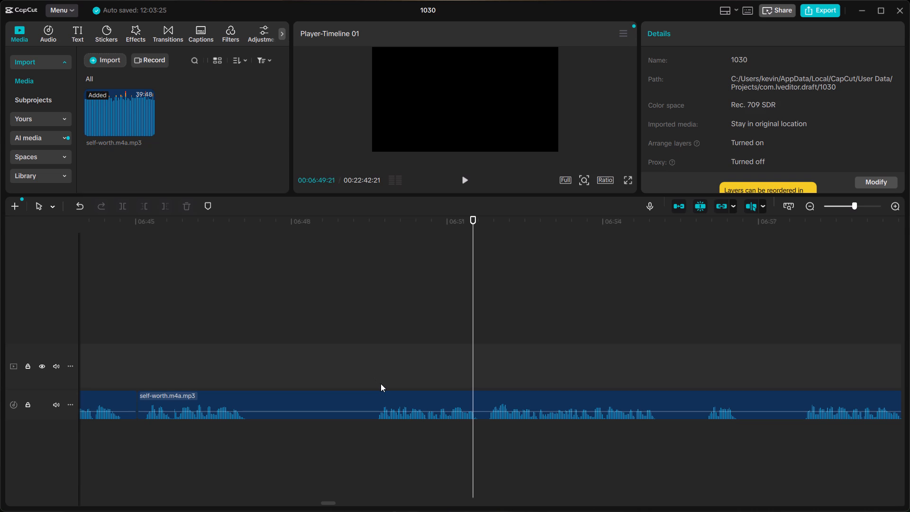
Split the narration just before the phrase at about 06:49:19, and delete the take between the join at 06:45:01 and this split.
left_click(377, 380)
left_click(374, 390)
left_click(378, 397)
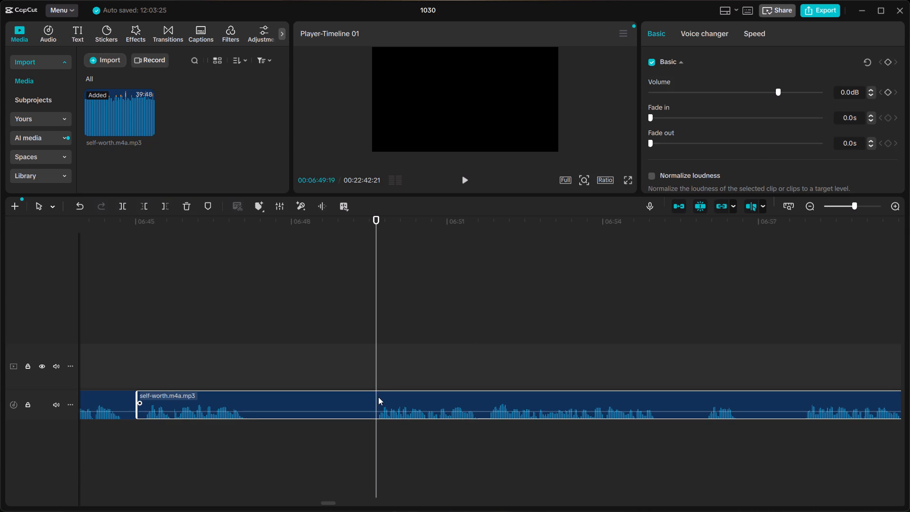
key("ctrl+b")
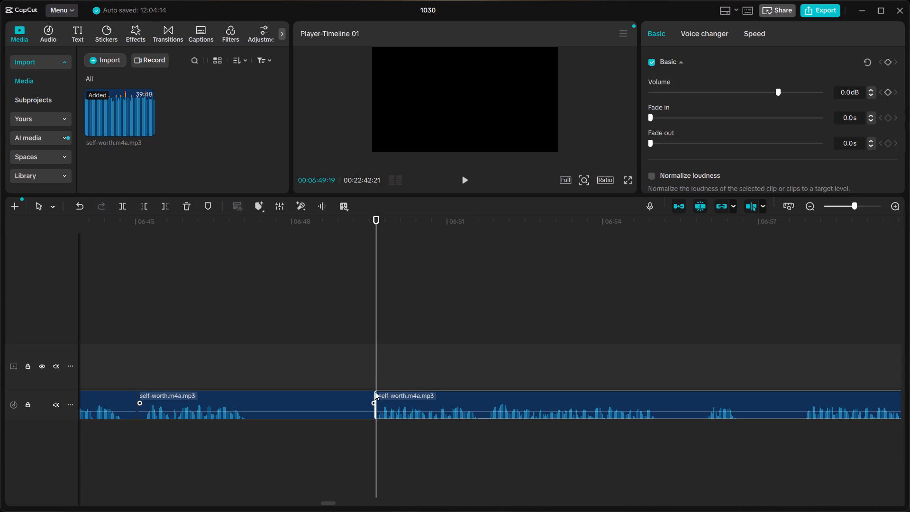
left_click(353, 401)
scroll(354, 401, "right", 1, "ctrl")
key("BackSpace")
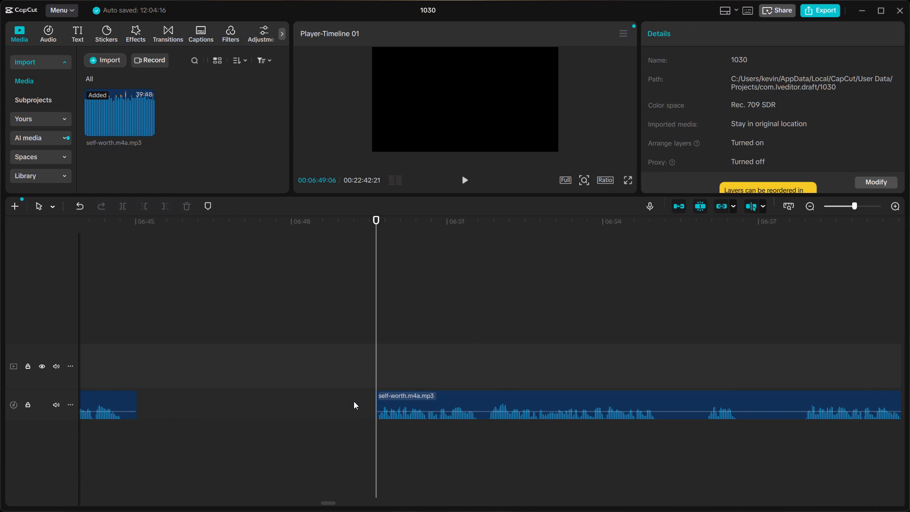
Move the following clip back against the previous one at about 06:45:01 and listen through the join.
scroll(354, 401, "right", 1)
left_click(547, 395)
left_click_drag(546, 395, 333, 408)
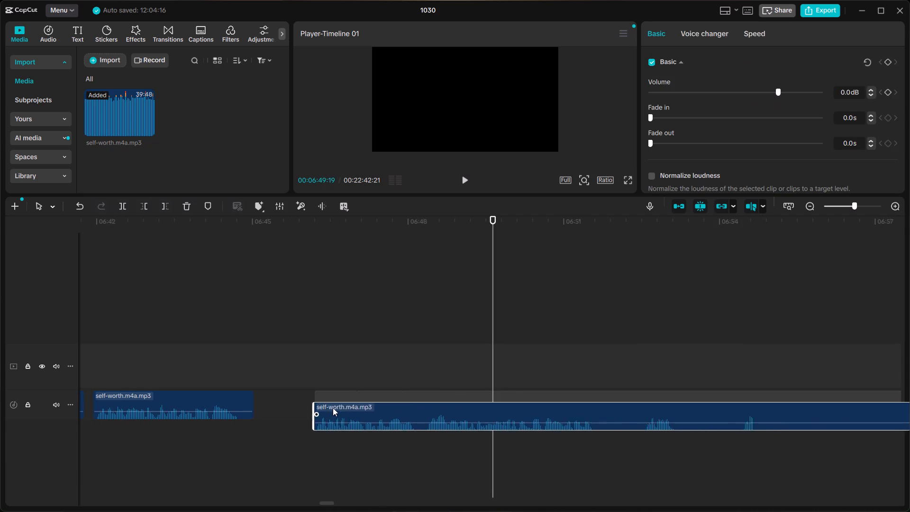
left_click_drag(333, 408, 309, 402)
left_click(184, 372)
key("space")
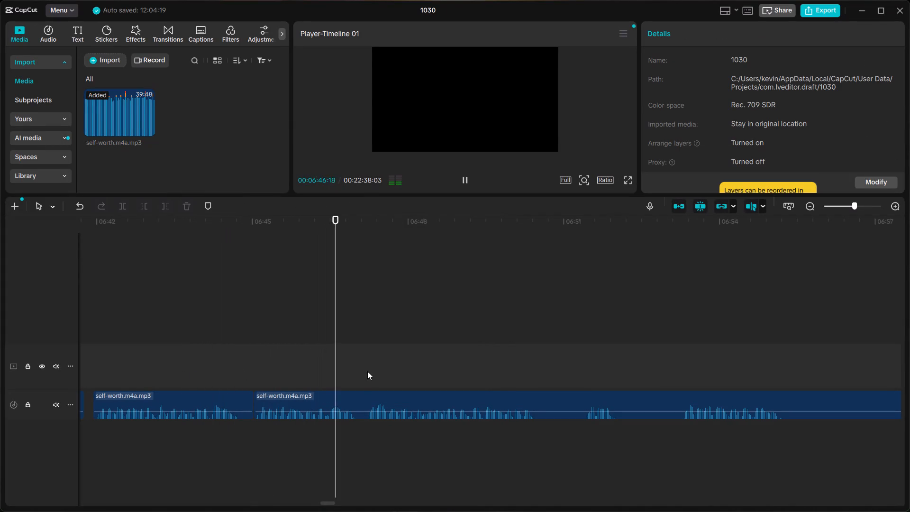
key("space")
Split the narration in the short pause after the first phrase of the moved clip, just before the next phrase at about 06:47.
left_click(358, 380)
left_click(361, 393)
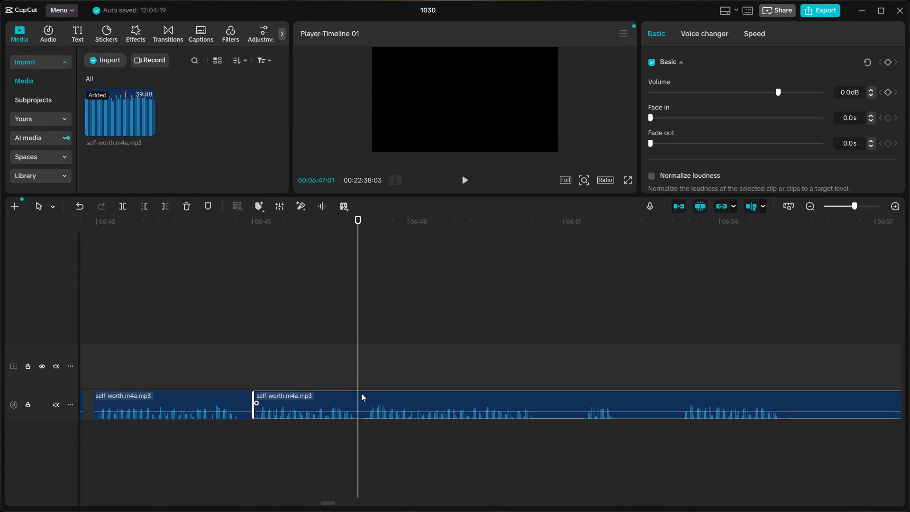
left_click(320, 383)
left_click(358, 380)
left_click(363, 394)
left_click(342, 385)
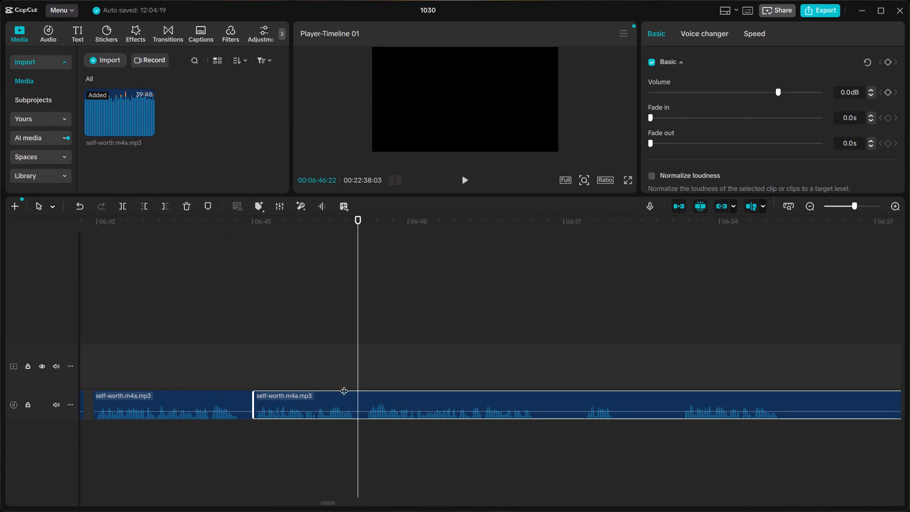
left_click(358, 381)
left_click(362, 396)
left_click(339, 380)
left_click(362, 381)
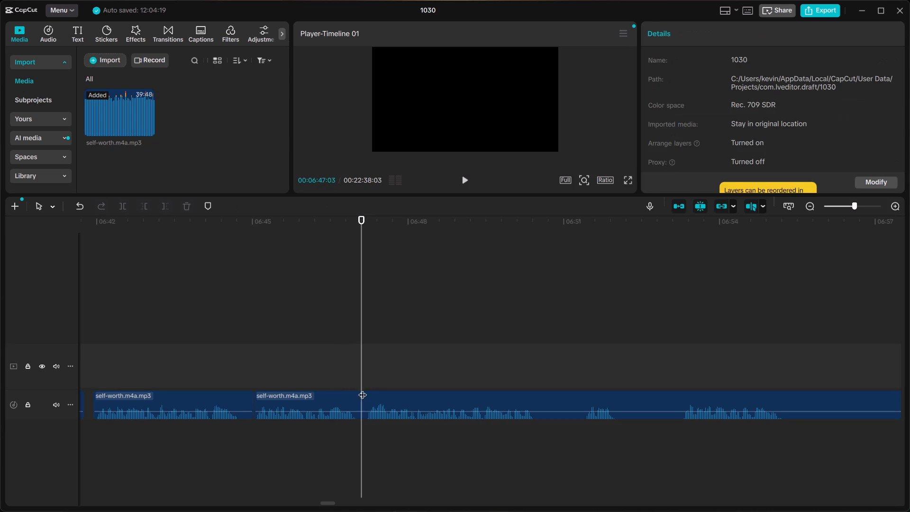
left_click(368, 399)
key("ctrl+b")
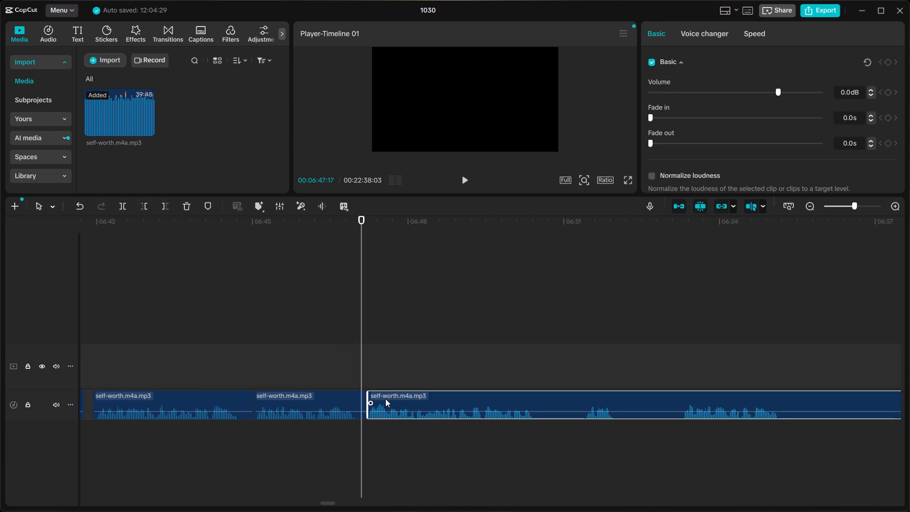
Listen to the successive phrases of the narration between about 07:00 and 07:26 to find where the good take begins.
scroll(396, 393, "left", 2)
left_click(454, 377)
key("space")
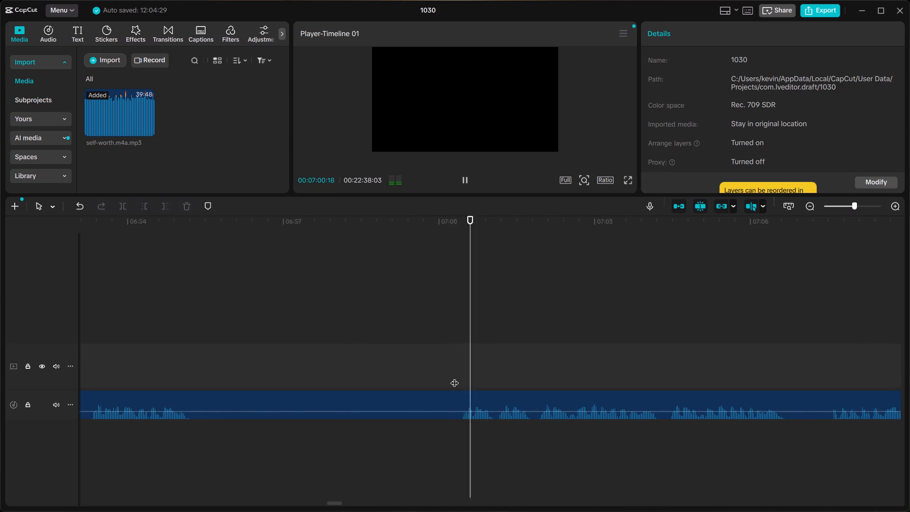
scroll(446, 377, "left", 1)
left_click(546, 366)
key("space")
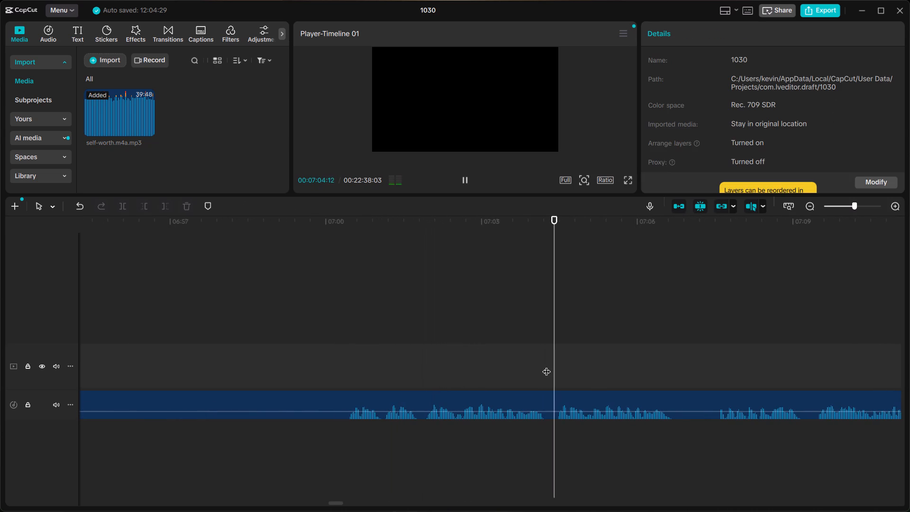
scroll(546, 366, "left", 1)
left_click(489, 375)
key("space")
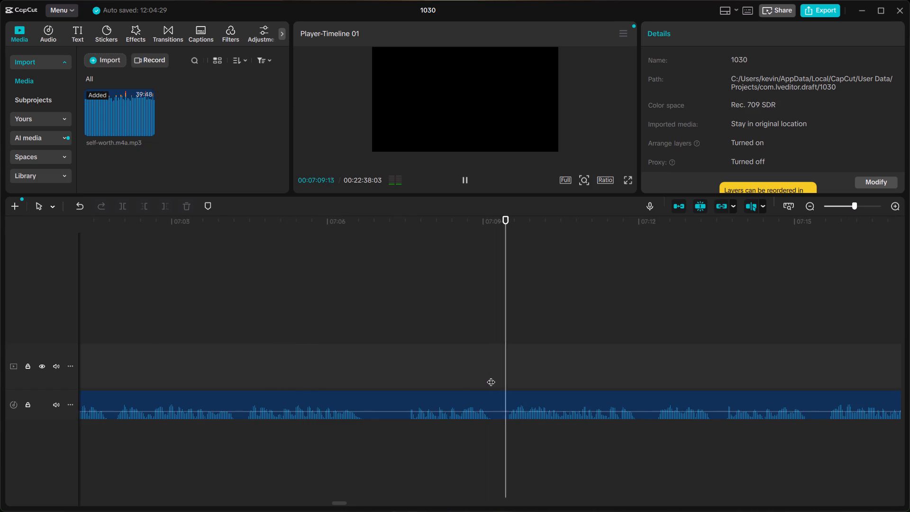
scroll(491, 376, "left", 1)
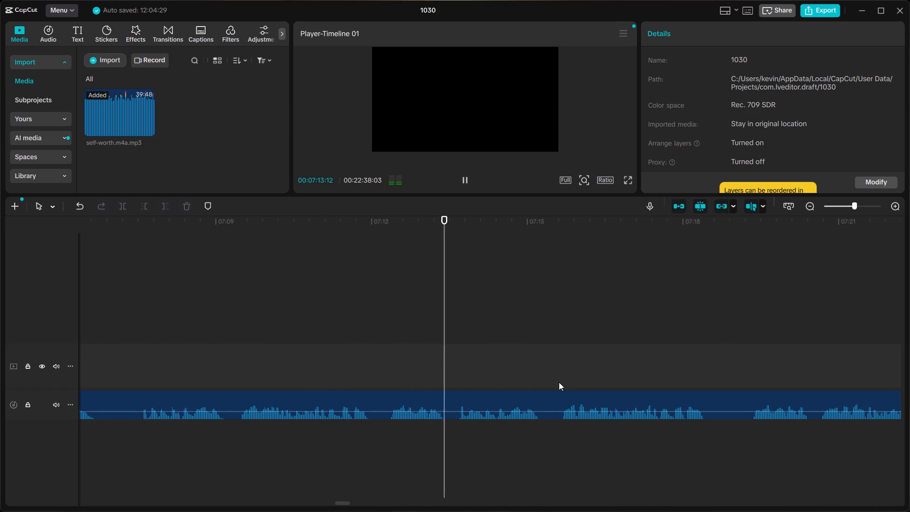
left_click(558, 382)
key("space")
scroll(558, 382, "left", 1)
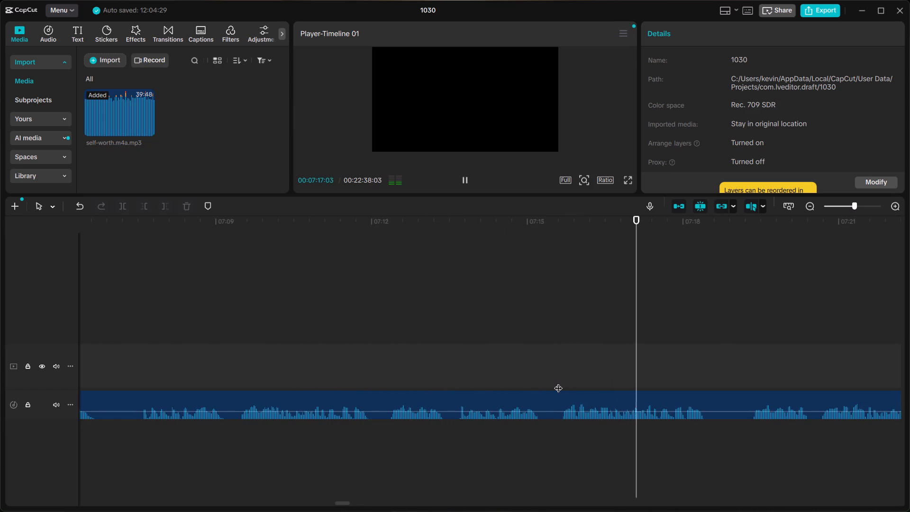
scroll(558, 382, "left", 1)
left_click(522, 376)
key("space")
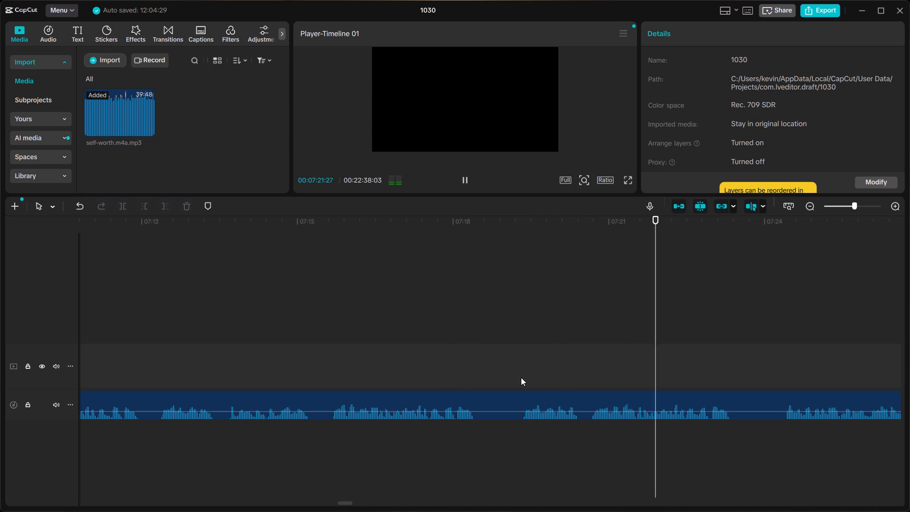
left_click(770, 368)
key("space")
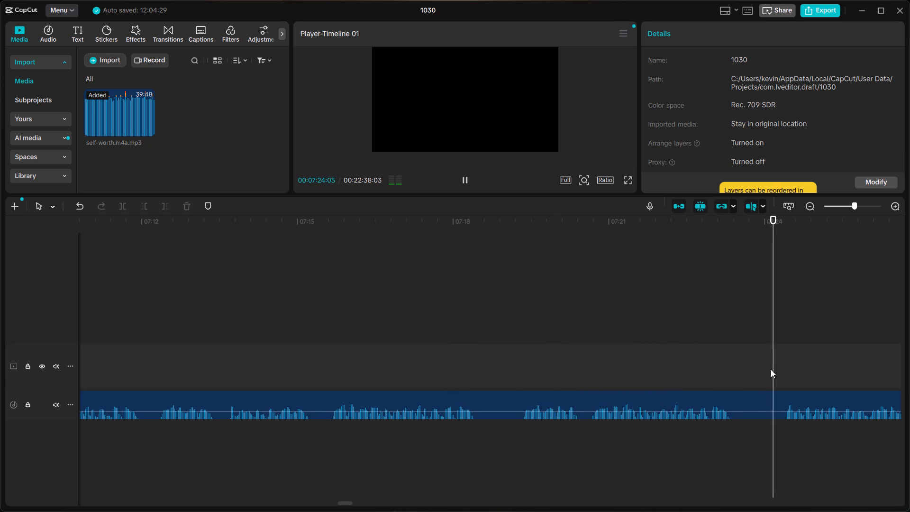
scroll(771, 369, "up", 1)
scroll(769, 377, "left", 1)
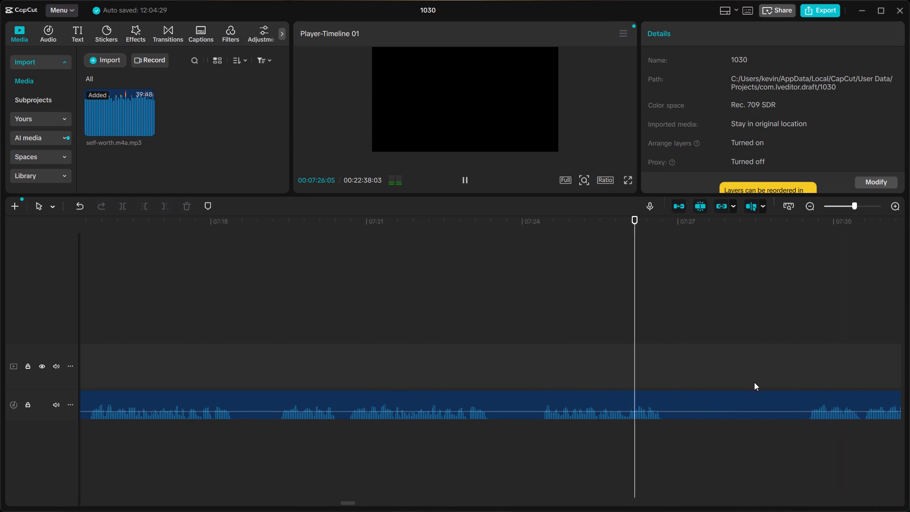
Split the narration in the short pause just before the phrase at about 07:20:19.
key("space")
left_click(346, 383)
key("space")
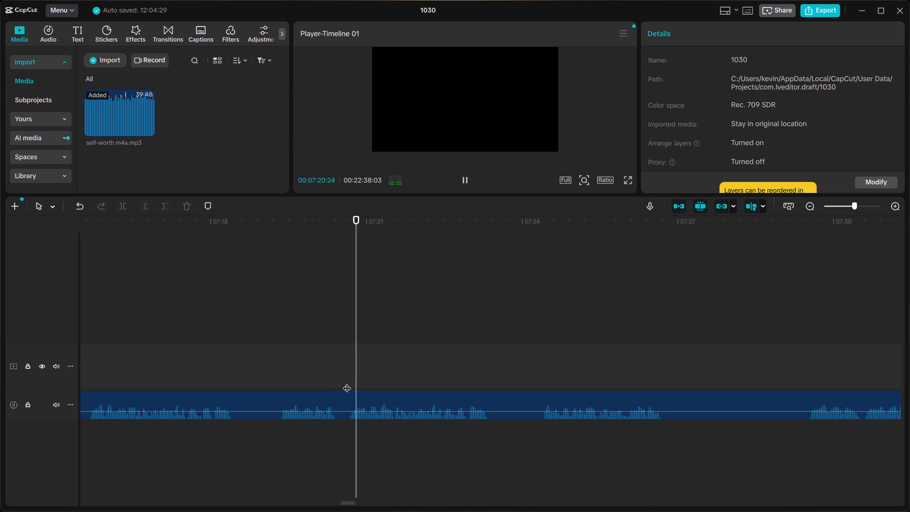
key("space")
left_click(347, 382)
left_click(349, 390)
left_click(344, 393, "ctrl")
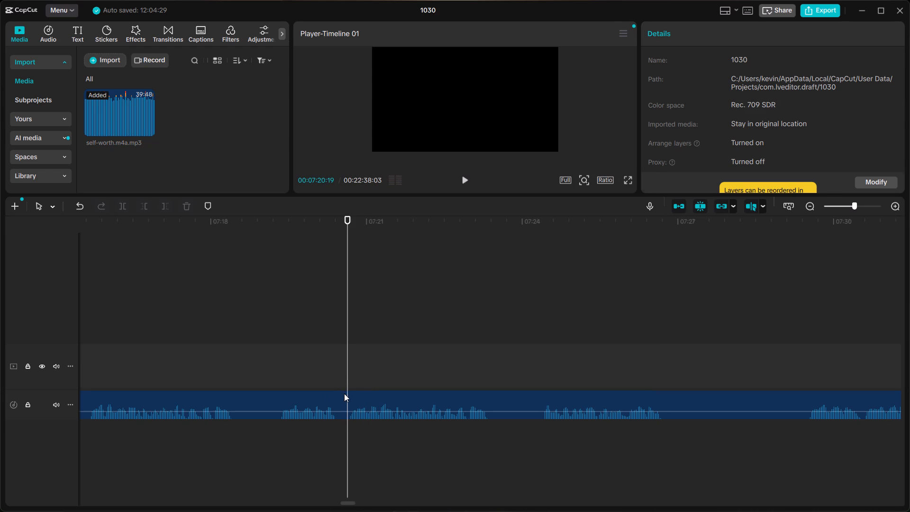
key("ctrl+b")
Delete the narration clip running from about 06:47 to the split at 07:20:19, and close the gap it leaves.
left_click(338, 399)
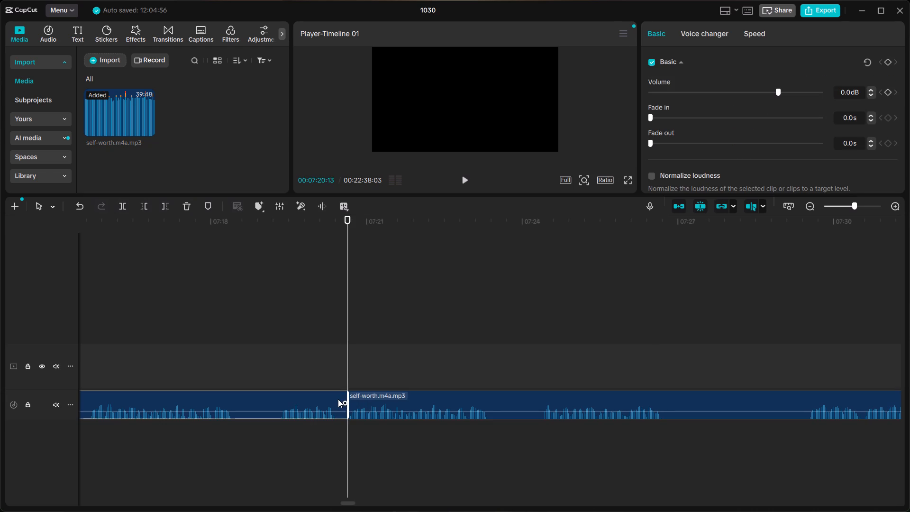
scroll(338, 399, "right", 9)
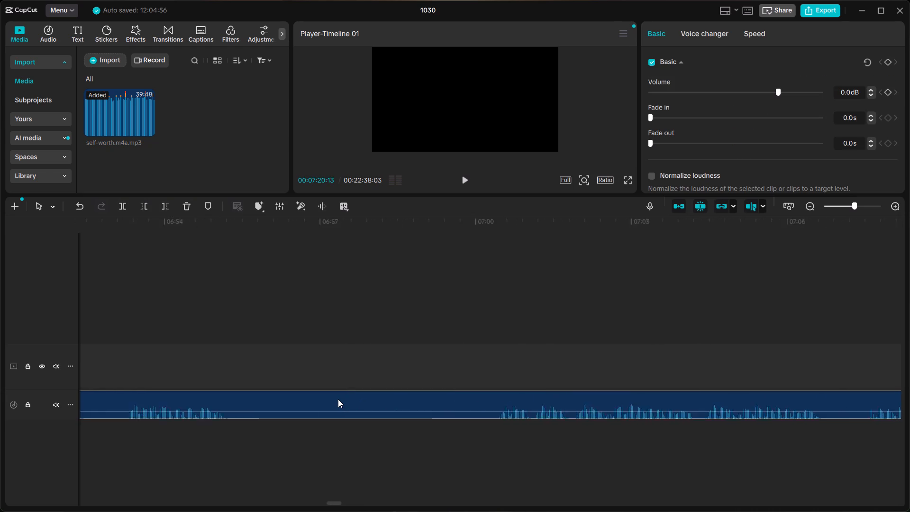
scroll(338, 399, "right", 3)
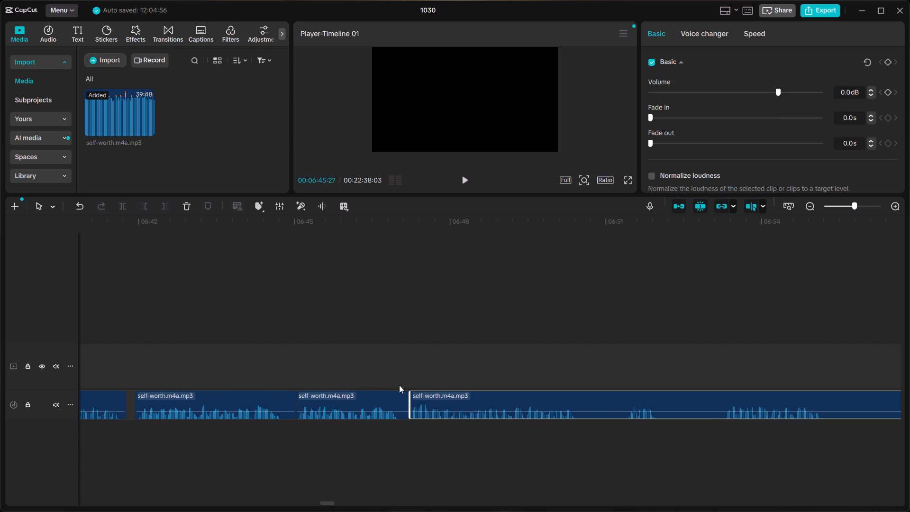
left_click(404, 369)
key("space")
key("space")
left_click(448, 402)
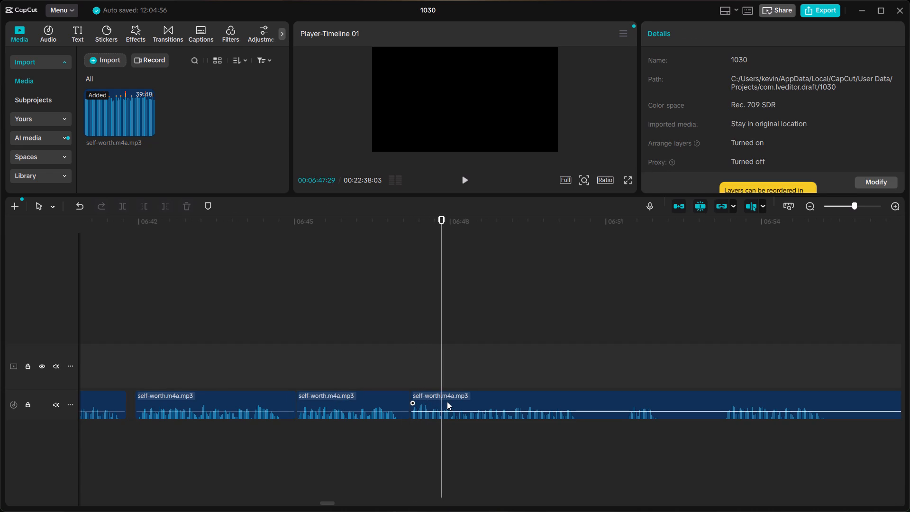
key("BackSpace")
right_click(448, 400)
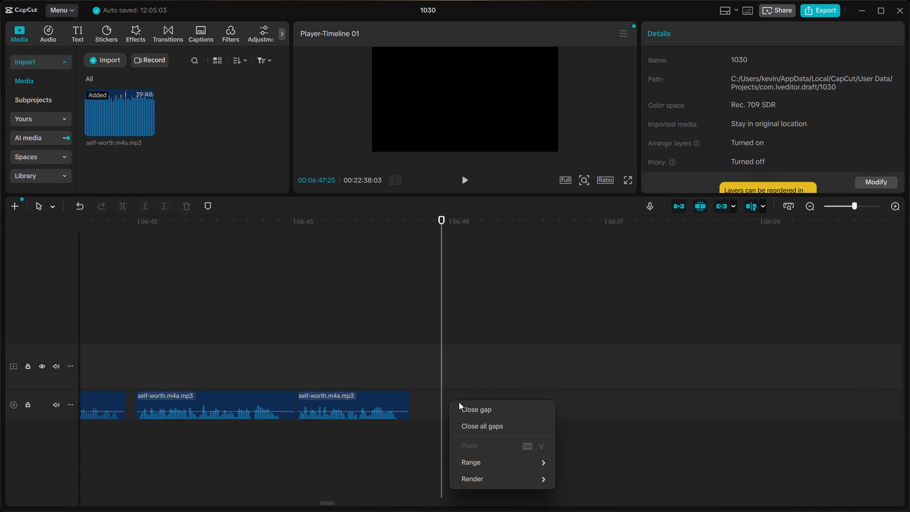
left_click(459, 402)
Tighten the join at about 06:47 by trimming the earlier clip's end and placing the following clip directly against it on the same track.
left_click(342, 369)
key("space")
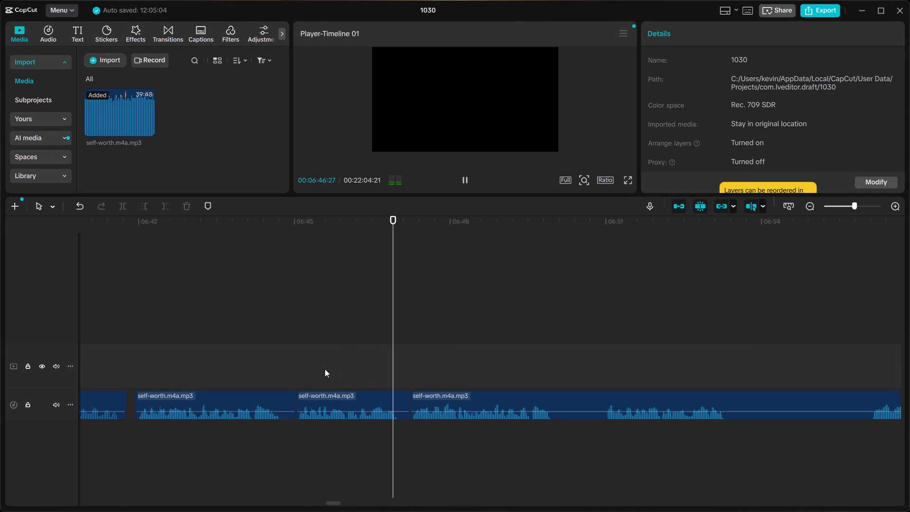
key("space")
left_click(385, 393)
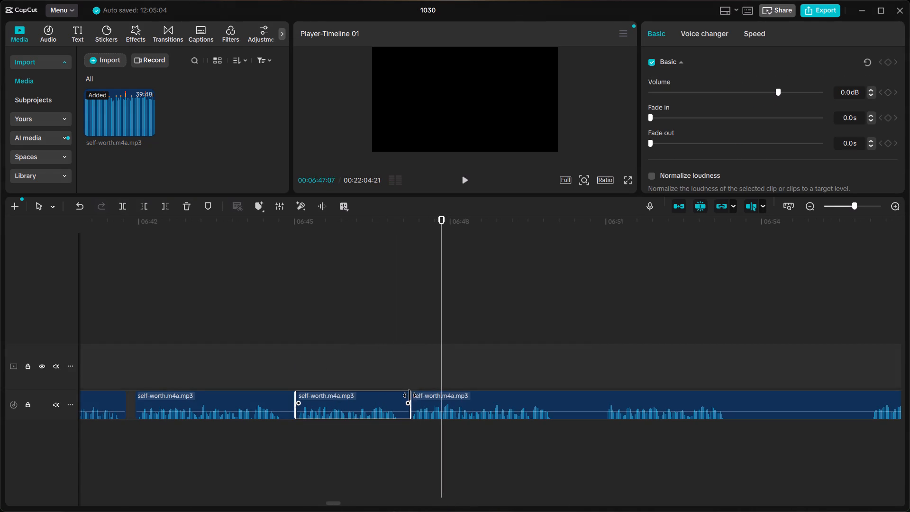
left_click_drag(409, 395, 402, 398)
left_click(419, 399)
left_click(410, 395)
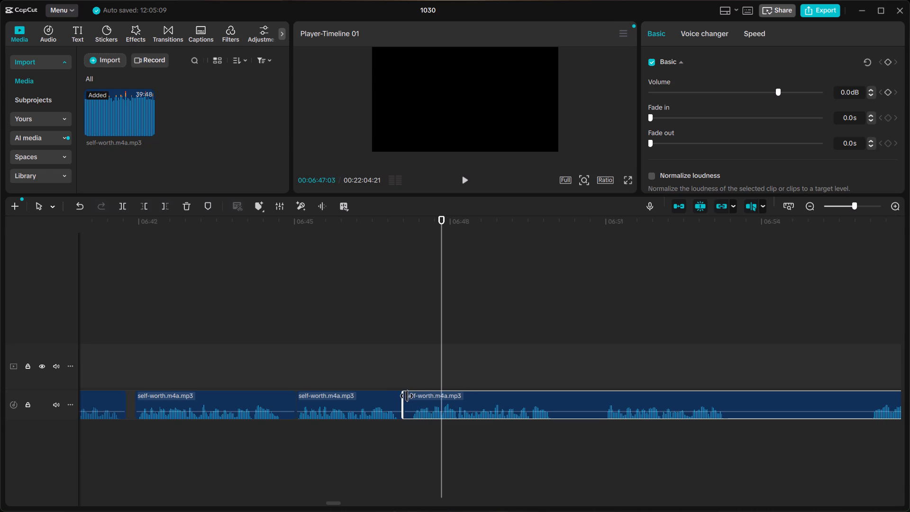
left_click_drag(420, 399, 412, 403)
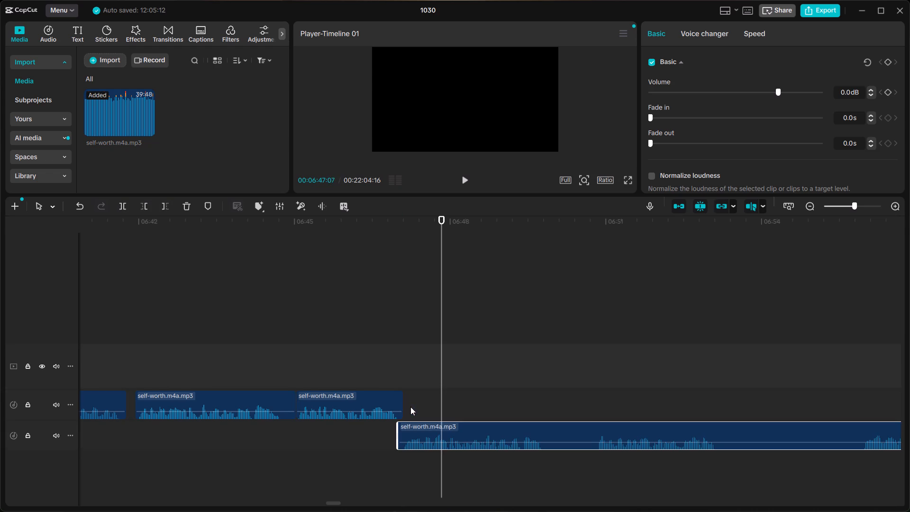
left_click_drag(419, 431, 426, 399)
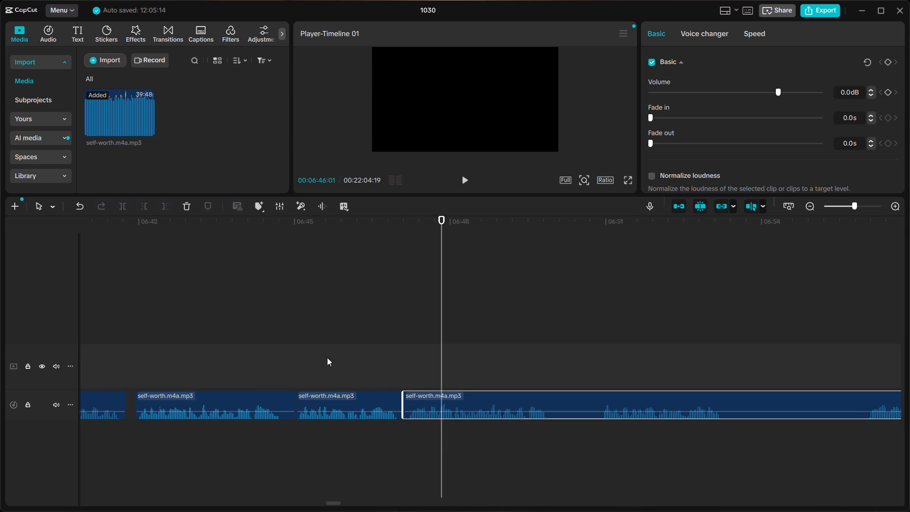
Listen through the join at about 06:47 and shift the following clip slightly later, leaving a very short gap.
left_click(301, 356)
key("space")
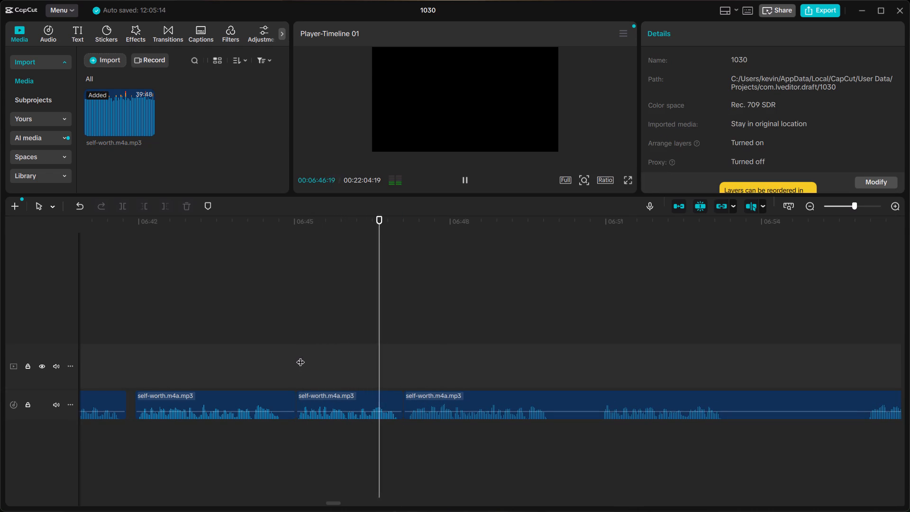
scroll(327, 364, "left", 1)
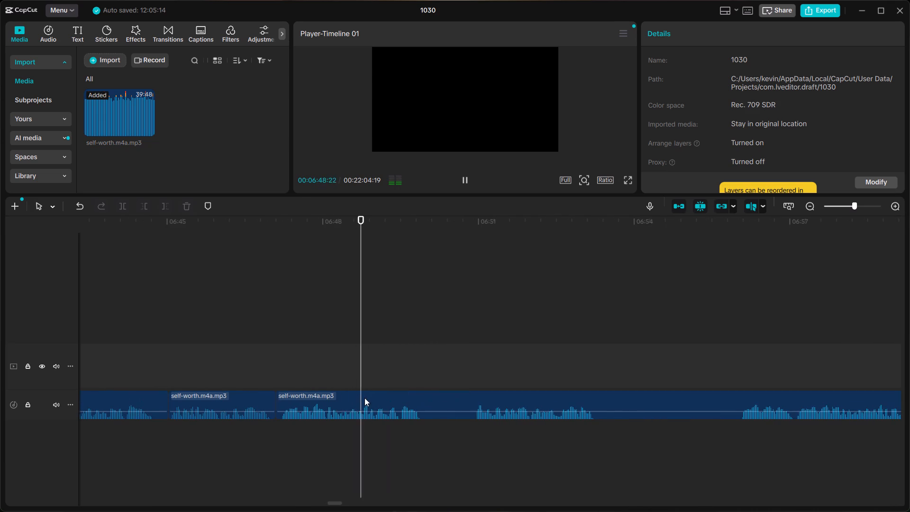
key("space")
left_click(286, 394)
left_click_drag(293, 397, 297, 398)
left_click(166, 367)
key("space")
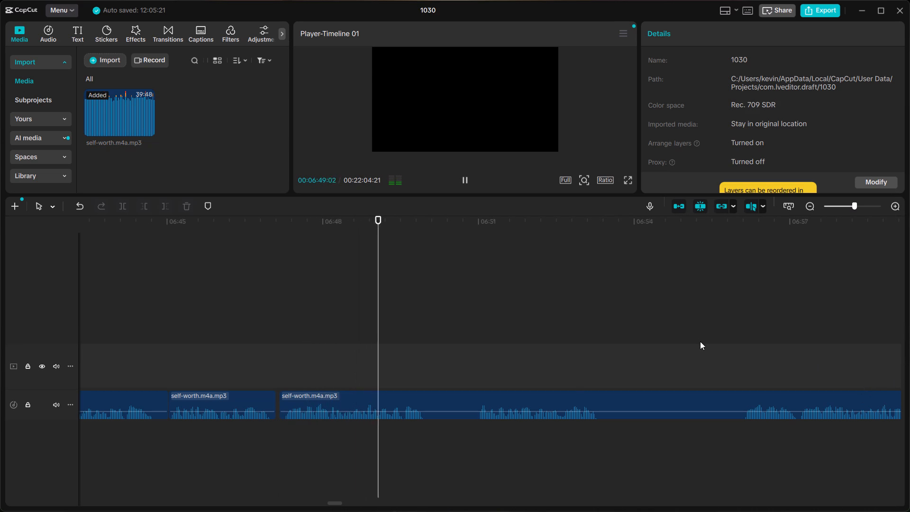
key("space")
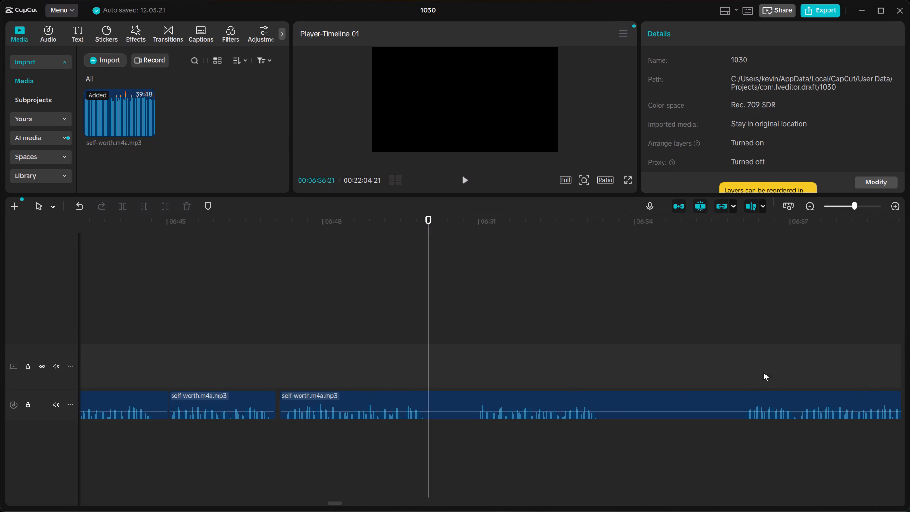
Listen to the takes between about 06:56 and 07:07 and compare them with the phrase after the 06:47 join.
left_click(748, 384)
key("space")
left_click(742, 382)
key("space")
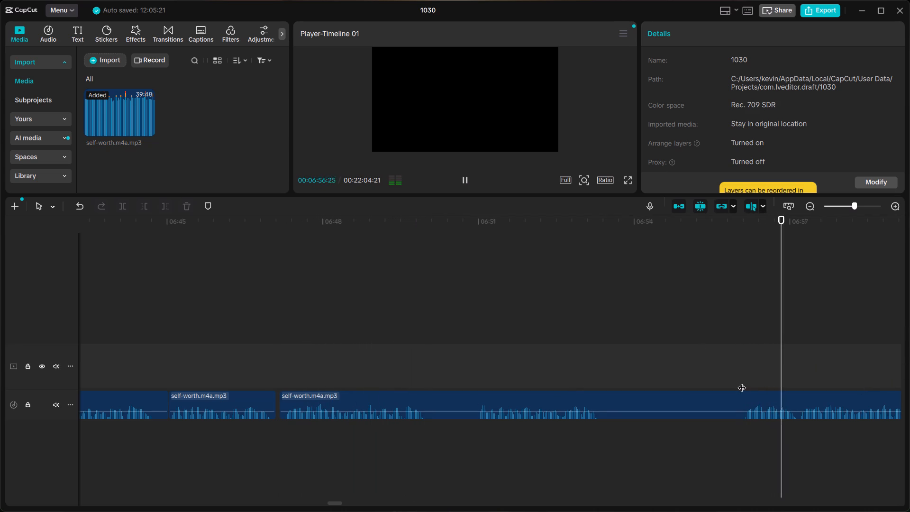
scroll(742, 382, "left", 1)
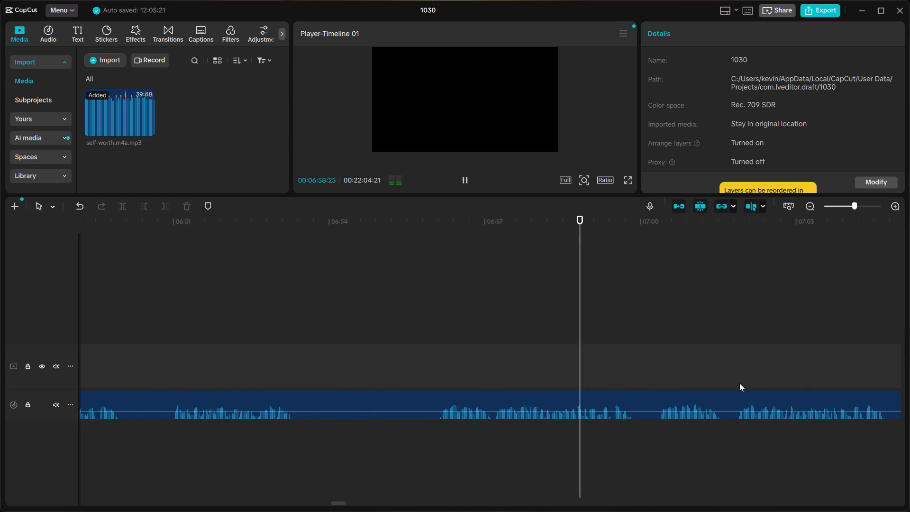
scroll(739, 383, "left", 1)
left_click(658, 386)
key("space")
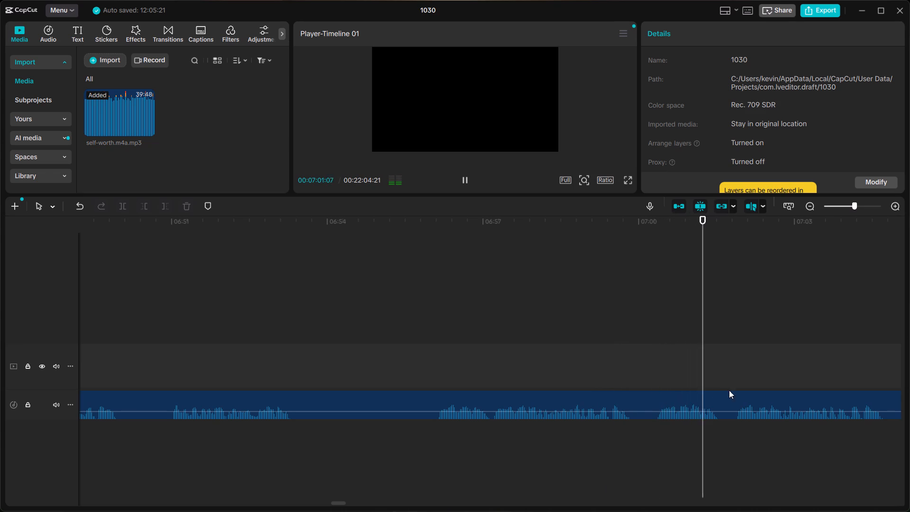
scroll(736, 386, "left", 1)
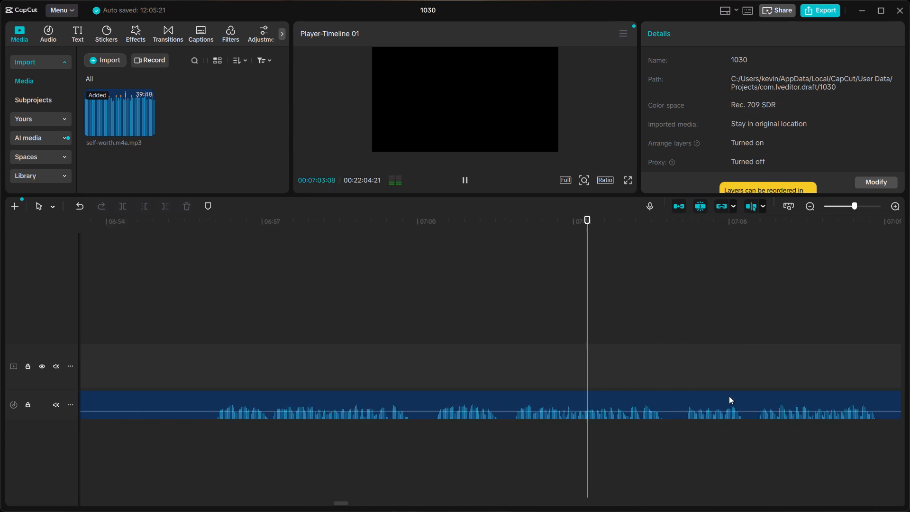
scroll(729, 396, "left", 1)
left_click(673, 373)
key("space")
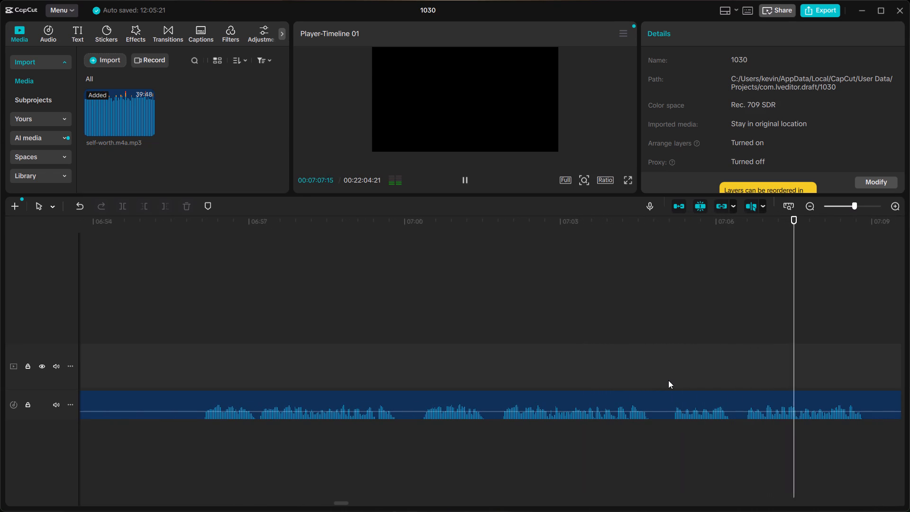
left_click(501, 385)
key("space")
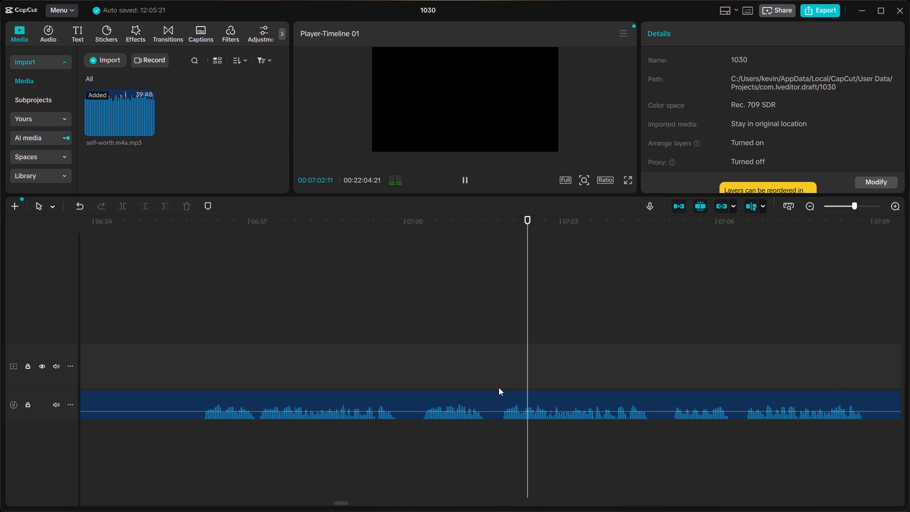
key("space")
scroll(398, 382, "right", 1)
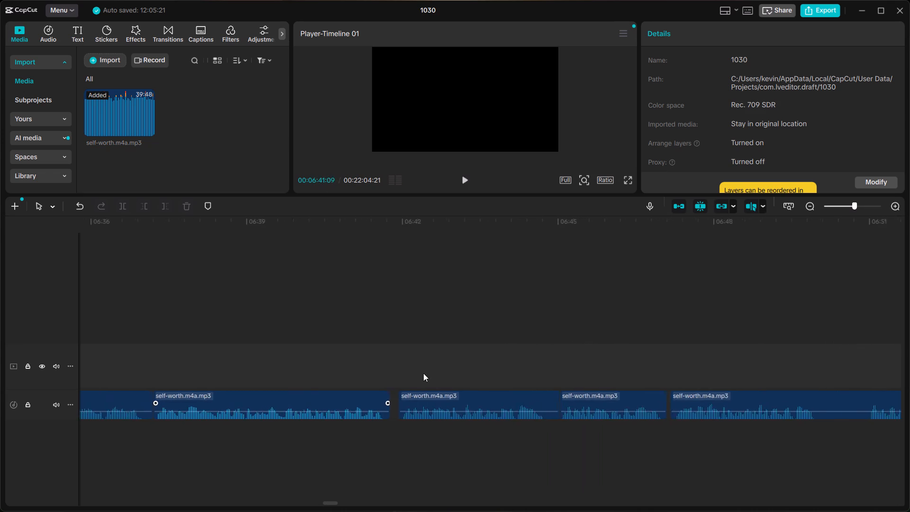
scroll(423, 373, "right", 1)
left_click(597, 369)
key("space")
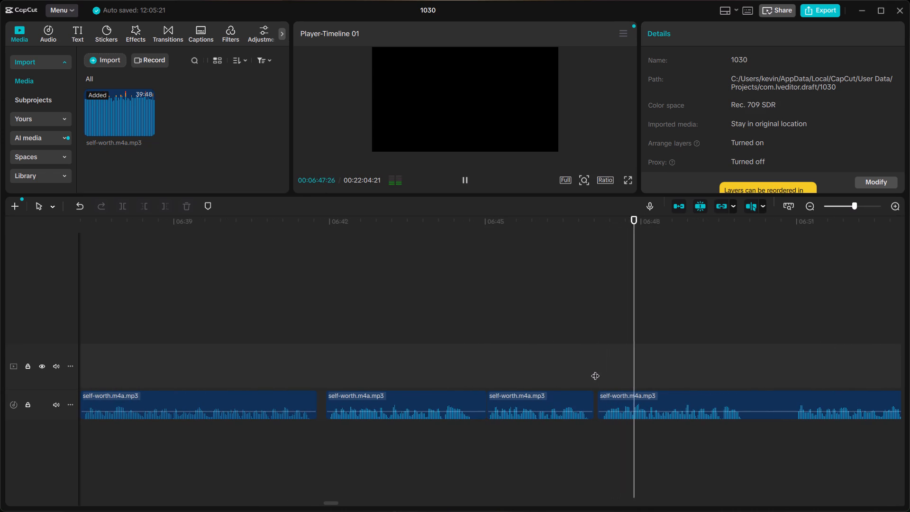
key("space")
left_click(664, 402)
Split the narration in the short pause just before the phrase starting at about 07:02.
scroll(664, 401, "left", 2)
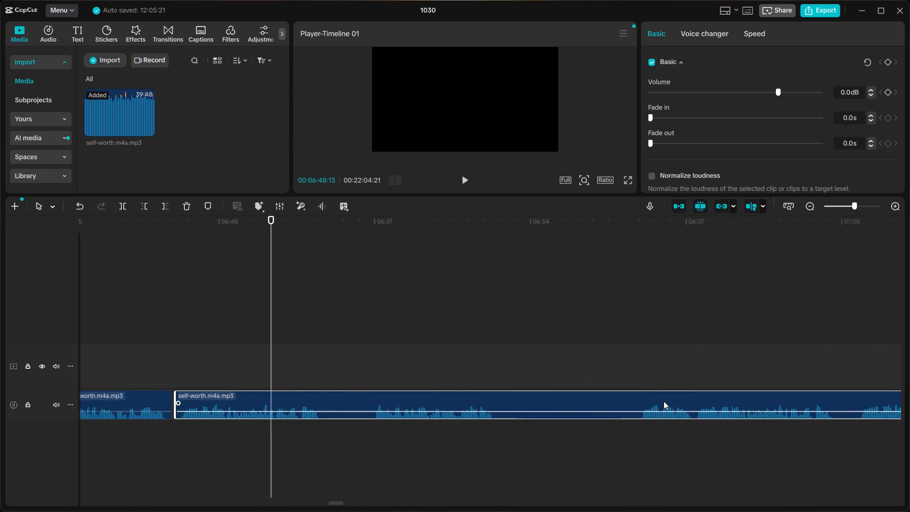
scroll(664, 401, "left", 2)
left_click(647, 384)
key("space")
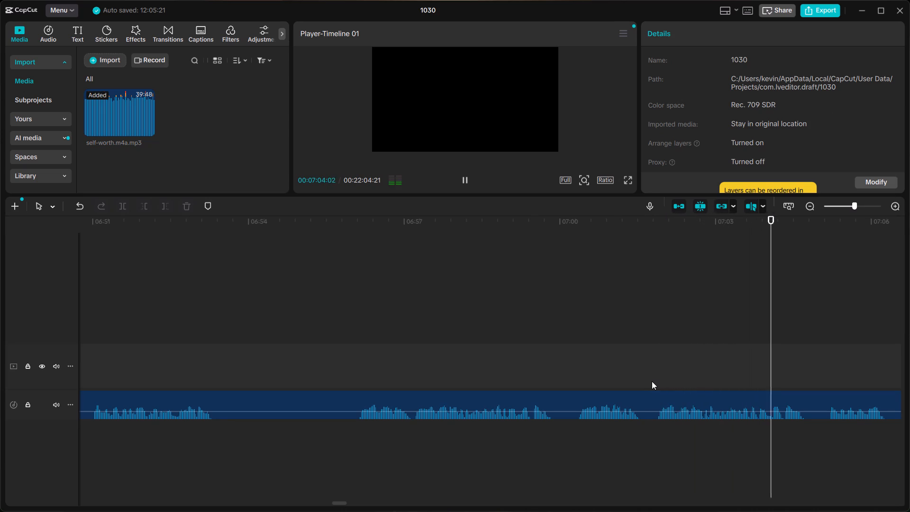
key("space")
left_click(657, 383)
left_click(654, 385)
left_click(656, 389)
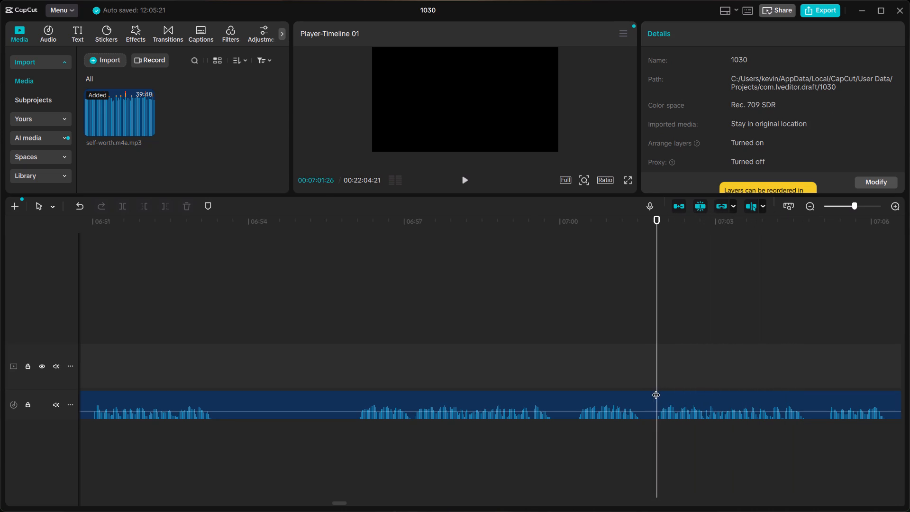
left_click(651, 386)
left_click(646, 381)
left_click(635, 377)
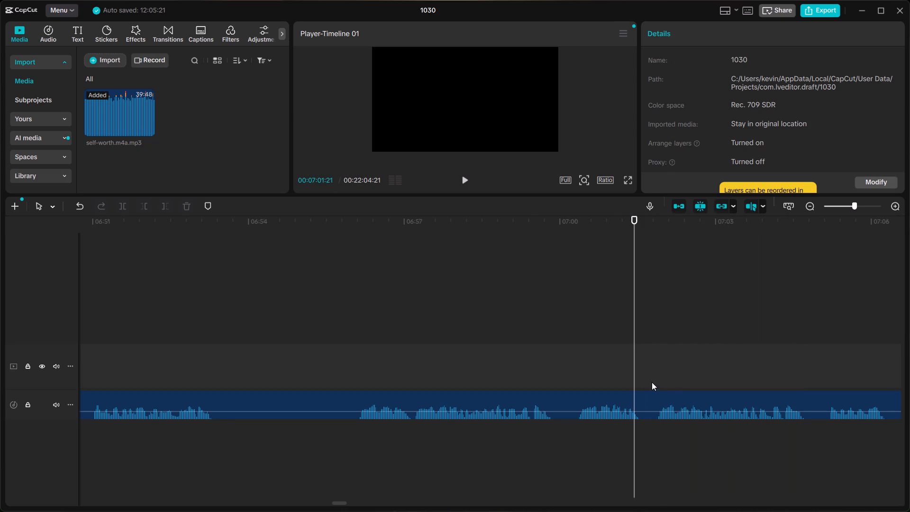
left_click(652, 382)
left_click(659, 393)
key("ctrl+b")
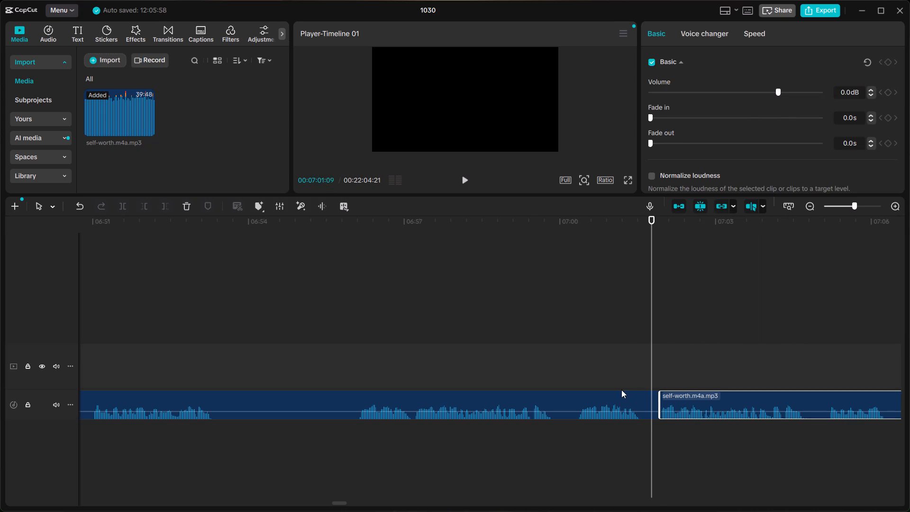
Delete the narration clip running from about 06:47 to the split at about 07:02.
left_click(621, 390)
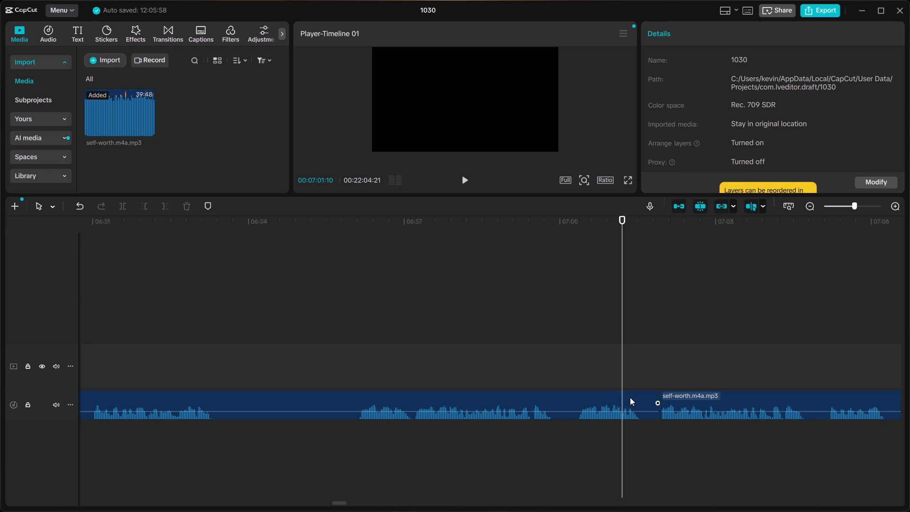
left_click(630, 397)
scroll(630, 396, "right", 3)
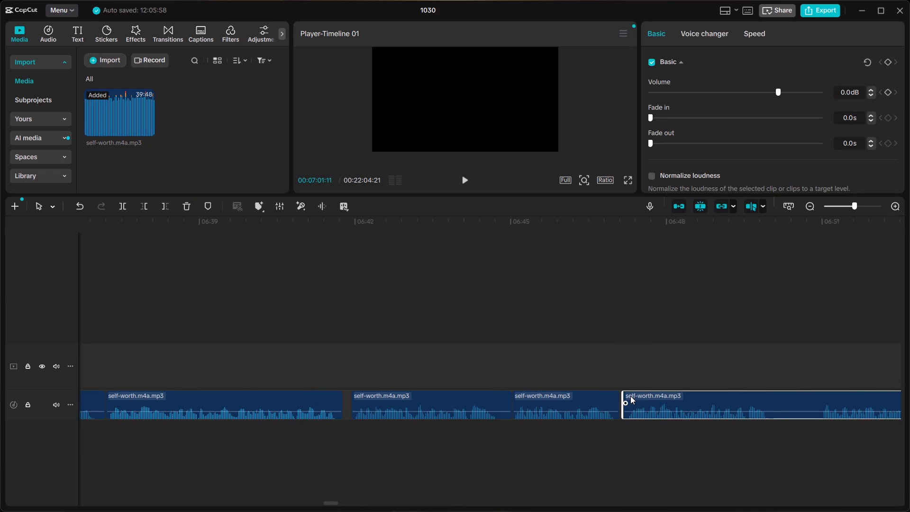
key("BackSpace")
Extend the start of the clip at about 07:02 slightly earlier and move the clip directly against the one ending at about 06:47.
scroll(630, 396, "left", 3)
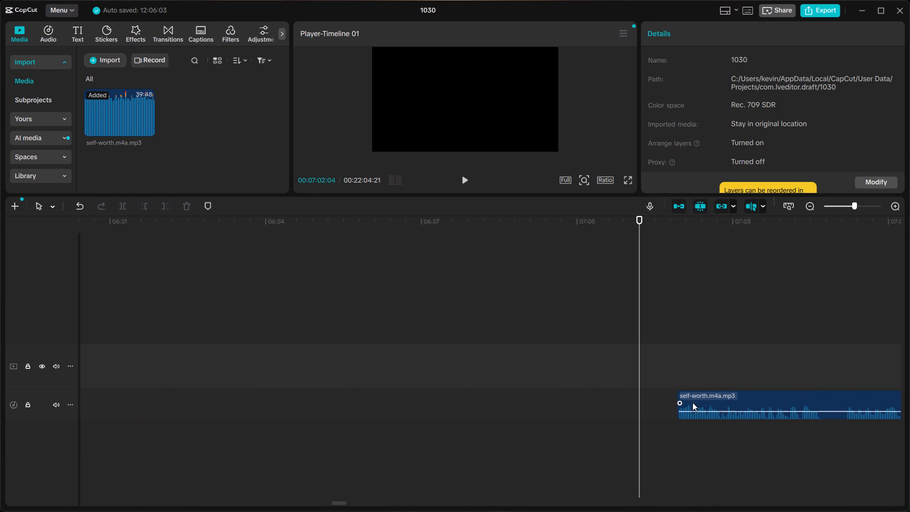
left_click(681, 403)
left_click_drag(677, 398, 670, 402)
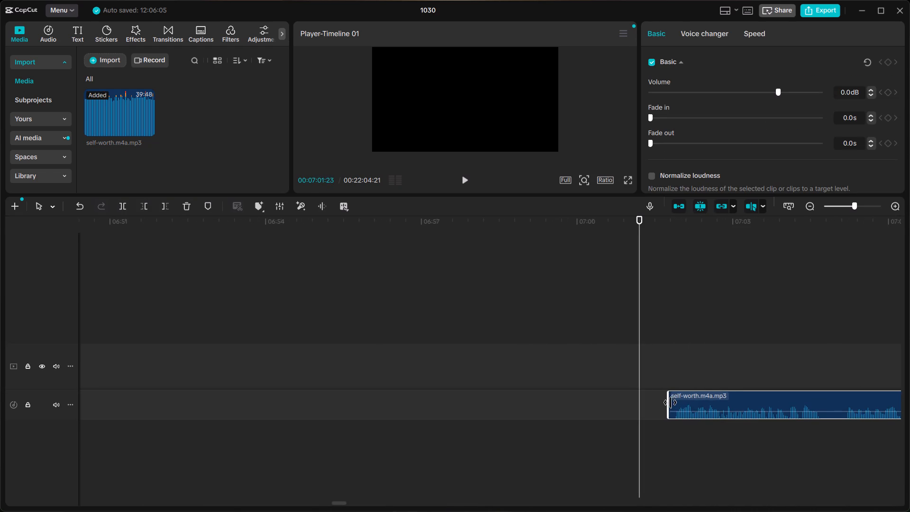
left_click_drag(670, 402, 670, 403)
left_click_drag(700, 396, 614, 398)
scroll(682, 389, "right", 3)
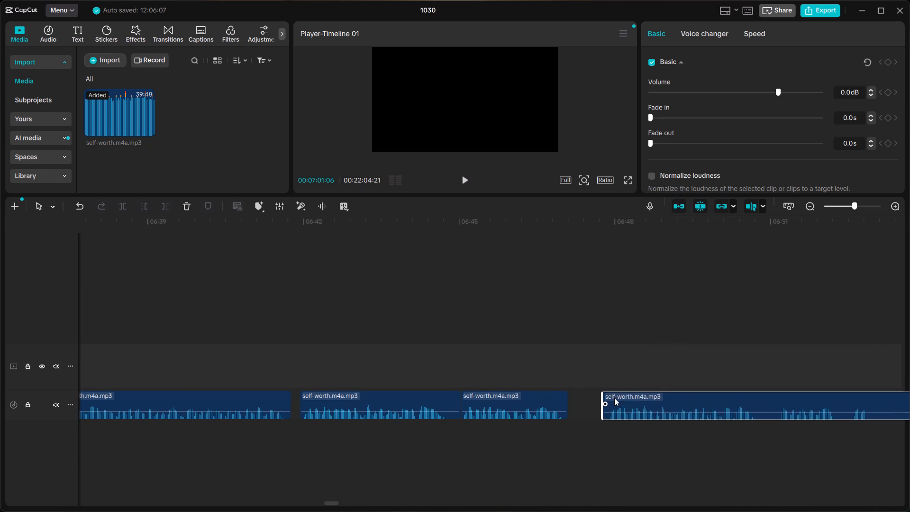
left_click_drag(614, 398, 600, 396)
Listen through the join at about 06:47 and shift the following clip slightly later, leaving a very short gap.
left_click(471, 369)
key("space")
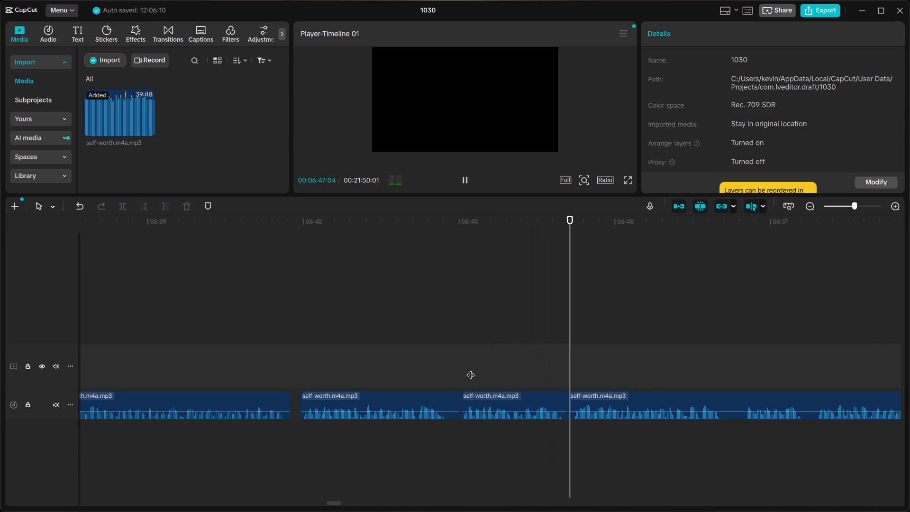
scroll(547, 366, "left", 1)
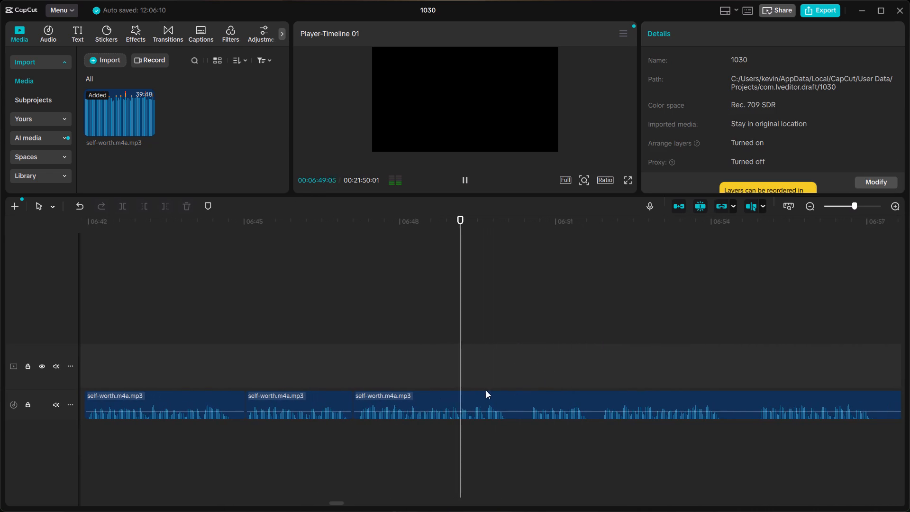
key("space")
left_click(434, 398)
left_click_drag(432, 397, 438, 398)
left_click(245, 368)
key("space")
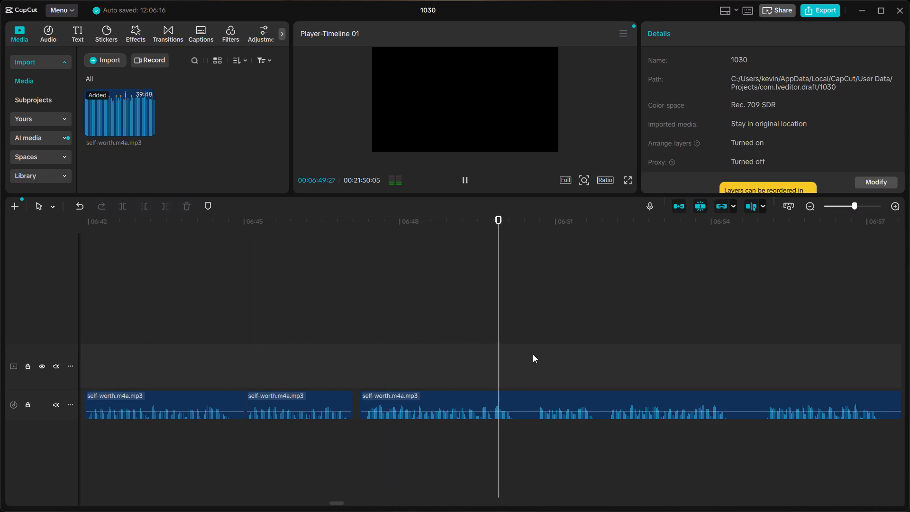
Cut out the short phrase between about 06:50 and 06:52 by splitting at both ends and deleting the piece between.
key("space")
left_click(518, 388)
left_click(524, 404)
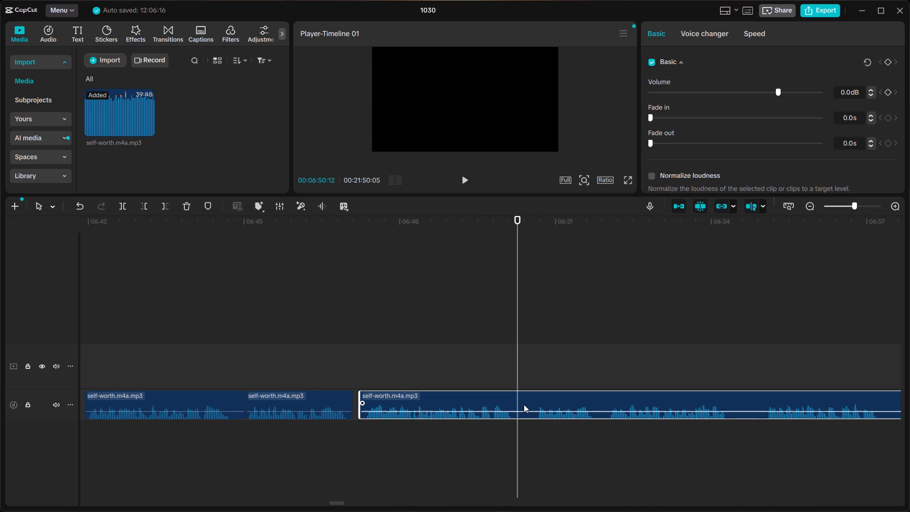
key("ctrl+b")
left_click(609, 388)
left_click(603, 389)
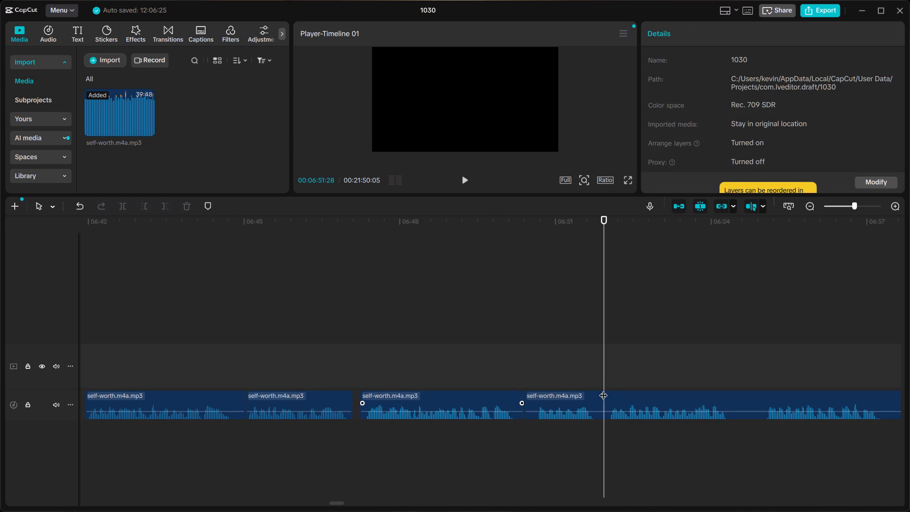
left_click(603, 392)
key("ctrl+b")
left_click(594, 393)
key("BackSpace")
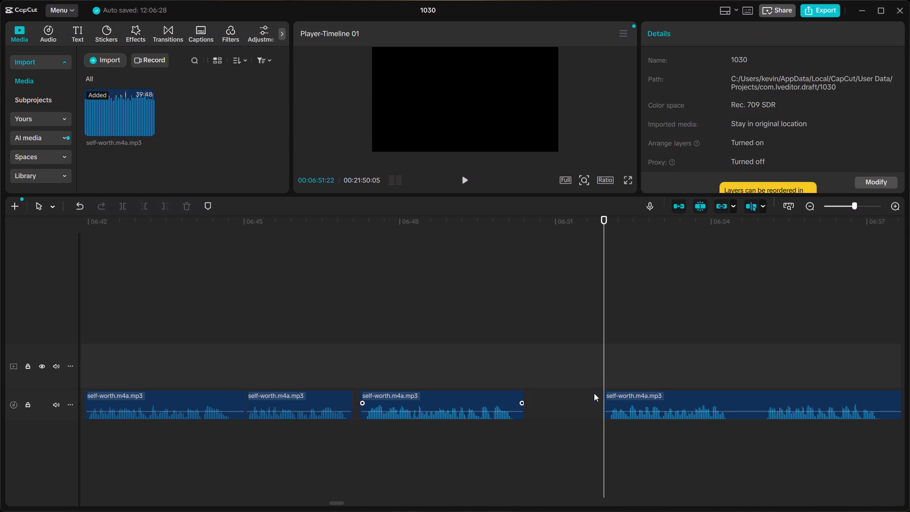
Compare the takes after about 06:52, split just before the one at about 06:55 and delete the clip between those points.
key("space")
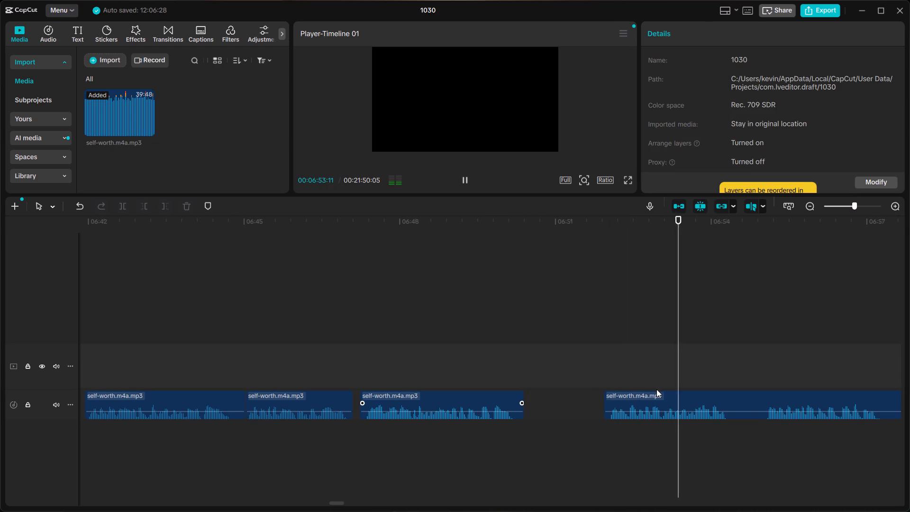
left_click(767, 366)
key("space")
left_click(766, 373)
key("space")
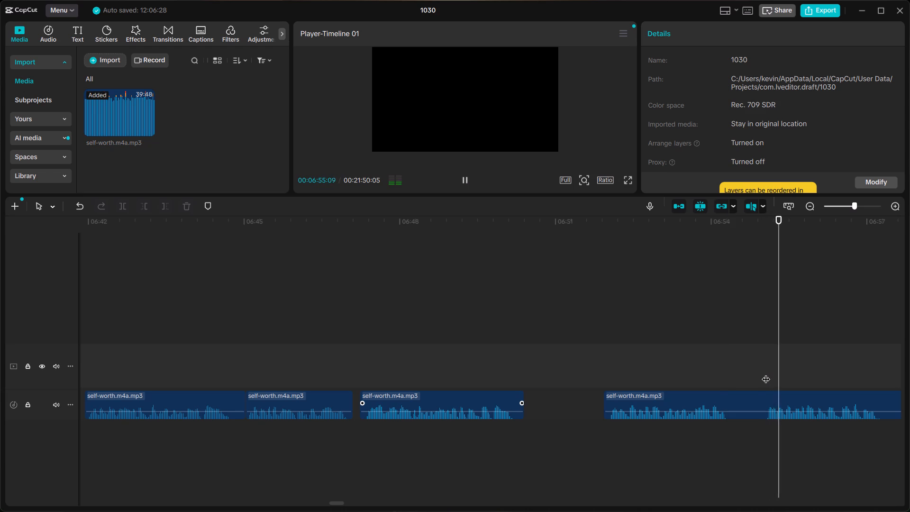
scroll(765, 374, "left", 1)
key("space")
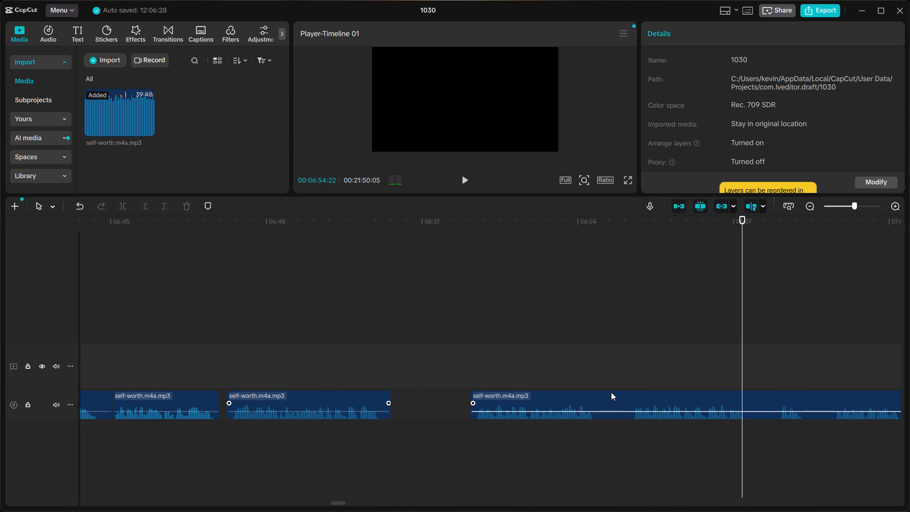
left_click(628, 384)
left_click(628, 388)
left_click(629, 397)
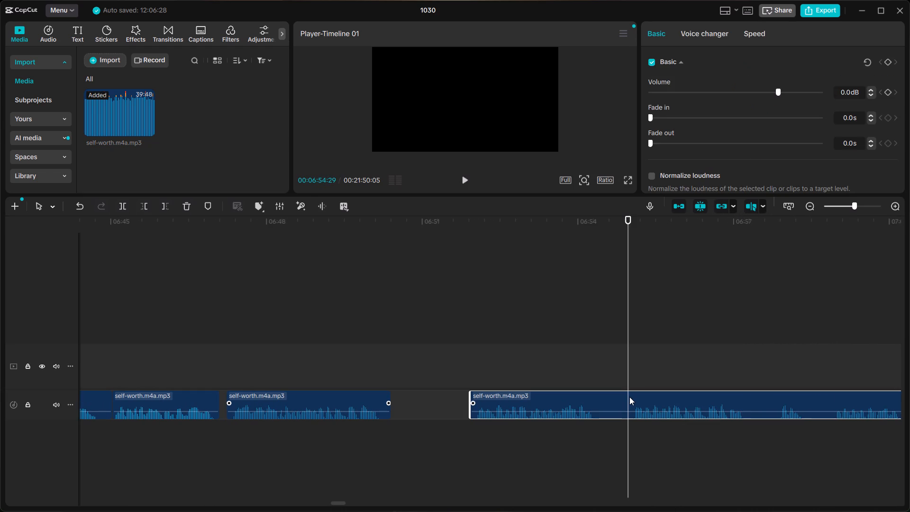
key("ctrl+b")
left_click(614, 395)
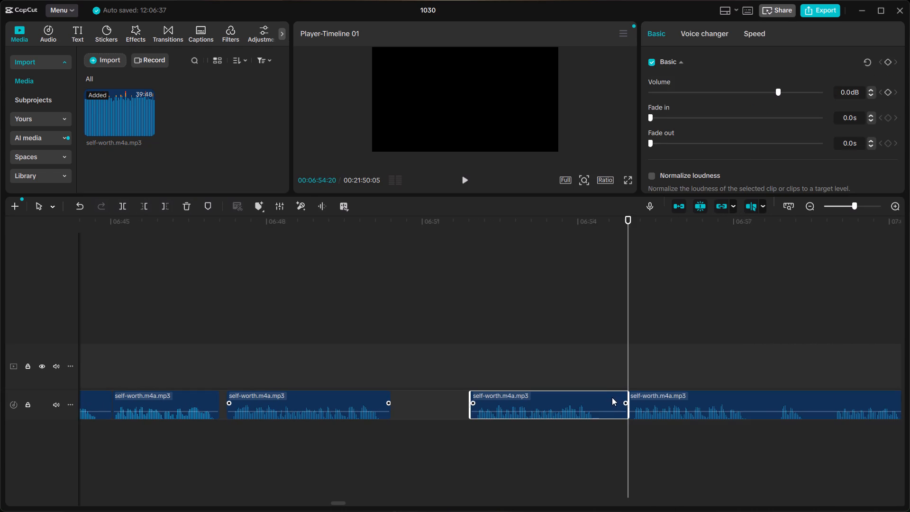
key("BackSpace")
Move the clip at about 06:55 directly against the clip ending at about 06:50, and listen through the new join.
left_click(645, 392)
left_click_drag(645, 392, 414, 395)
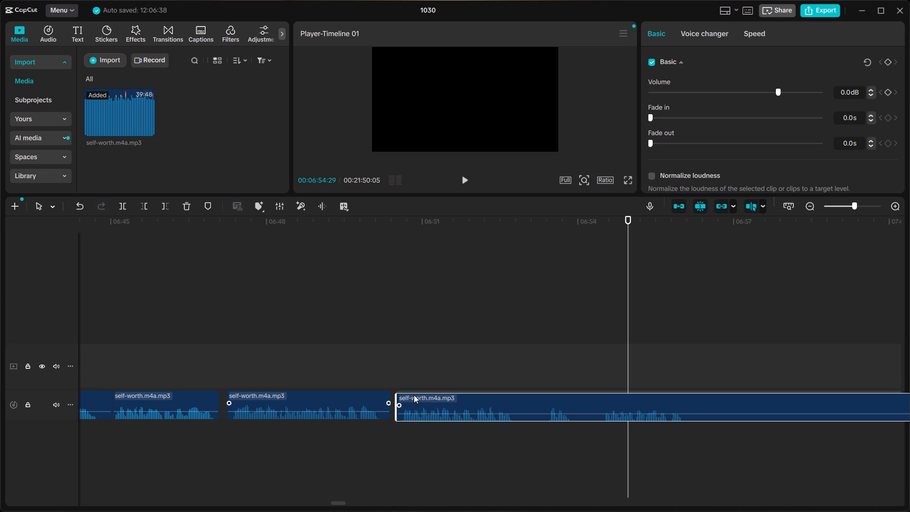
left_click_drag(414, 395, 410, 393)
left_click(292, 360)
key("space")
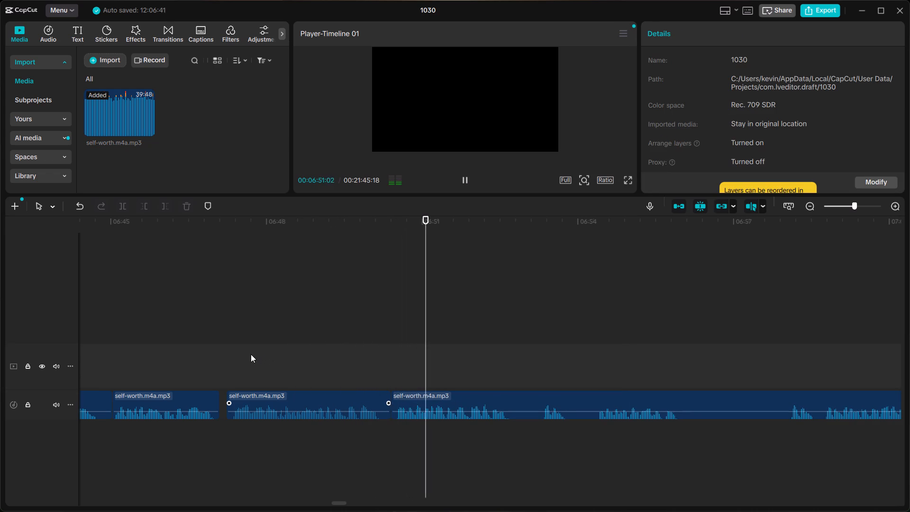
left_click(227, 357)
key("space")
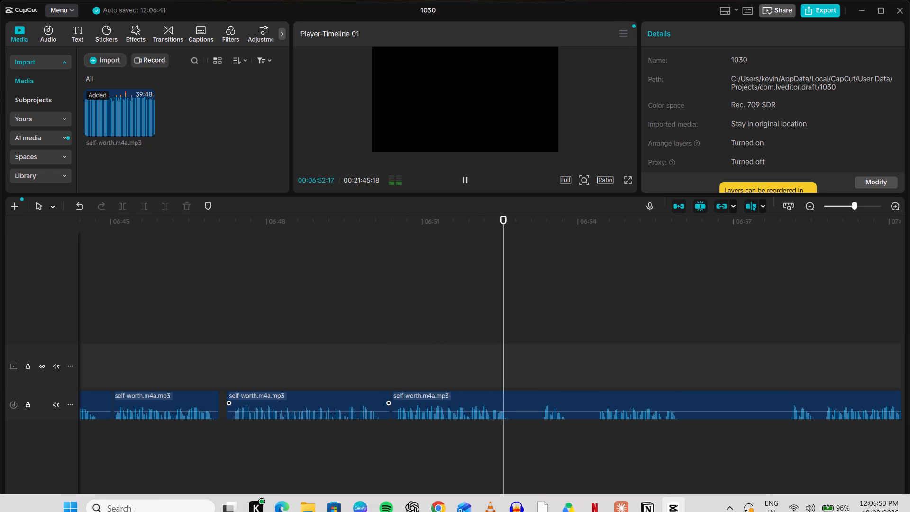
Tighten the join at about 06:50 by trimming the earlier clip's end slightly and moving the following clip against it.
key("space")
left_click(356, 390)
left_click(377, 396)
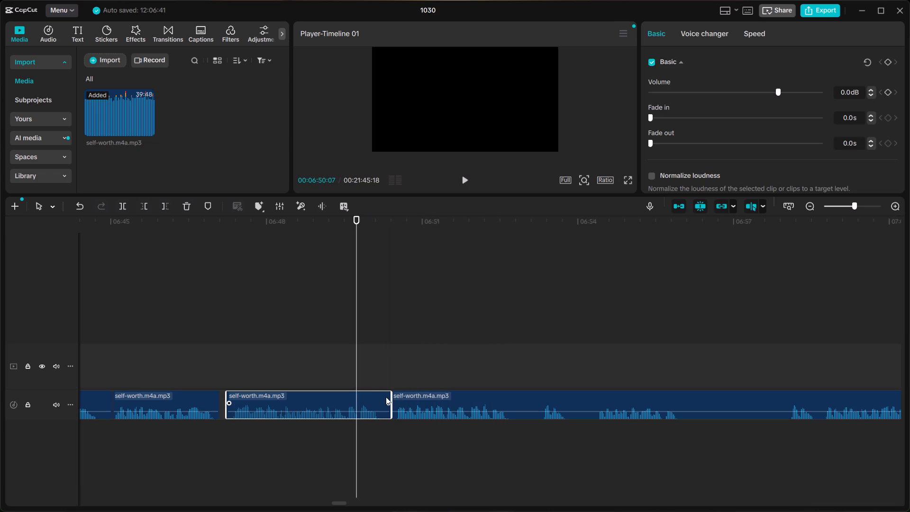
left_click_drag(391, 398, 382, 402)
left_click_drag(400, 398, 392, 398)
left_click(242, 353)
key("space")
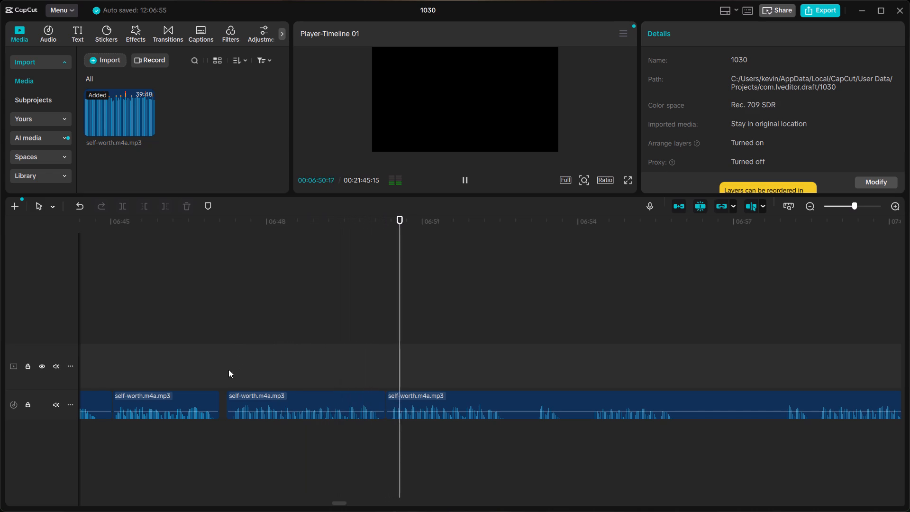
Split the narration in the pause after the phrase ending at about 06:52:15, at about 06:53.
scroll(443, 293, "left", 1)
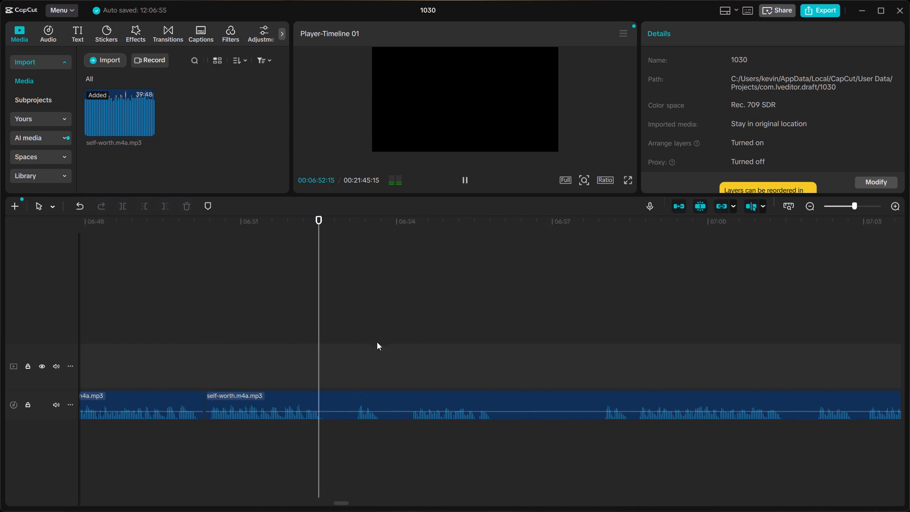
key("space")
left_click(331, 382)
left_click(338, 400)
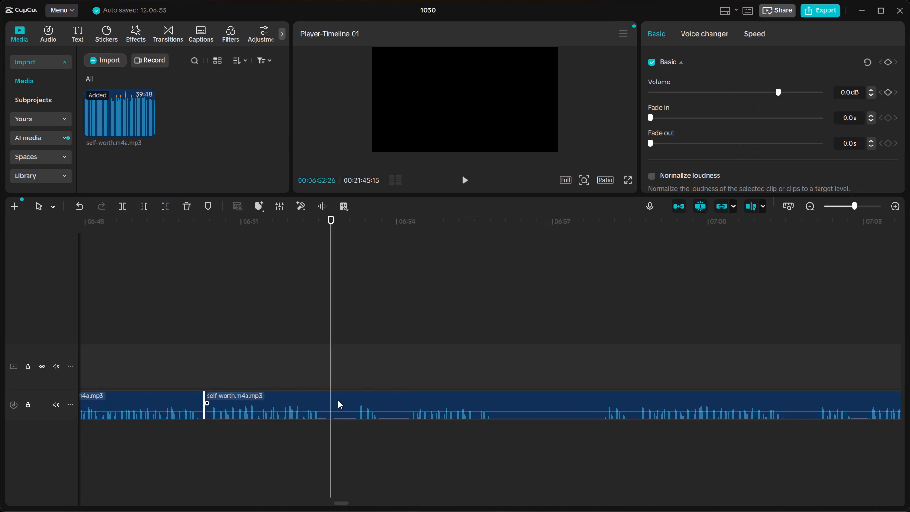
key("ctrl+b")
Listen through the takes after about 06:53 and split the narration just before the one at about 07:12.
left_click(376, 371)
key("space")
left_click(359, 379)
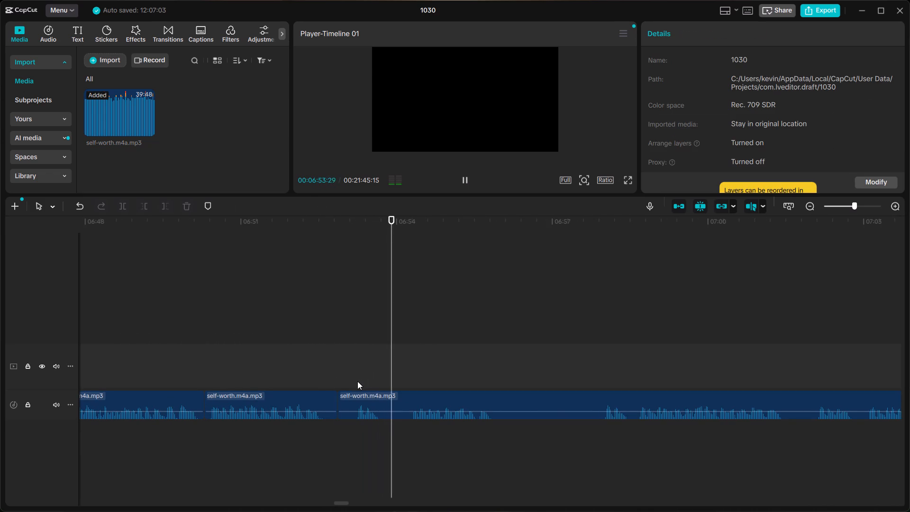
key("space")
left_click(357, 381)
left_click(352, 374)
key("space")
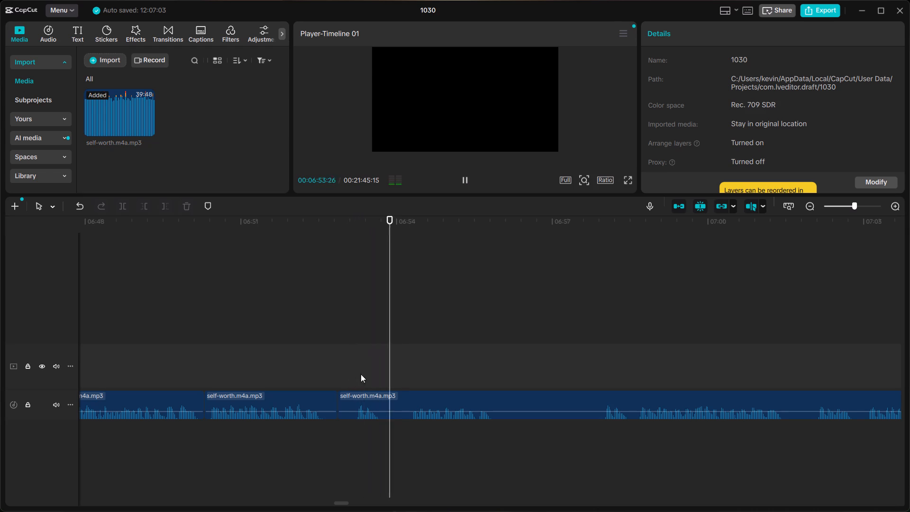
left_click(601, 374)
key("space")
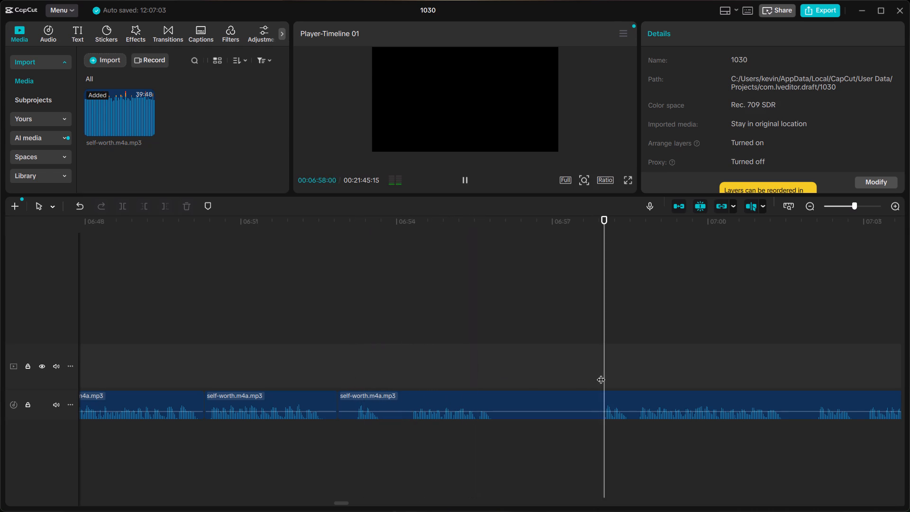
scroll(601, 374, "left", 1)
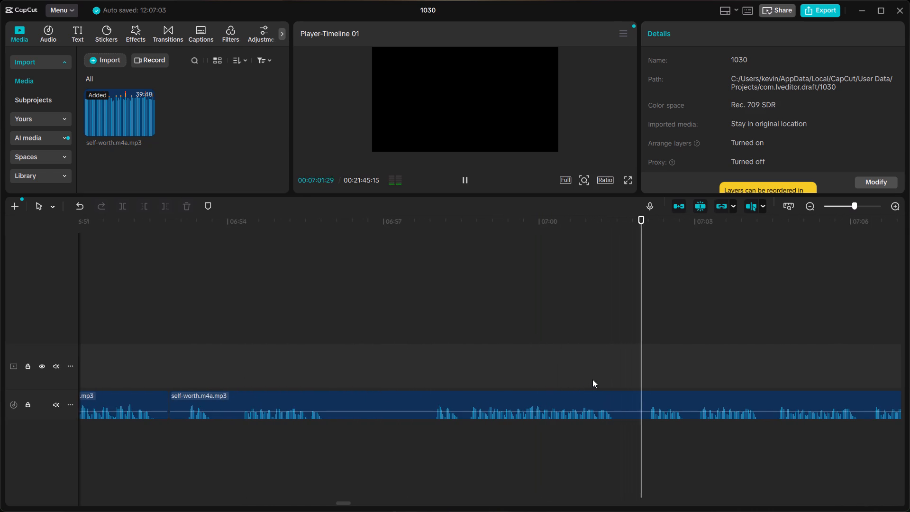
scroll(661, 335, "left", 1)
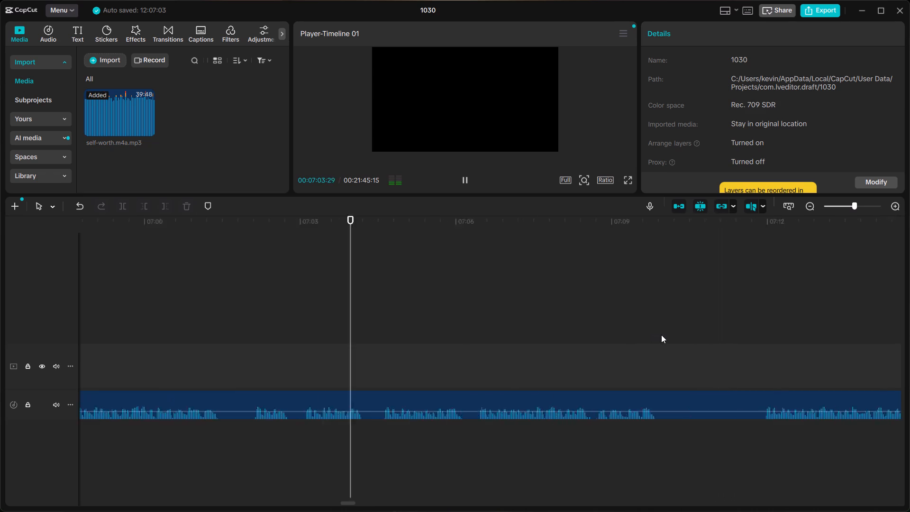
scroll(661, 335, "left", 1)
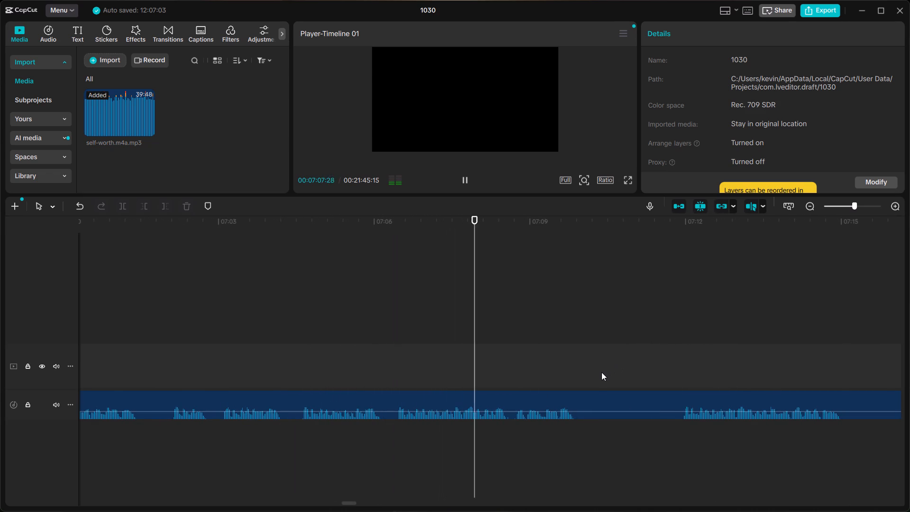
left_click(676, 377)
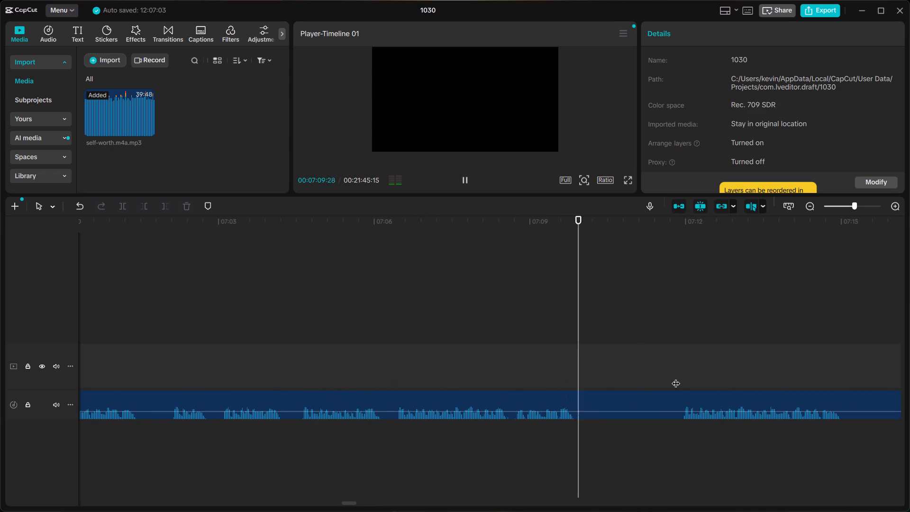
key("space")
scroll(676, 377, "left", 1)
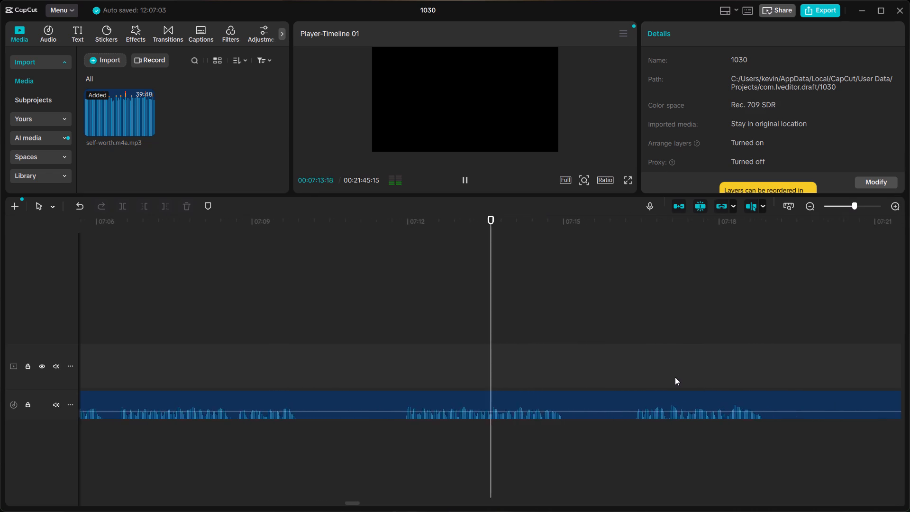
scroll(675, 377, "left", 1)
key("space")
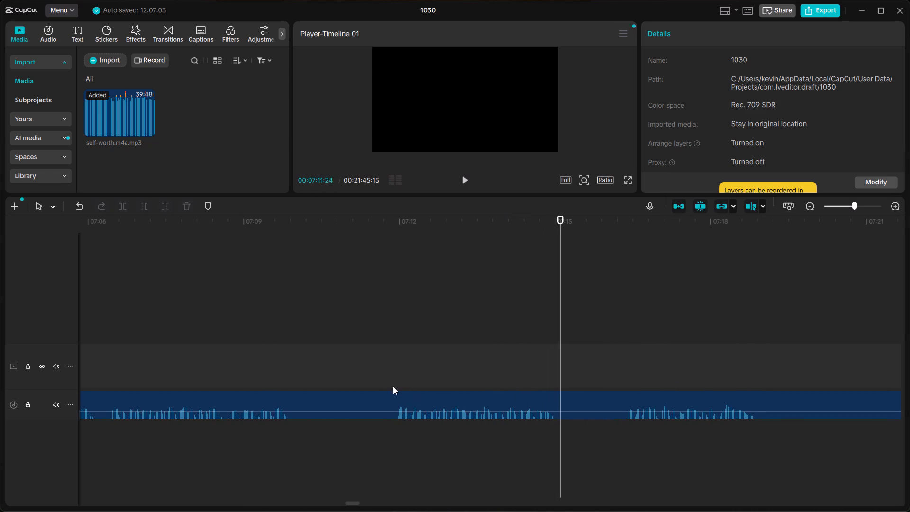
left_click(393, 386)
left_click(396, 391)
left_click(392, 402)
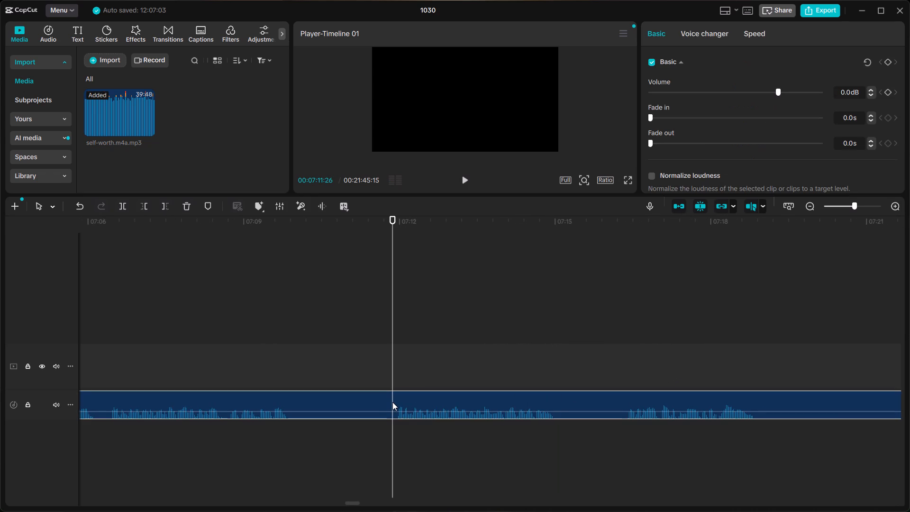
key("ctrl+b")
Delete the clip between about 06:53 and 07:12 and close the gap it leaves.
left_click(354, 399)
scroll(355, 398, "right", 2)
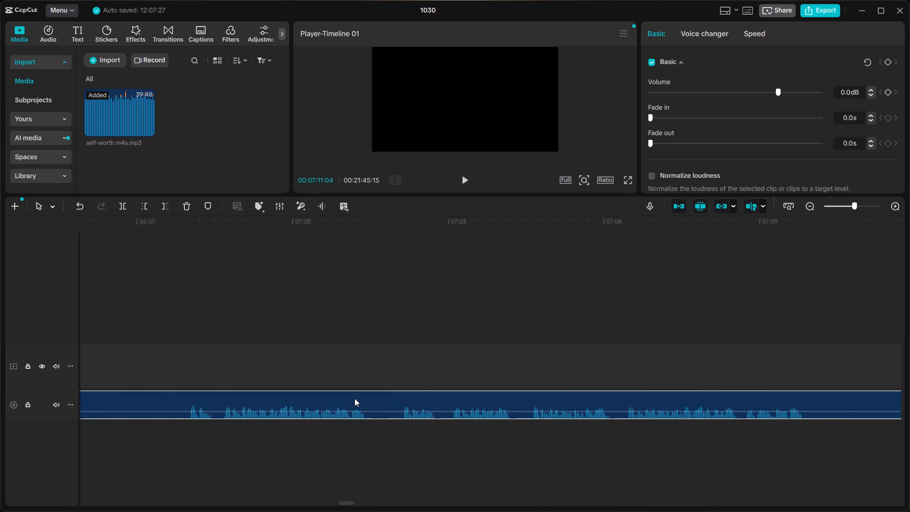
scroll(355, 398, "right", 3)
key("BackSpace")
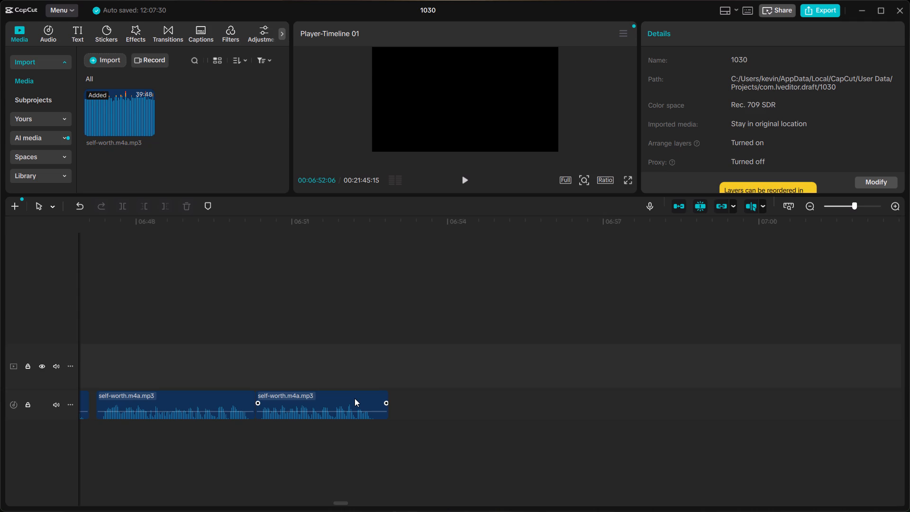
right_click(419, 407)
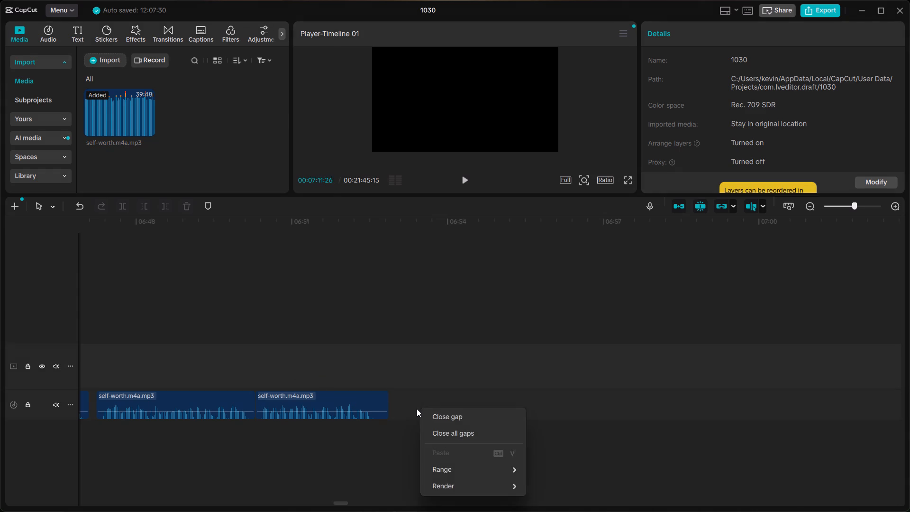
left_click(439, 412)
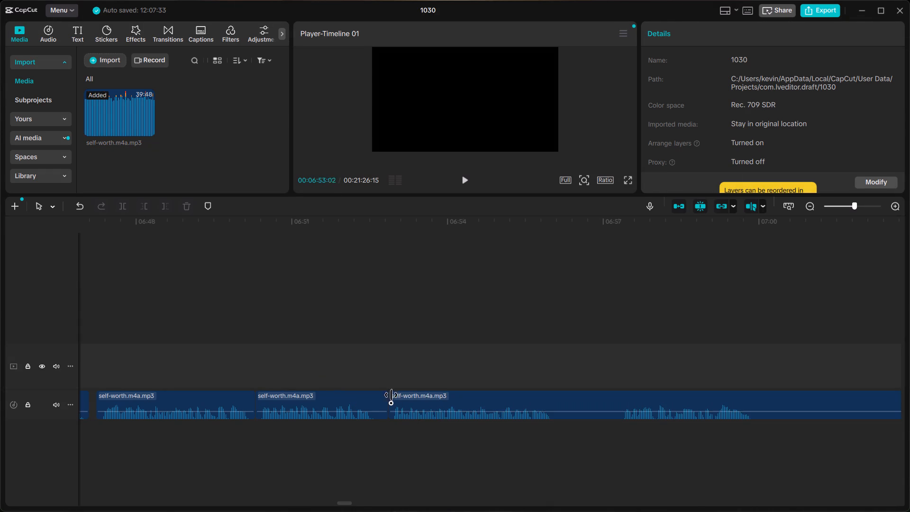
Tighten the join at about 06:53 by trimming about 6 frames off the earlier clip's end, moving the following clip against it and listening through.
left_click(270, 340)
key("space")
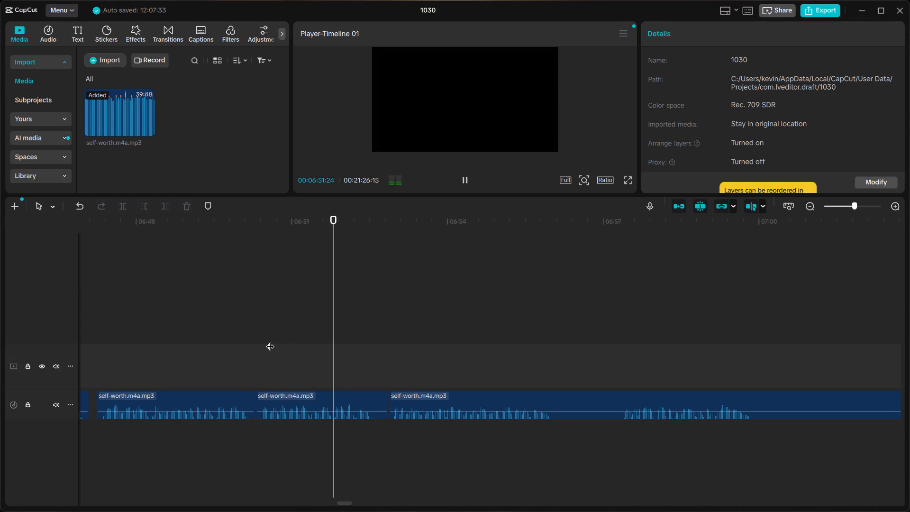
left_click(237, 334)
key("space")
key("space")
left_click(354, 393)
left_click_drag(389, 397, 389, 397)
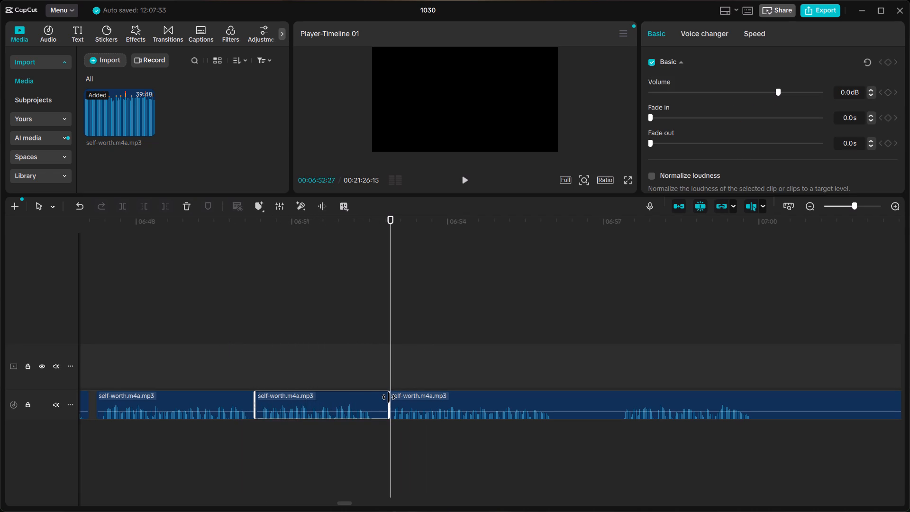
left_click_drag(389, 397, 376, 399)
left_click(404, 400)
left_click_drag(404, 400, 394, 402)
left_click(284, 365)
key("space")
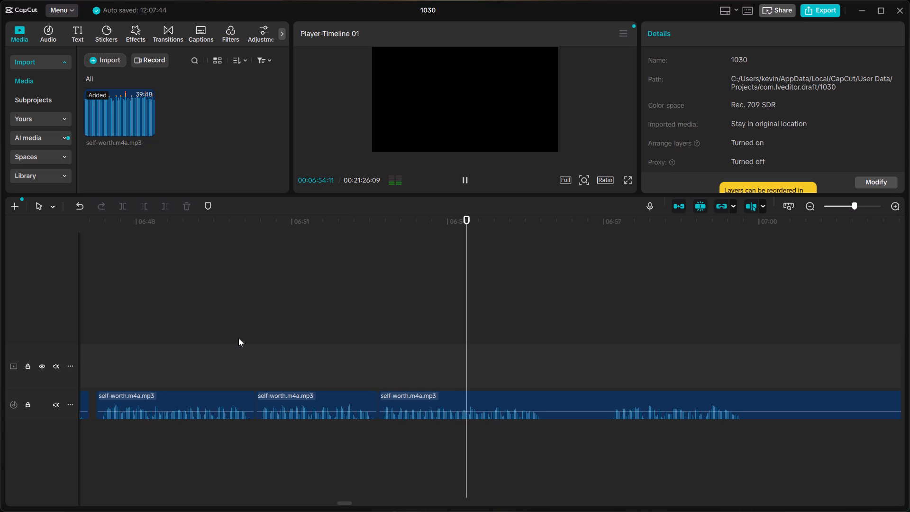
left_click(264, 352)
key("space")
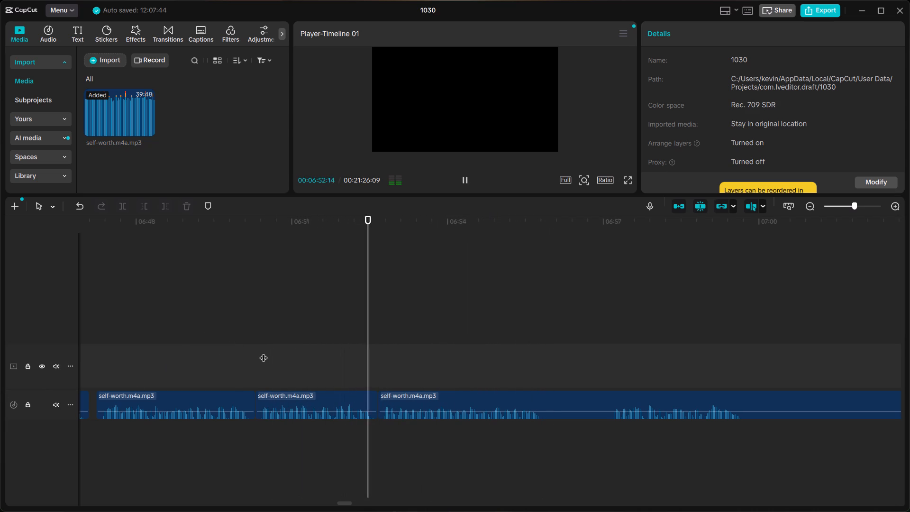
key("space")
Move the clip after the join at about 06:53 slightly later to lengthen the pause, and listen through the join.
double_click(398, 399)
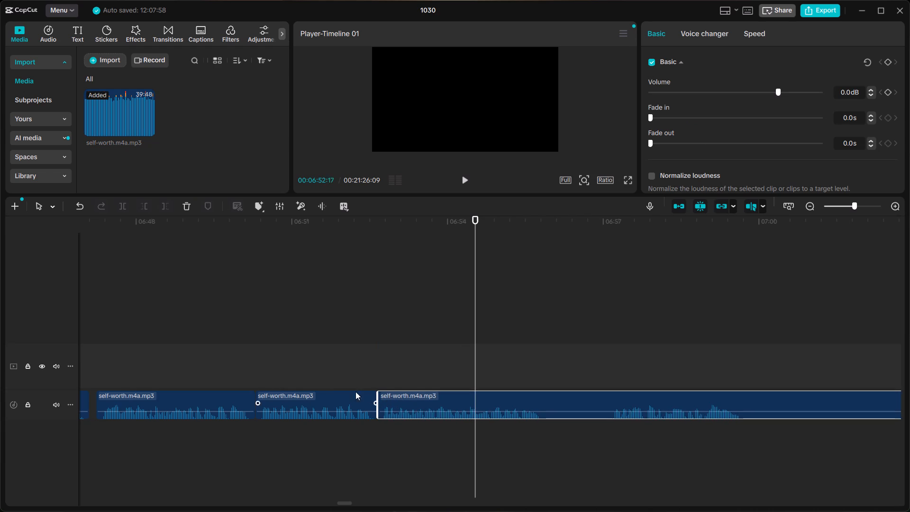
left_click_drag(413, 399, 418, 399)
left_click(261, 364)
key("space")
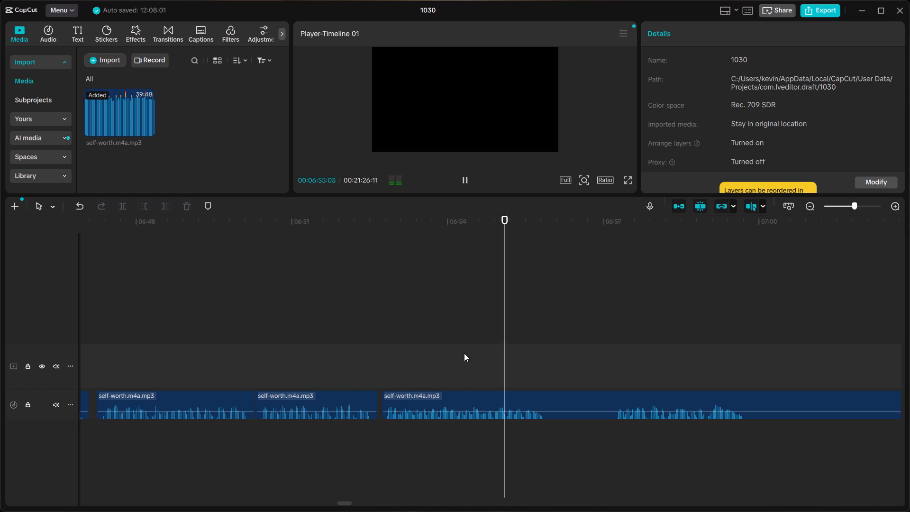
key("space")
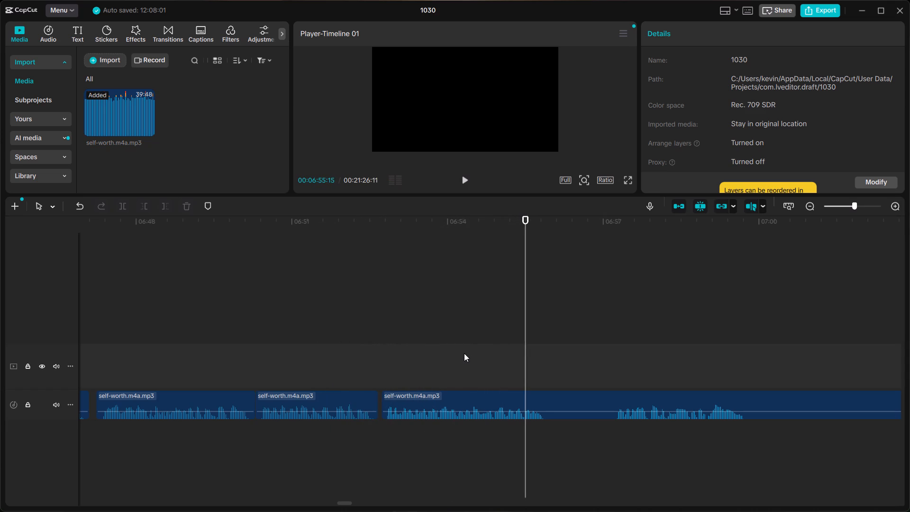
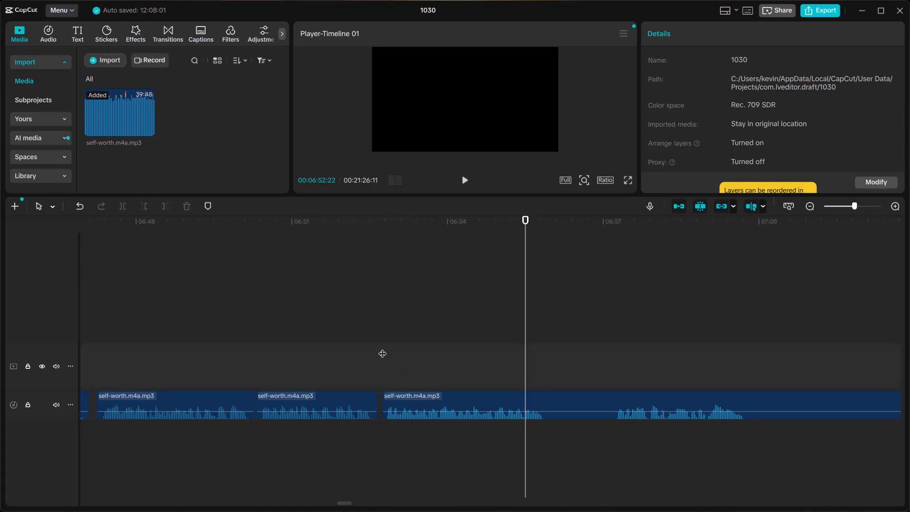
Listen through the narration around 06:55 to 06:58 and split it on both sides of the pause, at about 06:56 and 06:57.
key("space")
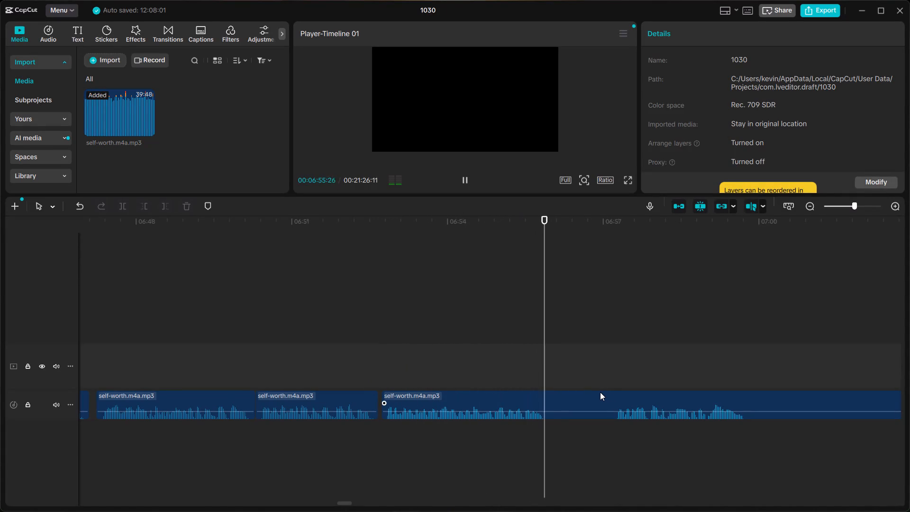
left_click(619, 373)
key("space")
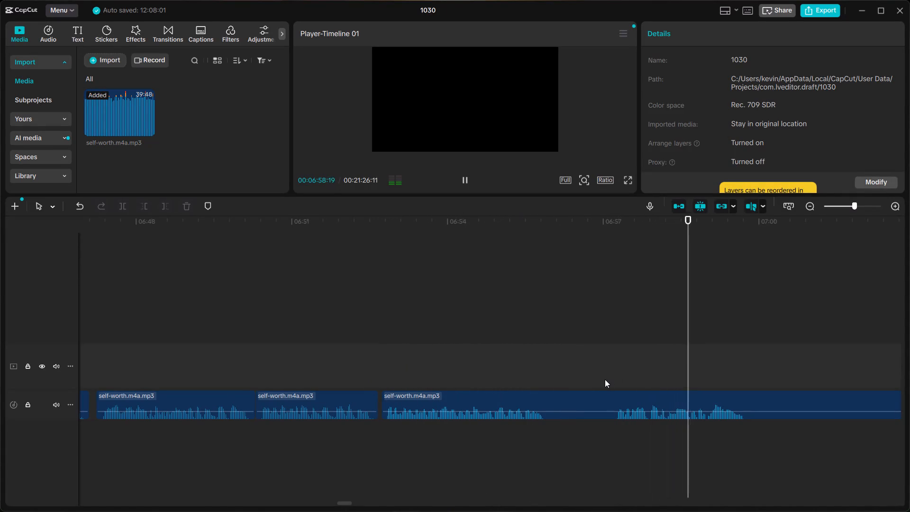
key("space")
left_click(315, 376)
key("space")
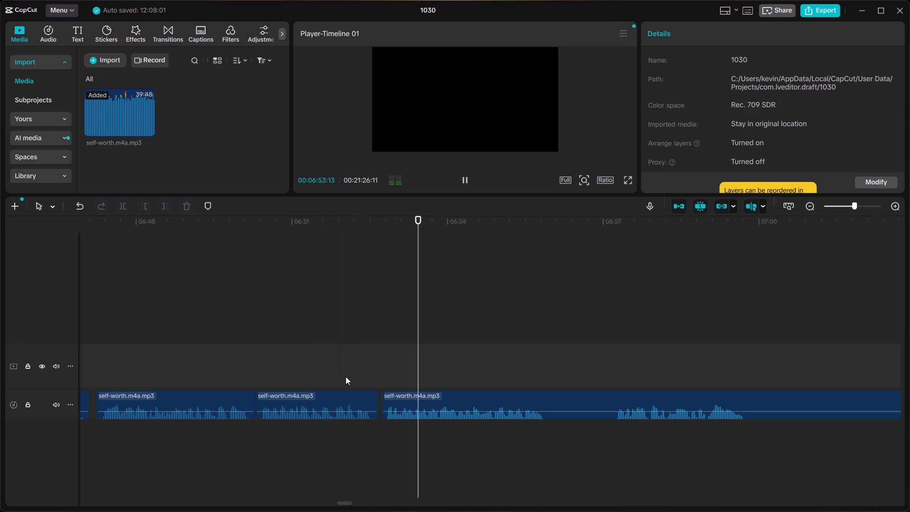
key("space")
left_click(545, 384)
left_click(547, 385)
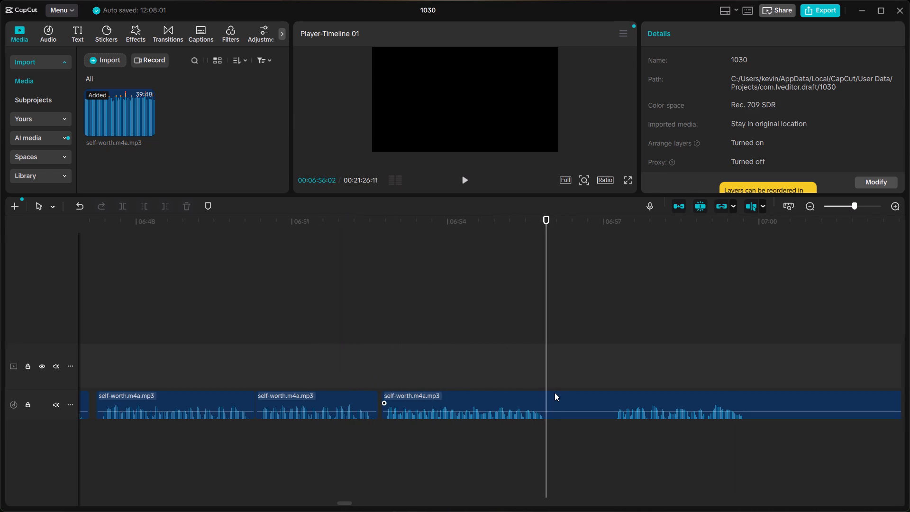
left_click(555, 393)
key("ctrl+b")
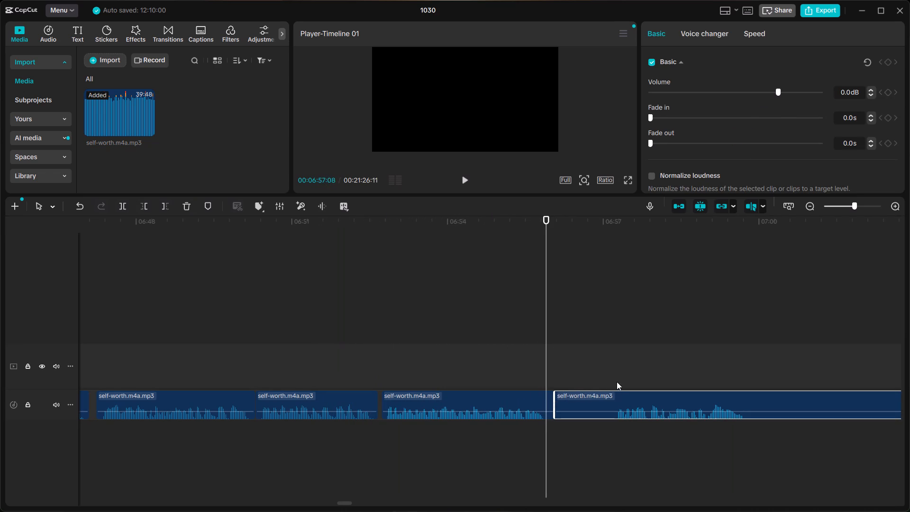
left_click(610, 382)
left_click(608, 394)
key("ctrl+b")
Delete the pause clip between about 06:56 and 06:57 and move the following clip against the earlier one to close the gap.
left_click(598, 398)
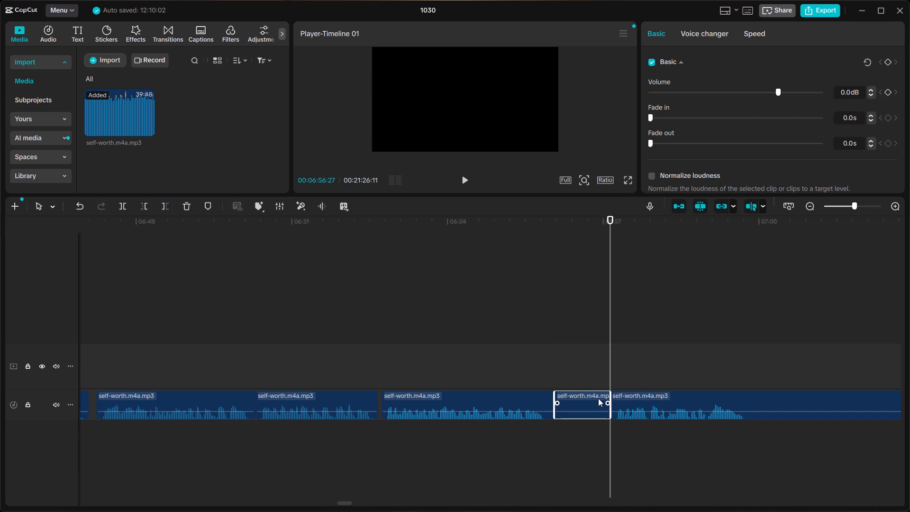
key("BackSpace")
left_click(622, 397)
left_click_drag(623, 397, 571, 397)
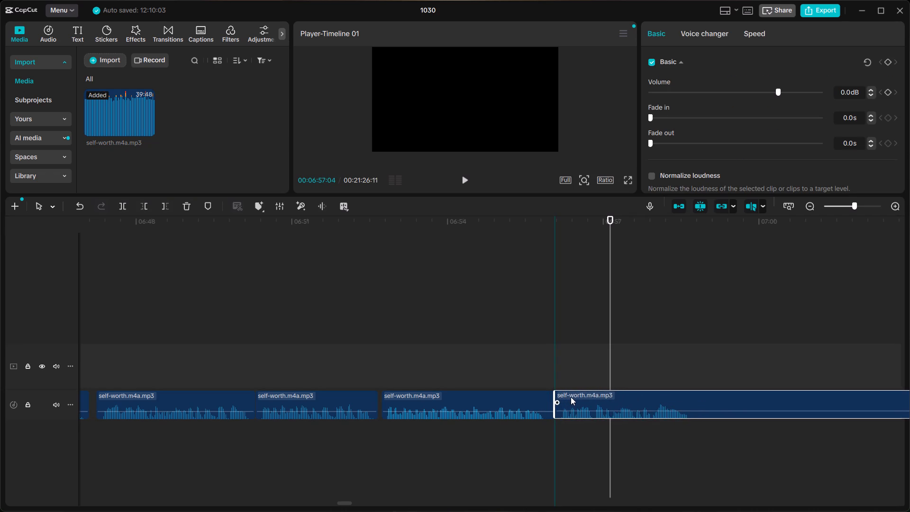
left_click_drag(571, 397, 571, 397)
Tighten the join at about 06:56 by trimming about 3 frames off the earlier clip's end, moving the following clip against it and listening through.
left_click(542, 401)
left_click_drag(554, 401, 548, 402)
left_click(569, 401)
left_click_drag(569, 401, 559, 401)
left_click(423, 367)
key("space")
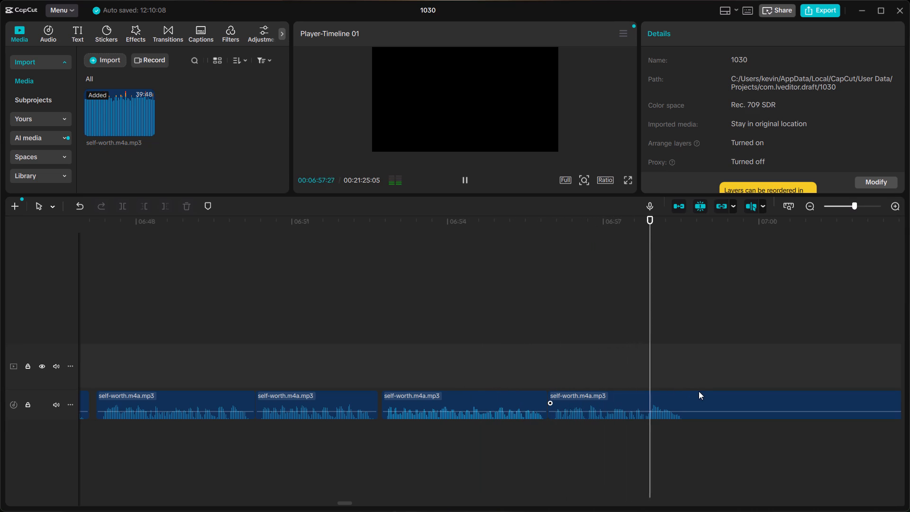
key("space")
Listen through the next take, from about 07:33 to 07:39, and split the narration at the short break at about 07:37:02.
scroll(699, 391, "left", 1)
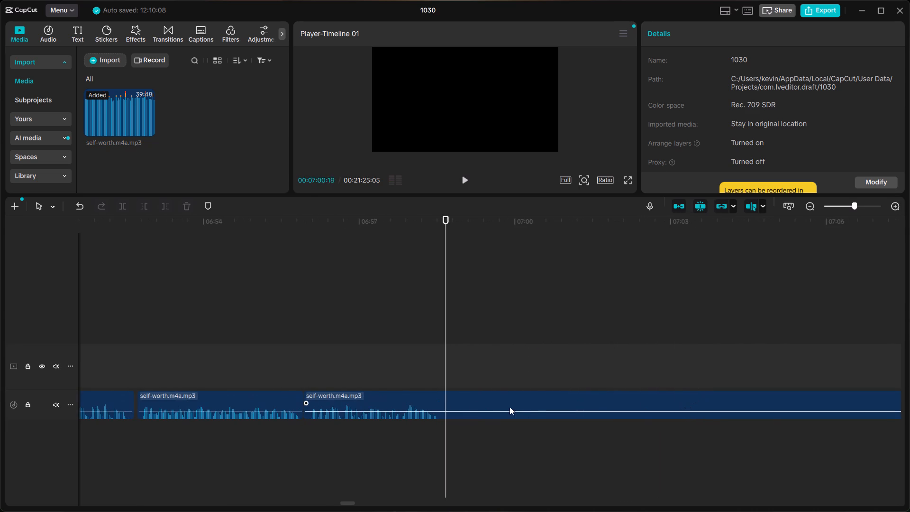
scroll(497, 385, "left", 3)
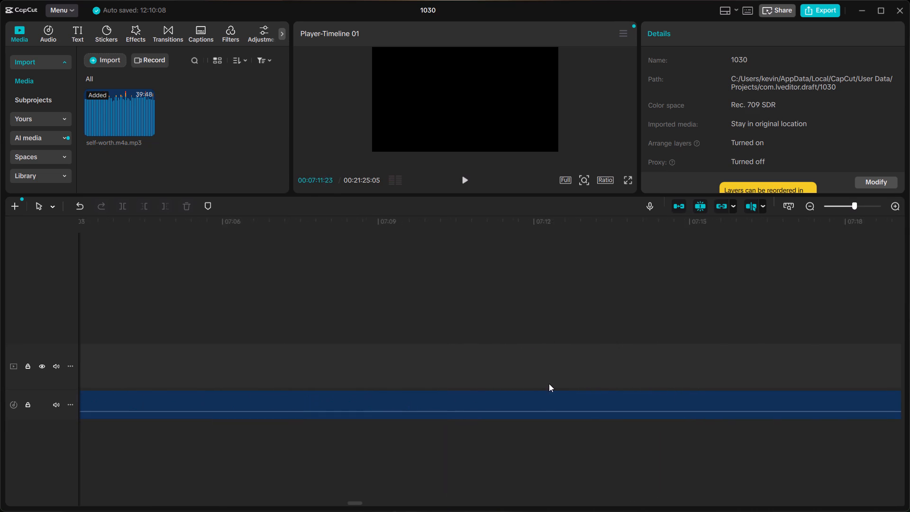
scroll(549, 384, "left", 2)
scroll(603, 382, "left", 3)
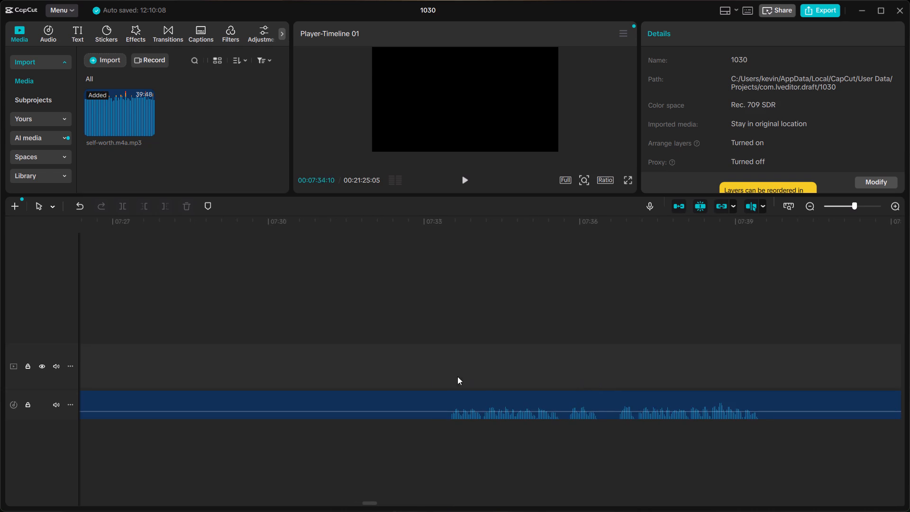
left_click(431, 376)
key("space")
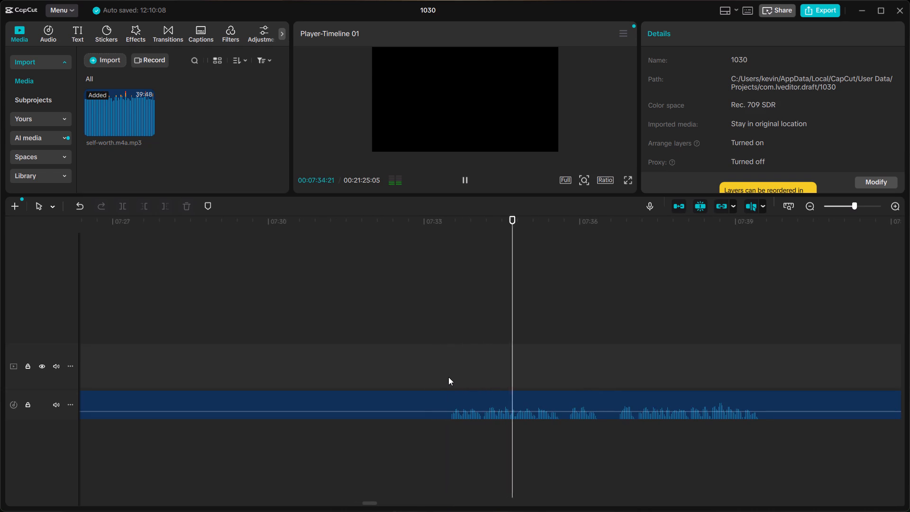
key("space")
left_click(634, 381)
key("space")
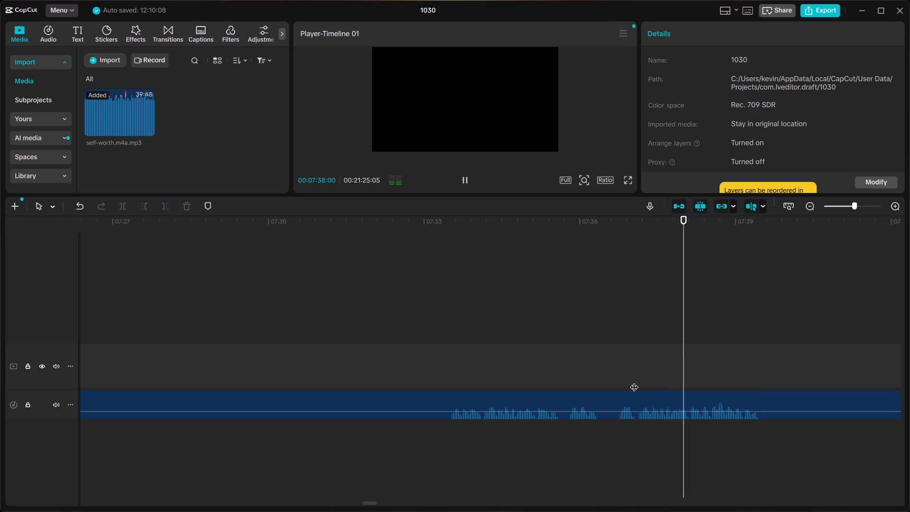
key("space")
scroll(646, 386, "up", 6, "ctrl")
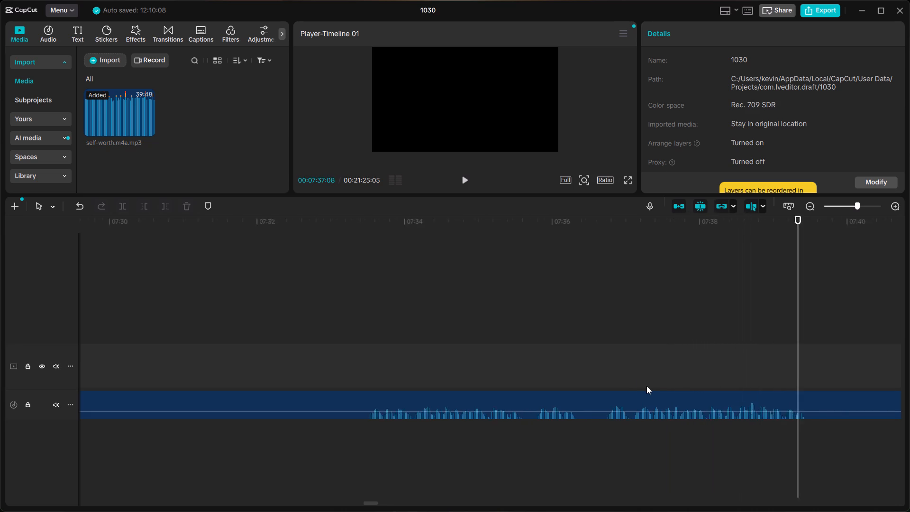
scroll(646, 386, "up", 1, "ctrl")
left_click(632, 391)
left_click(628, 384)
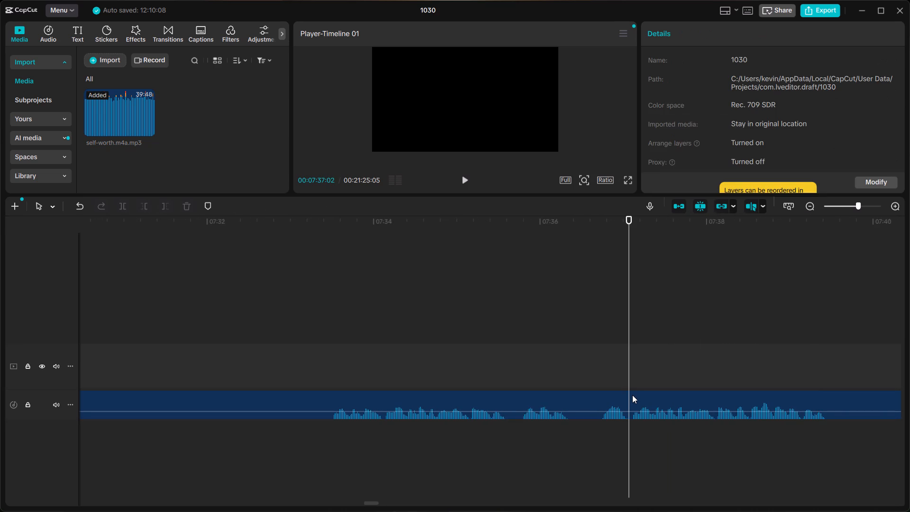
left_click(632, 395)
key("ctrl+b")
Delete the clip between about 06:56 and 07:37, move the following clip back to close the gap, and listen through the join.
left_click(620, 402)
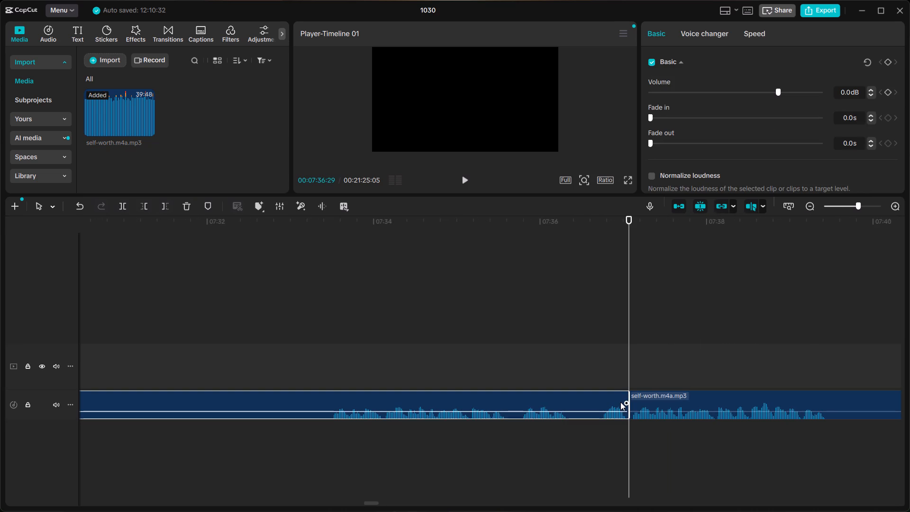
key("BackSpace")
left_click(648, 400)
left_click_drag(647, 399, 622, 398)
scroll(633, 396, "right", 4)
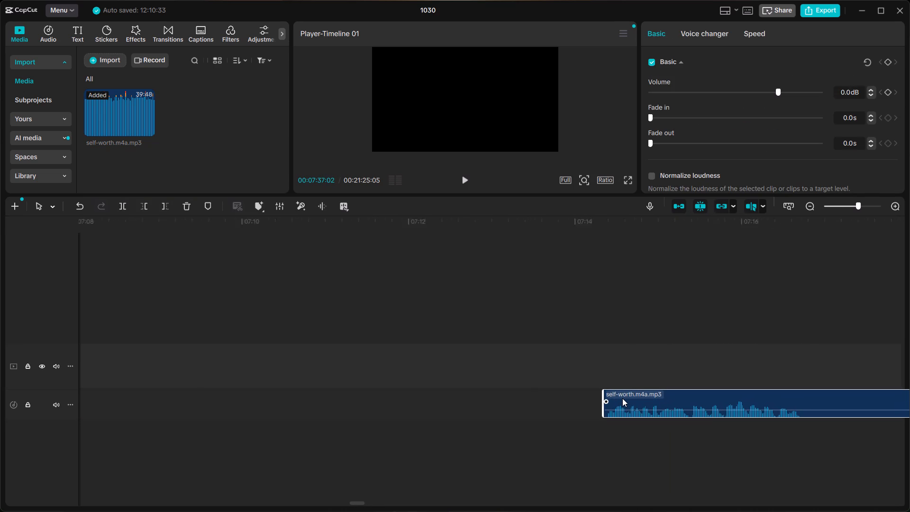
left_click_drag(622, 398, 625, 400)
scroll(622, 398, "right", 8)
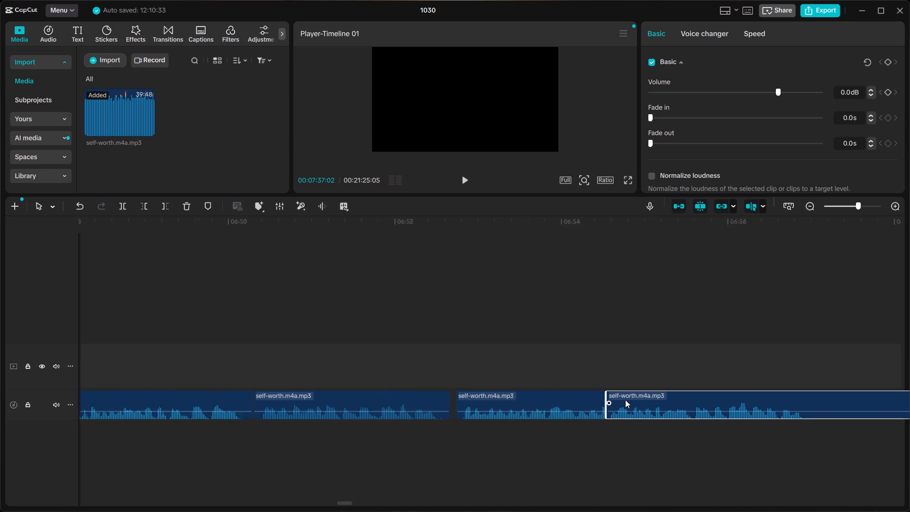
scroll(625, 400, "right", 2)
left_click_drag(625, 400, 681, 401)
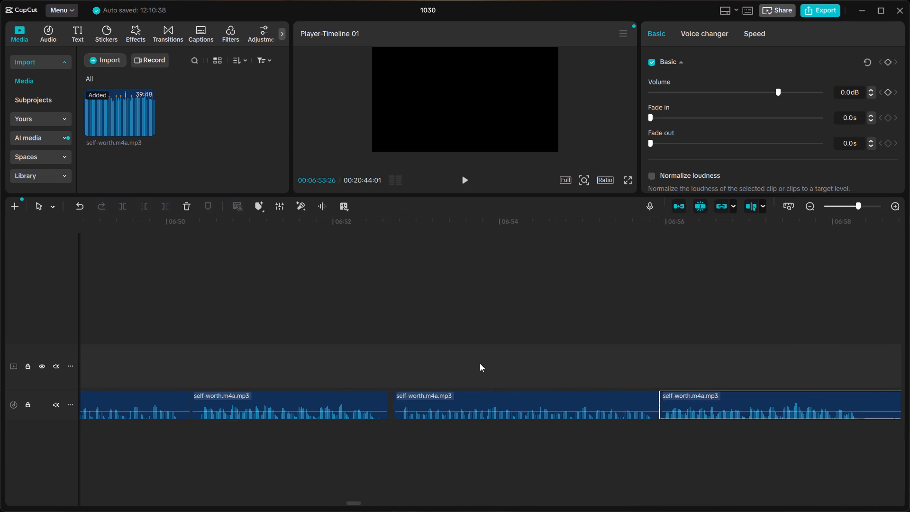
left_click(480, 363)
key("space")
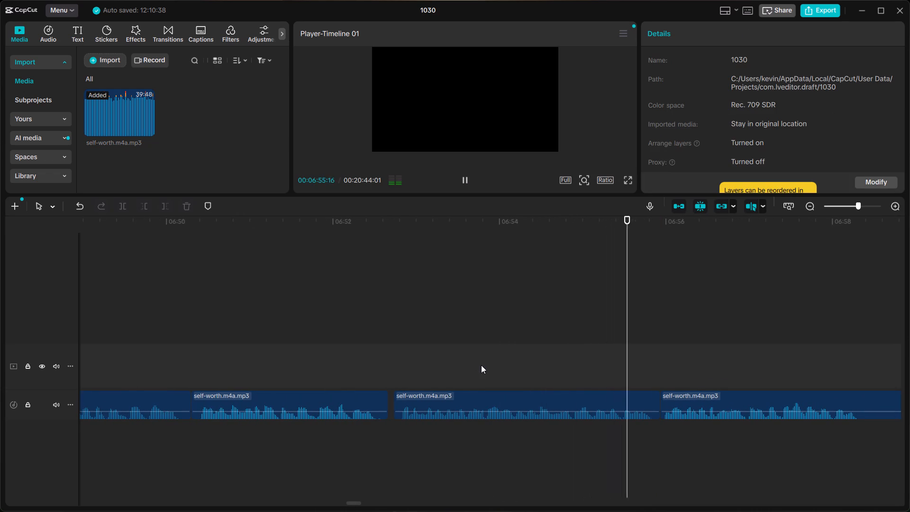
left_click(397, 368)
key("space")
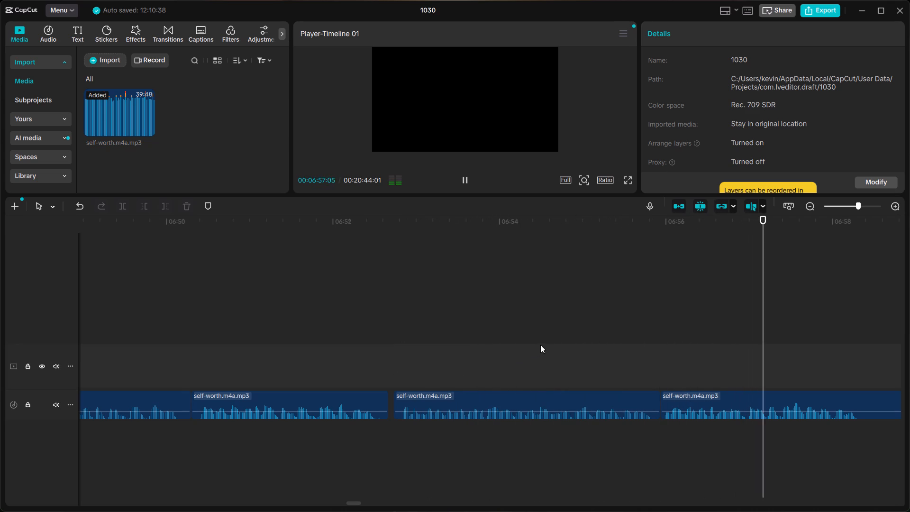
key("space")
Split the narration just after the joined phrase ends, at about 06:58:12.
scroll(746, 362, "left", 1)
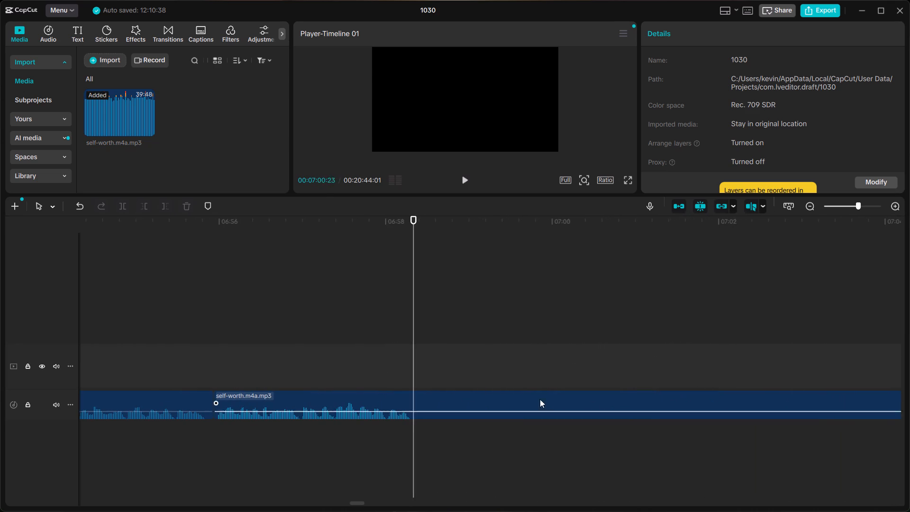
left_click(354, 370)
left_click(413, 378)
left_click(420, 393)
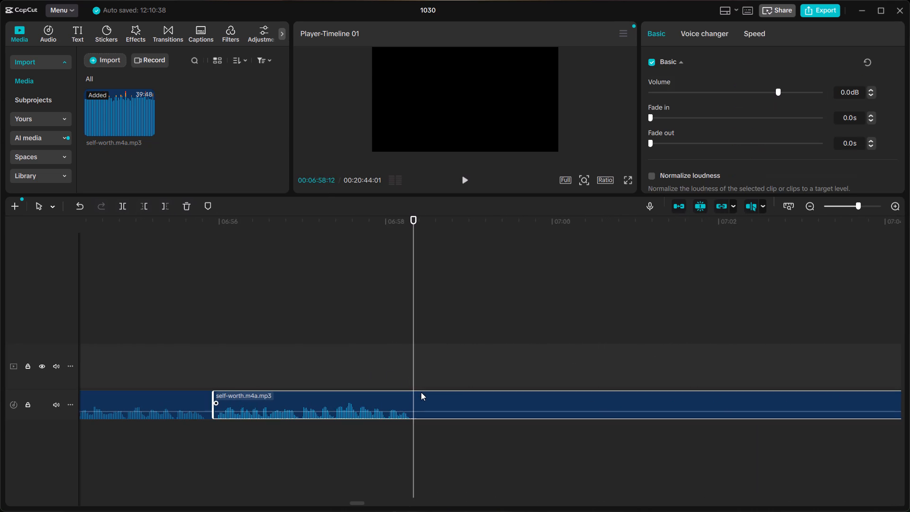
key("ctrl+b")
Listen through the following takes from about 07:15 to 07:36 to find which one to keep.
scroll(455, 382, "left", 2)
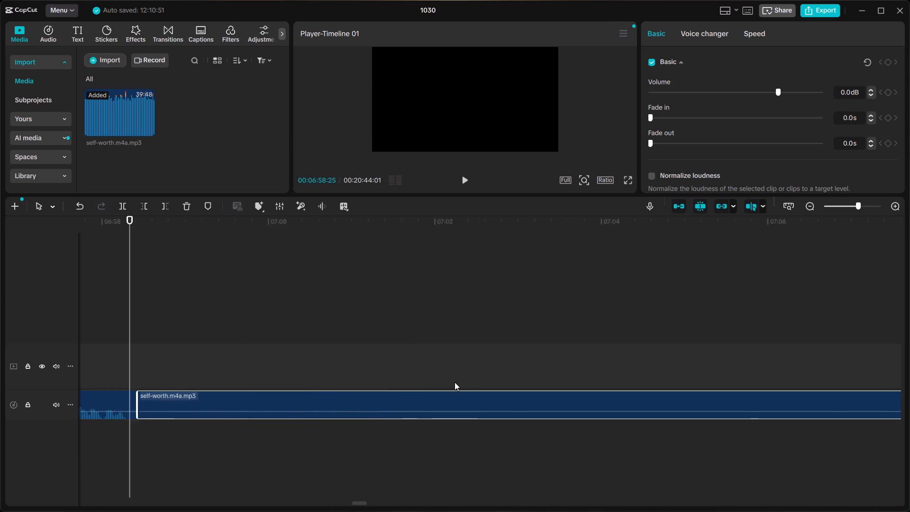
scroll(455, 382, "left", 3)
left_click(575, 380)
key("space")
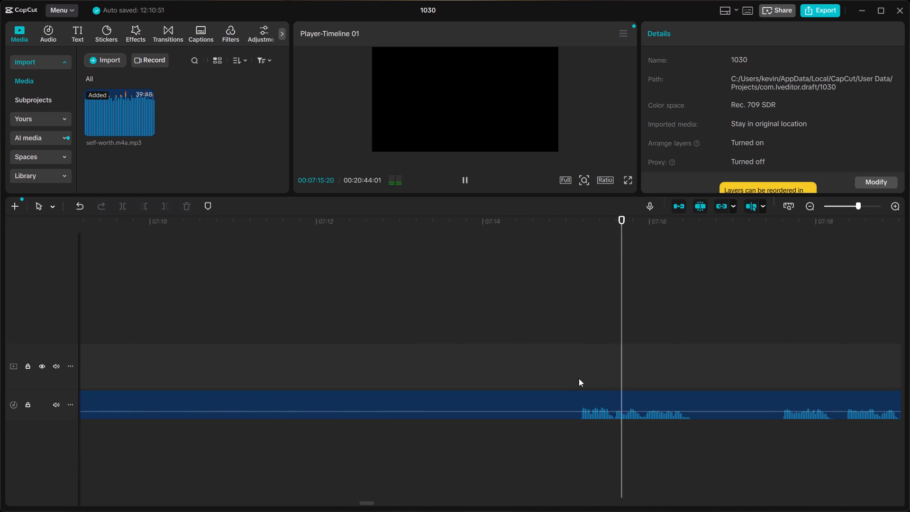
scroll(581, 378, "left", 1)
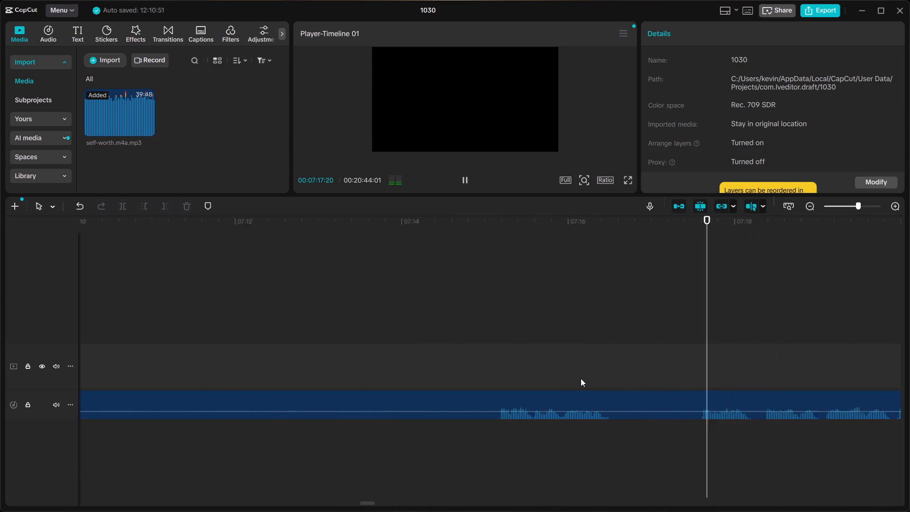
scroll(581, 378, "left", 2)
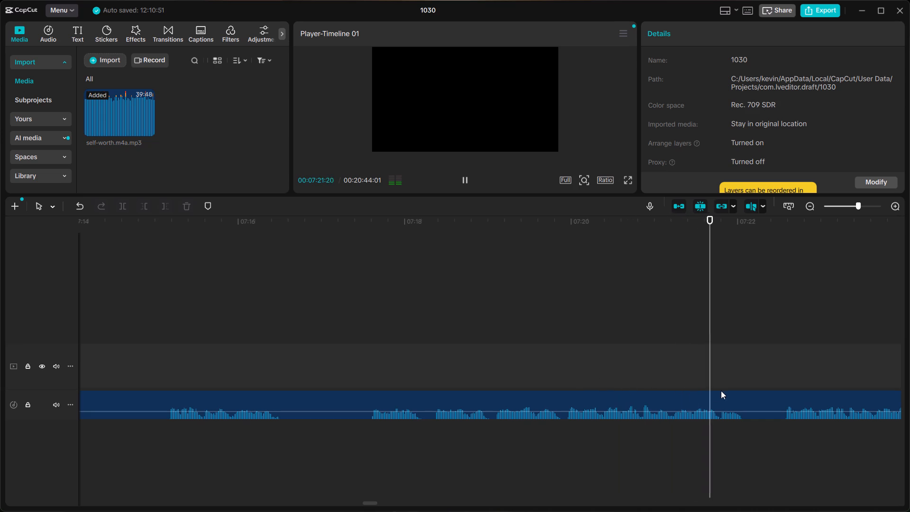
scroll(752, 387, "left", 2)
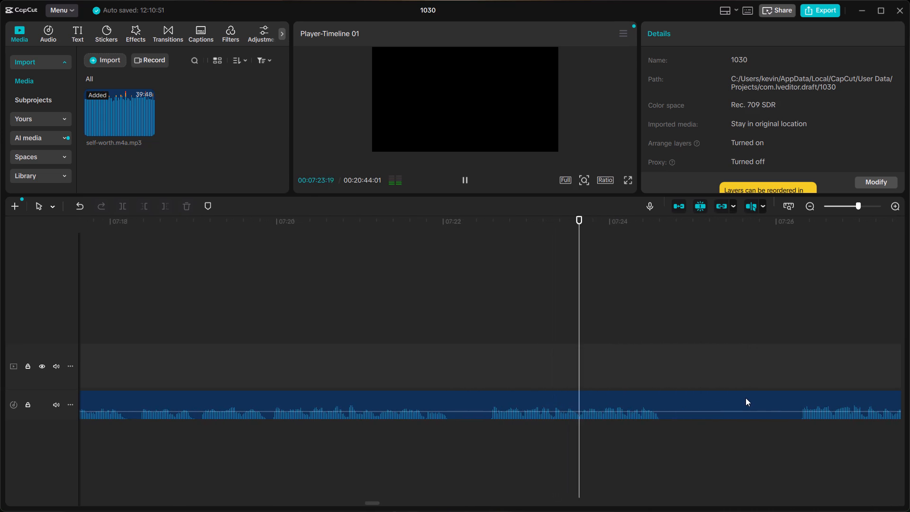
scroll(746, 398, "left", 1)
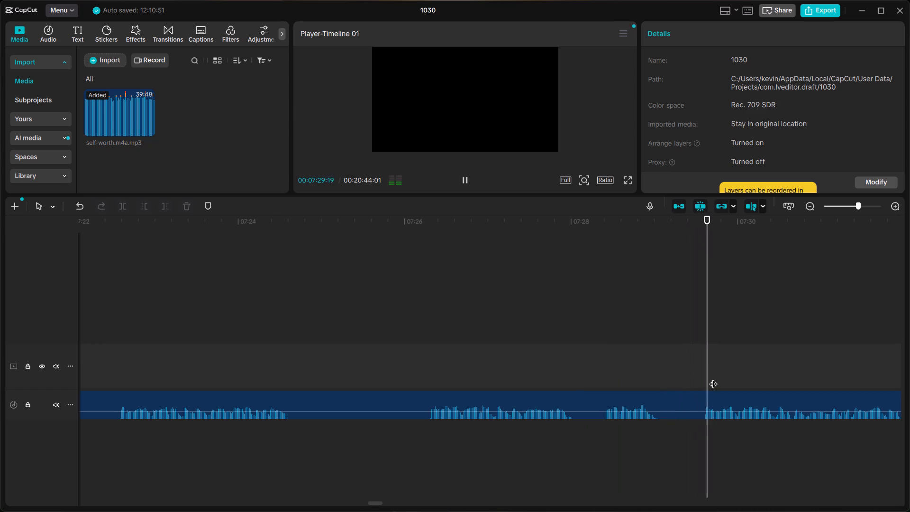
scroll(715, 378, "left", 2)
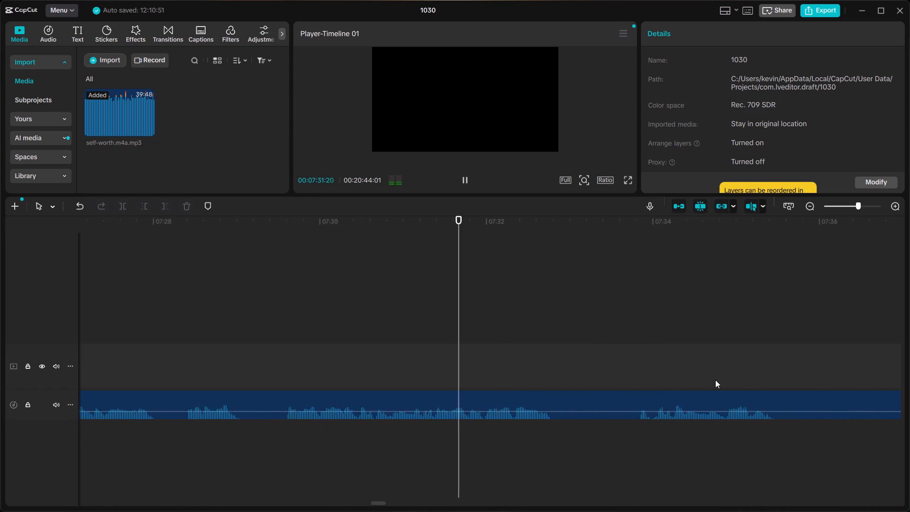
scroll(715, 380, "left", 1)
left_click(611, 374)
key("space")
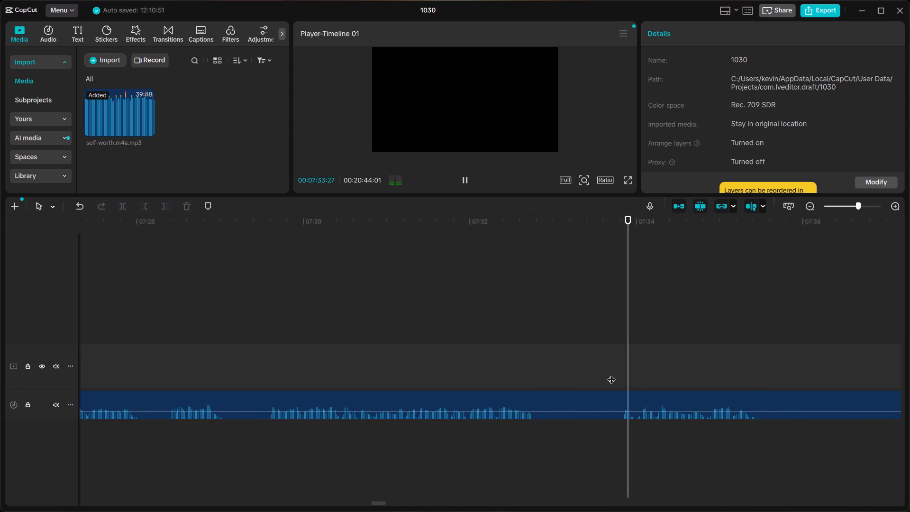
scroll(611, 374, "left", 1)
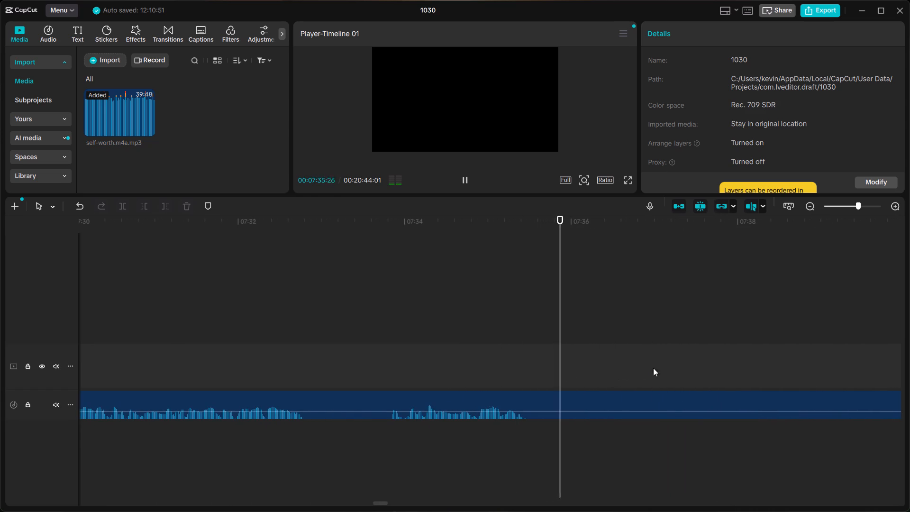
key("space")
Listen through the later takes from about 07:40 to 08:01, skipping the long silences between them.
scroll(677, 367, "left", 1)
left_click(524, 379)
key("space")
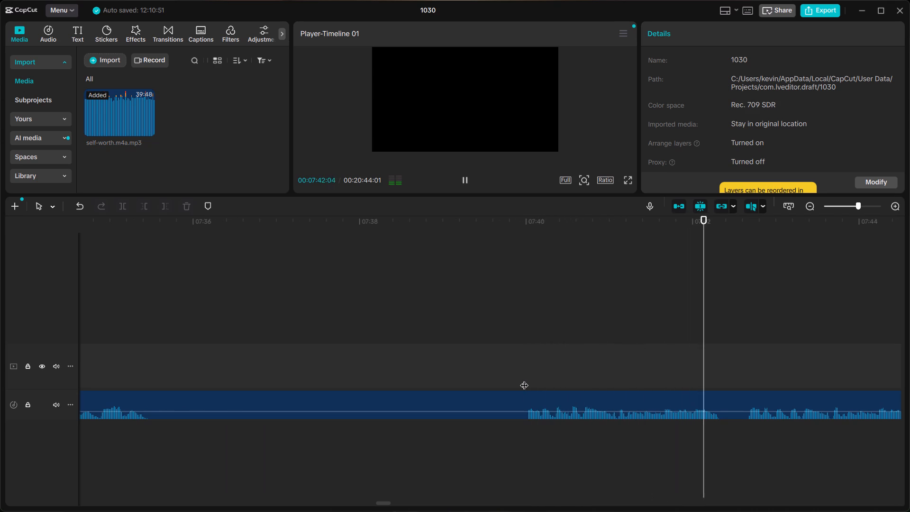
scroll(524, 379, "left", 1)
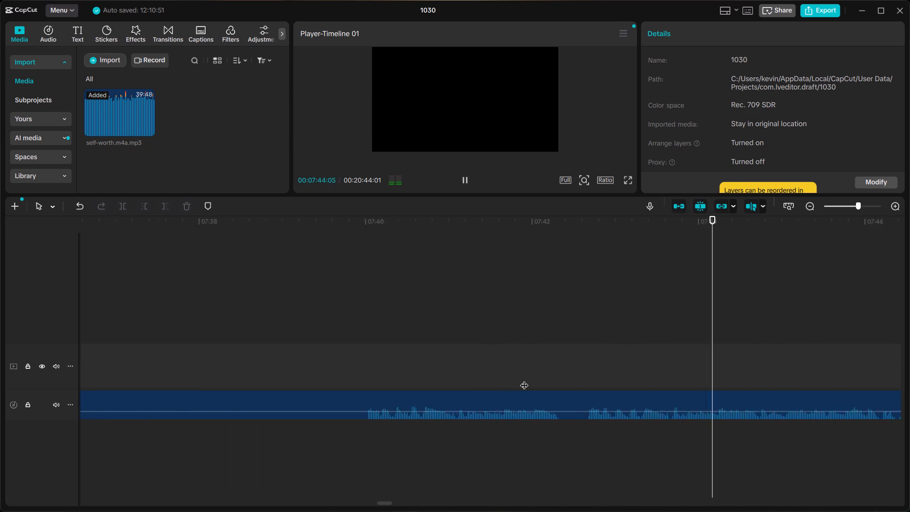
scroll(524, 379, "left", 2)
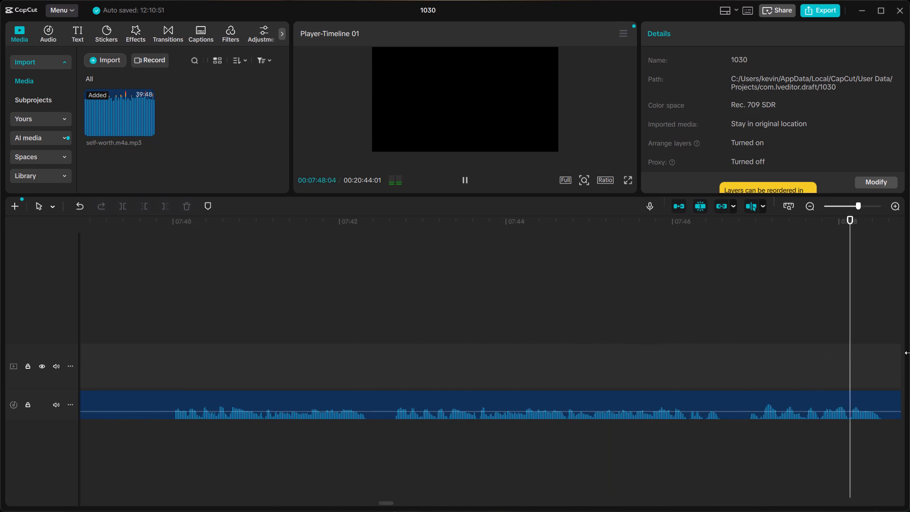
scroll(909, 353, "left", 1)
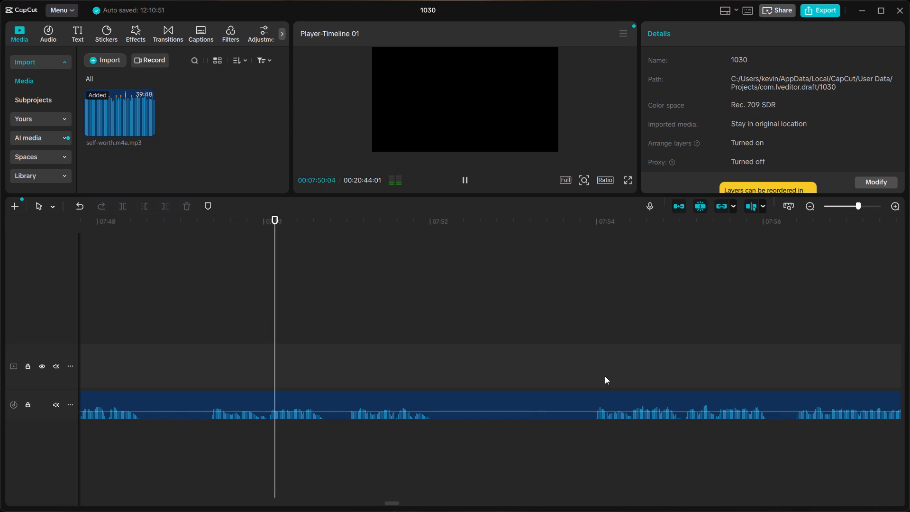
left_click(590, 368)
key("space")
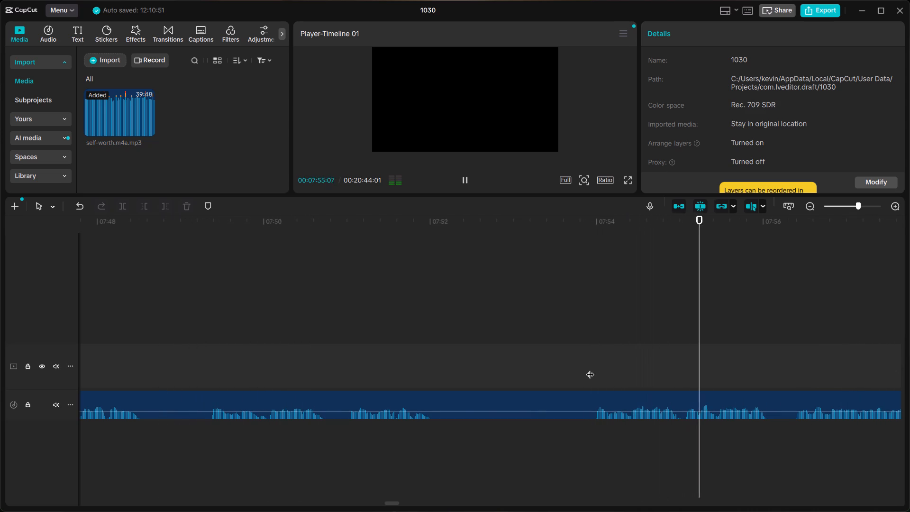
scroll(725, 368, "left", 1)
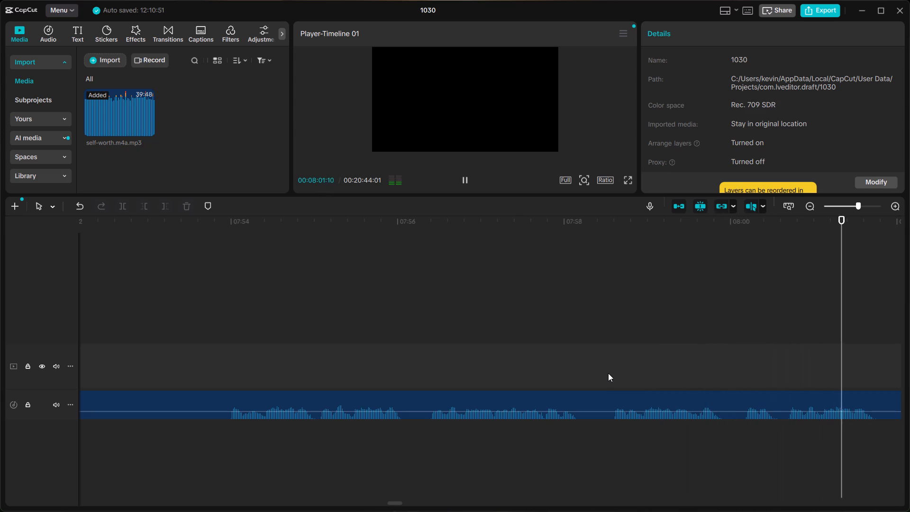
key("space")
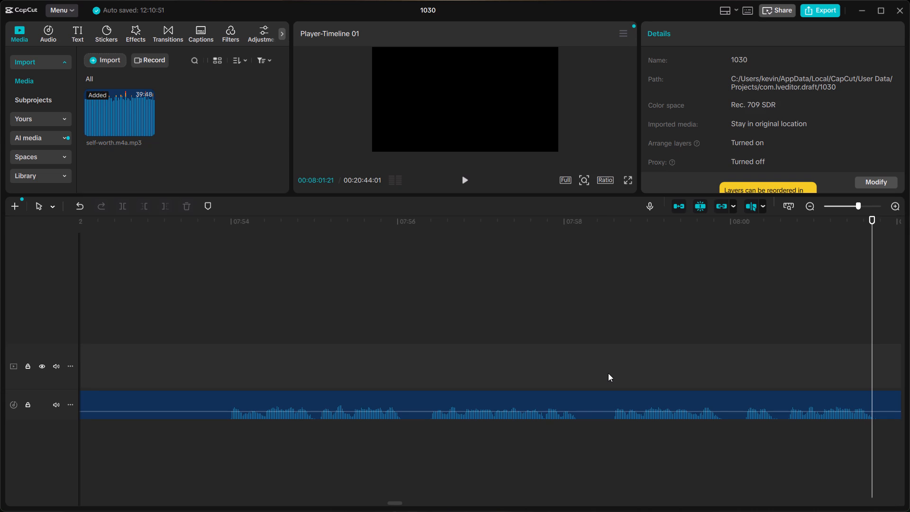
Replay the takes from about 07:28 to 07:32 and split the narration at 07:29:17, just before the longer phrase starts.
scroll(461, 353, "right", 4)
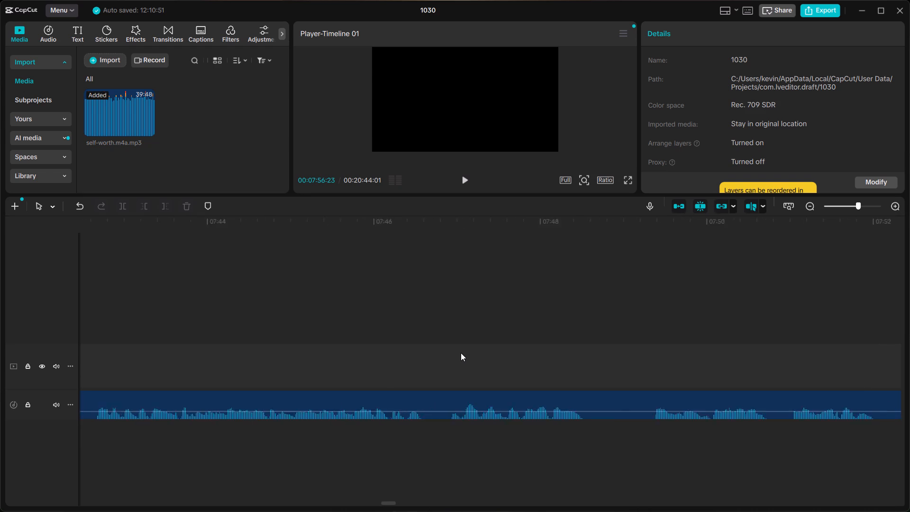
scroll(461, 353, "right", 2)
scroll(351, 350, "right", 4)
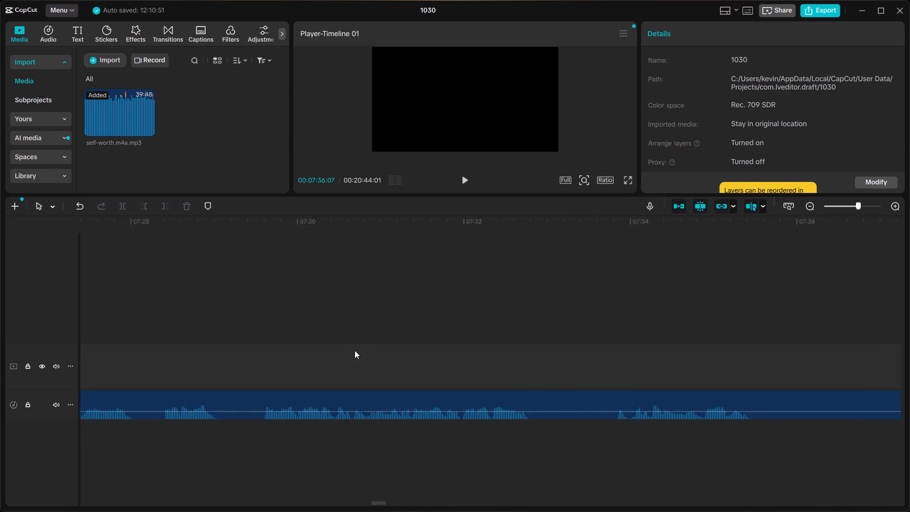
scroll(355, 350, "right", 1)
left_click(411, 351)
key("space")
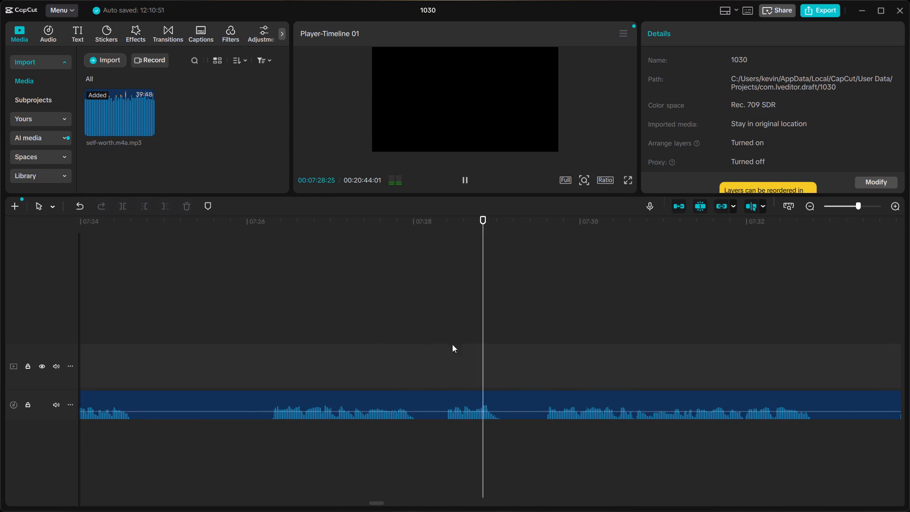
scroll(584, 366, "left", 1)
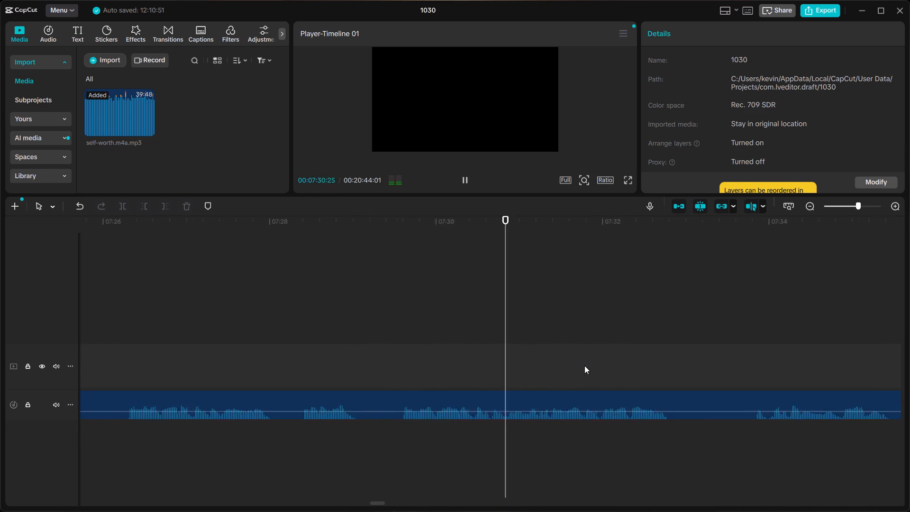
scroll(584, 366, "left", 1)
key("space")
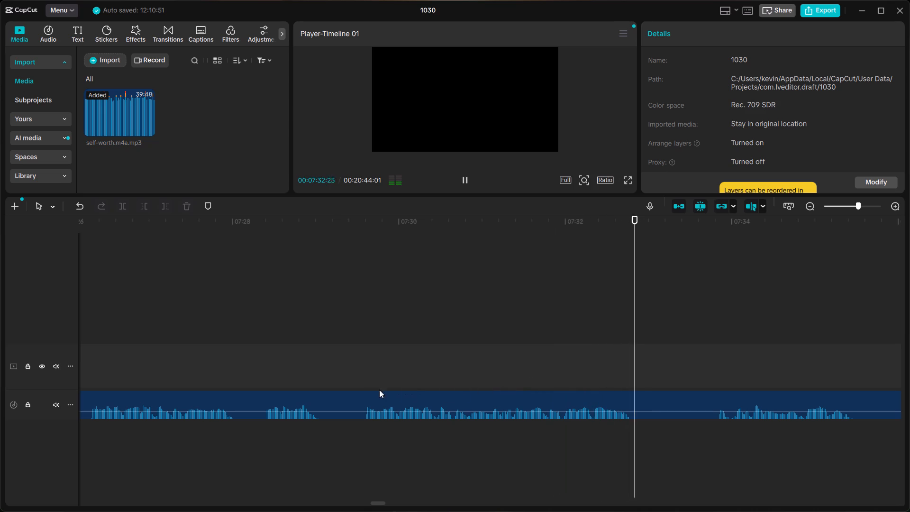
left_click(362, 384)
left_click(362, 393)
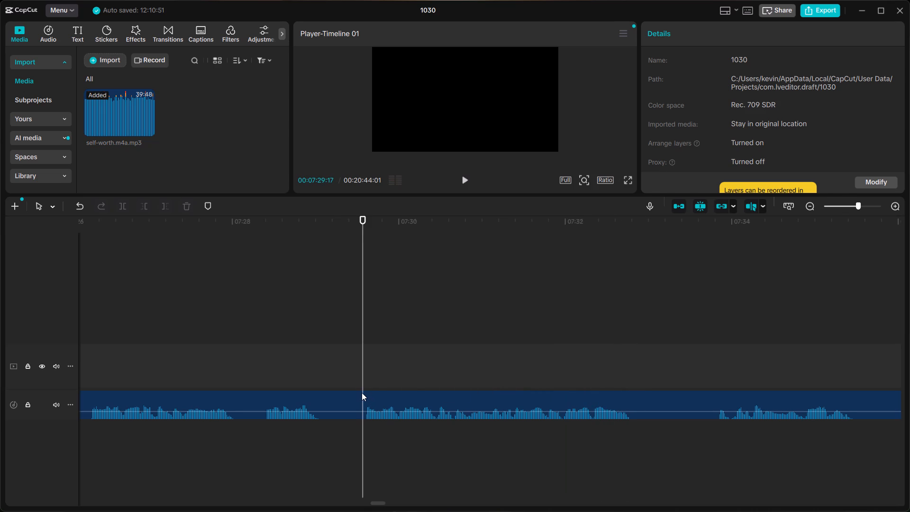
key("ctrl+b")
Delete the clip between about 06:58:12 and 07:29:17 and close the gap it leaves.
left_click(337, 393)
scroll(337, 393, "right", 6)
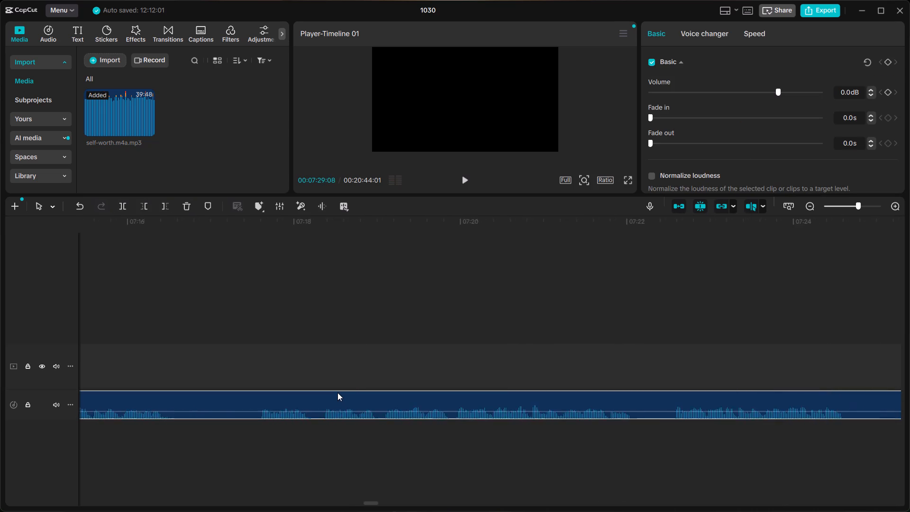
scroll(337, 393, "right", 5)
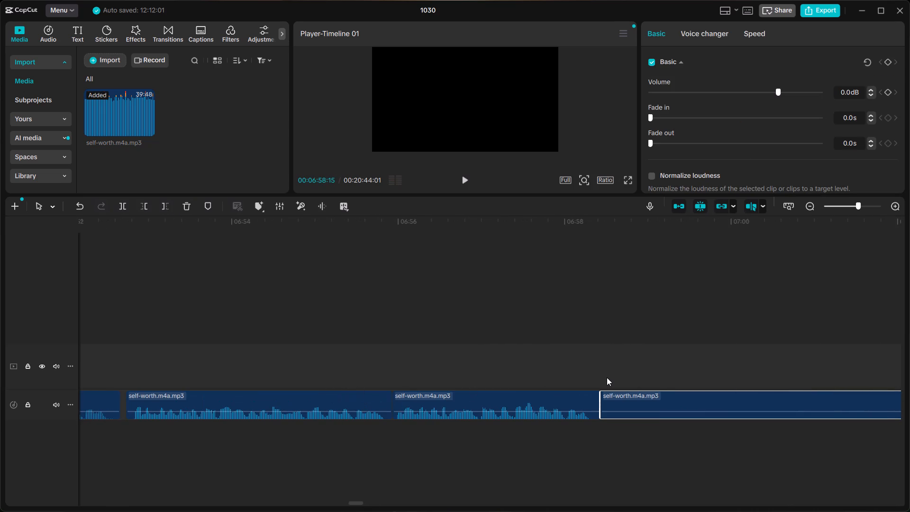
key("BackSpace")
right_click(611, 397)
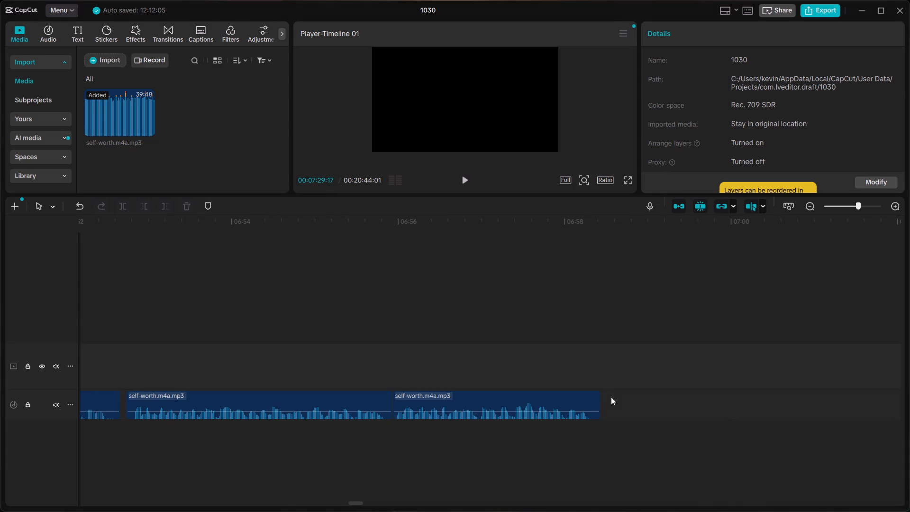
left_click(623, 400)
Listen through the join at about 06:58, extend the later clip's start by about 2 frames, move it back against the earlier clip and replay.
left_click(483, 347)
key("space")
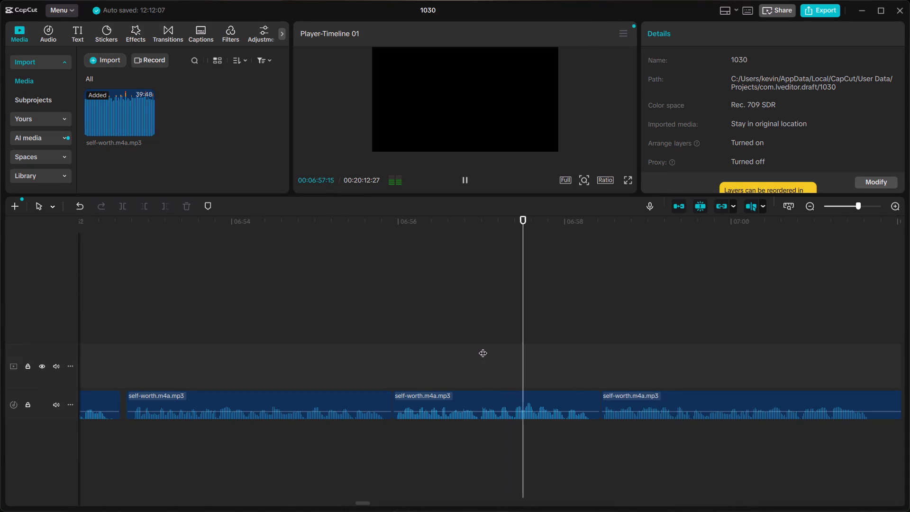
key("space")
left_click(612, 394)
left_click_drag(612, 394, 626, 394)
left_click_drag(613, 399, 608, 399)
left_click_drag(633, 403, 628, 402)
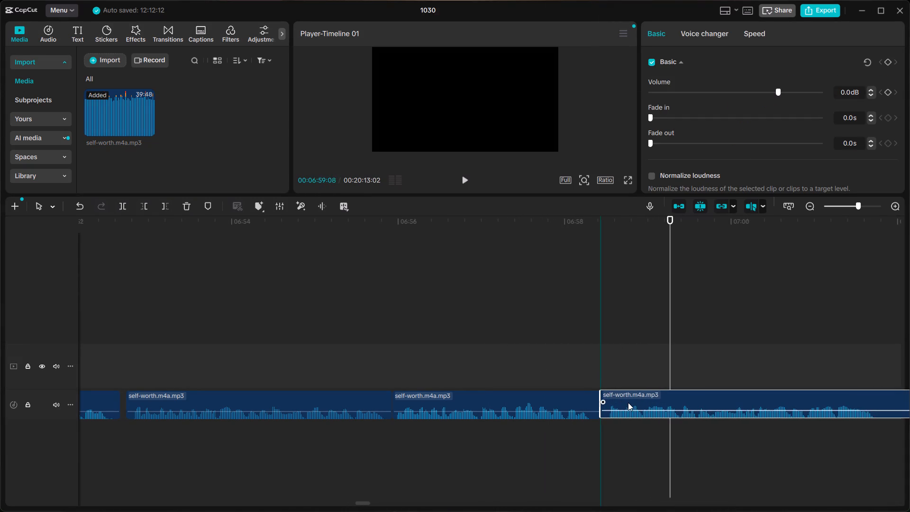
left_click_drag(628, 402, 626, 402)
left_click(423, 375)
key("space")
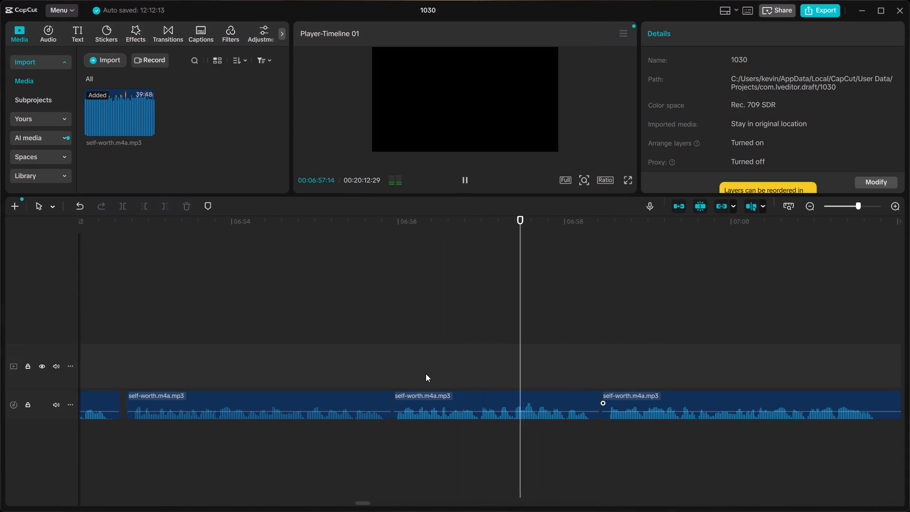
scroll(426, 374, "left", 1)
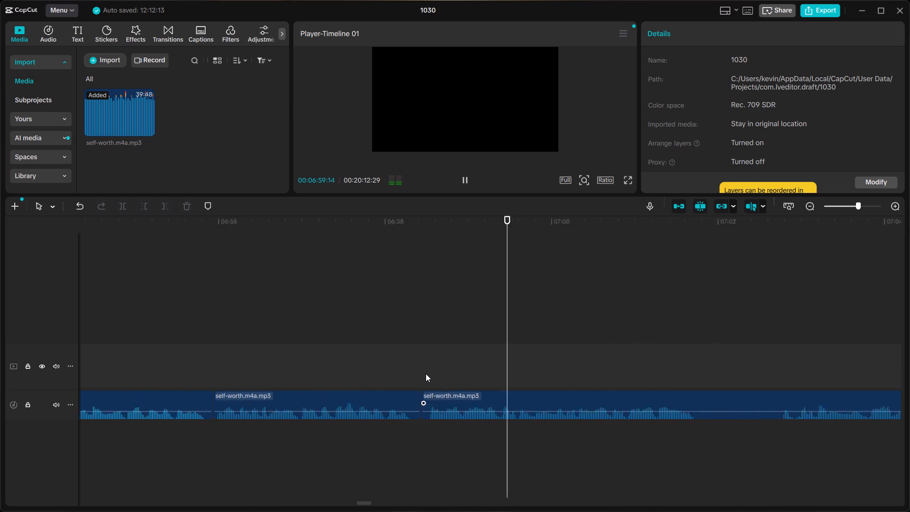
scroll(426, 374, "left", 1)
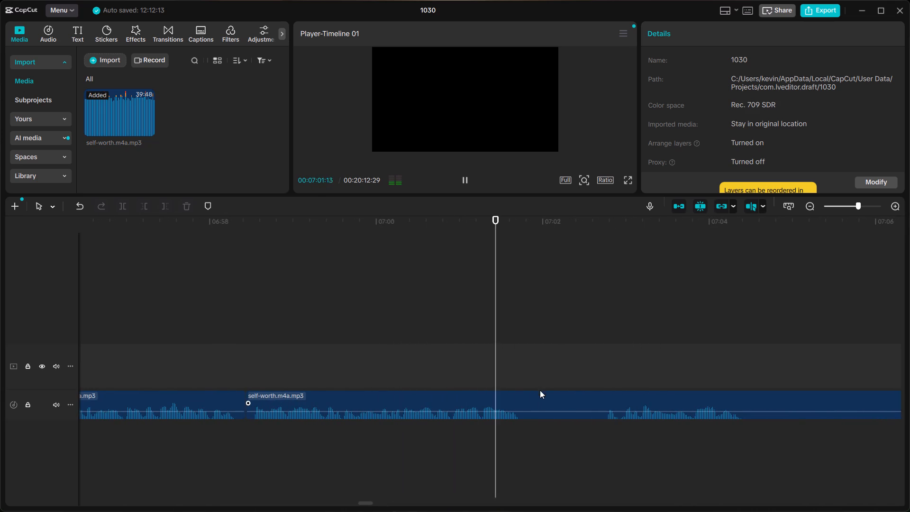
Cut out the silent pause between about 07:01:26 and 07:02:20 by splitting the narration at both ends and deleting the piece between.
key("space")
left_click(528, 387)
left_click(533, 391)
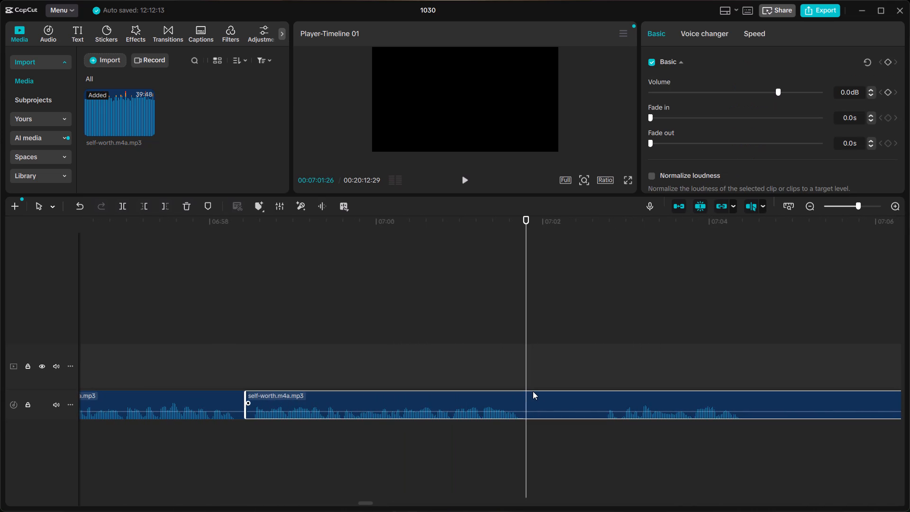
key("ctrl+b")
left_click(602, 378, "ctrl")
key("ctrl+b")
left_click(589, 391)
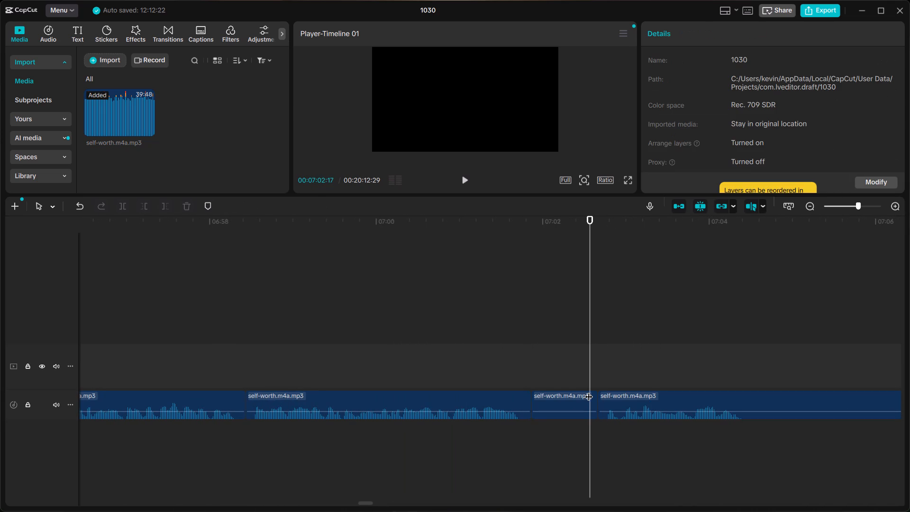
left_click(573, 407)
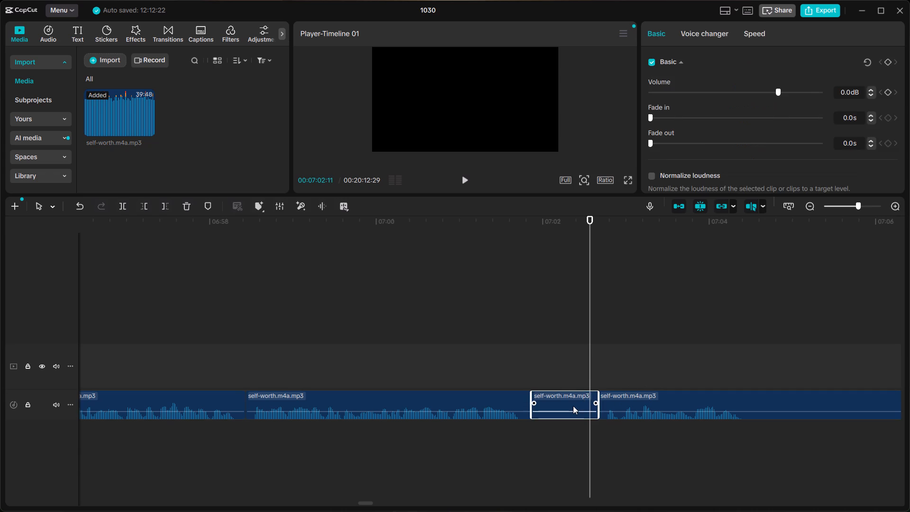
key("BackSpace")
Move the following clip back against the phrase ending at about 07:01:26 and listen through the join.
left_click(657, 404)
left_click_drag(658, 403, 644, 406)
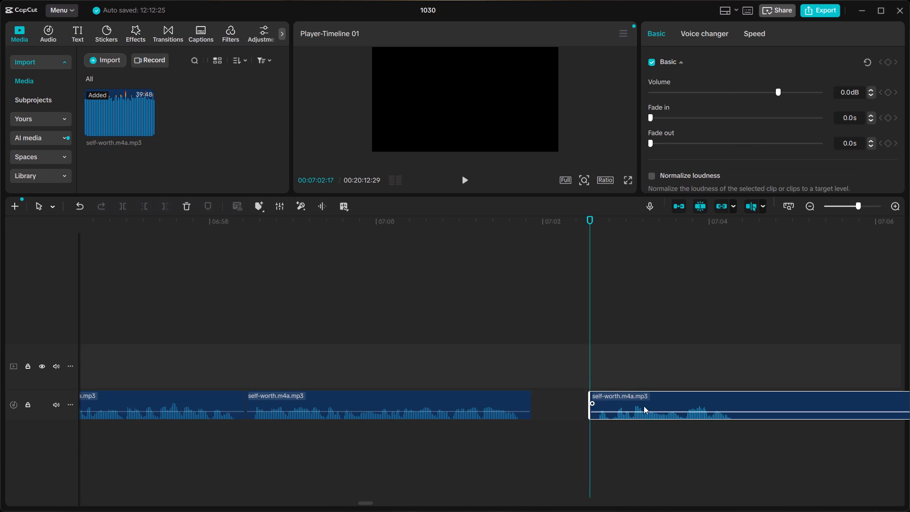
left_click_drag(644, 406, 592, 405)
left_click(430, 352)
key("space")
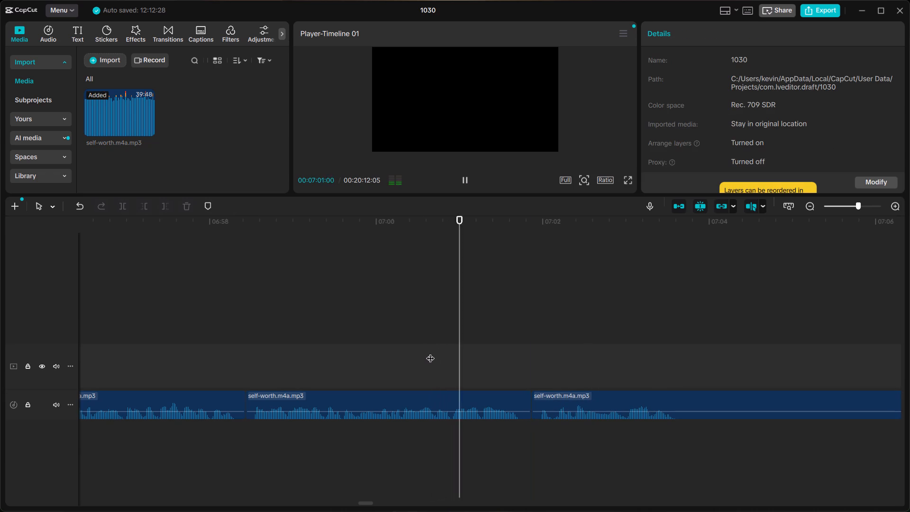
Listen on past the join at about 07:01:26 and split the narration after the next phrase, at about 07:03:24.
scroll(430, 352, "left", 1)
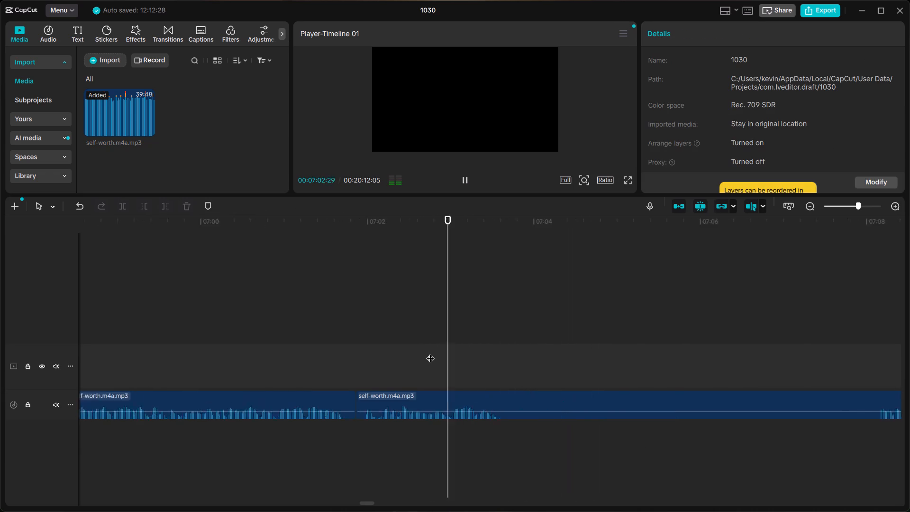
scroll(430, 352, "left", 1)
key("space")
left_click(471, 382)
left_click(482, 395)
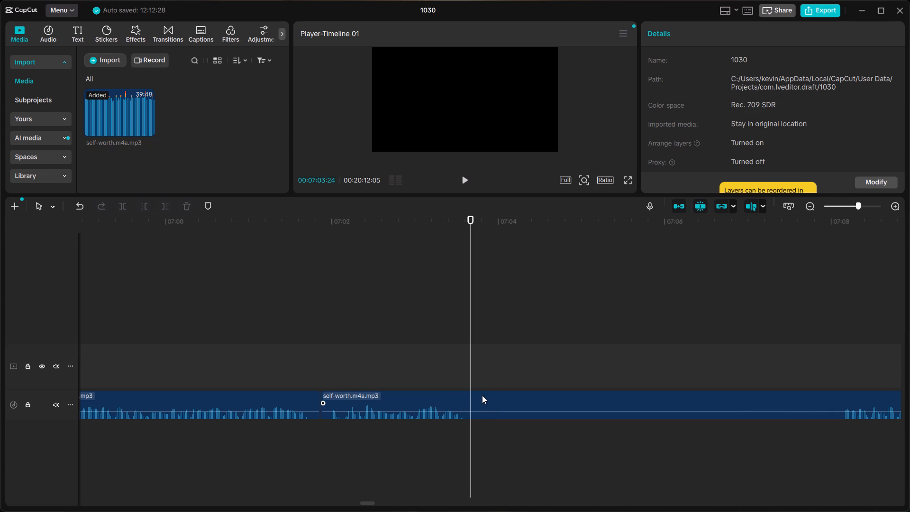
key("ctrl+b")
Skim and listen through the narration from about 07:08 to 07:55 to locate the take to keep.
scroll(556, 391, "left", 1)
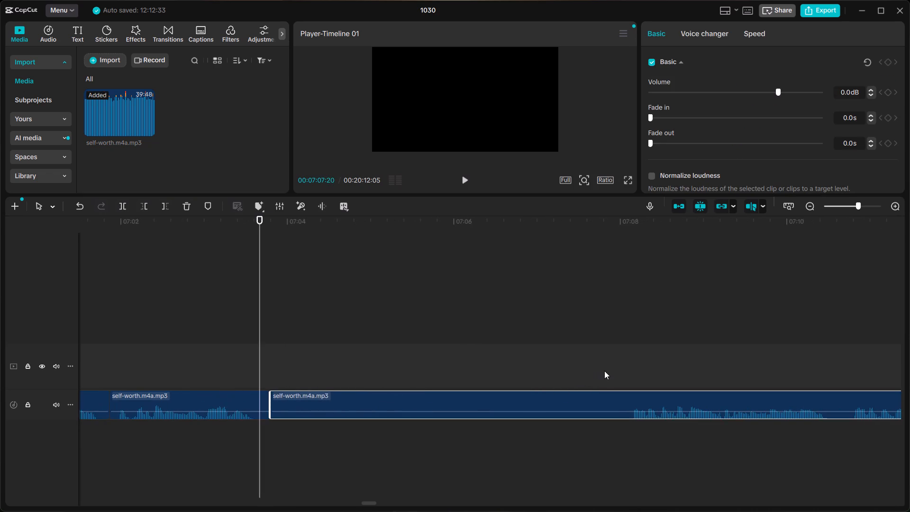
left_click(616, 370)
key("space")
scroll(617, 370, "left", 1)
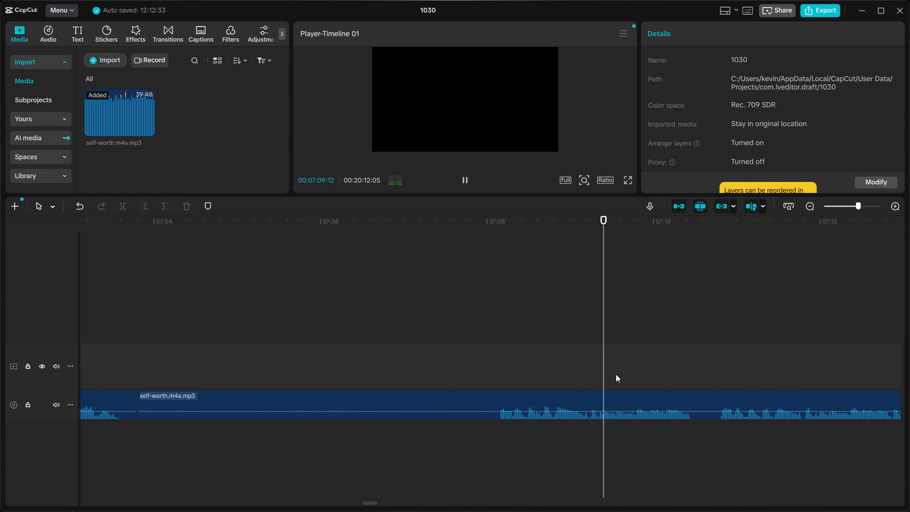
scroll(616, 374, "left", 3)
left_click(644, 375)
scroll(654, 374, "left", 1)
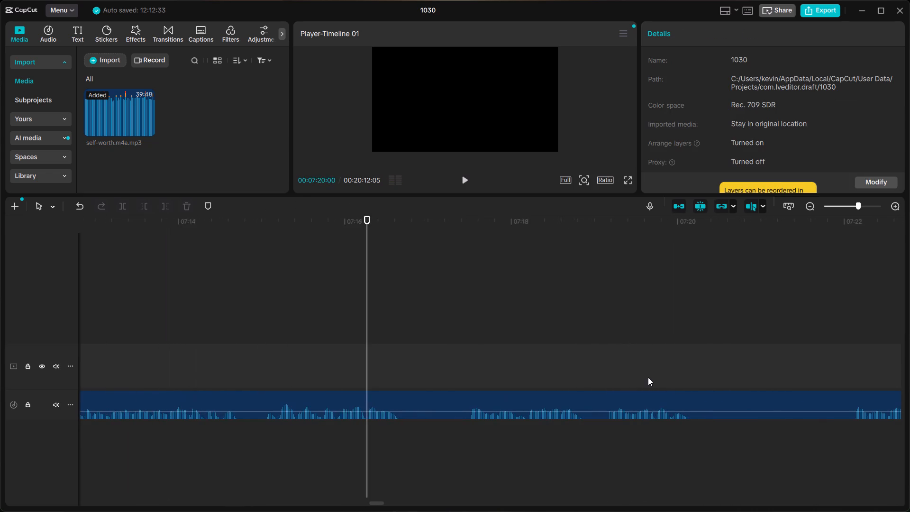
scroll(648, 377, "left", 1)
left_click(646, 377)
scroll(692, 374, "left", 1)
left_click(667, 363)
scroll(667, 363, "left", 5)
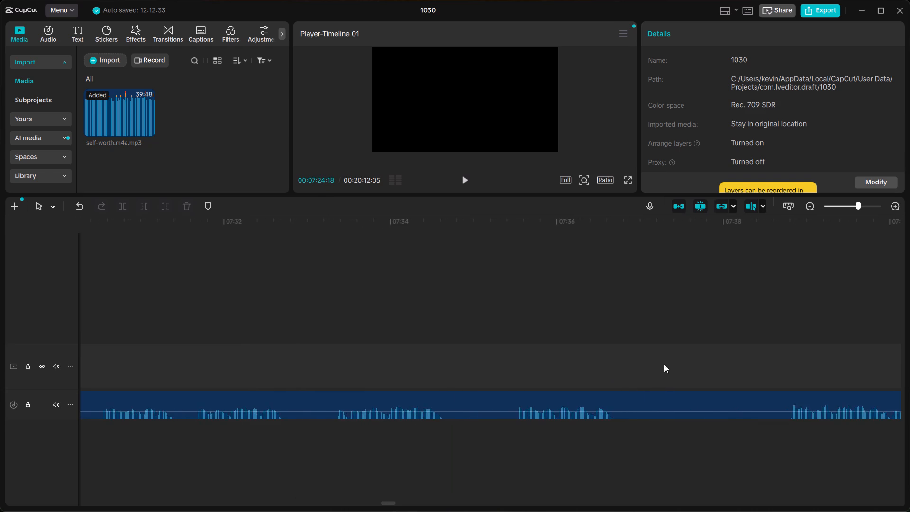
scroll(644, 369, "right", 2)
key("space")
scroll(637, 374, "left", 1)
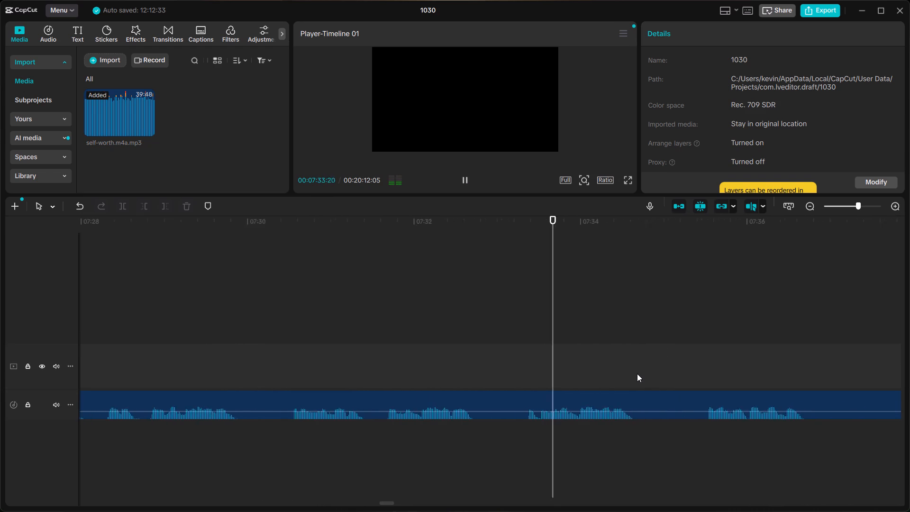
scroll(637, 374, "left", 1)
left_click(601, 378)
key("space")
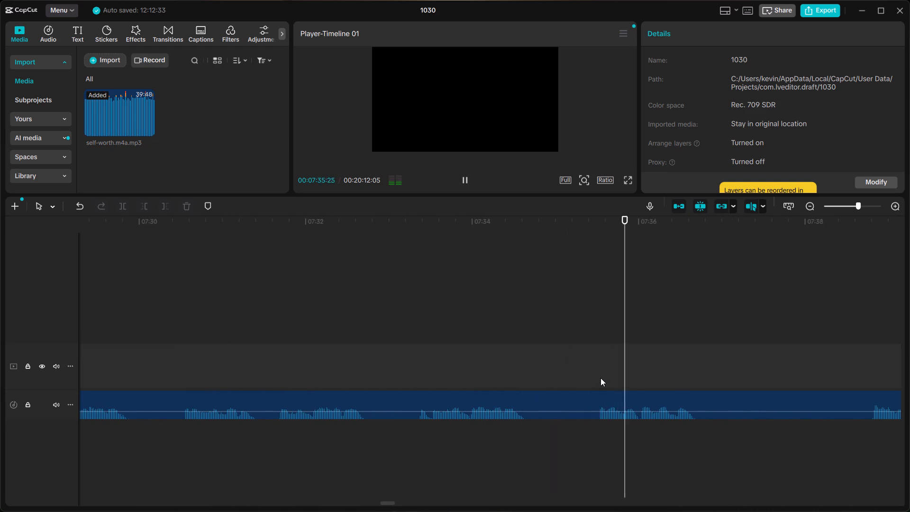
scroll(601, 378, "left", 1)
left_click(632, 383)
key("space")
scroll(645, 378, "left", 1)
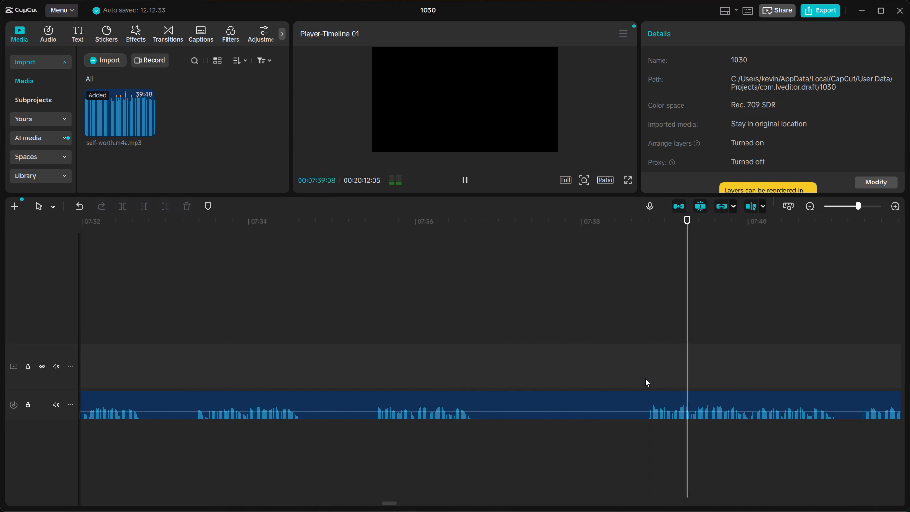
scroll(645, 378, "left", 1)
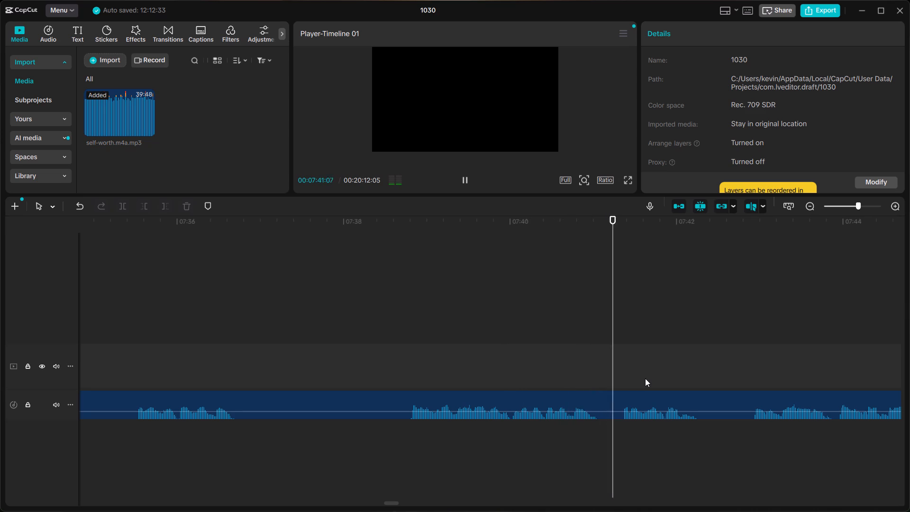
scroll(645, 378, "left", 1)
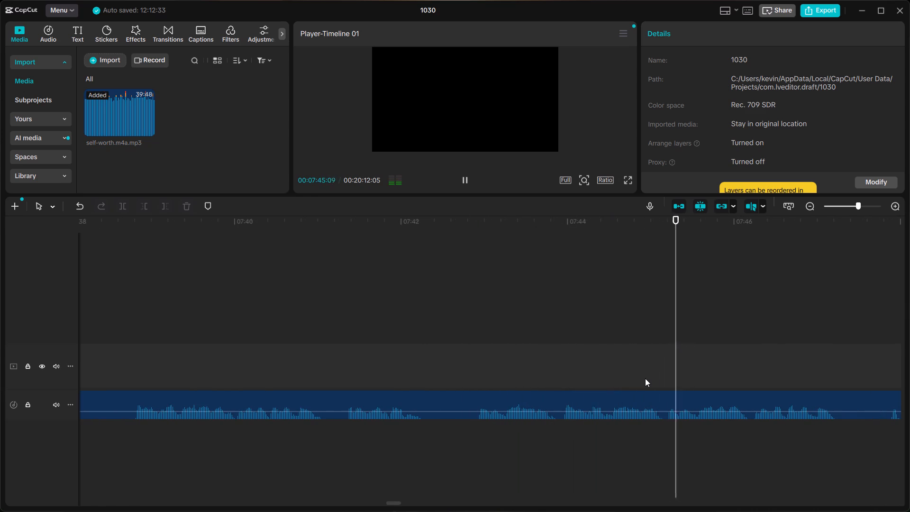
scroll(645, 378, "left", 2)
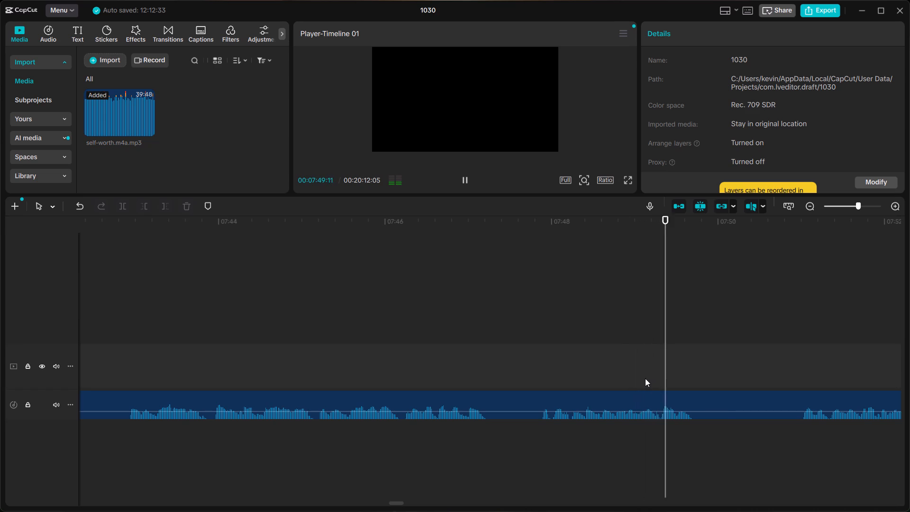
scroll(645, 378, "left", 1)
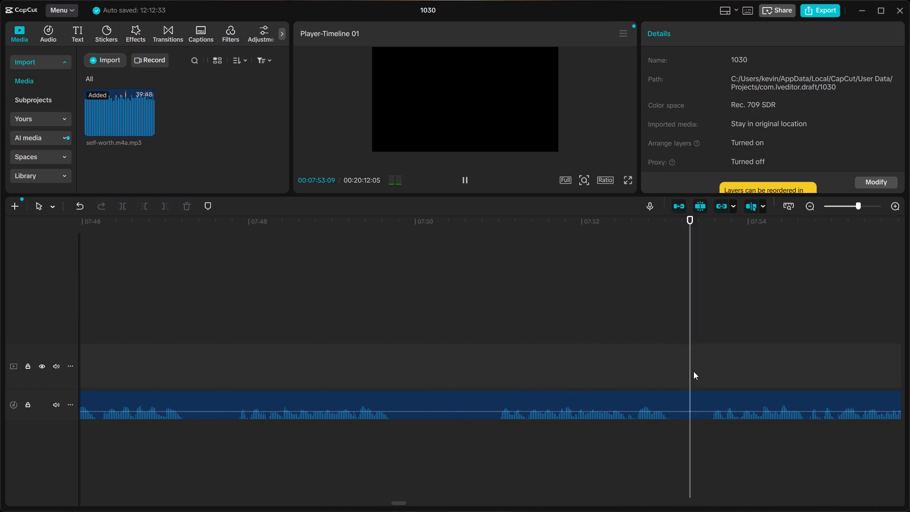
scroll(693, 371, "left", 1)
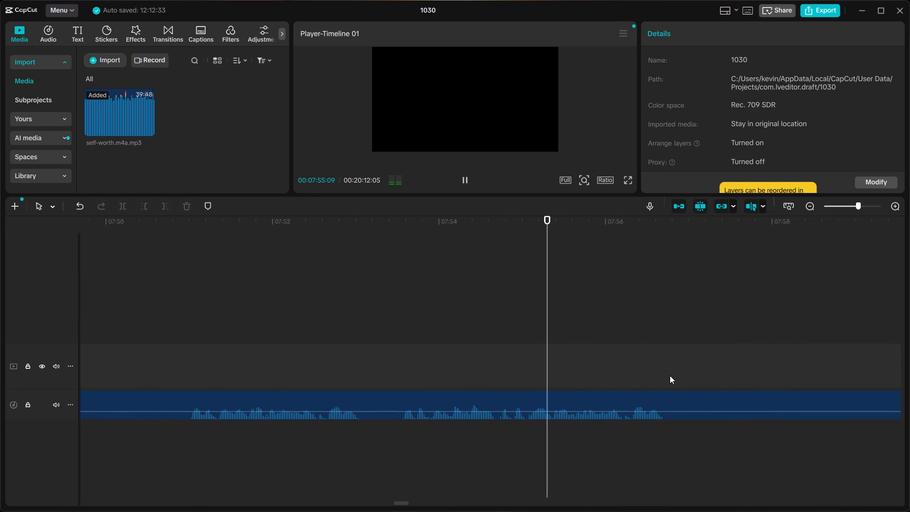
Replay the phrase beginning near 07:53:19 and split the narration at about that point.
left_click(404, 373)
key("space")
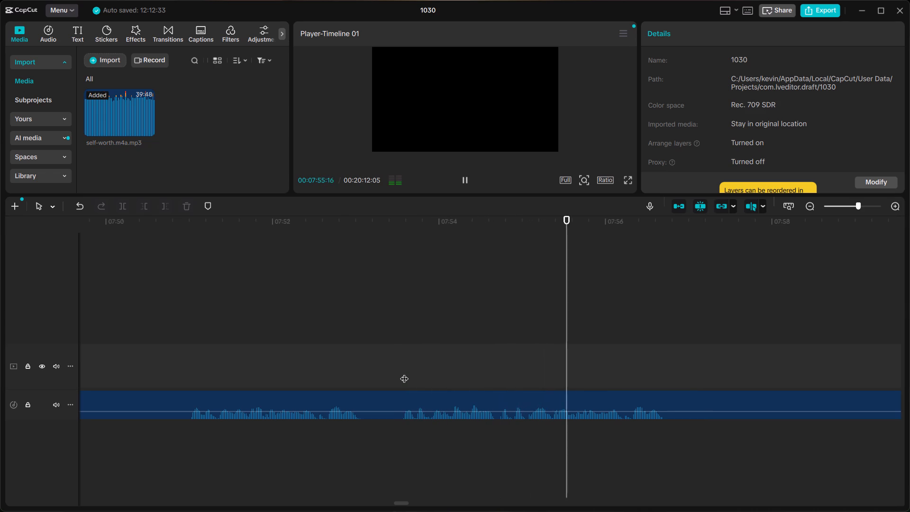
key("space")
left_click(397, 380)
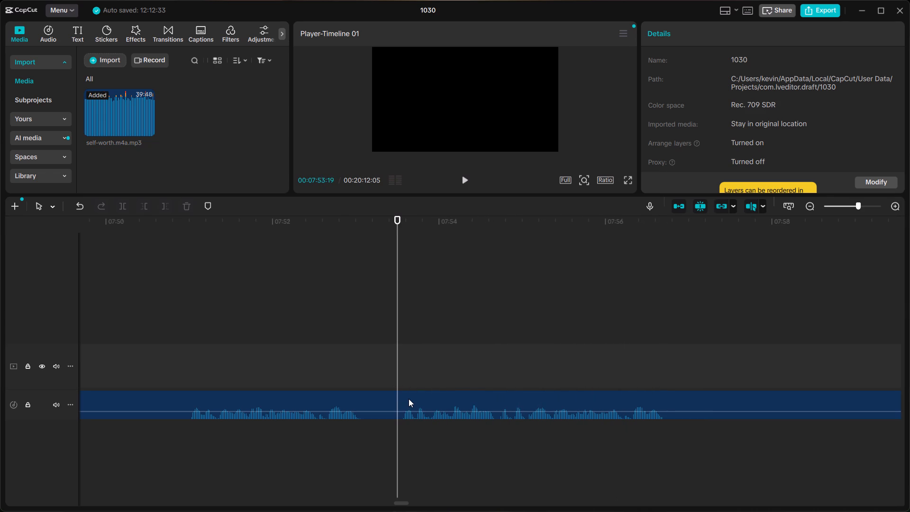
left_click(409, 399)
key("ctrl+b")
Delete the clip between about 07:03:24 and 07:53:19 and close the gap it leaves.
left_click(386, 392)
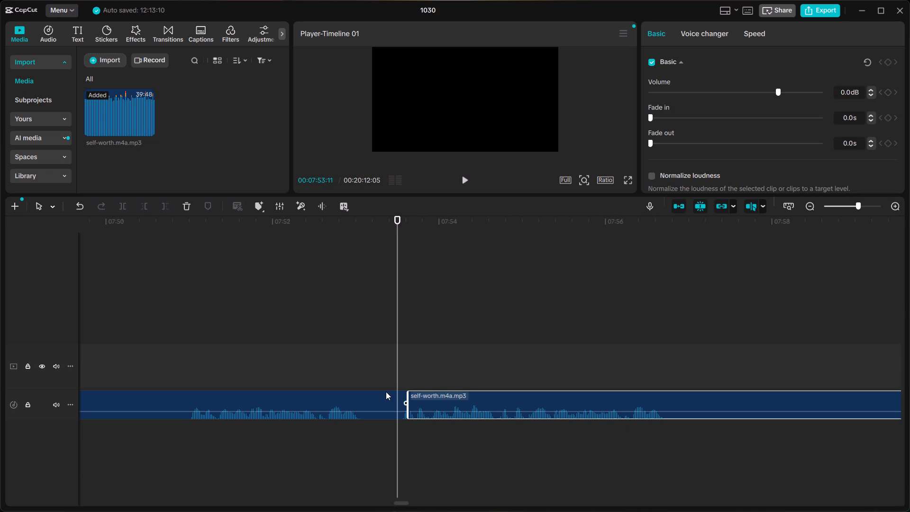
scroll(387, 392, "right", 1)
key("BackSpace")
scroll(387, 392, "right", 5)
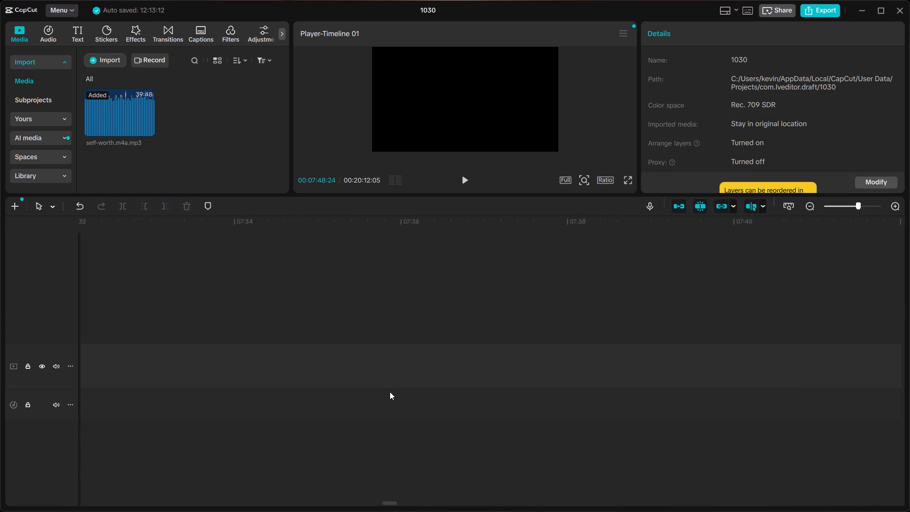
scroll(390, 392, "right", 5)
scroll(475, 410, "down", 1)
scroll(550, 415, "left", 1)
scroll(550, 415, "down", 1)
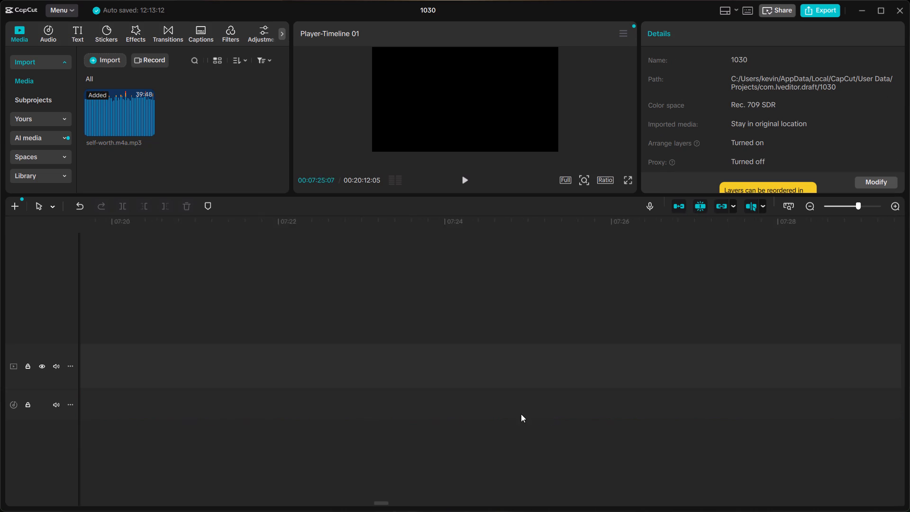
scroll(521, 414, "down", 1)
scroll(474, 395, "right", 1)
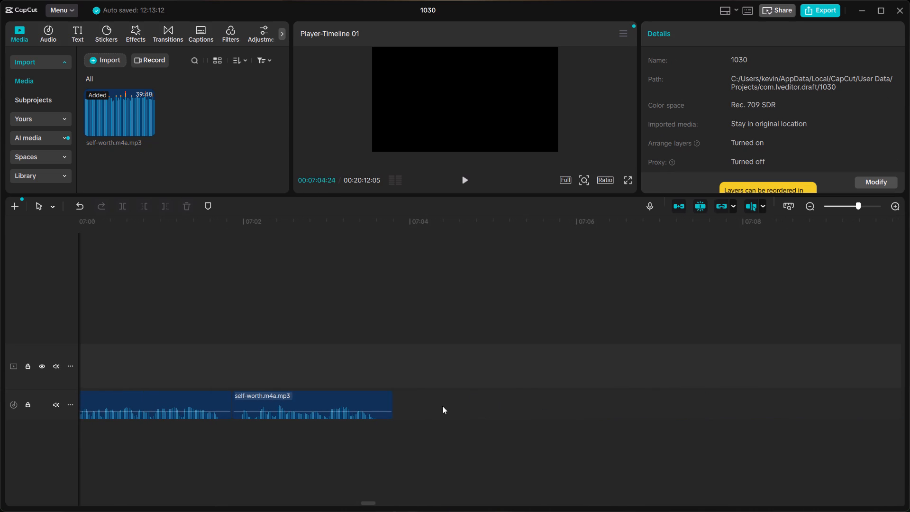
left_click(436, 404)
right_click(436, 404)
left_click(452, 416)
Shift the clip after the 07:03:24 join about 6 frames later and extend its start by about 3 frames.
left_click(430, 403)
left_click_drag(428, 401, 444, 402)
left_click_drag(410, 394, 396, 392)
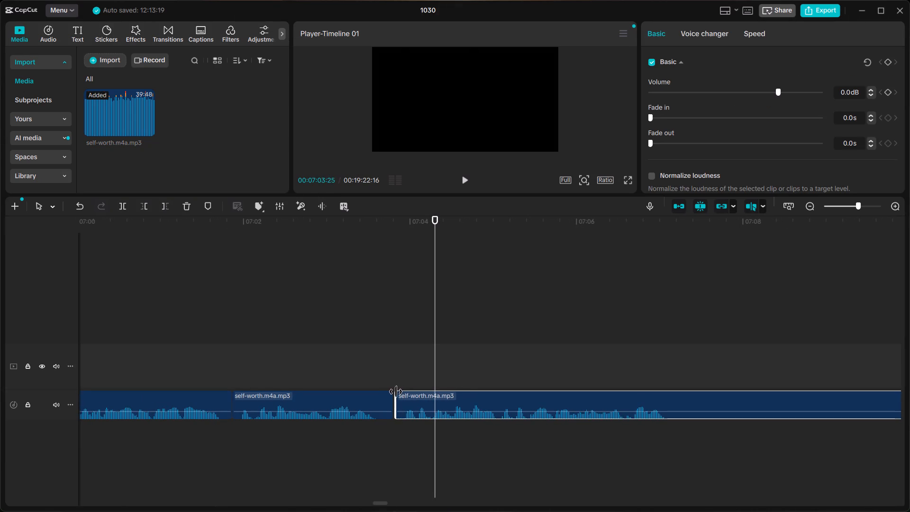
left_click_drag(396, 392, 401, 396)
Trim the earlier clip's end back to about 07:03:19 and move the later clip back against it.
left_click(373, 397)
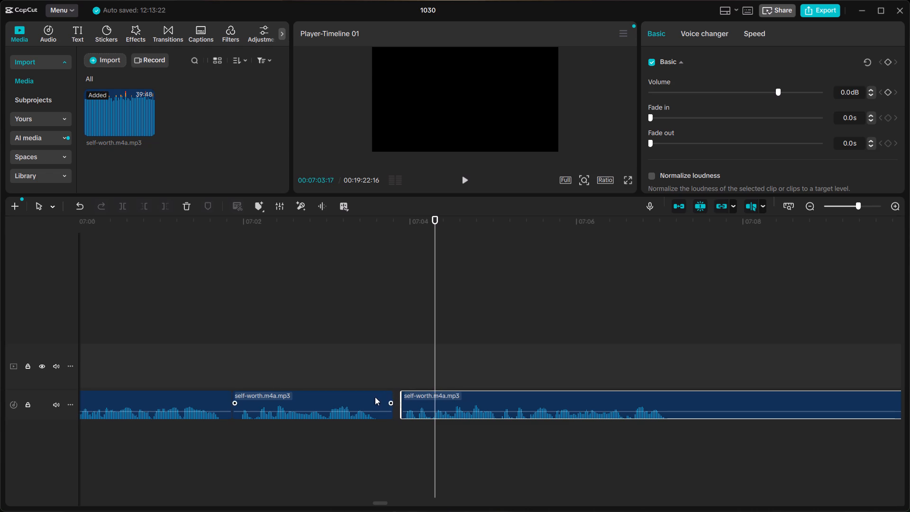
left_click_drag(393, 399, 376, 397)
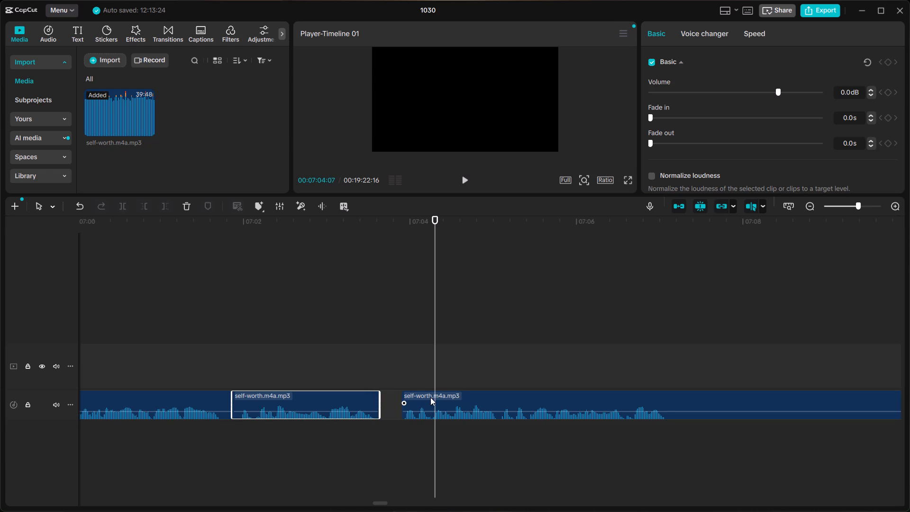
left_click(430, 397)
left_click_drag(430, 396, 409, 397)
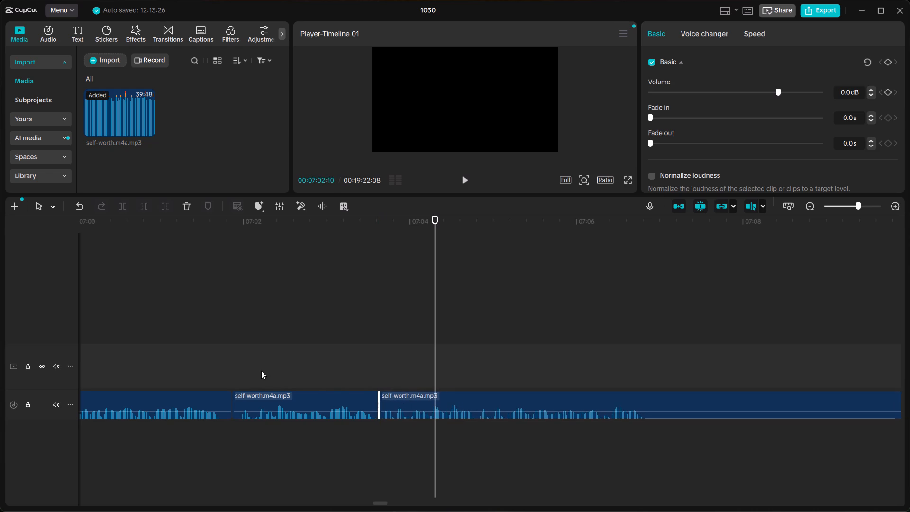
Listen through the join at about 07:03:19, shift the later clip about 2 frames later and replay the join.
left_click(243, 367)
key("space")
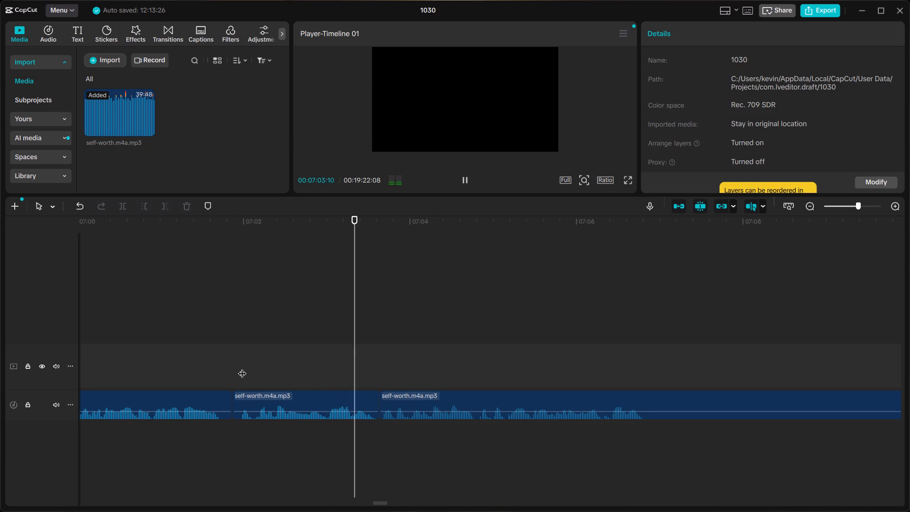
key("space")
left_click(186, 367)
key("space")
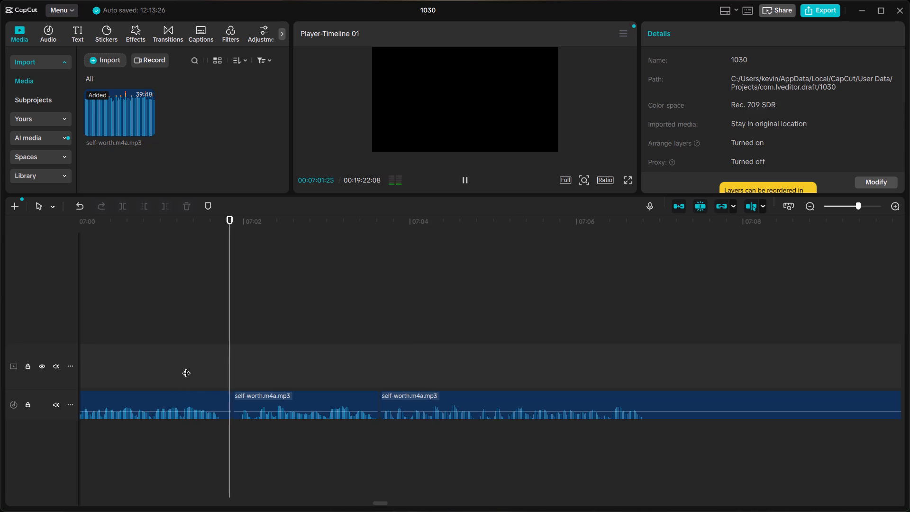
key("space")
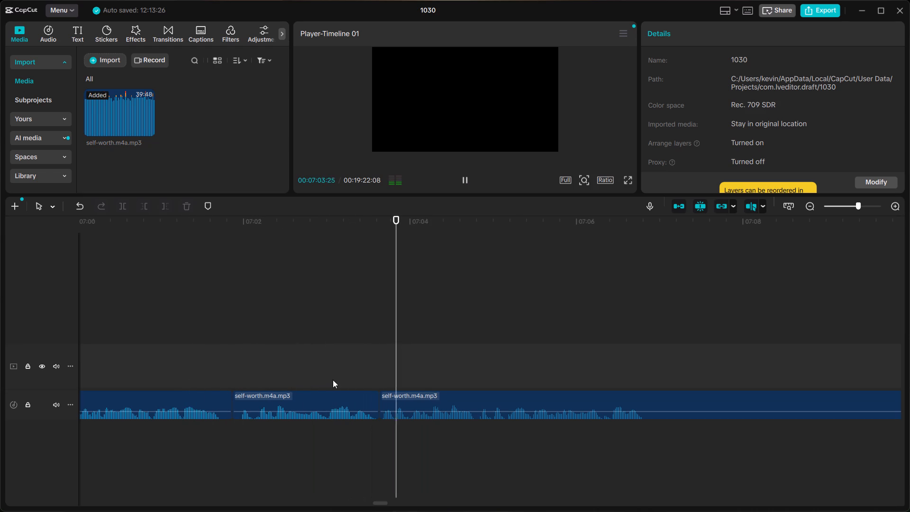
left_click(405, 394)
left_click_drag(405, 394, 409, 396)
left_click(298, 362)
key("space")
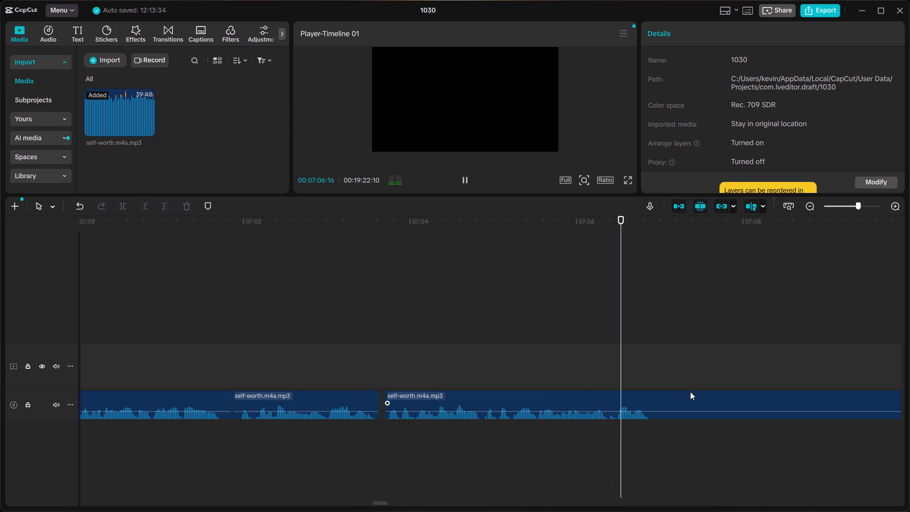
key("space")
Listen to the takes between about 07:11 and 07:28 to judge which ones to keep.
scroll(690, 392, "left", 3)
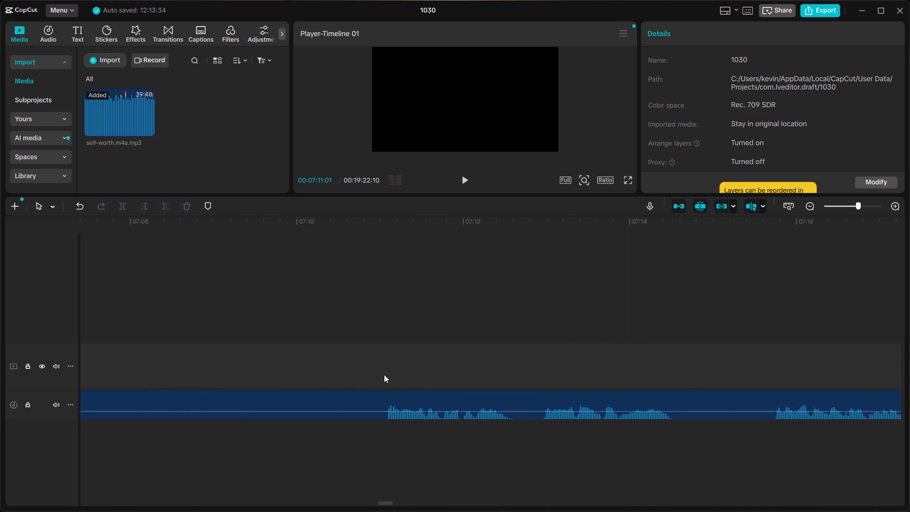
left_click(384, 375)
key("space")
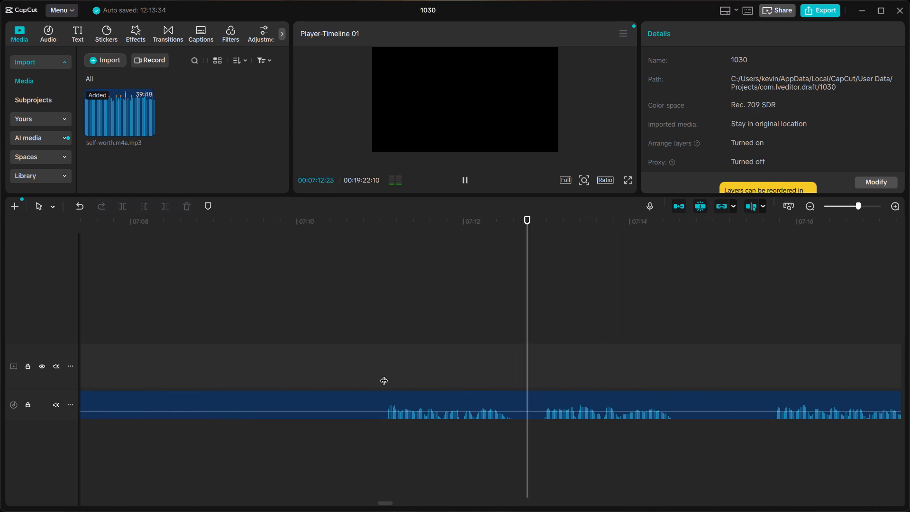
left_click(773, 377)
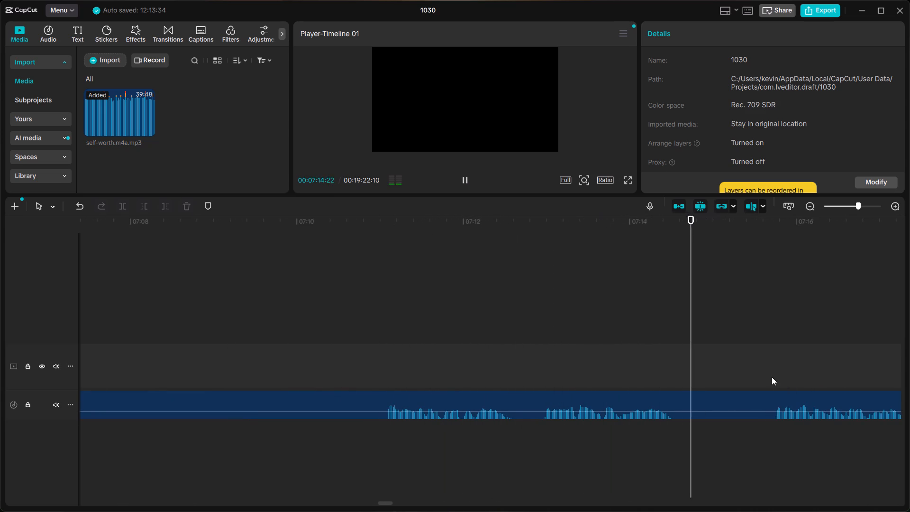
key("space")
scroll(772, 377, "left", 1)
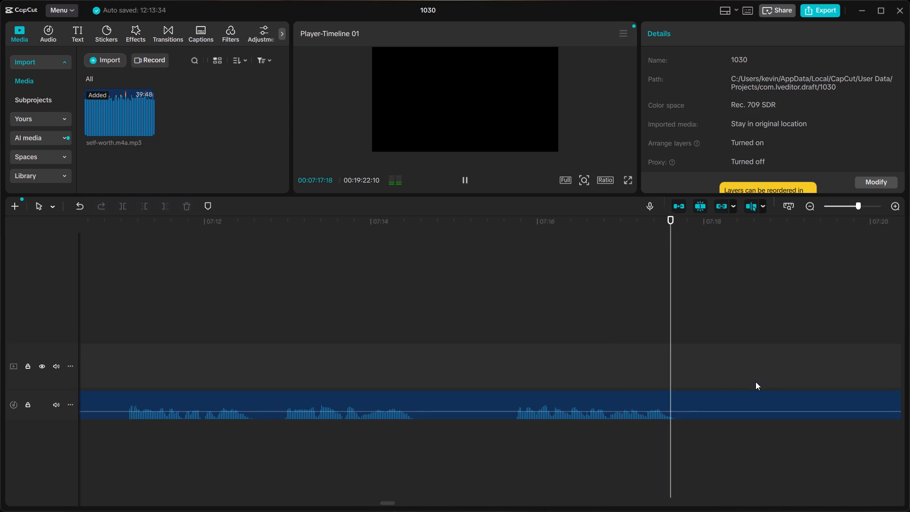
key("space")
scroll(711, 391, "left", 2)
left_click(487, 375)
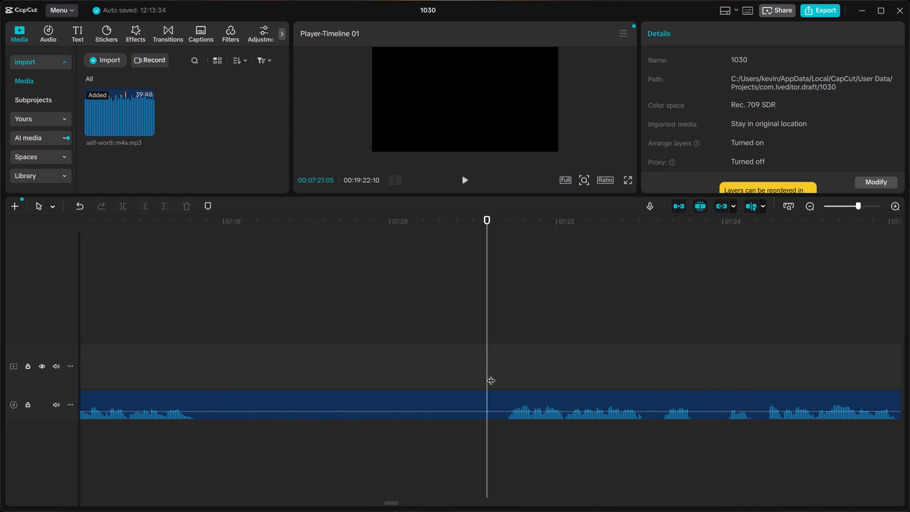
left_click(497, 373)
key("space")
scroll(506, 373, "left", 1)
left_click(491, 370)
key("space")
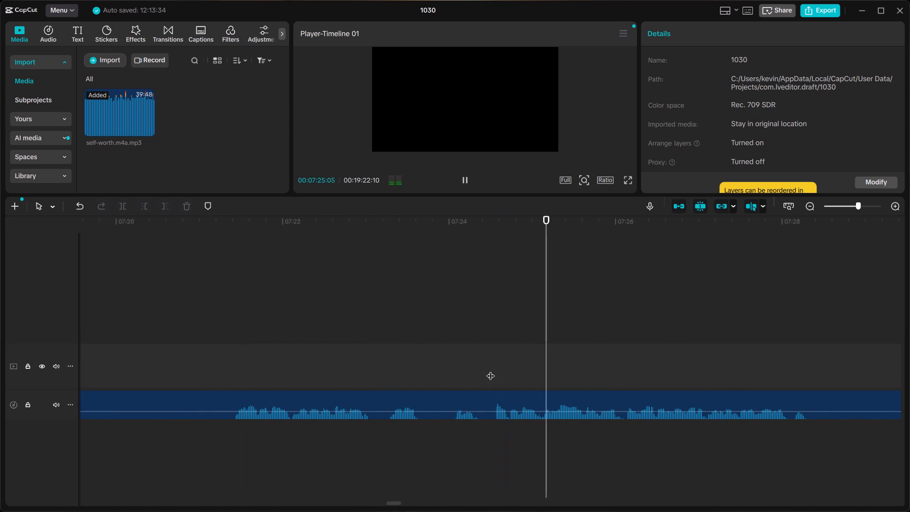
key("space")
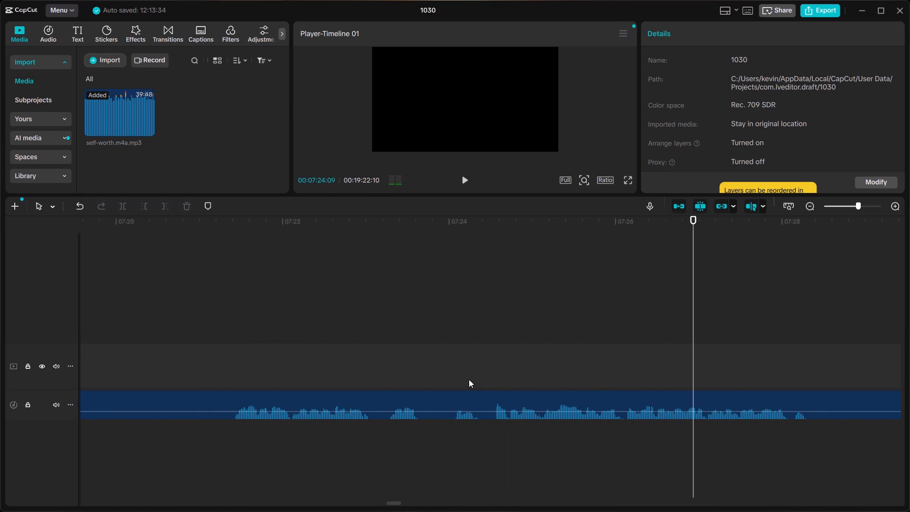
left_click(454, 380)
key("space")
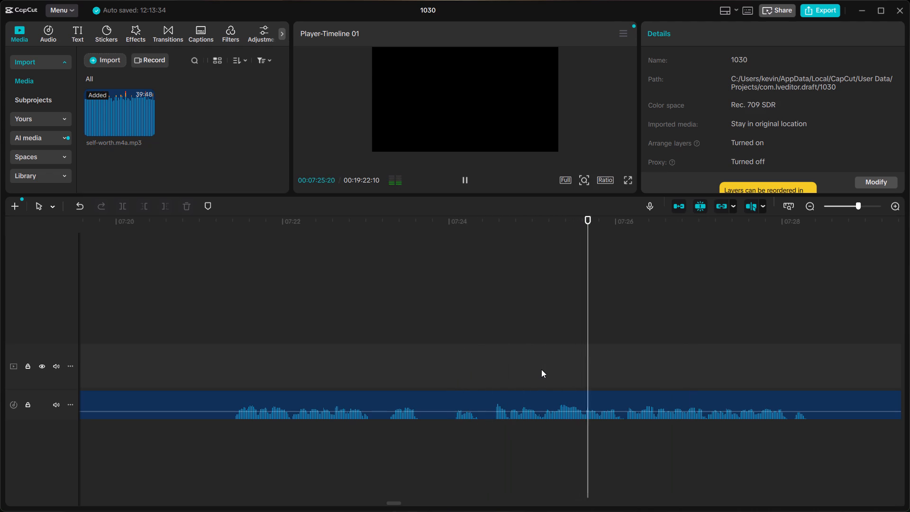
scroll(673, 390, "left", 1)
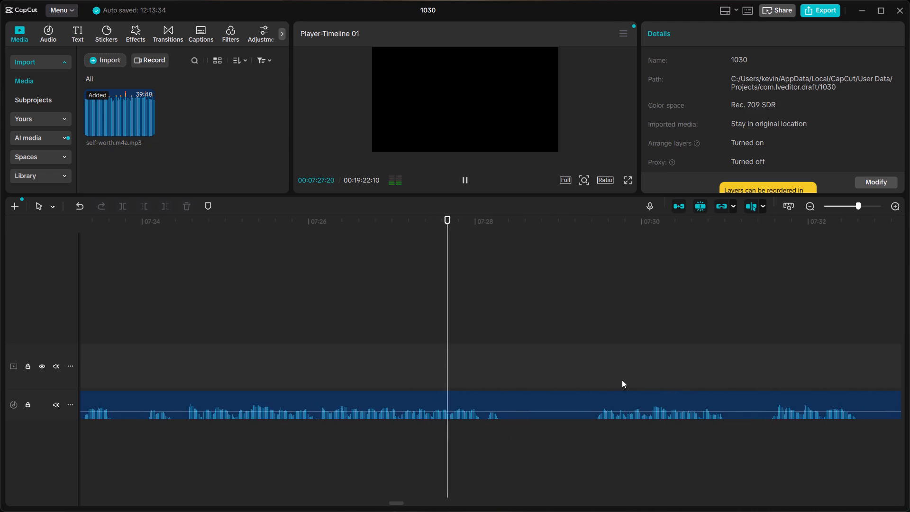
Listen on through the takes from about 07:29 to 07:52 to find where the good take starts.
left_click(588, 383)
key("space")
scroll(589, 381, "left", 1)
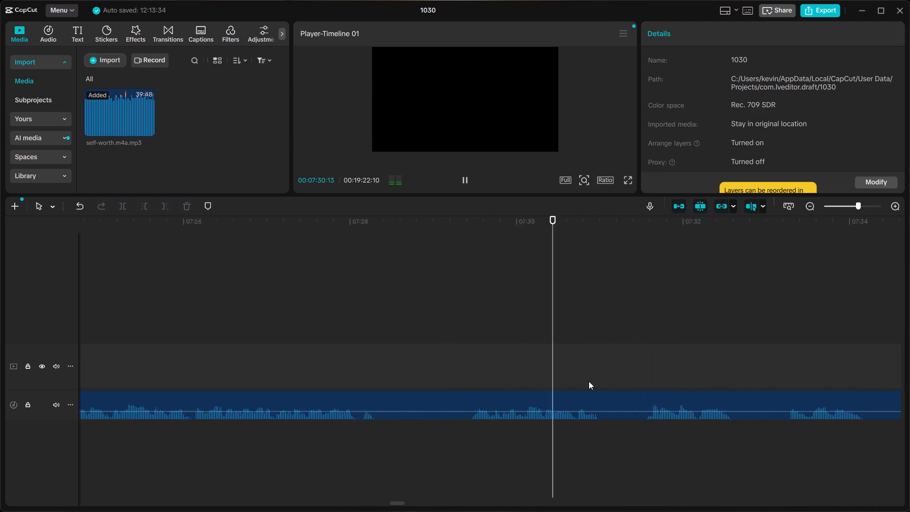
scroll(589, 381, "left", 1)
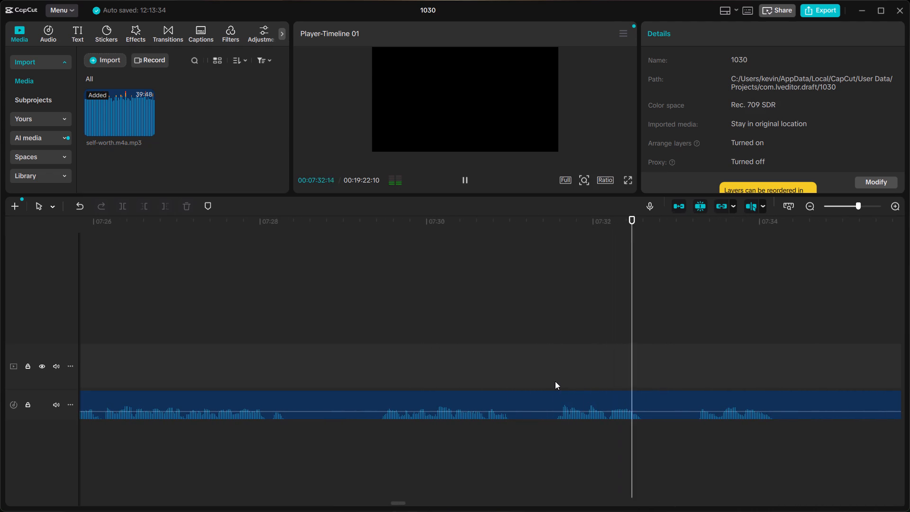
scroll(692, 386, "left", 1)
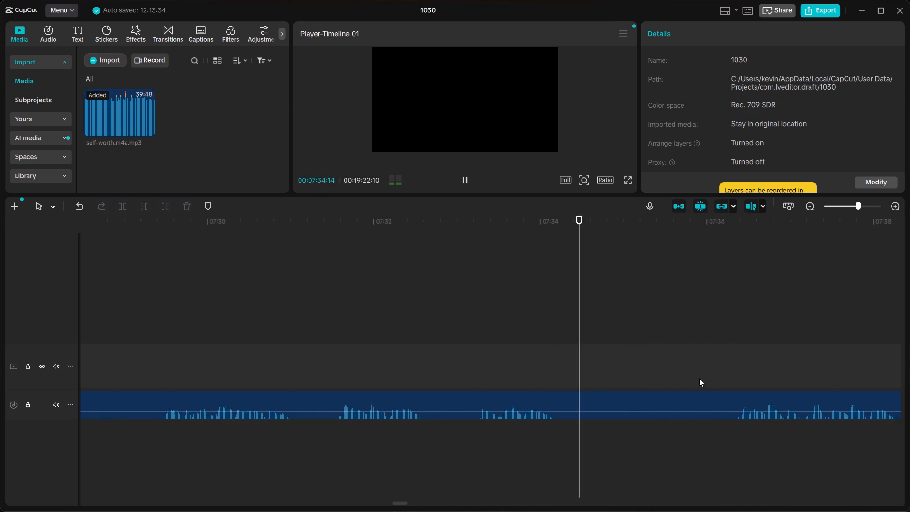
scroll(699, 378, "left", 1)
left_click(709, 379)
key("space")
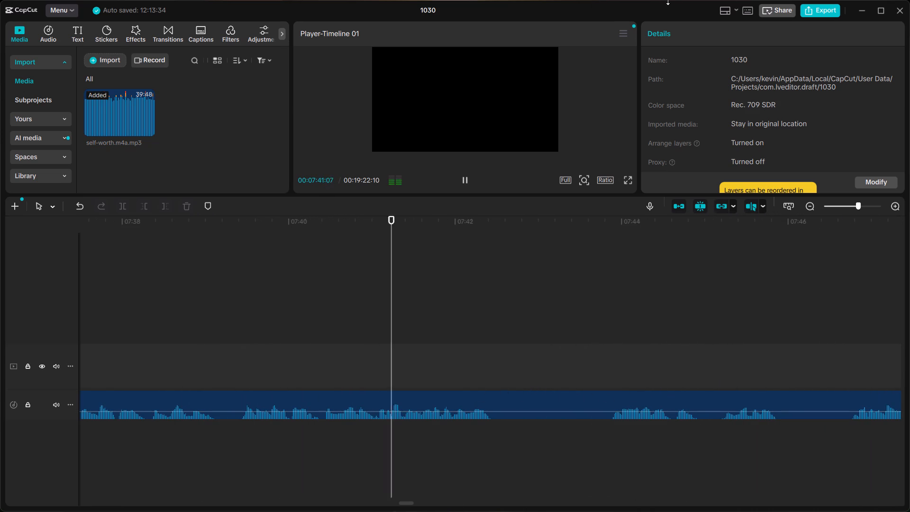
left_click(606, 367)
key("space")
scroll(607, 367, "left", 1)
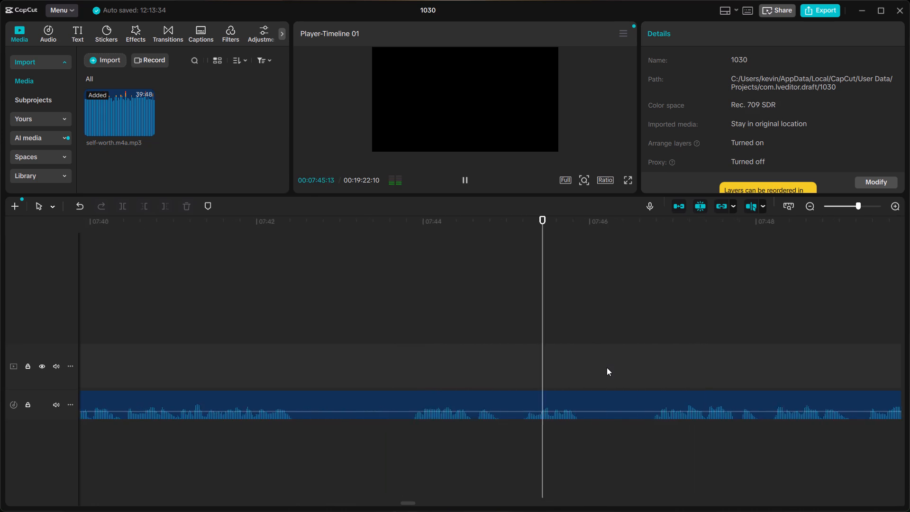
scroll(607, 367, "left", 1)
left_click(631, 356)
key("space")
scroll(631, 356, "left", 1)
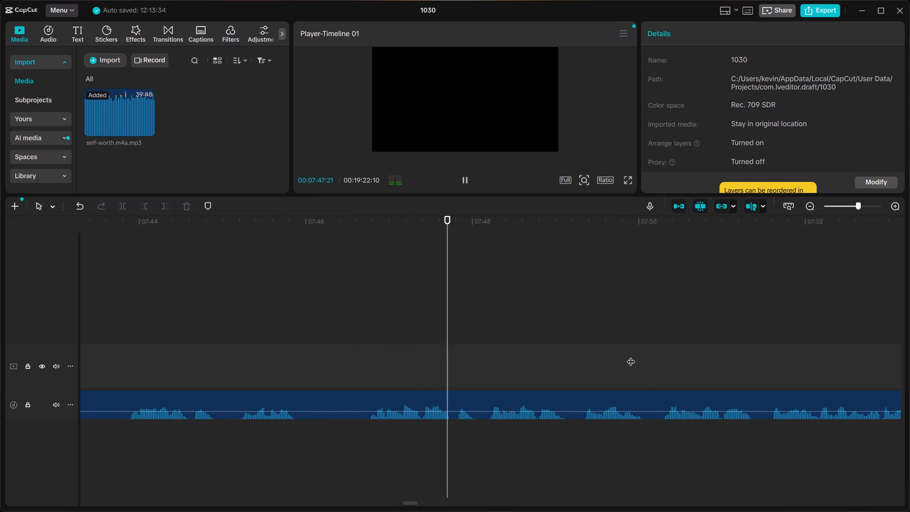
scroll(631, 356, "left", 1)
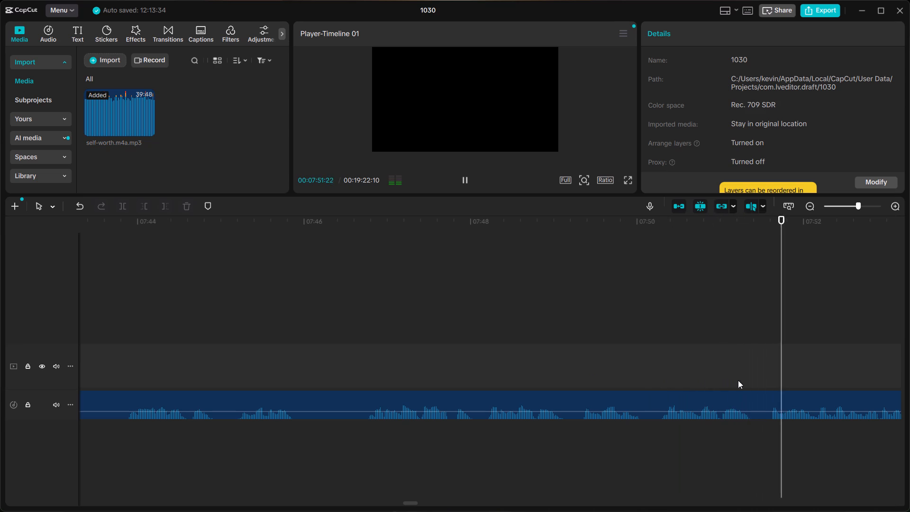
Split the narration clip at about 07:50:08, just before the phrase that starts there.
key("space")
left_click(654, 384)
left_click(660, 394)
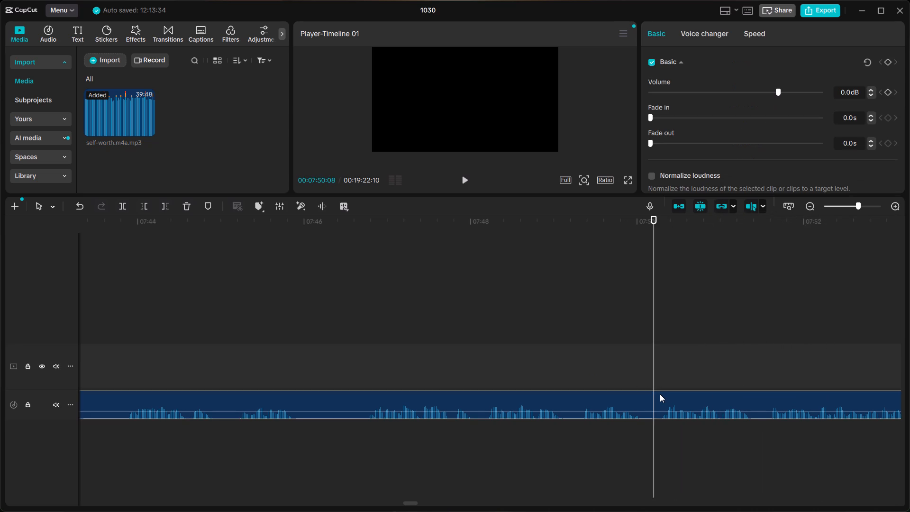
key("ctrl+b")
Replay the earlier phrases around 07:04 to 07:16 and split the clip at about 07:06:28, where the phrase ends.
scroll(621, 401, "right", 7)
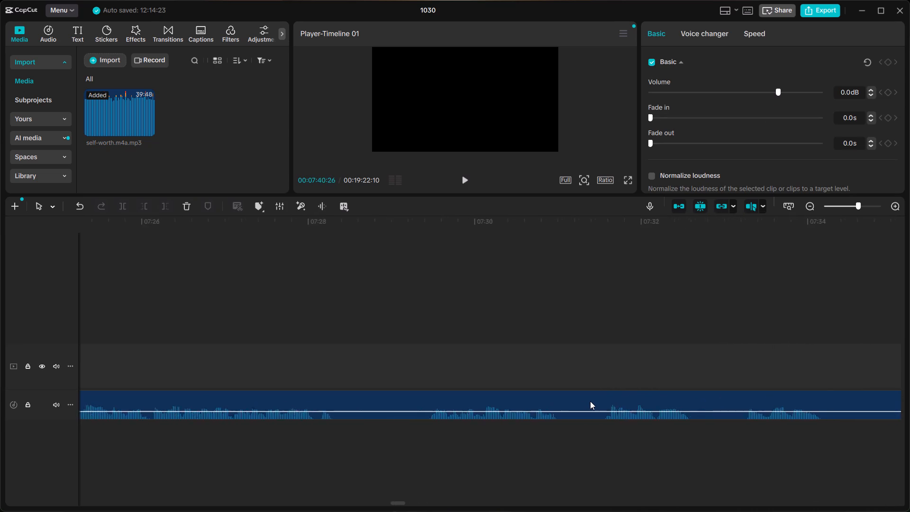
scroll(590, 401, "right", 2)
left_click(493, 380)
key("space")
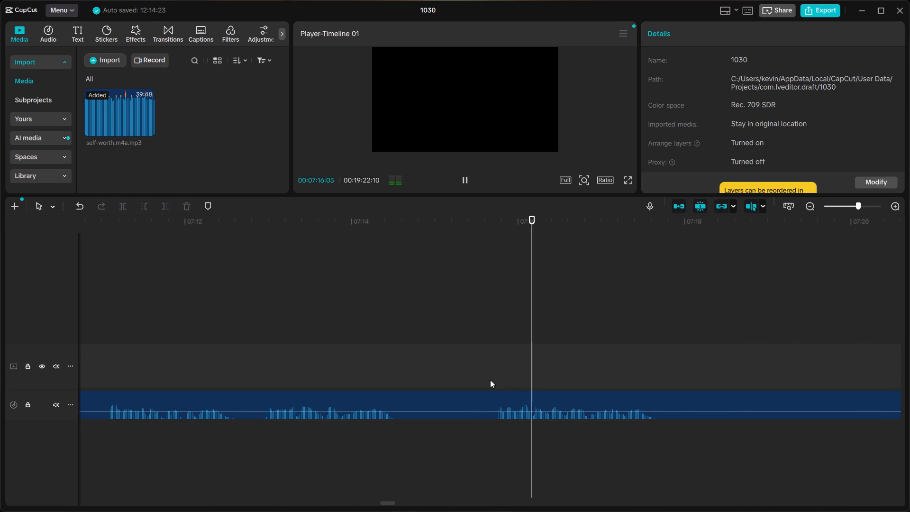
key("space")
scroll(446, 388, "right", 3)
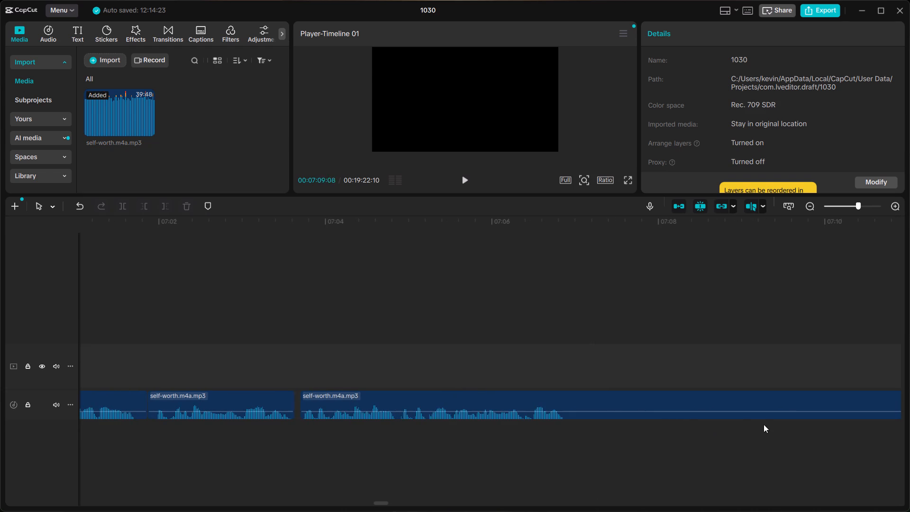
scroll(653, 417, "left", 1)
left_click(109, 347)
key("space")
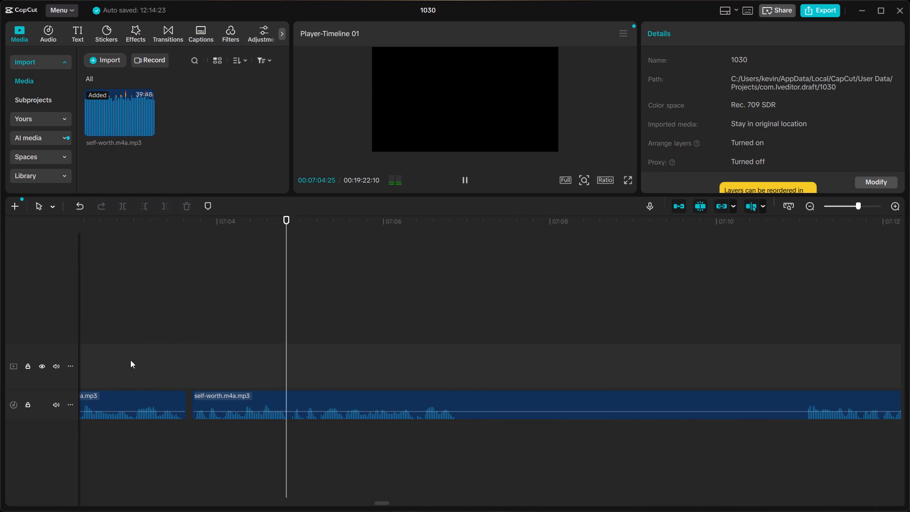
key("space")
left_click(464, 391)
key("ctrl+b")
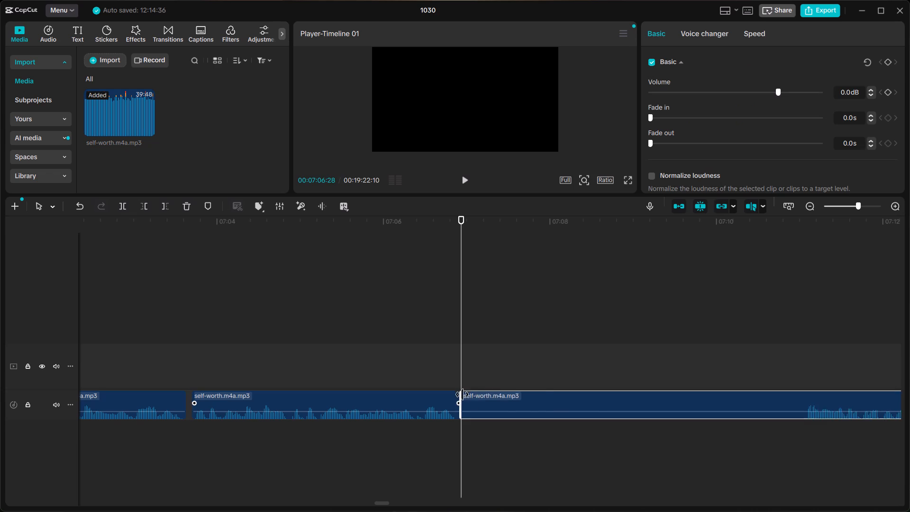
Listen again to the takes between about 07:11 and 07:24 to choose where the narration should resume.
scroll(546, 390, "left", 3)
left_click(730, 384)
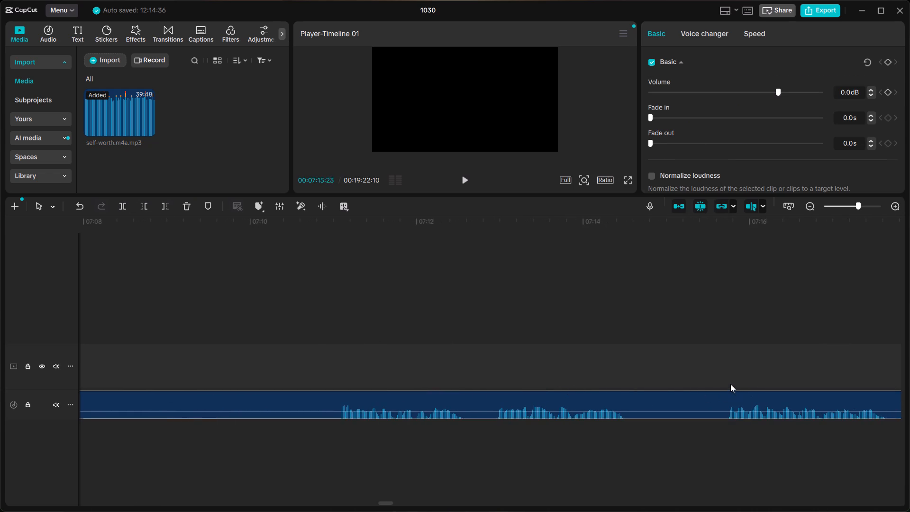
key("space")
scroll(730, 384, "left", 1)
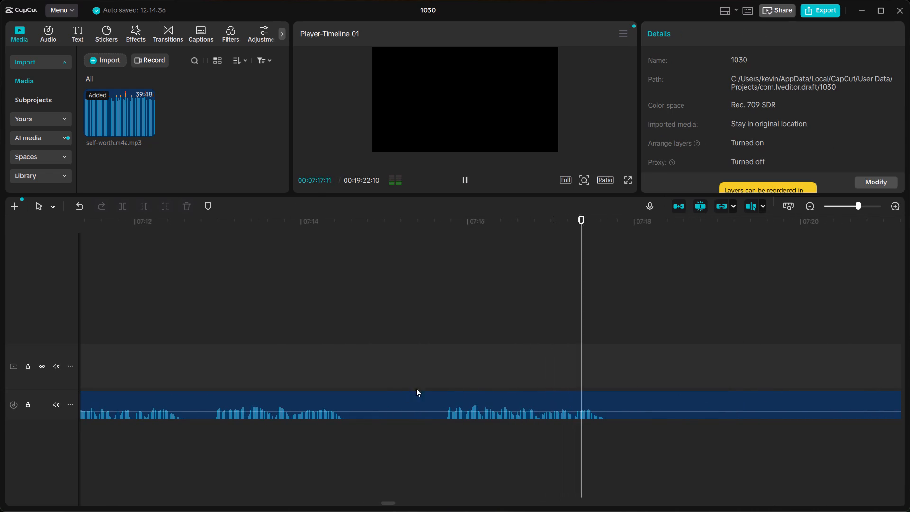
scroll(456, 387, "left", 1)
left_click(535, 371)
key("space")
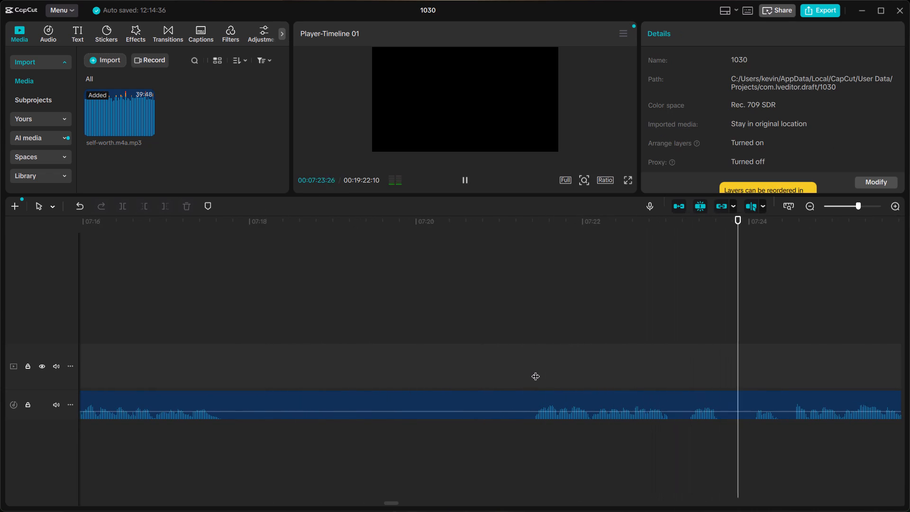
key("space")
scroll(536, 370, "right", 2)
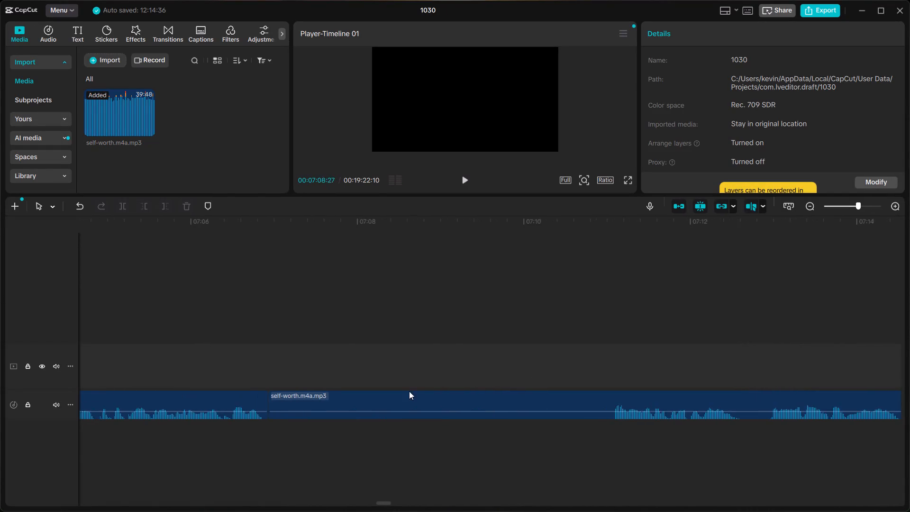
scroll(409, 391, "right", 1)
left_click(559, 373)
key("space")
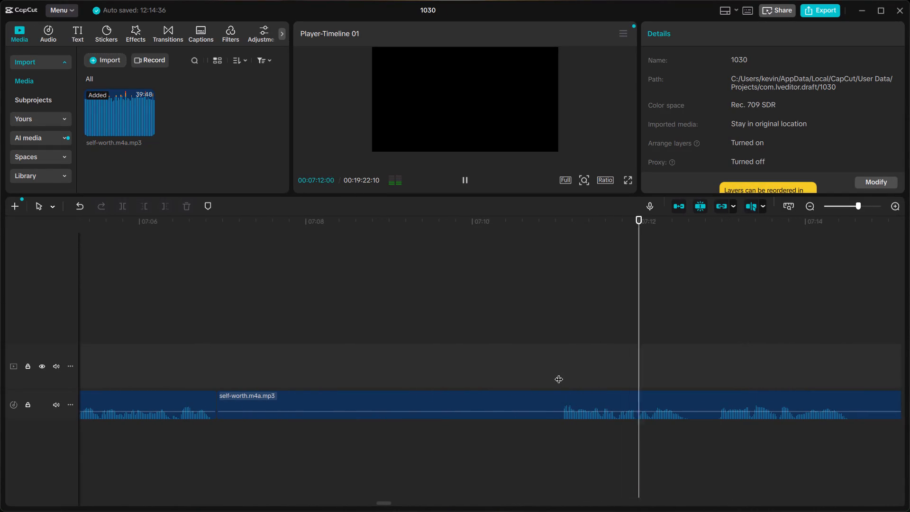
scroll(559, 386, "left", 1)
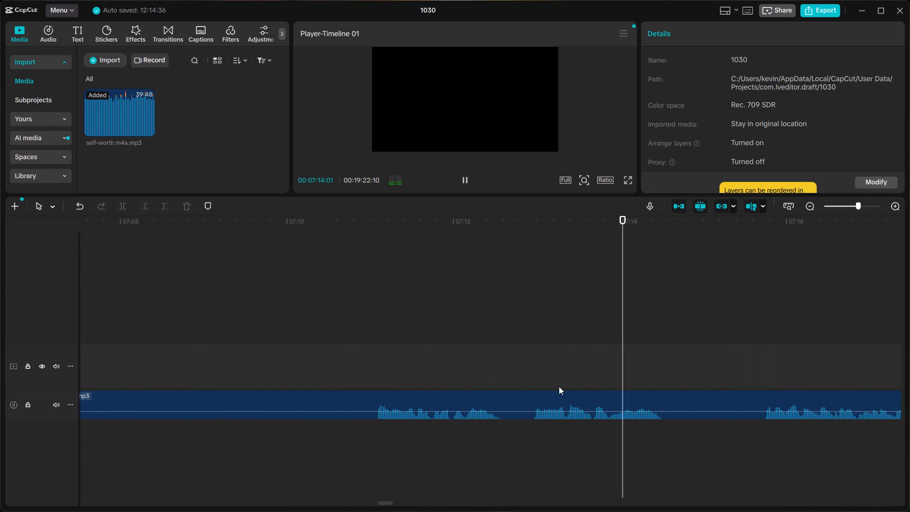
key("space")
Split the narration clip at about 07:12:29, just before the second phrase after the long pause.
left_click(528, 393)
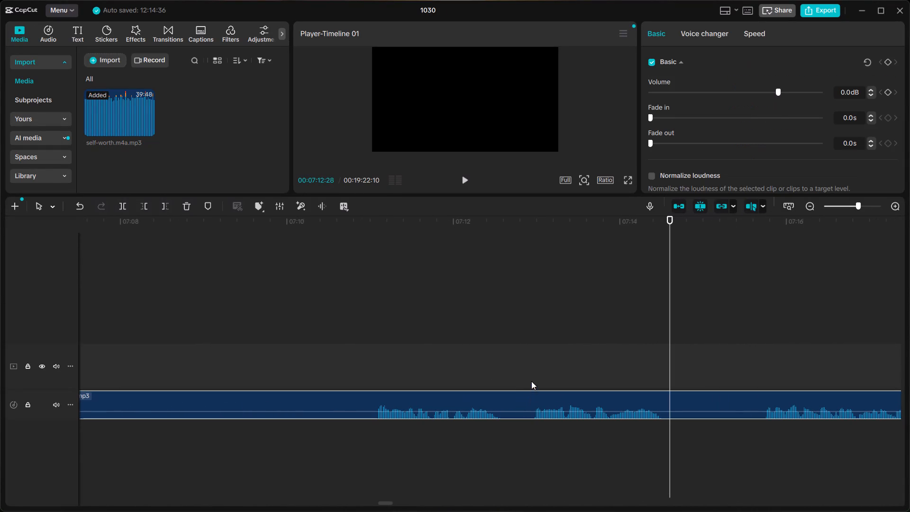
left_click(531, 380)
left_click(527, 385)
left_click(532, 379)
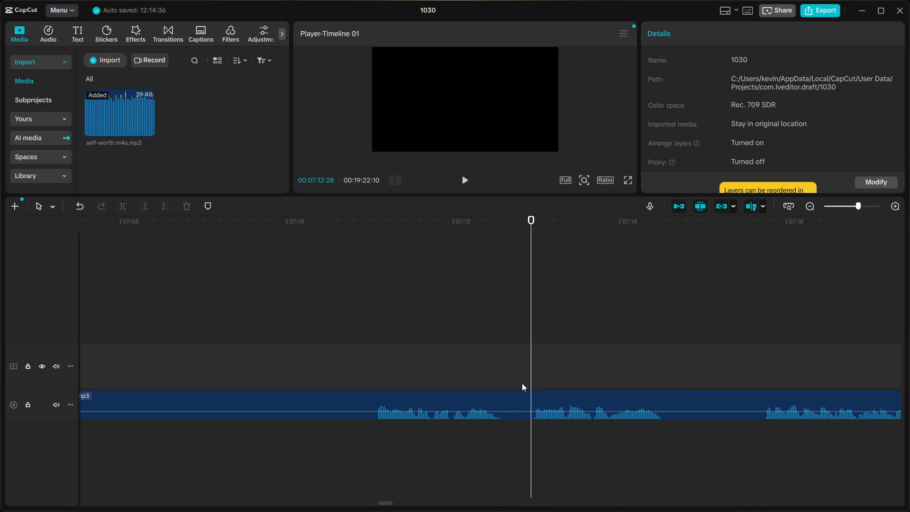
left_click(519, 381)
left_click(527, 377)
left_click(532, 390)
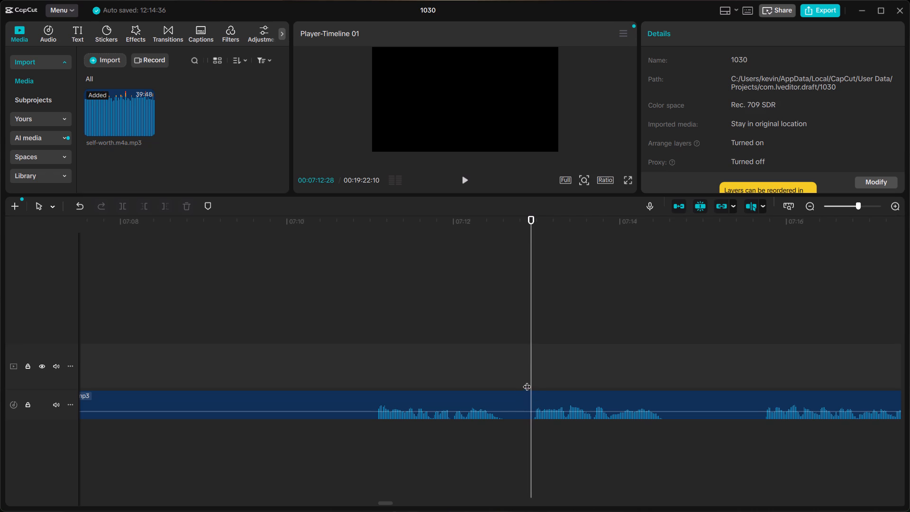
left_click(521, 372)
left_click(530, 376)
left_click(534, 392)
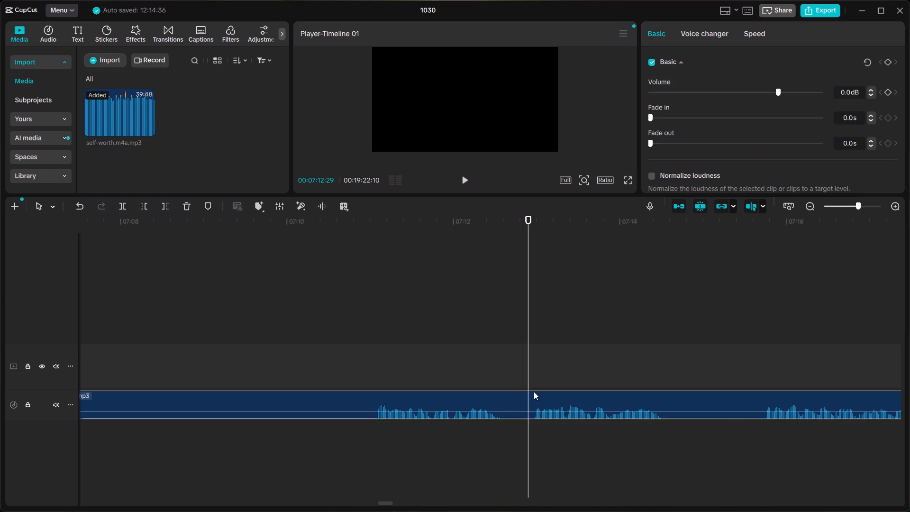
key("ctrl+b")
Delete the clip between about 07:06:28 and 07:12:29.
left_click(498, 396)
scroll(498, 396, "right", 1)
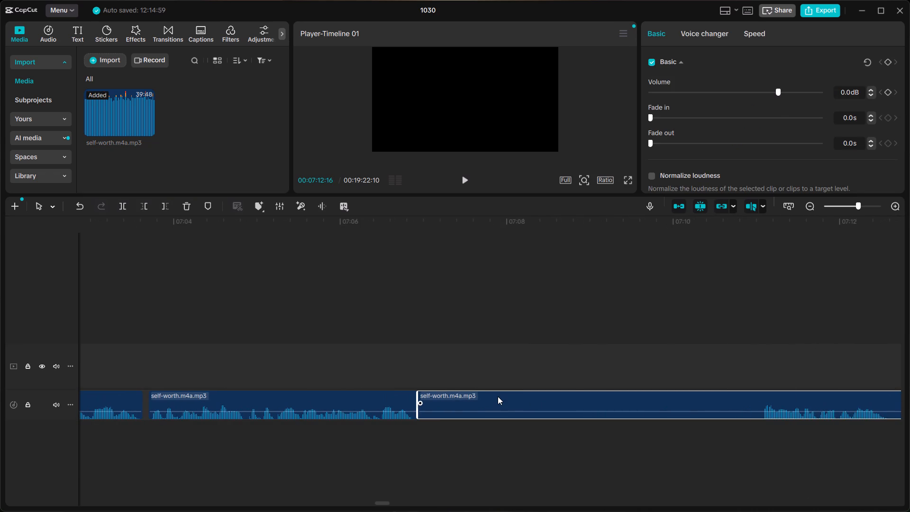
key("BackSpace")
Extend the start of the clip after the gap back to about 07:12:27.
scroll(498, 396, "left", 1)
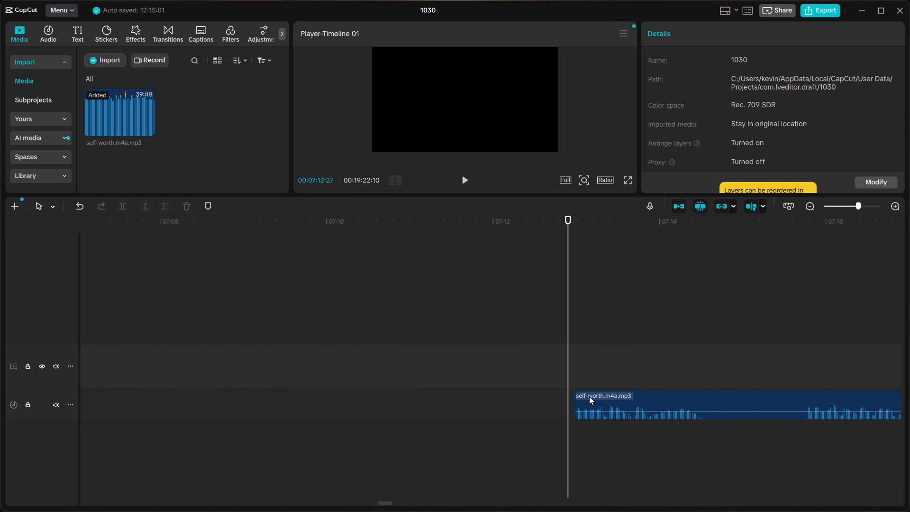
left_click(589, 396)
left_click_drag(573, 393, 567, 397)
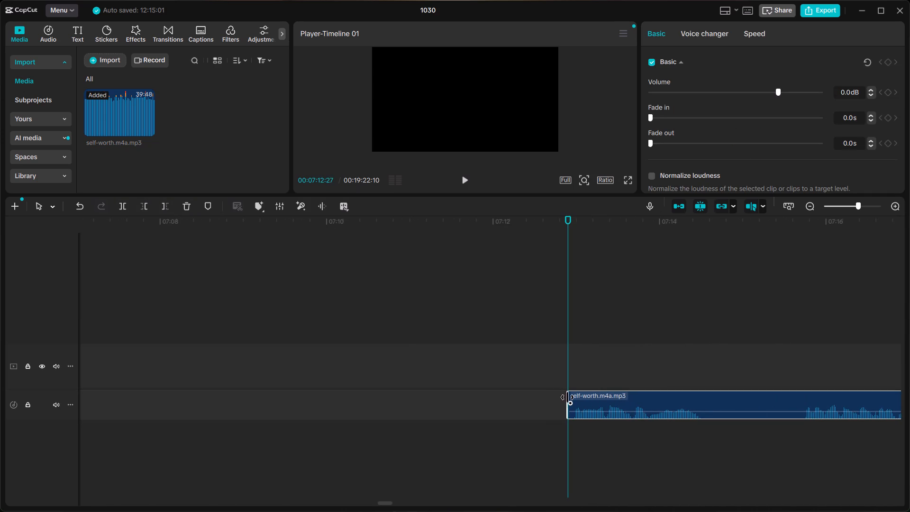
Move the clip starting at about 07:12:27 back against the clip ending at about 07:06:28 and play across the join.
left_click_drag(567, 397, 569, 399)
left_click_drag(586, 400, 451, 412)
scroll(446, 412, "right", 1)
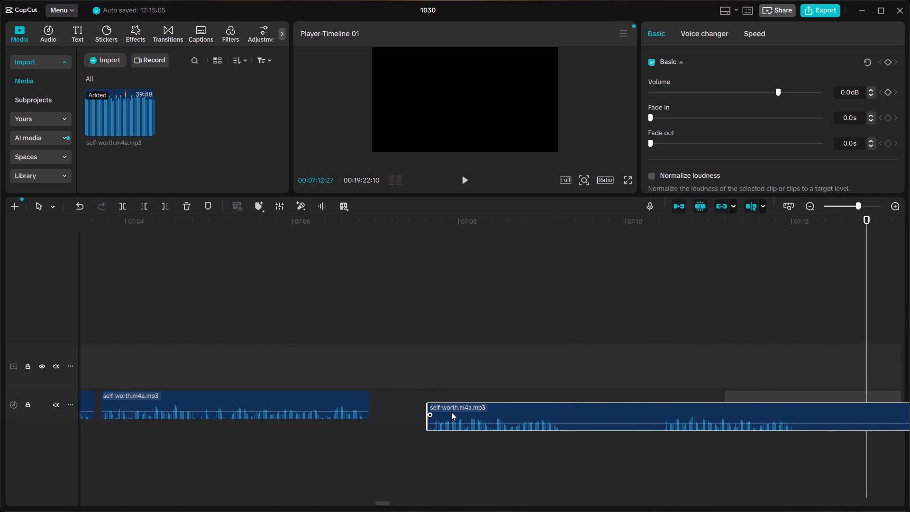
scroll(451, 412, "right", 1)
left_click_drag(451, 412, 390, 409)
left_click(324, 372)
key("space")
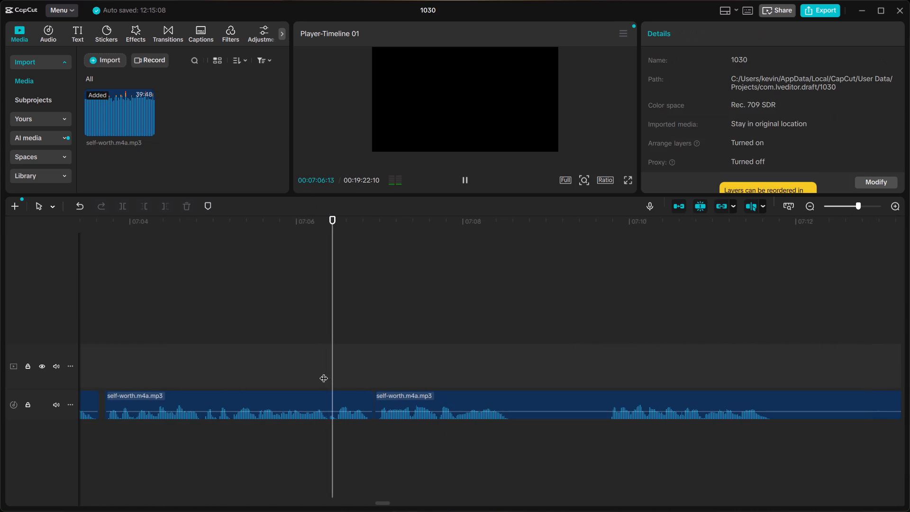
left_click(243, 350)
key("space")
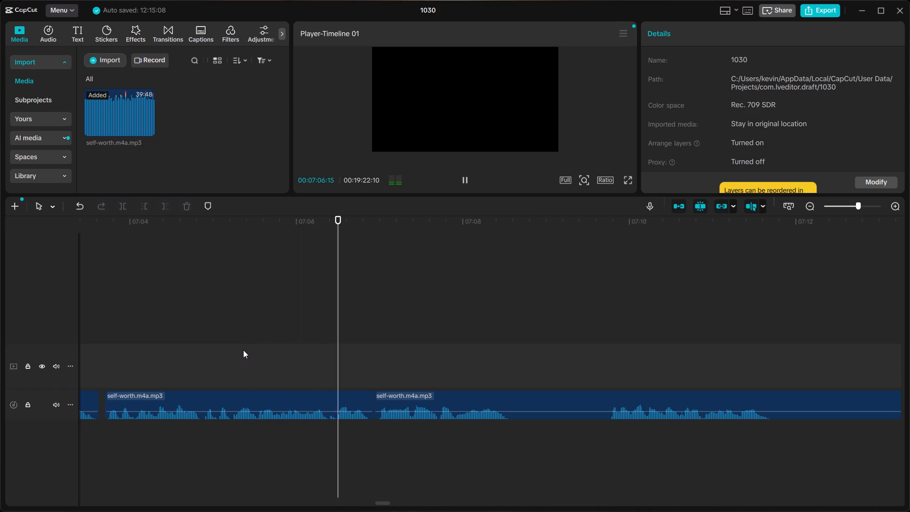
key("space")
Shift that clip slightly later to start at about 07:07, leaving a very short pause, and play across the join.
left_click(425, 399)
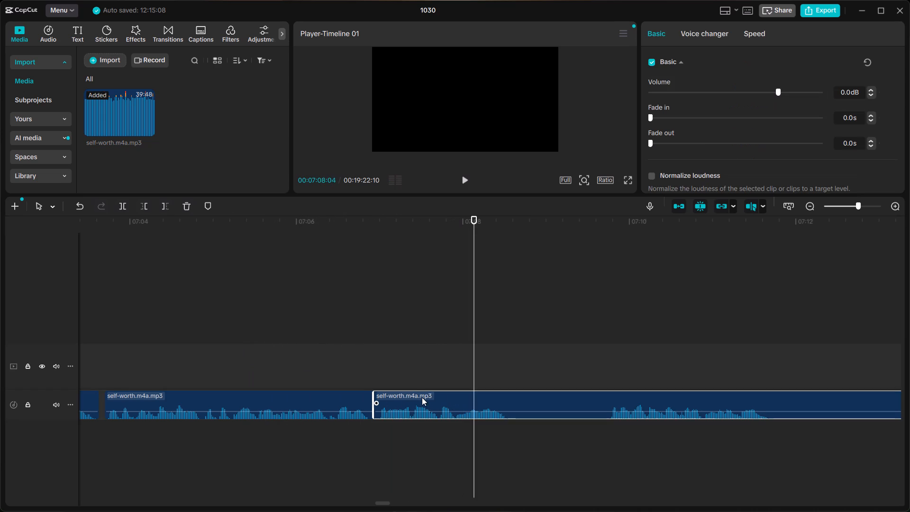
left_click_drag(422, 397, 430, 399)
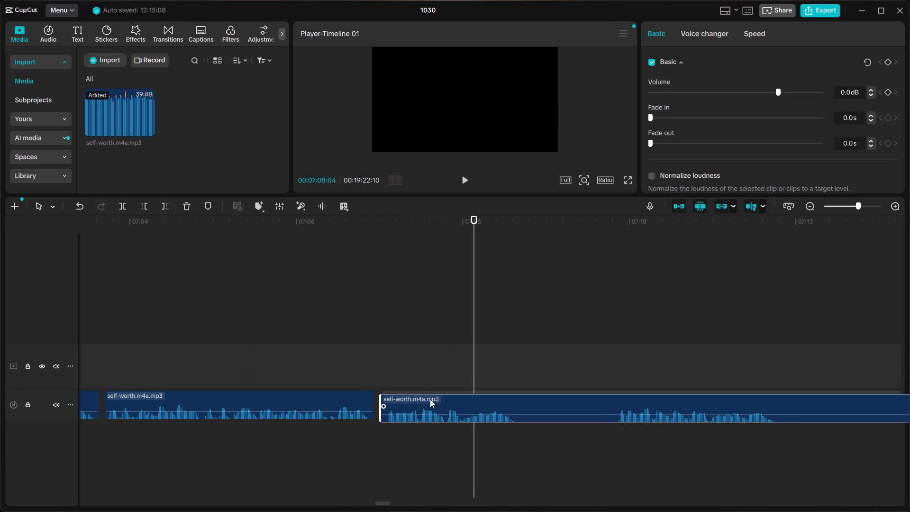
left_click_drag(430, 399, 431, 396)
left_click(198, 357)
key("space")
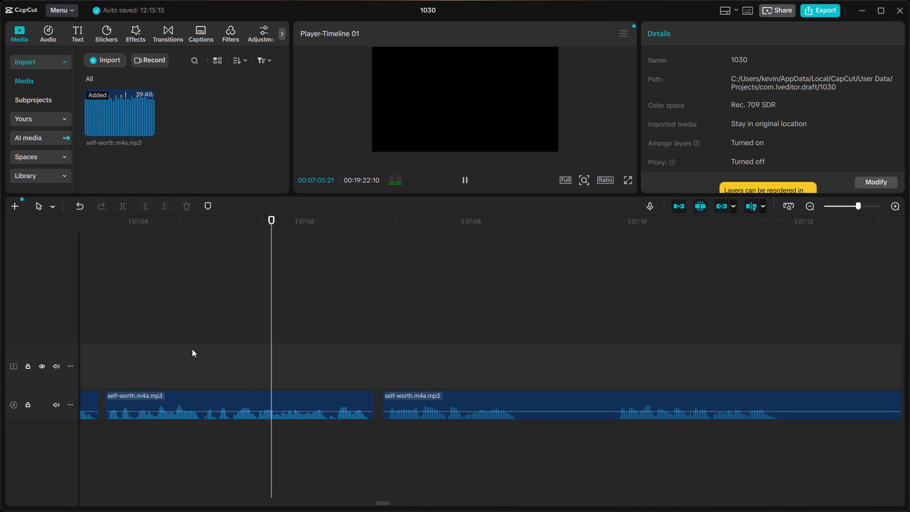
scroll(192, 349, "left", 1)
scroll(192, 349, "down", 2)
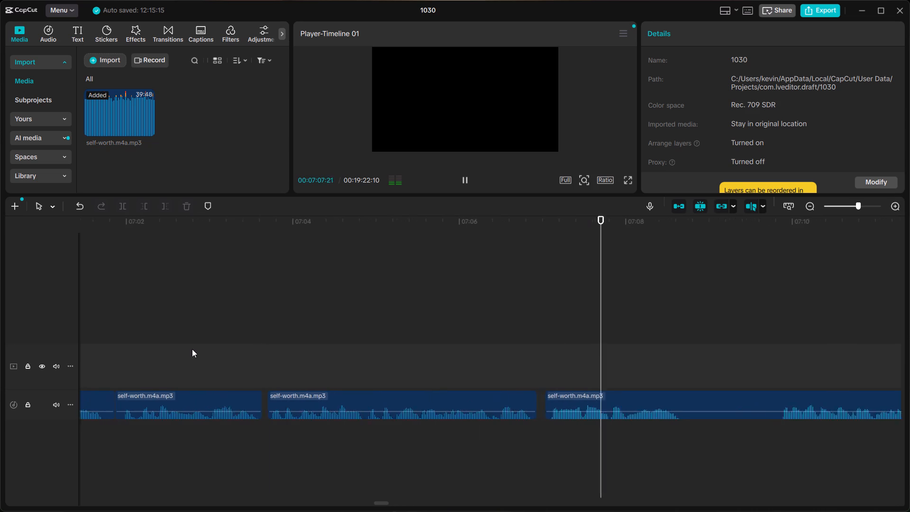
scroll(192, 349, "down", 1)
key("space")
Raise the volume of the clip between about 07:03 and 07:07 to about 1 dB and play it through.
left_click(331, 402)
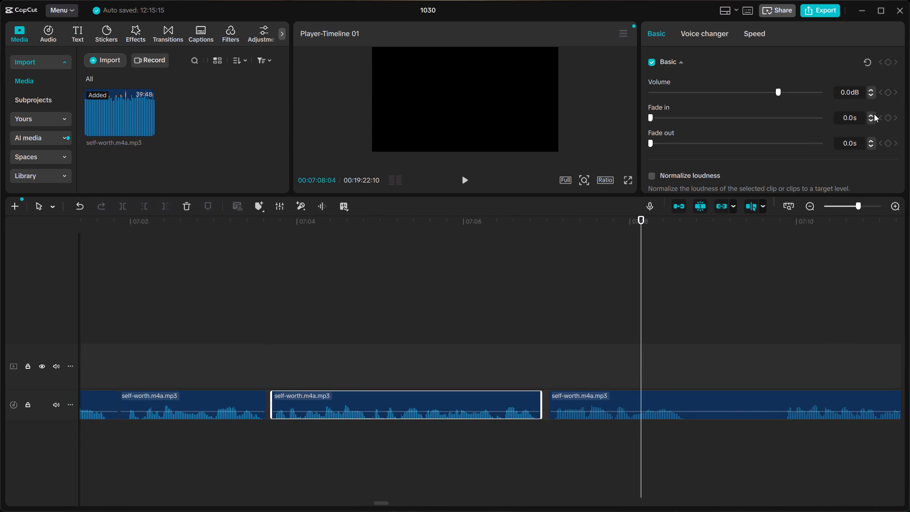
double_click(872, 91)
triple_click(872, 87)
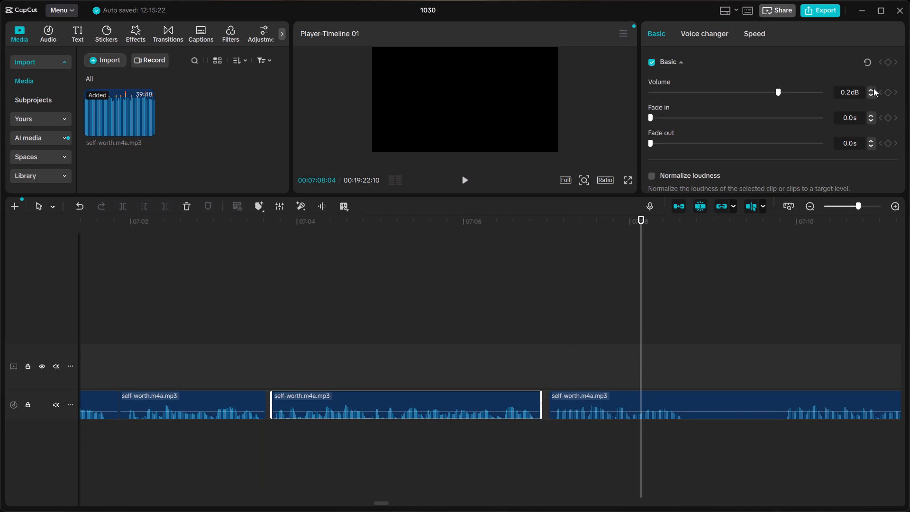
triple_click(874, 88)
double_click(875, 89)
triple_click(873, 92)
left_click(867, 89)
double_click(867, 86)
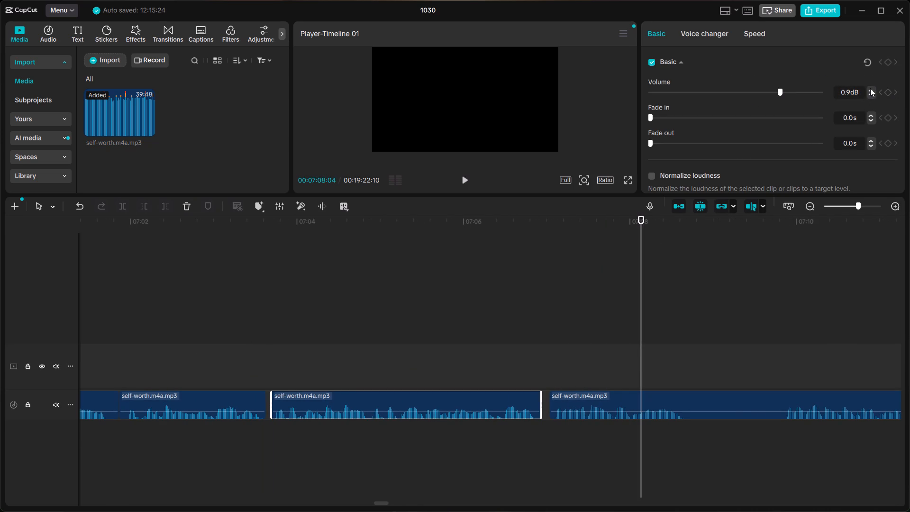
double_click(871, 89)
left_click(226, 323)
key("space")
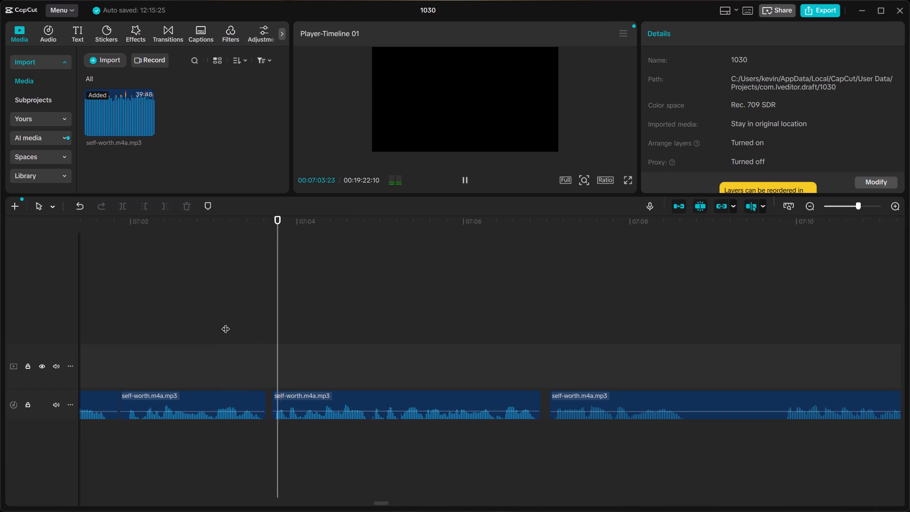
scroll(226, 323, "left", 1)
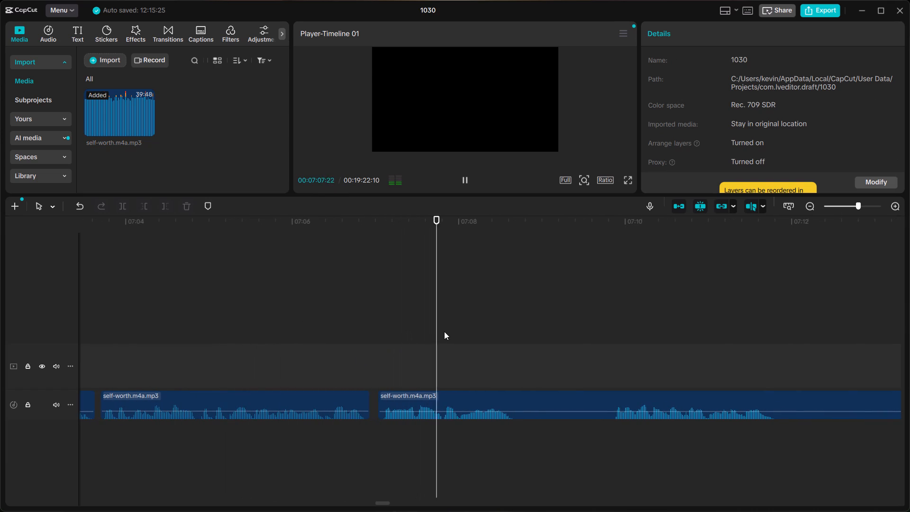
key("space")
Split the narration clip at about 07:08:23, just after its first phrase.
left_click(521, 375)
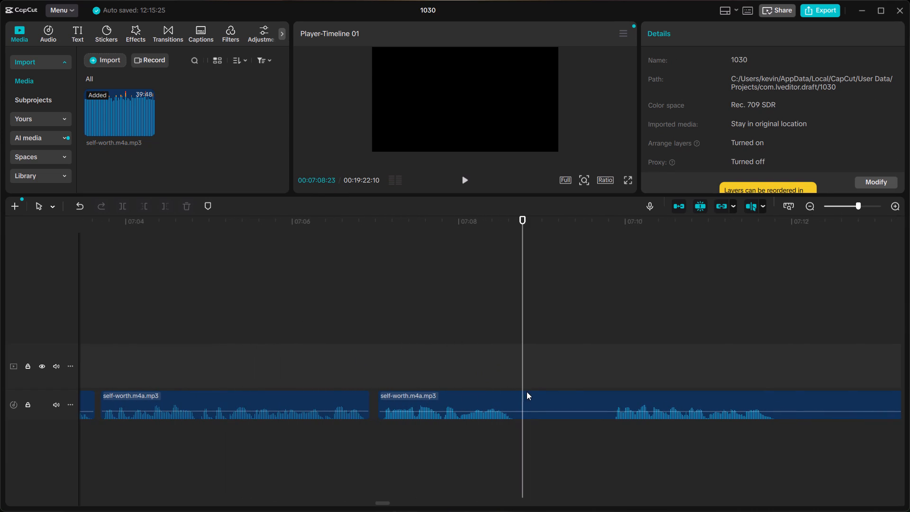
left_click(528, 399)
key("ctrl+b")
Listen to the takes between about 07:09 and 07:20 to choose where the narration should resume.
left_click(612, 363)
key("space")
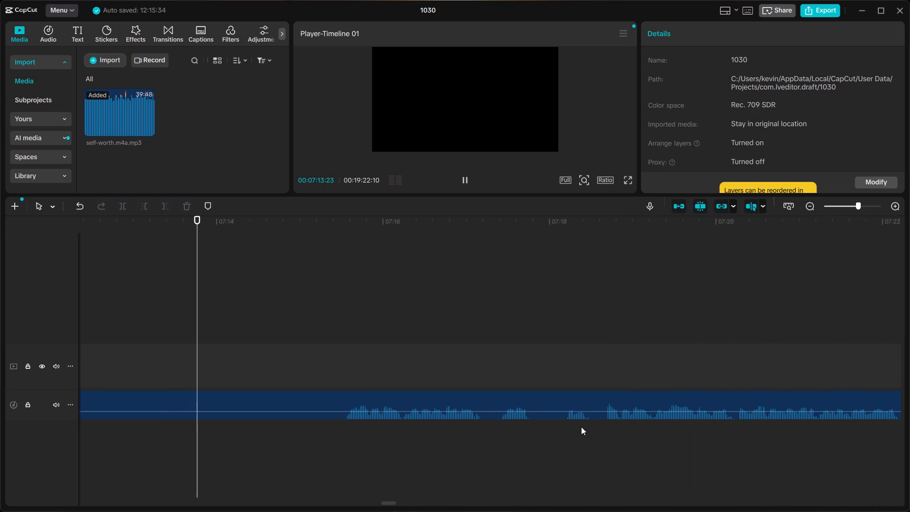
left_click(345, 368)
key("space")
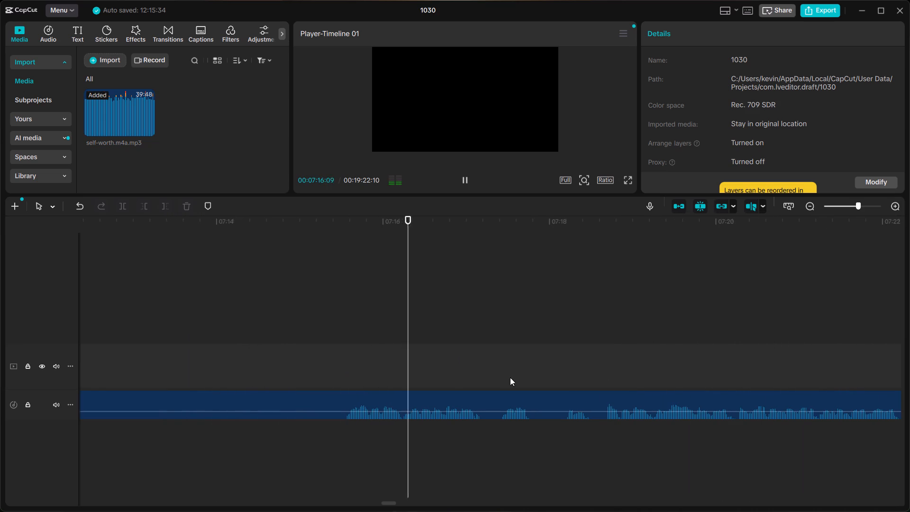
left_click(599, 383)
key("space")
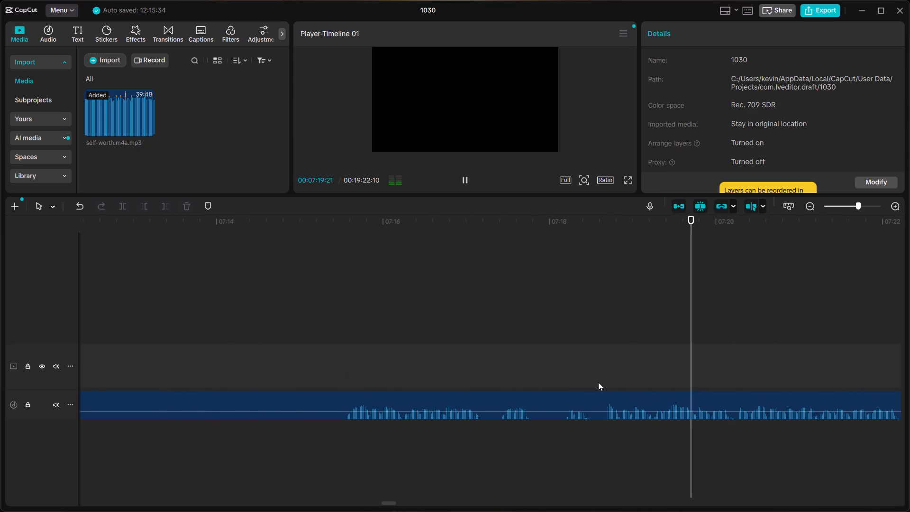
key("space")
Split the narration clip at about 07:19:06, between two words of the phrase.
scroll(621, 381, "up", 12, "ctrl")
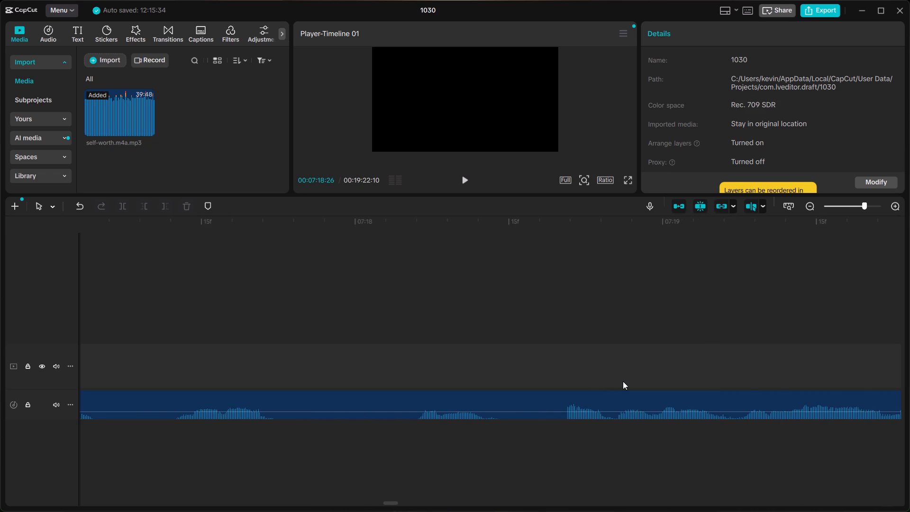
scroll(623, 381, "up", 10)
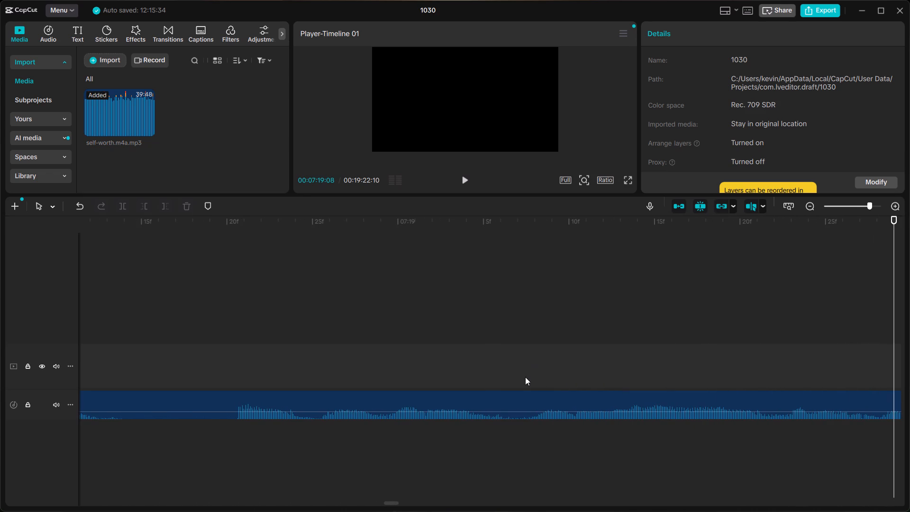
left_click(523, 375)
key("space")
key("space")
left_click(519, 374)
left_click(524, 393)
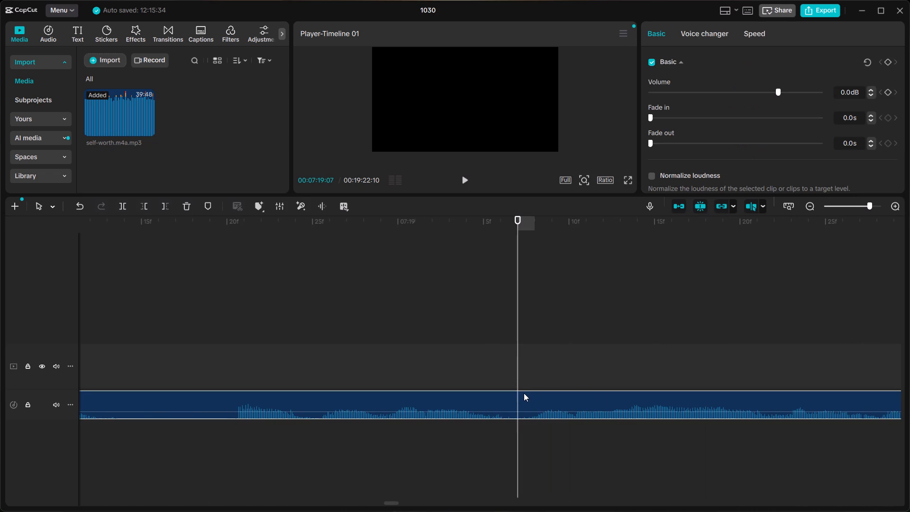
key("ctrl+b")
Delete the narration clip between about 07:08:23 and 07:19:06.
left_click(508, 401)
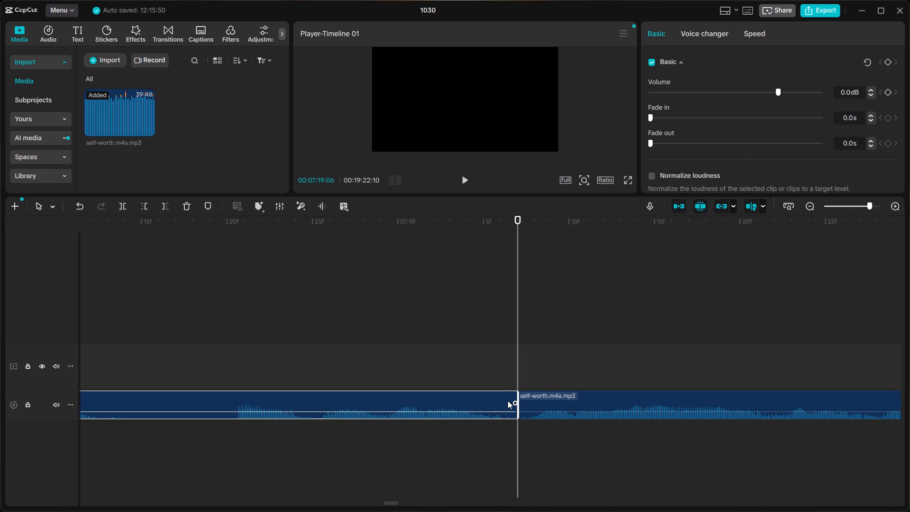
scroll(508, 401, "down", 19, "ctrl")
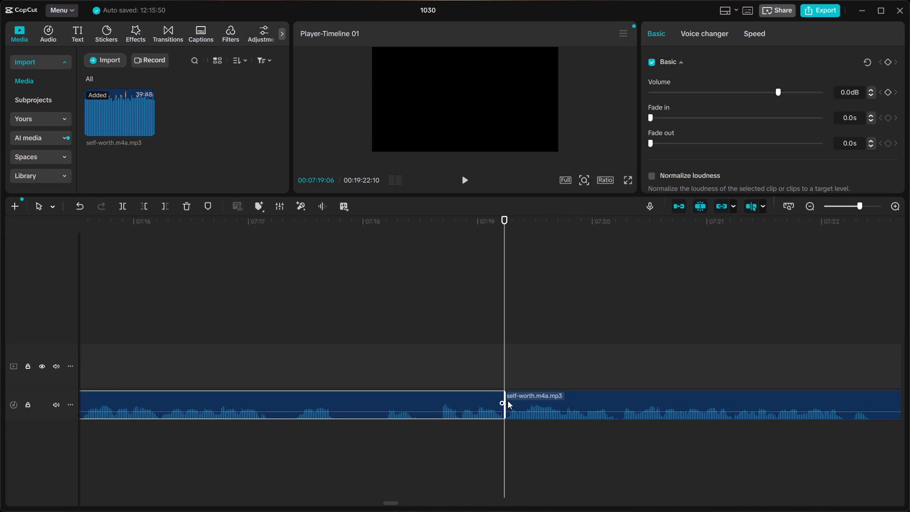
scroll(508, 401, "down", 10, "ctrl")
scroll(508, 401, "right", 4)
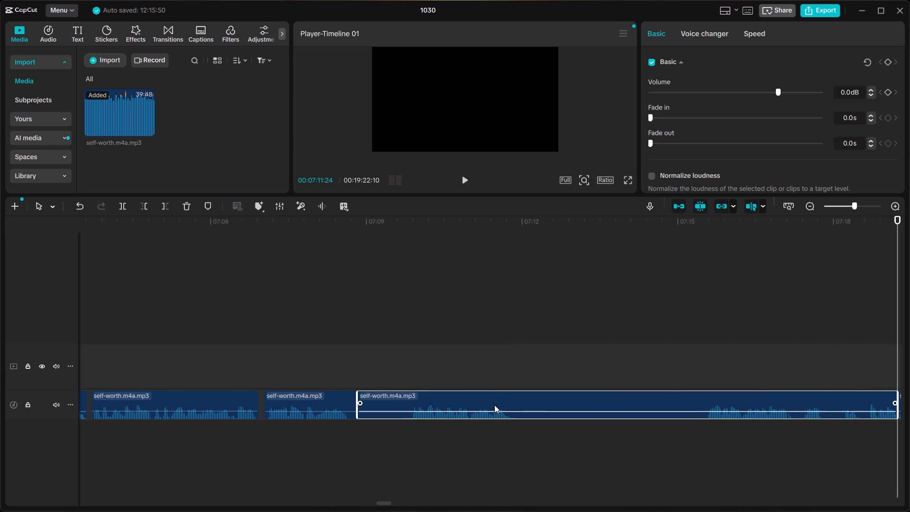
key("BackSpace")
Listen to the opening of the clip after the gap, from about 07:19 to 07:22, to judge its start.
scroll(494, 405, "left", 5)
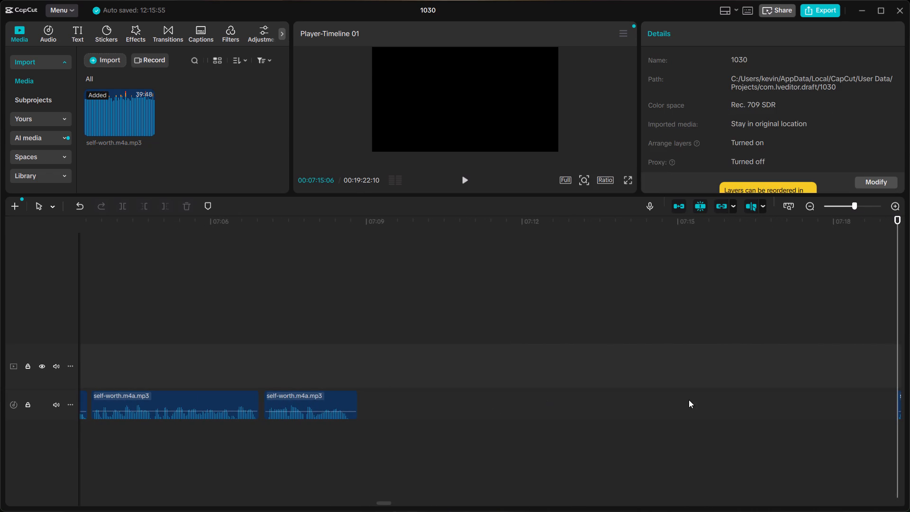
scroll(689, 400, "left", 2)
left_click(339, 374)
key("space")
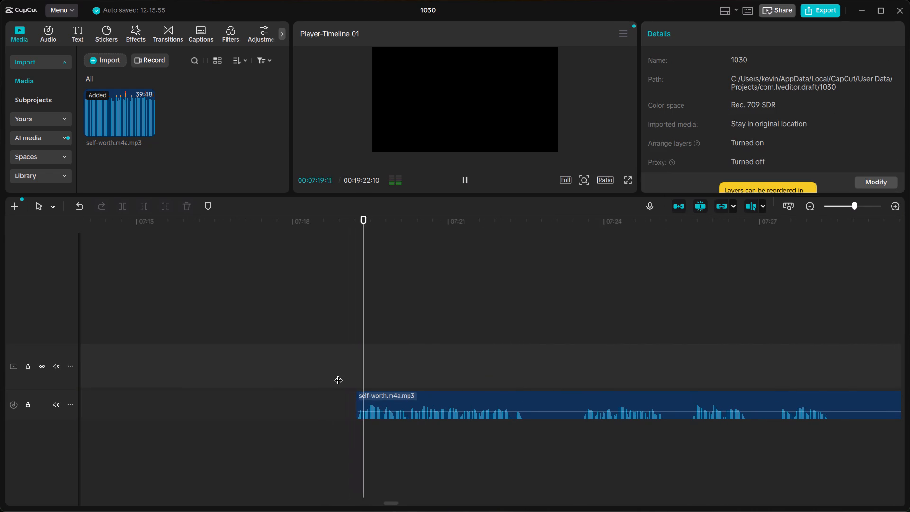
key("space")
left_click(335, 370)
key("space")
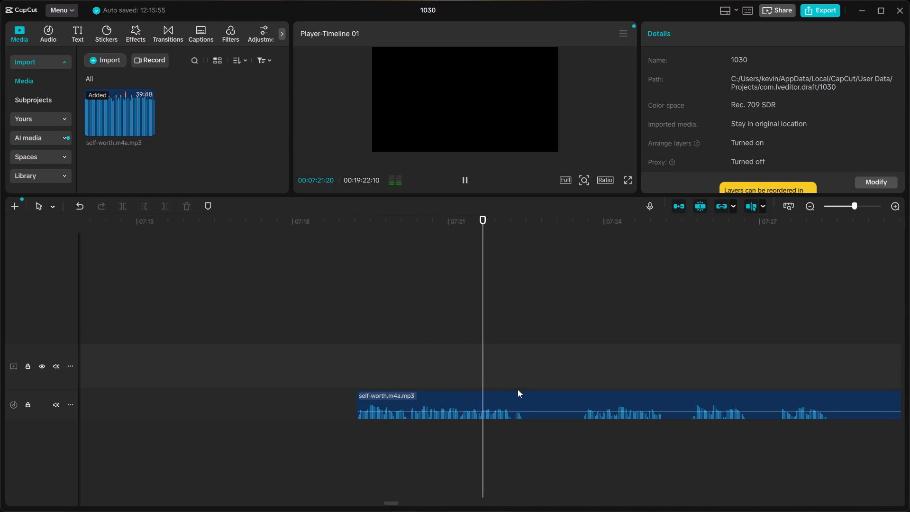
key("space")
Apply a 0.2 s fade-in to the clip starting at about 07:19:06, keeping its volume at 0.0 dB.
left_click(537, 402)
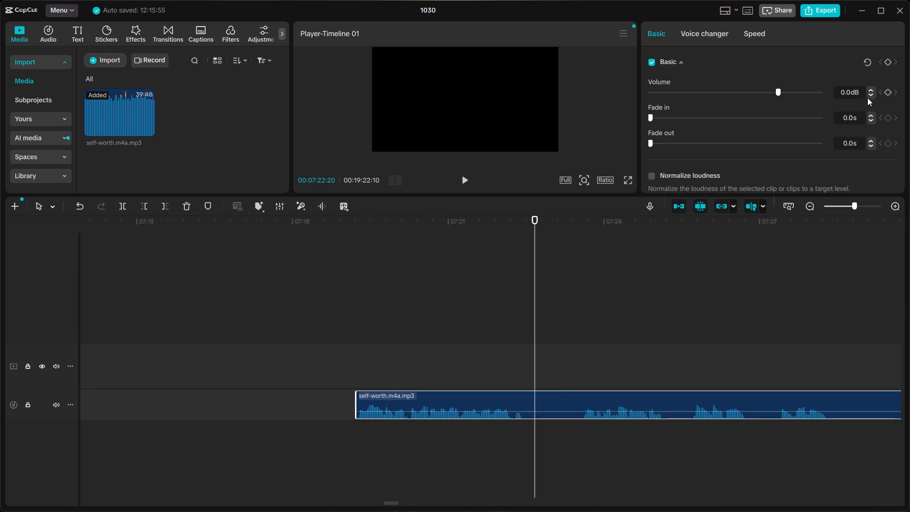
left_click(869, 90)
left_click(869, 90)
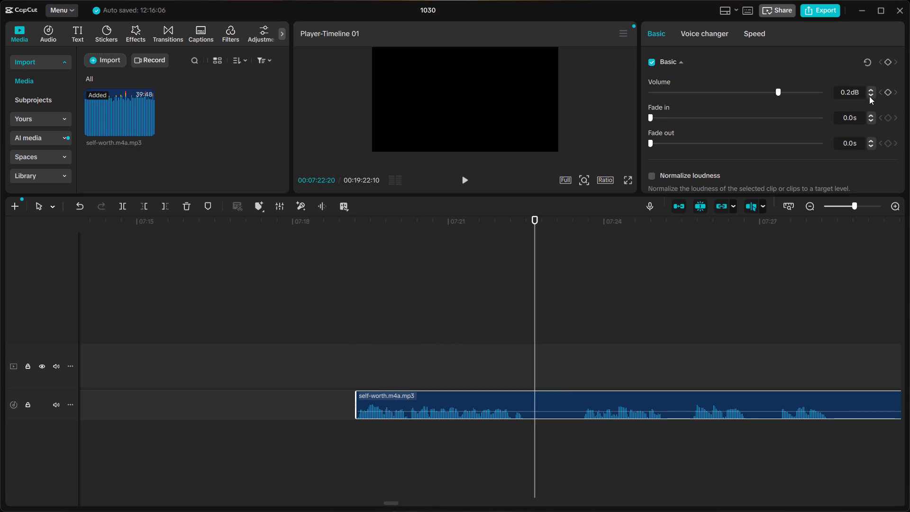
double_click(871, 95)
double_click(867, 116)
Move the faded-in clip back against the clip ending at about 07:08:23 and play across the join.
left_click_drag(552, 406, 472, 410)
scroll(476, 408, "right", 1)
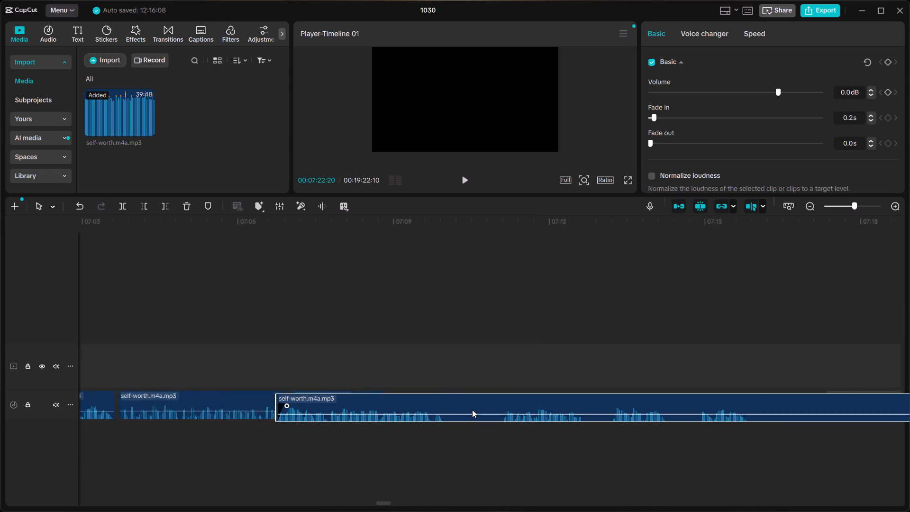
scroll(472, 410, "right", 2)
left_click_drag(472, 410, 775, 411)
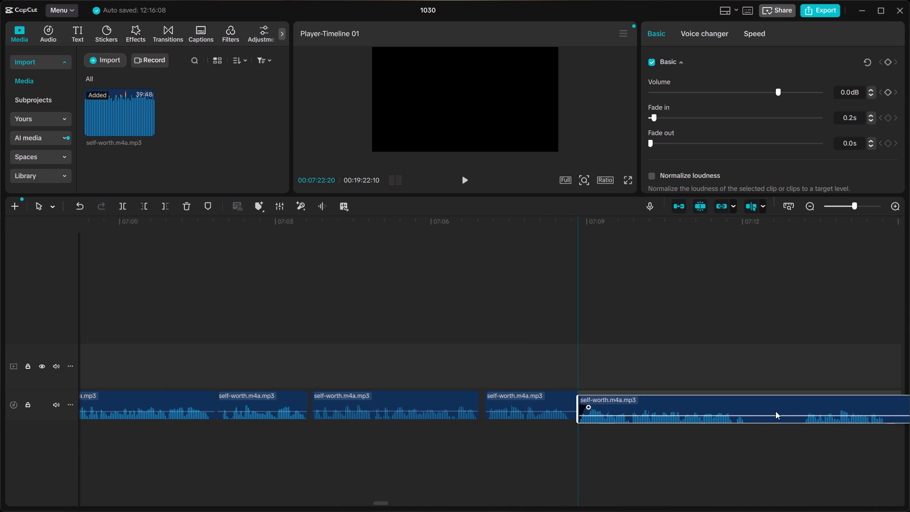
left_click_drag(775, 411, 775, 411)
left_click(488, 360)
key("space")
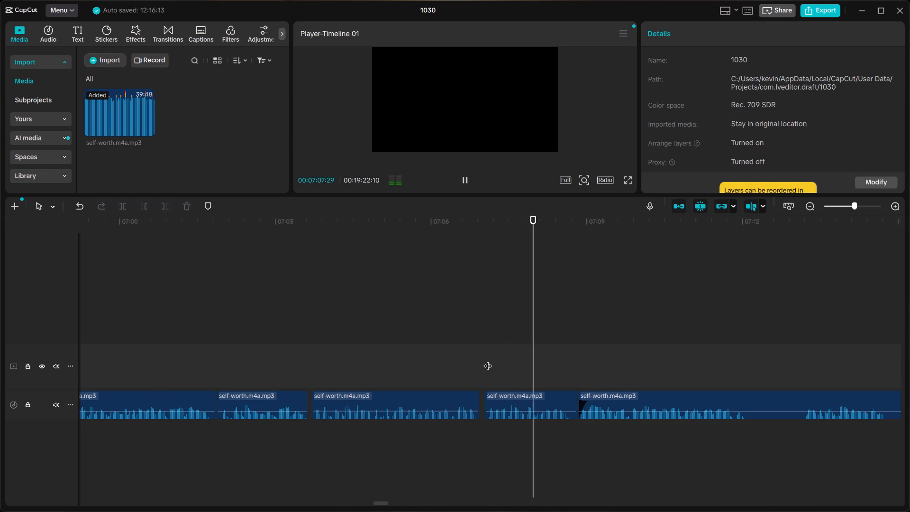
scroll(488, 360, "left", 1)
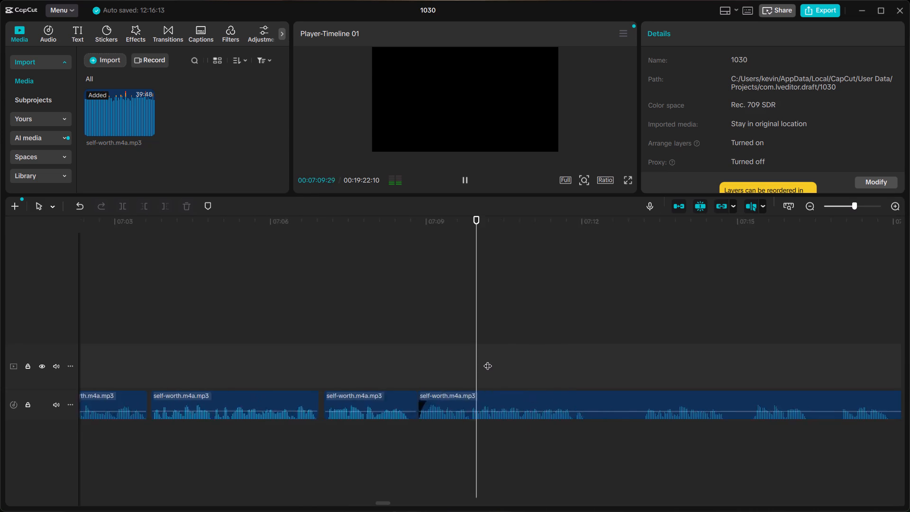
scroll(488, 360, "left", 1)
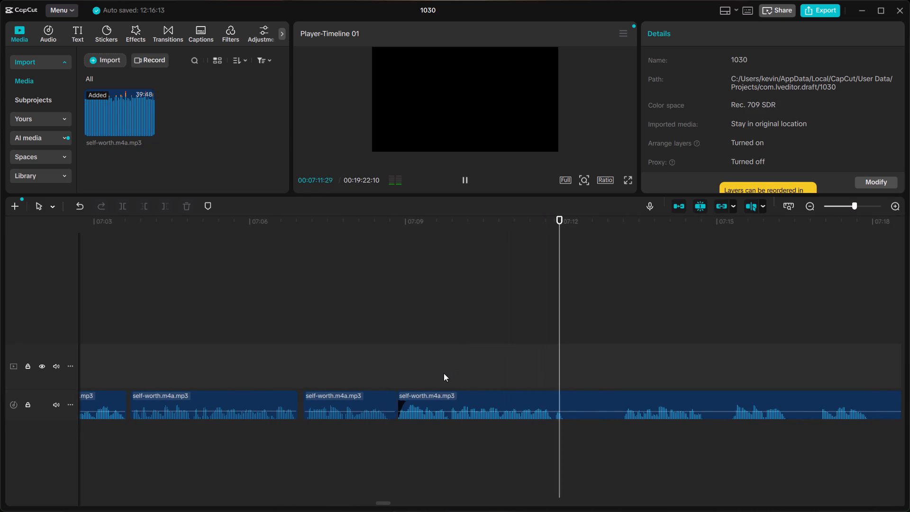
key("space")
Split the faded-in narration clip at about 07:09:25 and delete its opening part, which starts at about 07:08:25.
scroll(443, 373, "up", 11, "ctrl")
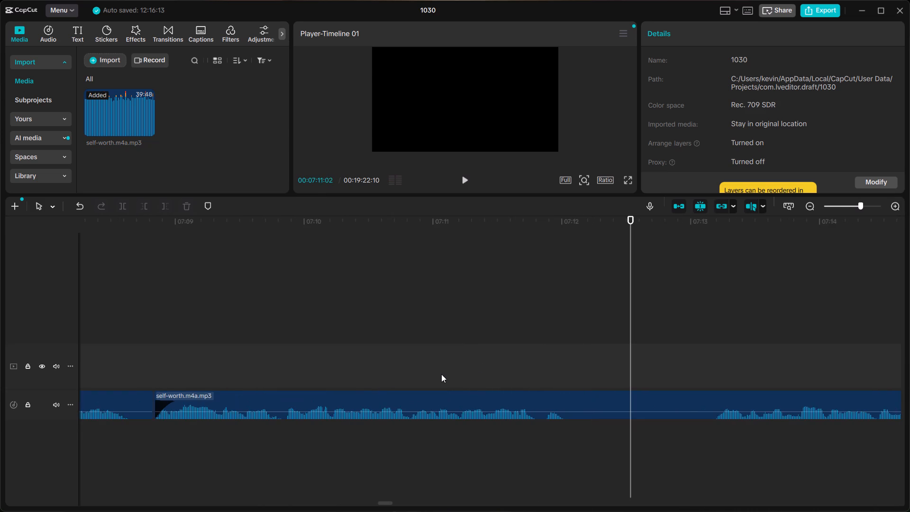
scroll(441, 374, "up", 7, "ctrl")
scroll(441, 374, "right", 1)
left_click(315, 367)
key("space")
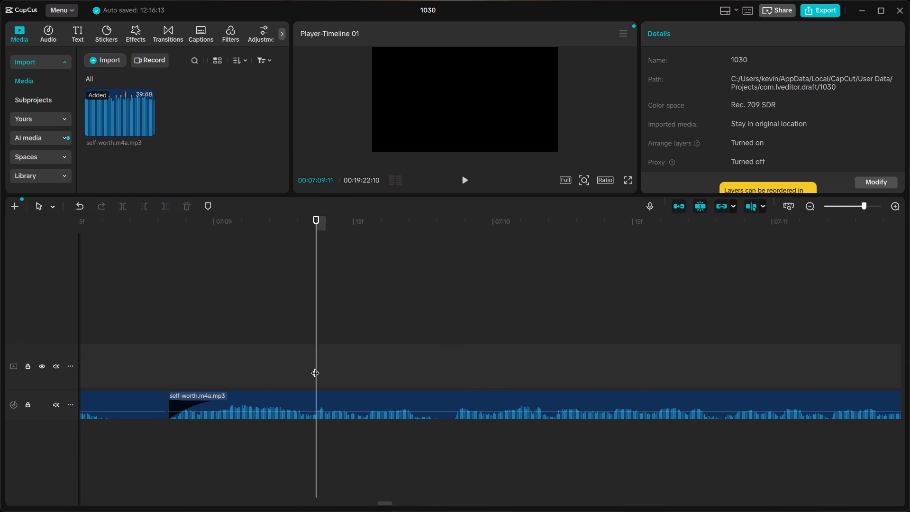
key("space")
left_click(453, 375)
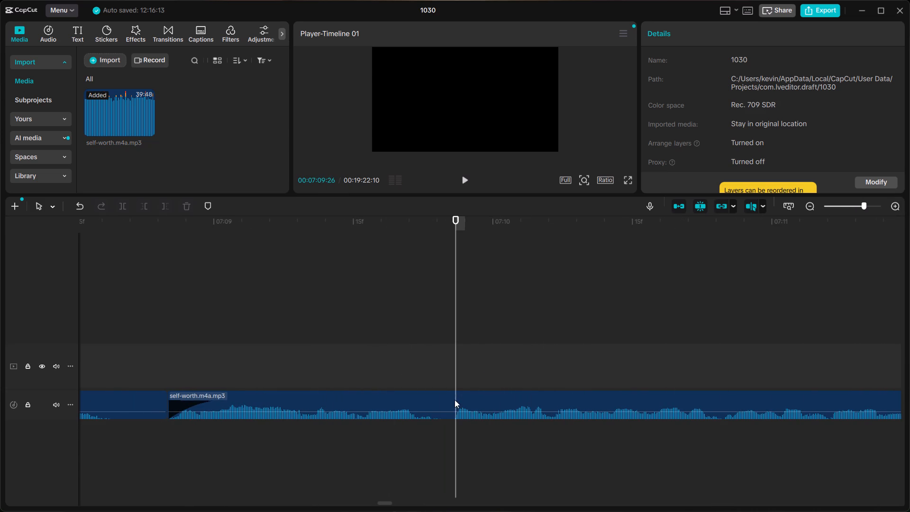
left_click(443, 386)
left_click(450, 376)
left_click(452, 384)
left_click(403, 376)
left_click(450, 371)
left_click(449, 397)
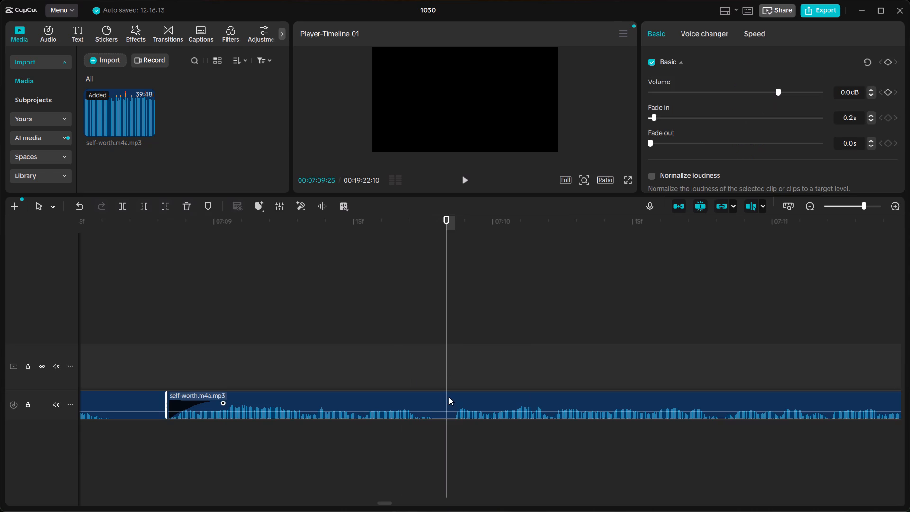
key("ctrl+b")
left_click(430, 392)
key("BackSpace")
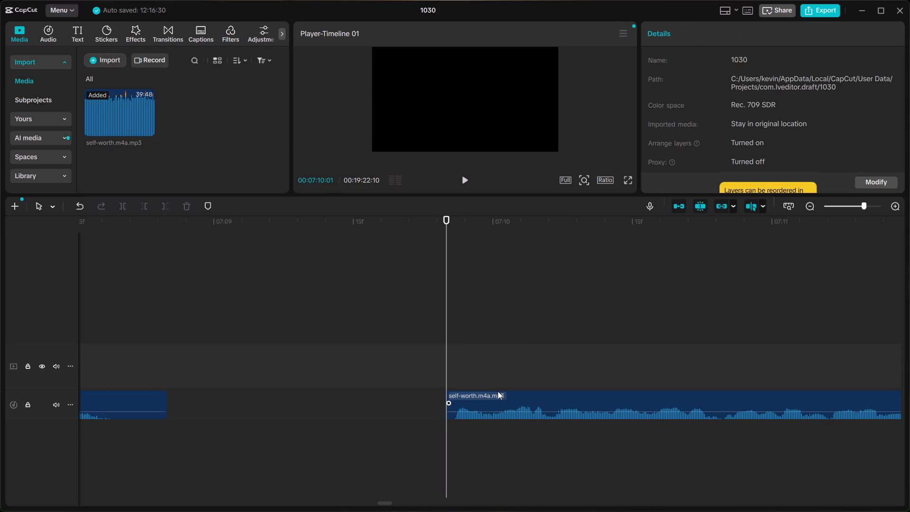
Move the clip starting at about 07:09:25 back against the clip ending at about 07:08:25 and play across the join.
left_click(498, 390)
left_click_drag(498, 390, 271, 423)
left_click_drag(504, 393, 302, 413)
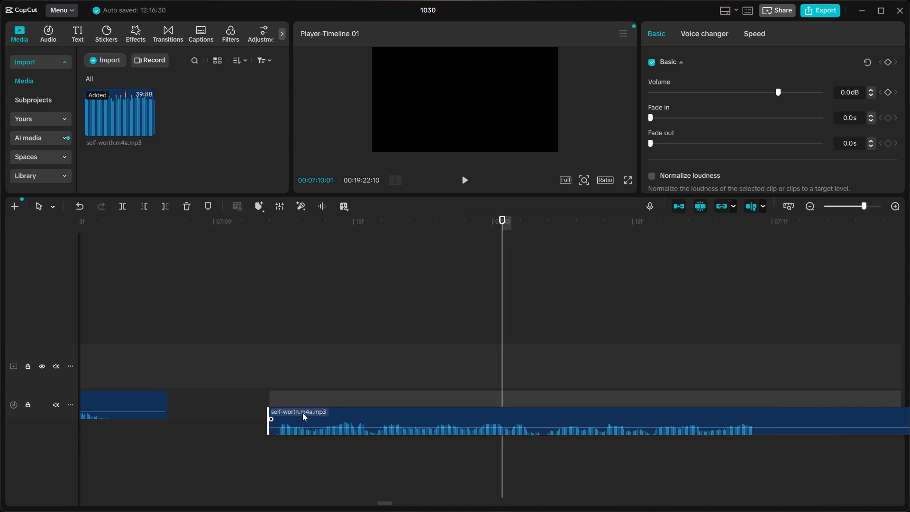
left_click_drag(302, 413, 224, 393)
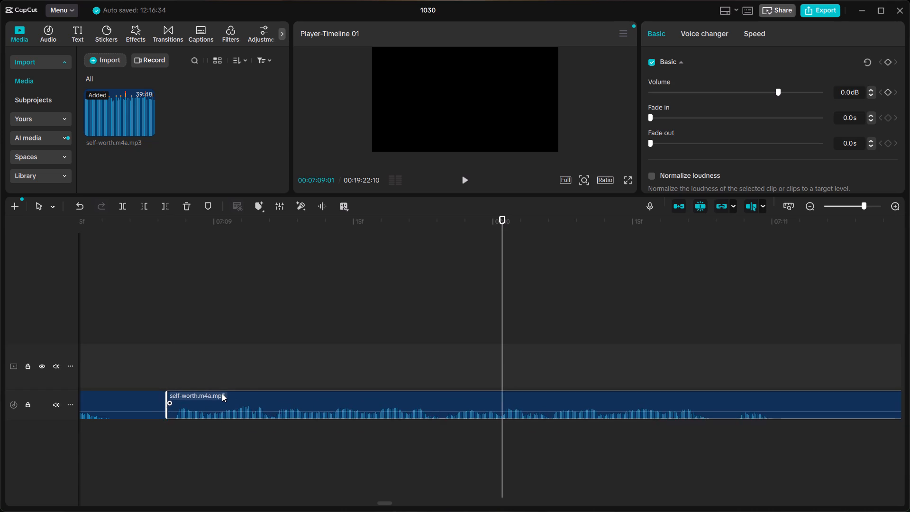
scroll(222, 393, "down", 7, "ctrl")
scroll(175, 393, "down", 8, "ctrl")
scroll(291, 367, "right", 1)
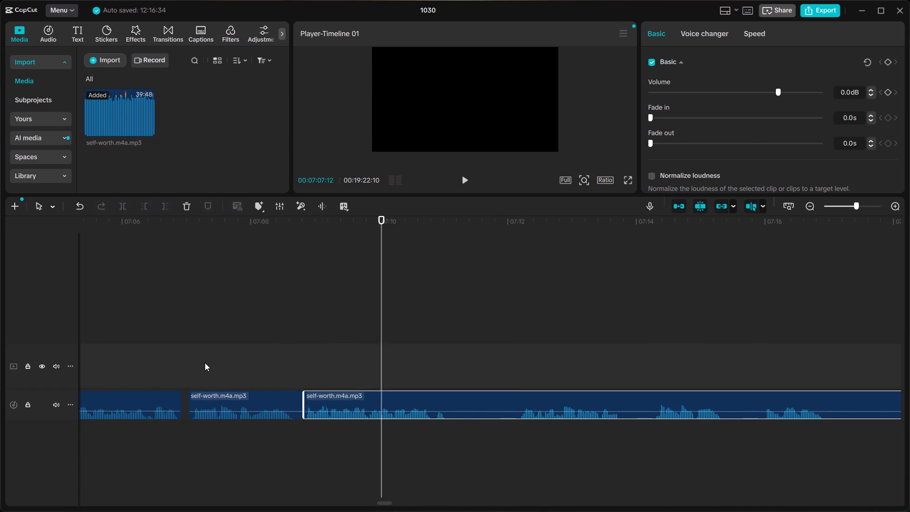
left_click(205, 363)
key("space")
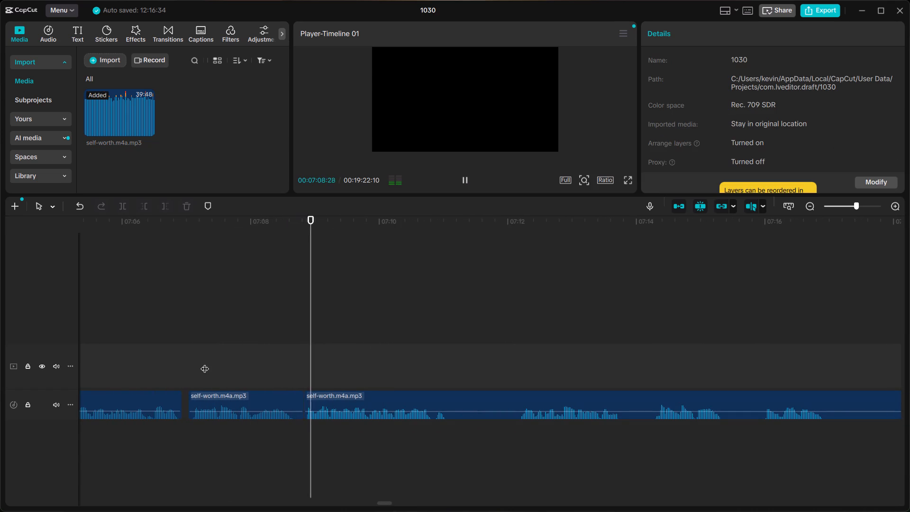
left_click(188, 368)
key("space")
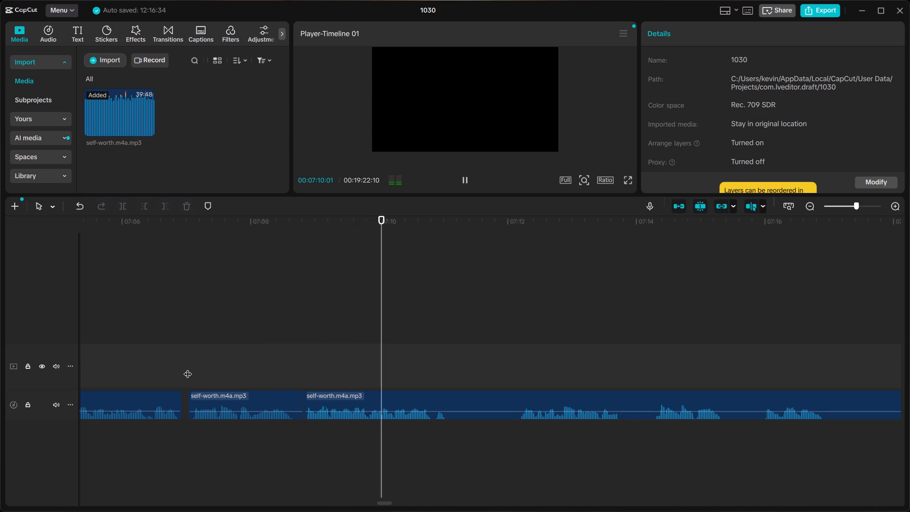
key("space")
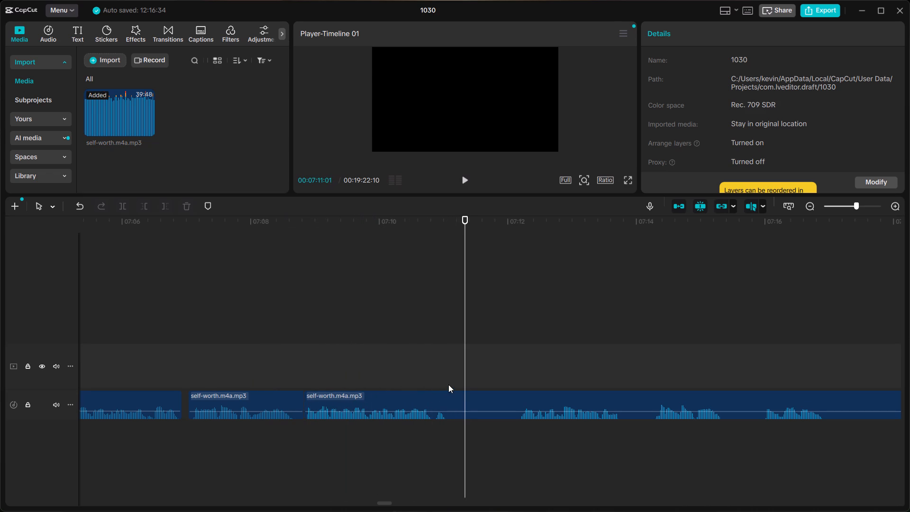
Split the narration at about 07:11:02 and 07:12:04 and delete the silent piece between the two cuts.
left_click(448, 384)
left_click(452, 400)
key("ctrl+b")
left_click(511, 364)
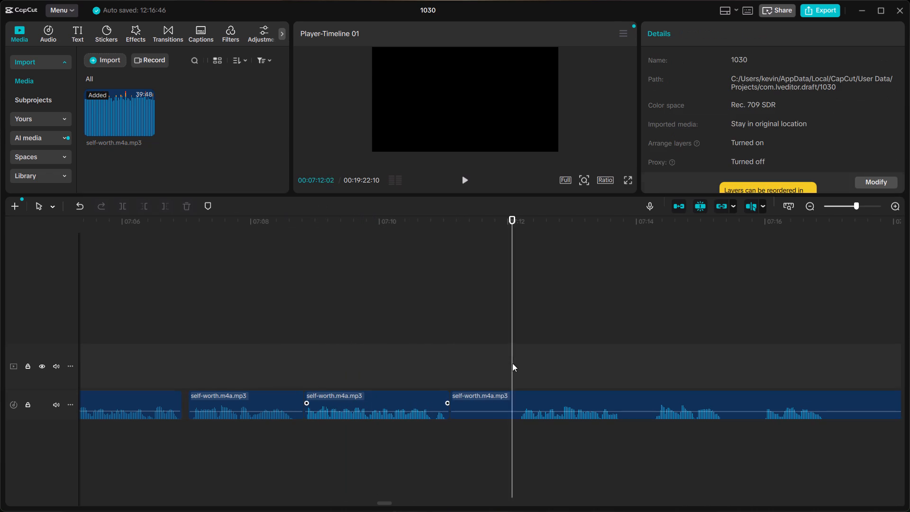
key("space")
scroll(512, 363, "left", 1)
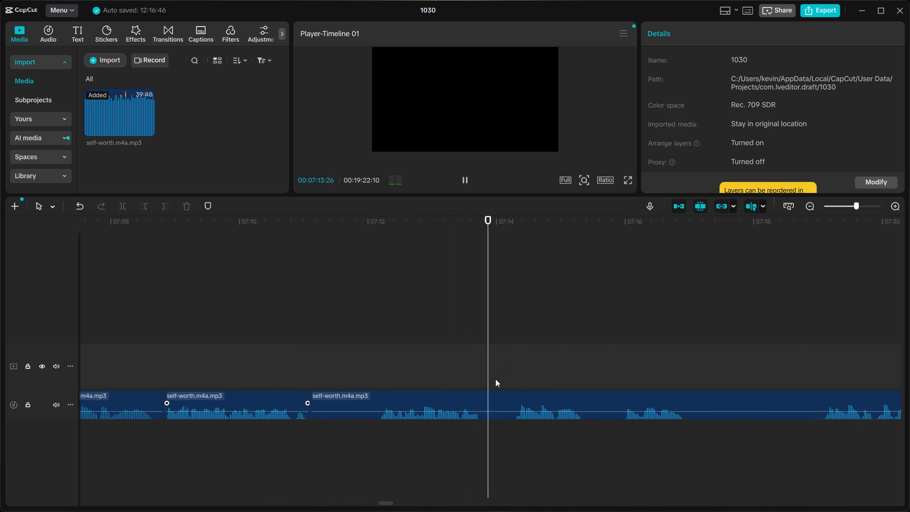
key("space")
left_click(377, 382)
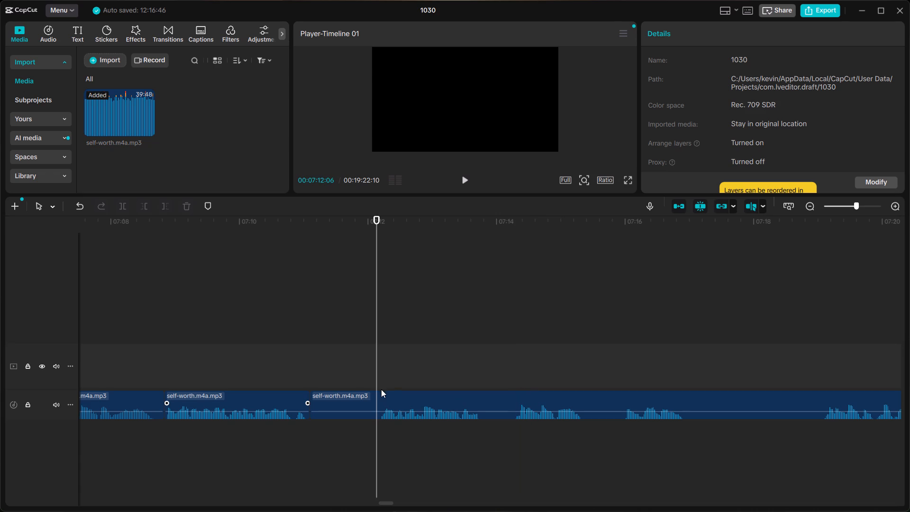
left_click(381, 389)
left_click(380, 372)
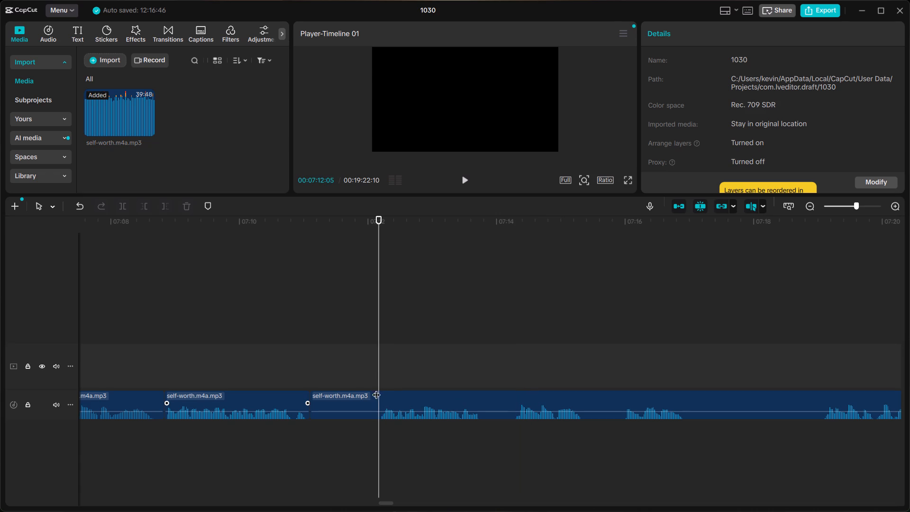
left_click(376, 389)
left_click(376, 392)
key("ctrl+b")
left_click(366, 393)
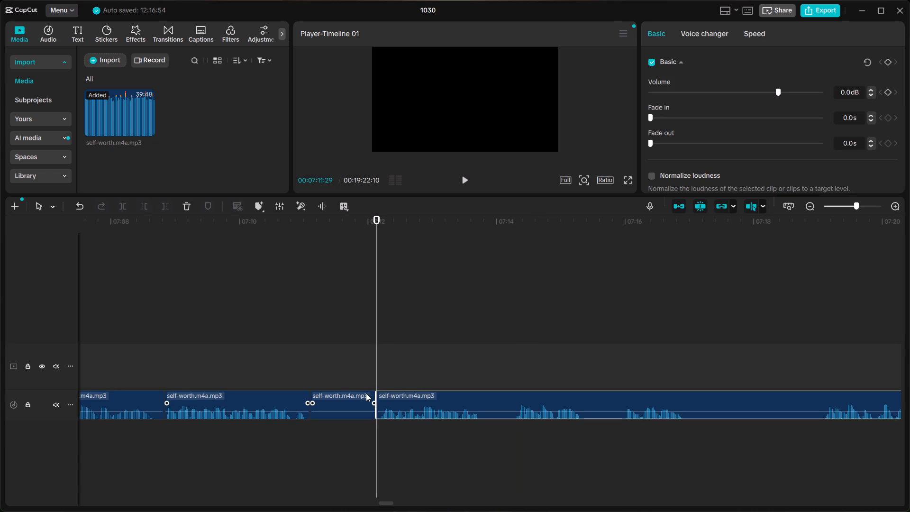
key("BackSpace")
Move the clip starting at about 07:12:04 back against the clip ending at about 07:11:02 and play across the join.
left_click(406, 398)
left_click_drag(403, 396, 342, 400)
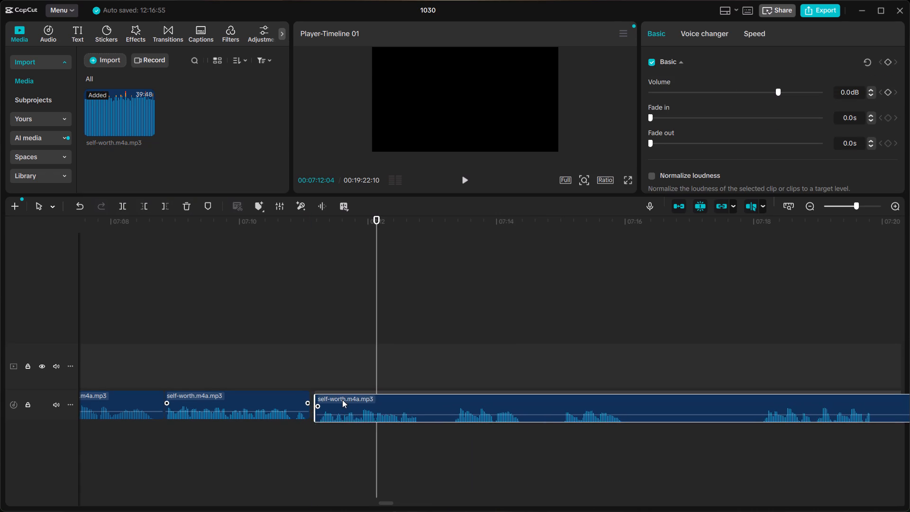
left_click_drag(342, 400, 337, 400)
left_click(208, 390)
key("space")
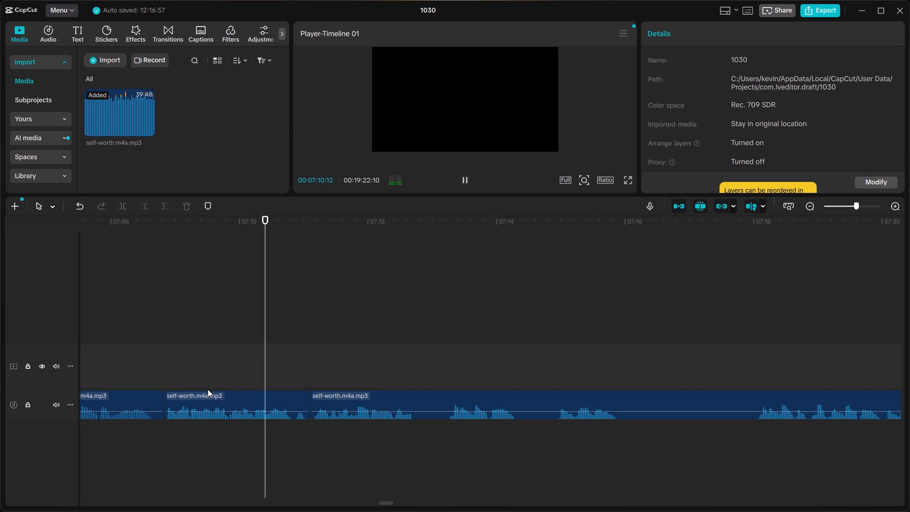
left_click(176, 362)
key("space")
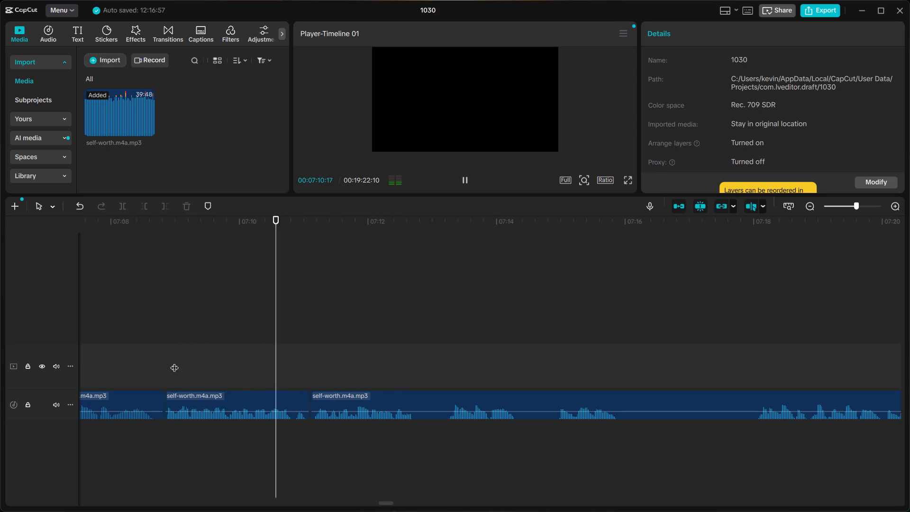
key("space")
Shift the clip after the 07:11:02 join slightly later, leaving a very short pause, and play the passage.
left_click(316, 397)
left_click_drag(318, 399, 323, 400)
left_click(160, 366)
key("space")
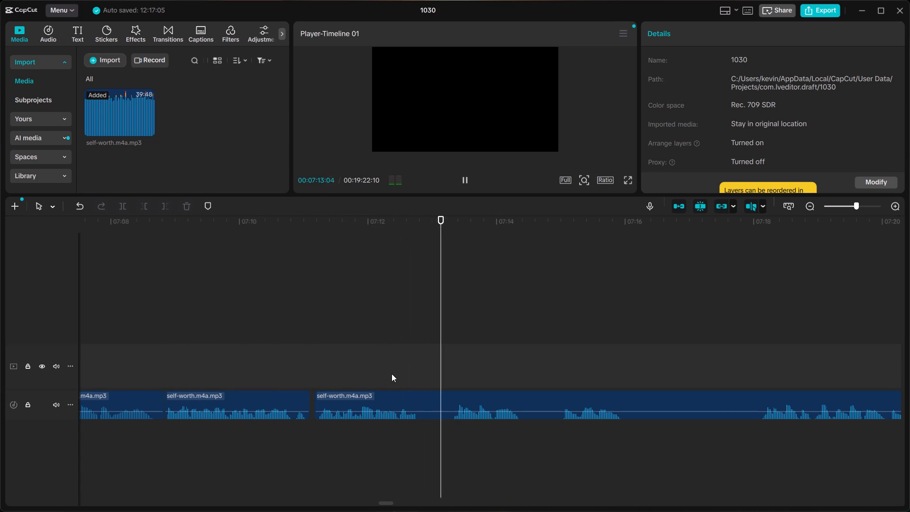
key("space")
Split the narration clip at about 07:12:28 and delete the whole part after the cut.
left_click(421, 392)
left_click(423, 374)
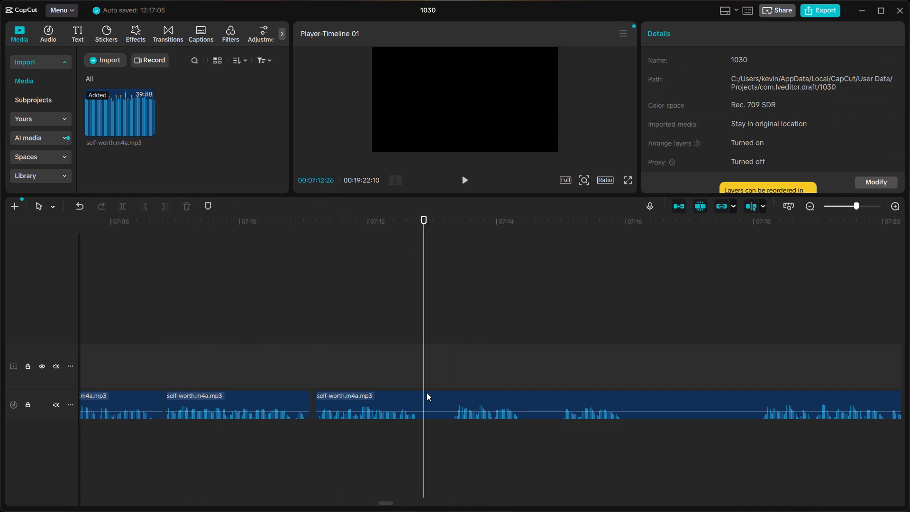
left_click(428, 396)
key("ctrl+b")
left_click(450, 393)
key("BackSpace")
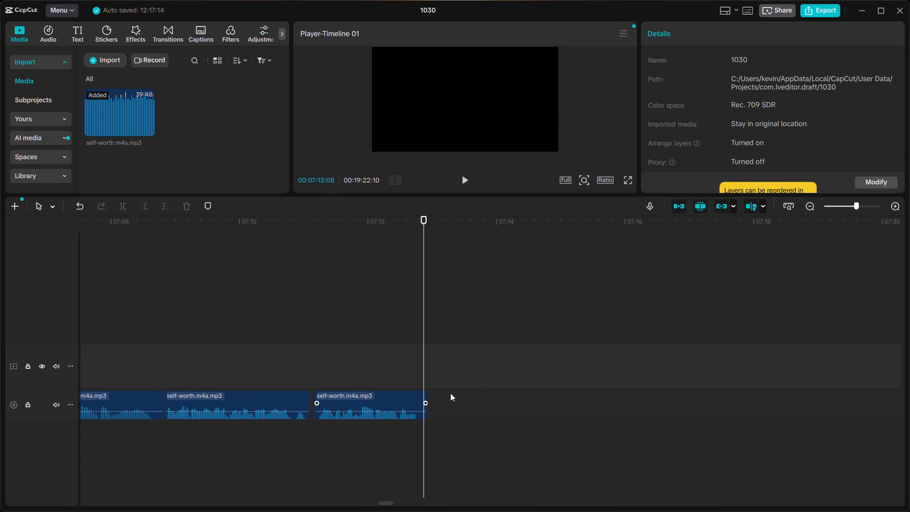
Remove the gap after about 07:12:28 and listen across the closed join to about 07:19:24.
right_click(450, 393)
left_click(457, 399)
left_click(346, 356)
key("space")
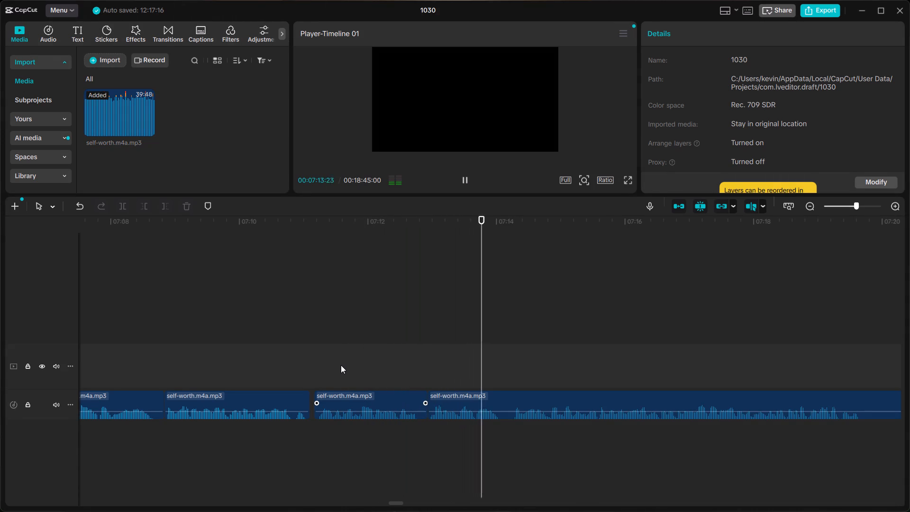
scroll(336, 375, "left", 1)
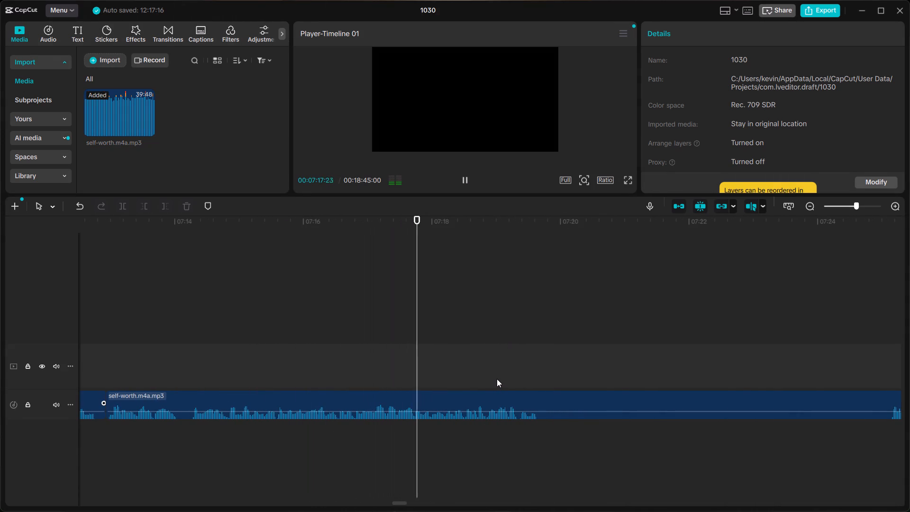
key("space")
Split the narration clip at about 07:19:27, at the start of the long pause.
left_click(546, 382)
left_click(552, 403)
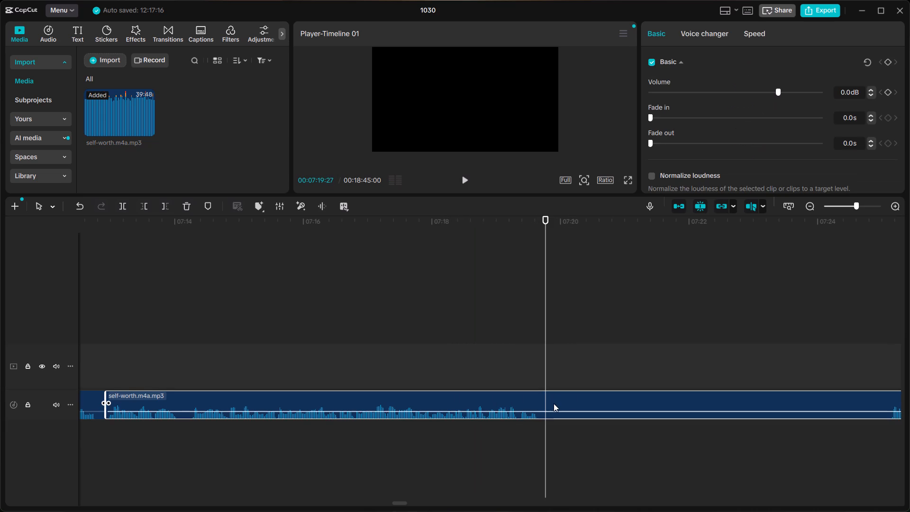
key("ctrl+b")
Listen to the takes between about 07:25 and 07:34 to find where the usable narration starts.
scroll(592, 375, "left", 1)
left_click(481, 373)
key("space")
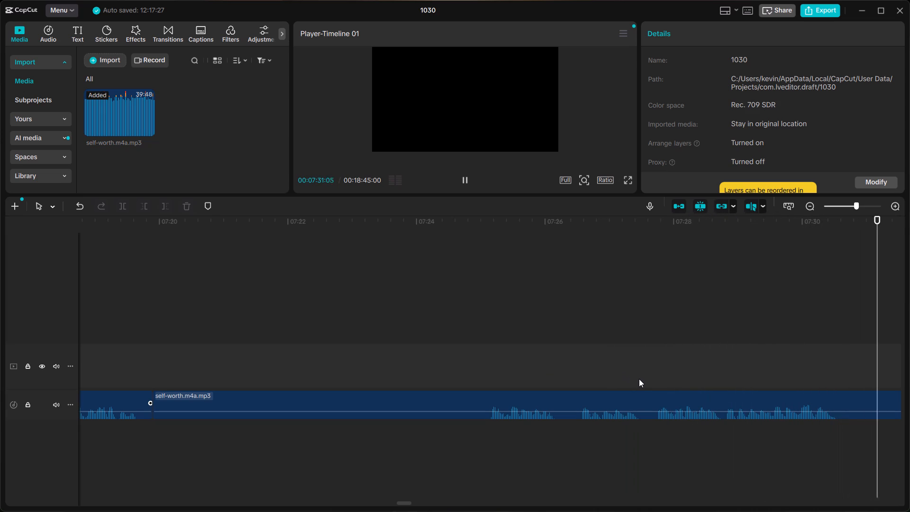
scroll(639, 379, "left", 1)
left_click(701, 374)
key("space")
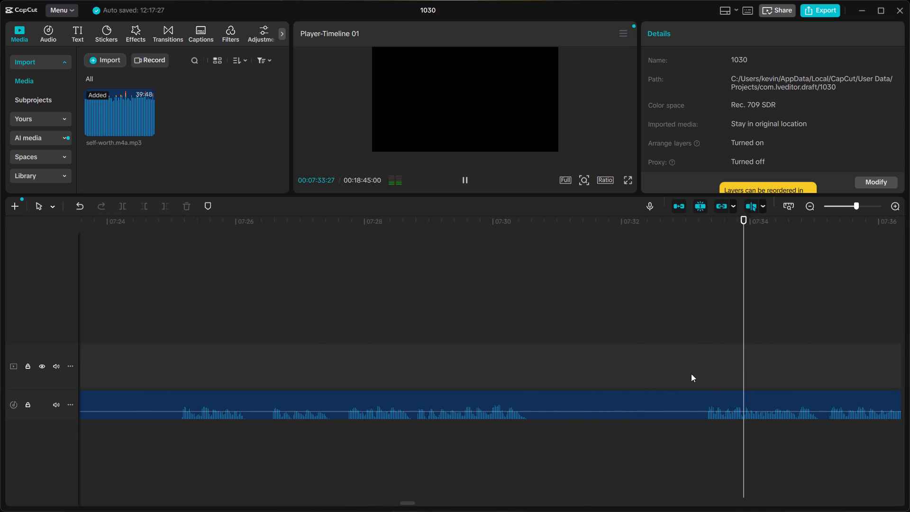
key("space")
left_click(348, 376)
key("space")
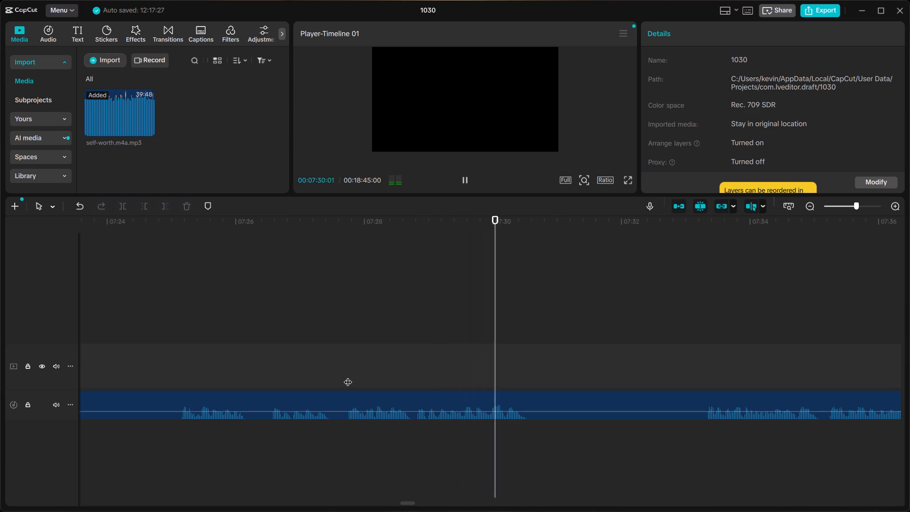
key("space")
Split the narration at about 07:27:25 and delete the clip between about 07:19:27 and that cut.
left_click(341, 379)
left_click(346, 389)
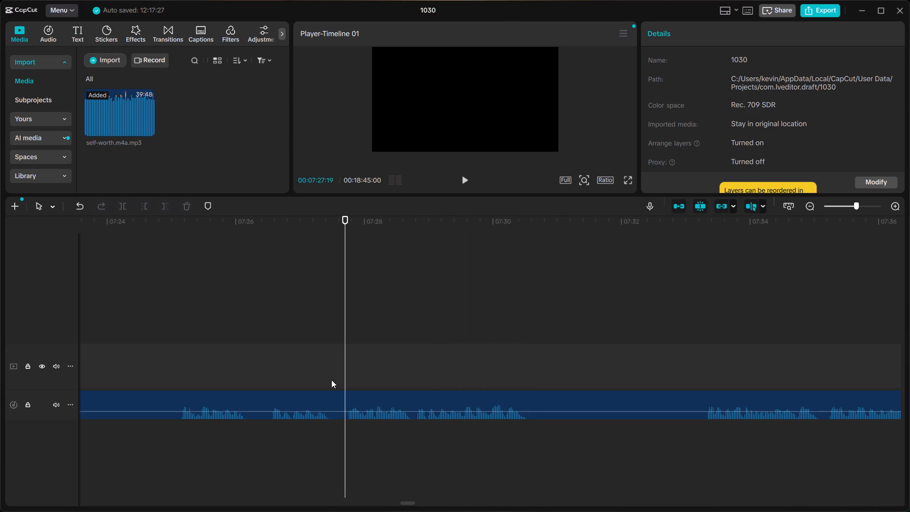
left_click(331, 380)
left_click(346, 381)
left_click(353, 392)
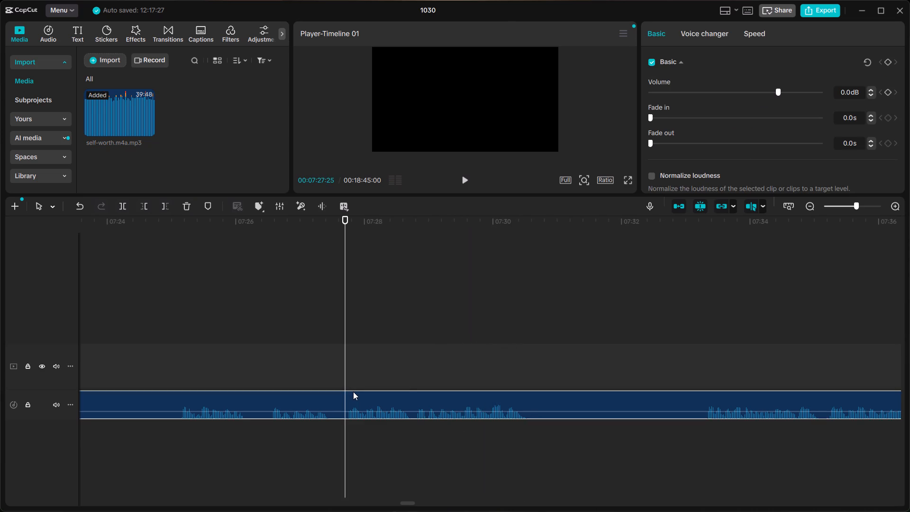
key("ctrl+b")
left_click(328, 398)
scroll(328, 399, "right", 1)
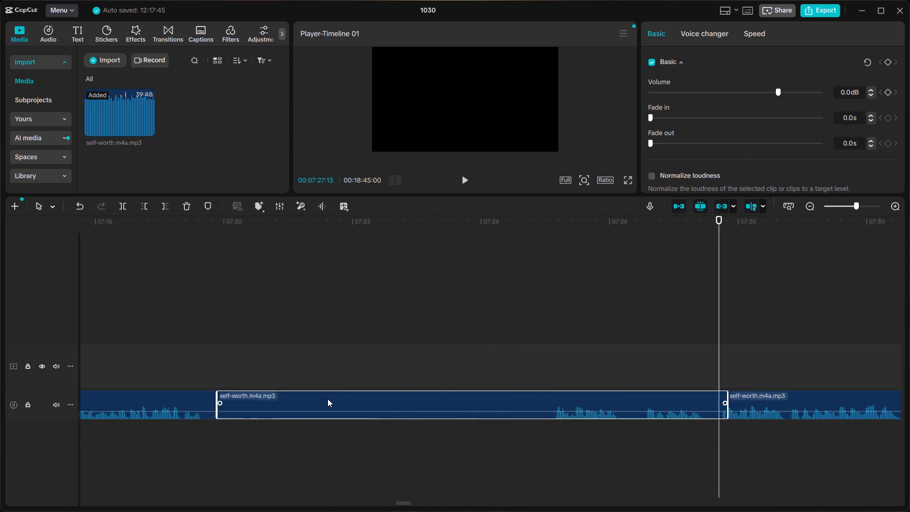
scroll(328, 399, "right", 1)
scroll(328, 399, "left", 6)
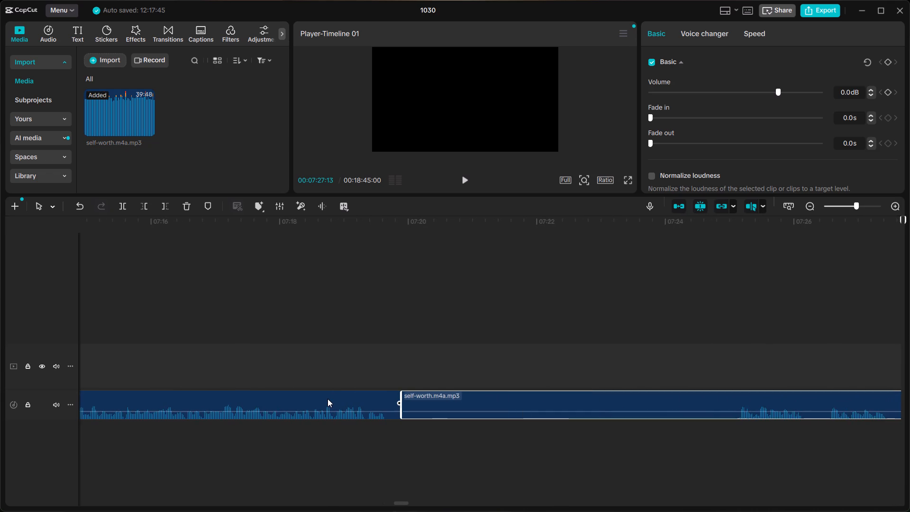
key("BackSpace")
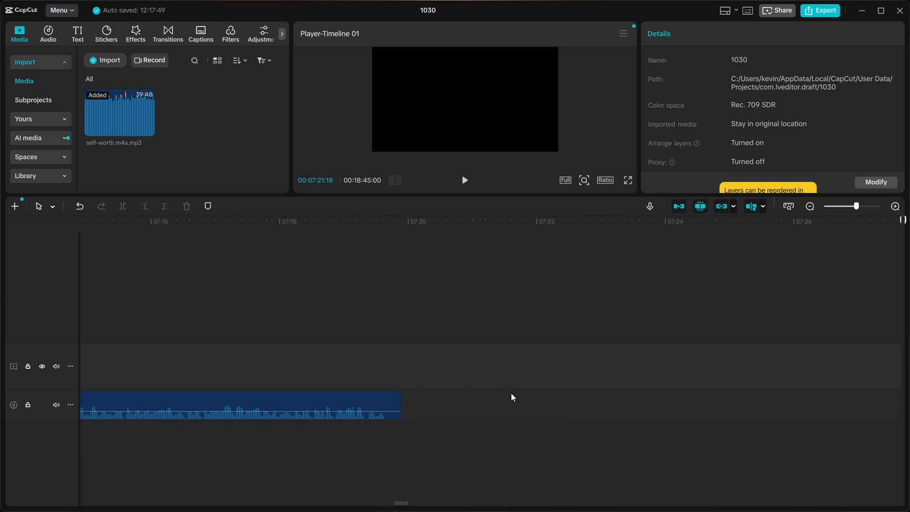
Extend the start of the narration clip after the gap back to about 07:27:21.
scroll(511, 393, "left", 1)
left_click(558, 393)
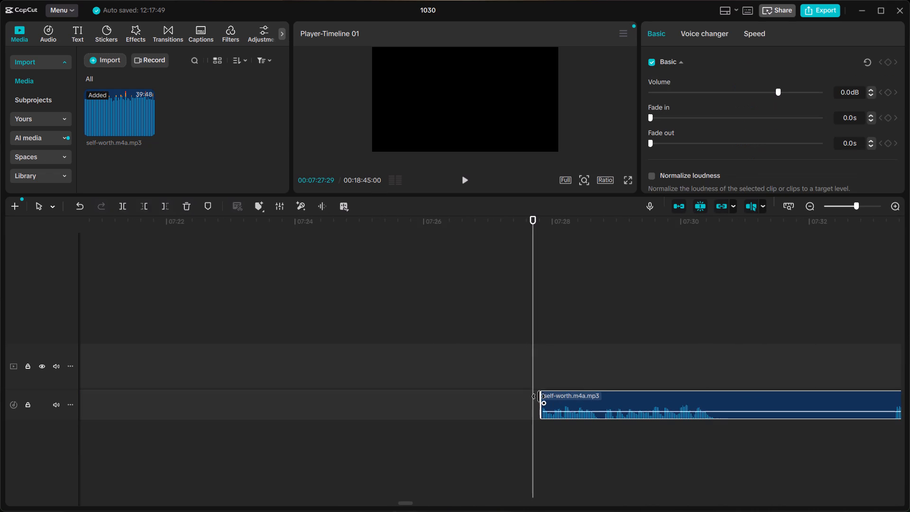
left_click_drag(540, 397, 531, 408)
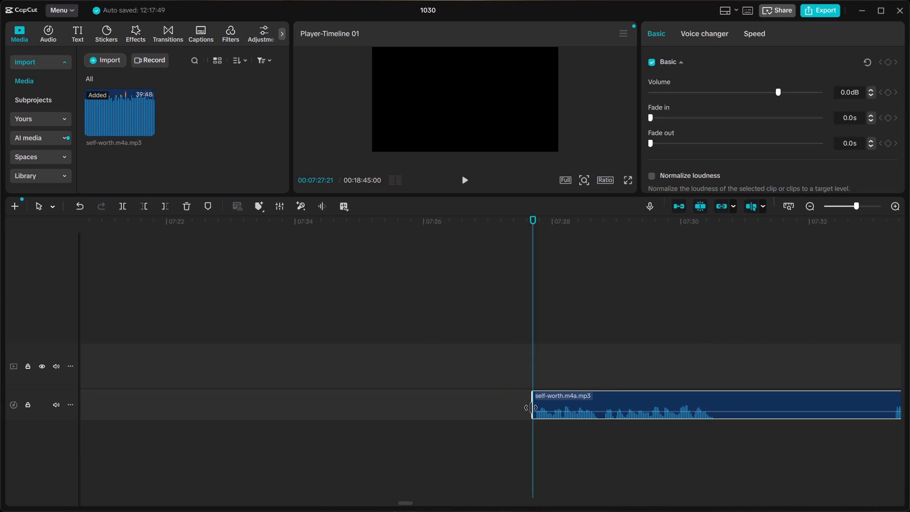
left_click_drag(531, 408, 532, 408)
Move that clip up against the preceding clip's end at about 07:19:27 and listen across the join to the next pause.
left_click_drag(572, 400, 523, 410)
scroll(537, 407, "right", 1)
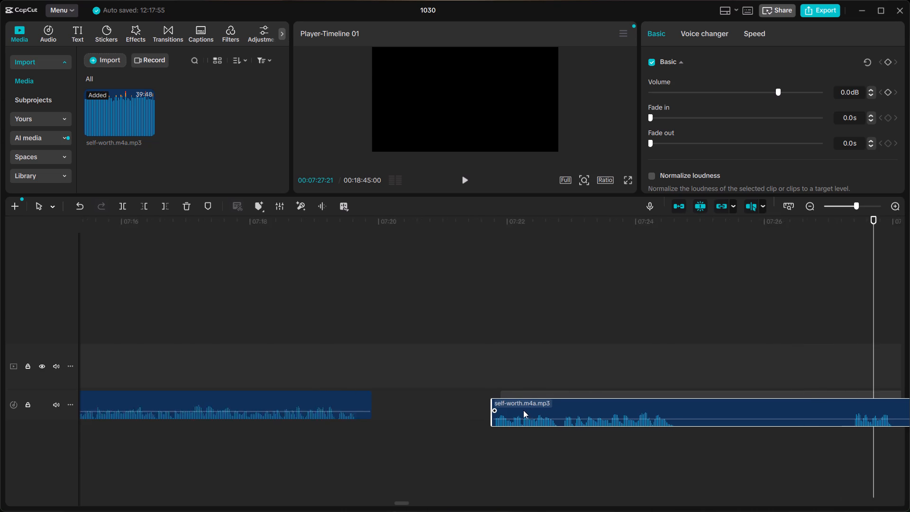
scroll(523, 410, "right", 1)
left_click_drag(523, 410, 447, 406)
left_click(323, 356)
key("space")
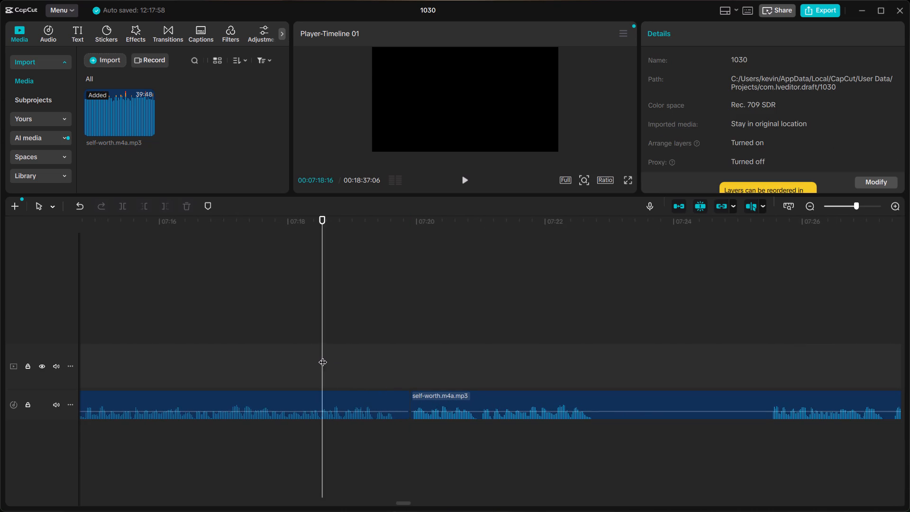
left_click(204, 359)
key("space")
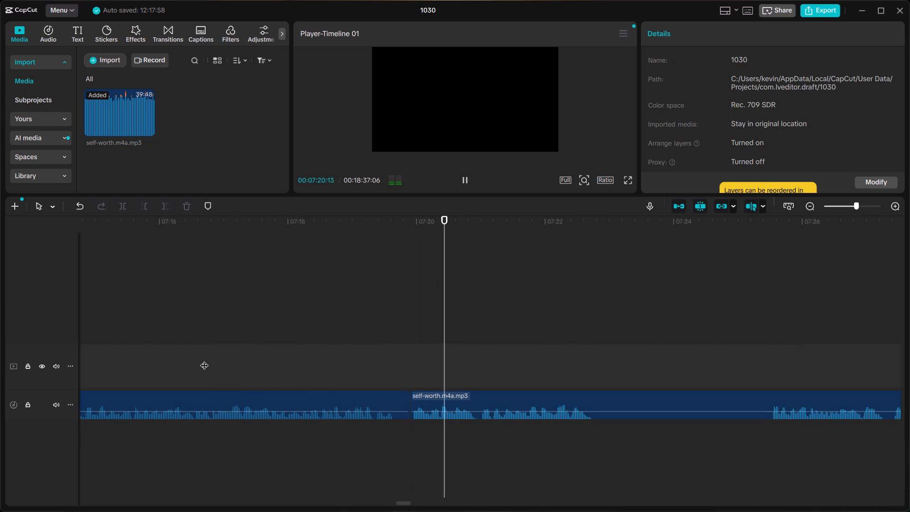
scroll(591, 382, "left", 1)
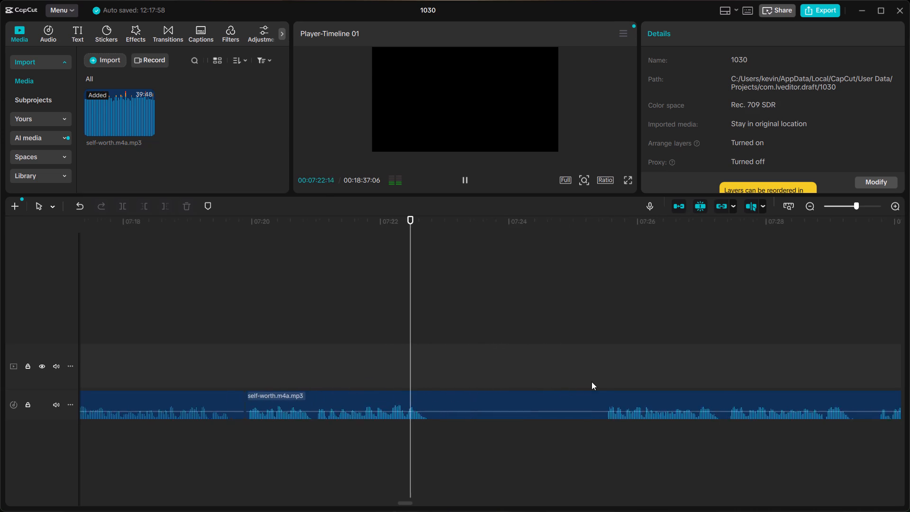
scroll(591, 382, "left", 1)
key("space")
Split the narration clip at about 07:22:25, at the start of the long pause.
left_click(417, 380)
left_click(420, 399)
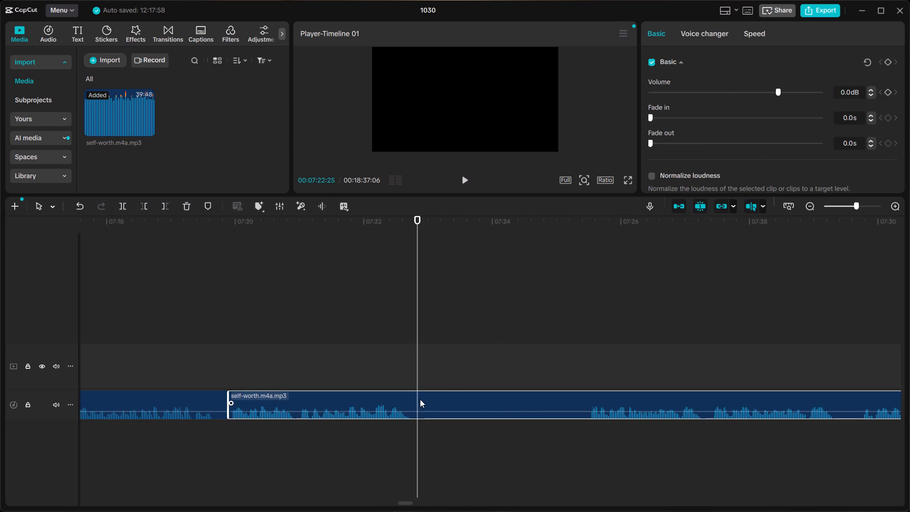
key("ctrl+b")
Listen to the takes between about 07:25 and 07:34 to find where the usable narration starts.
left_click(574, 368)
key("space")
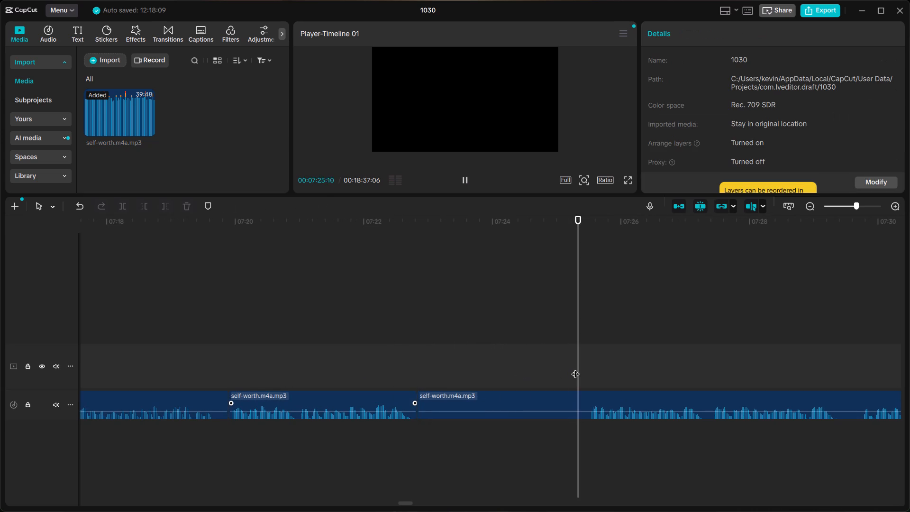
scroll(575, 368, "left", 3)
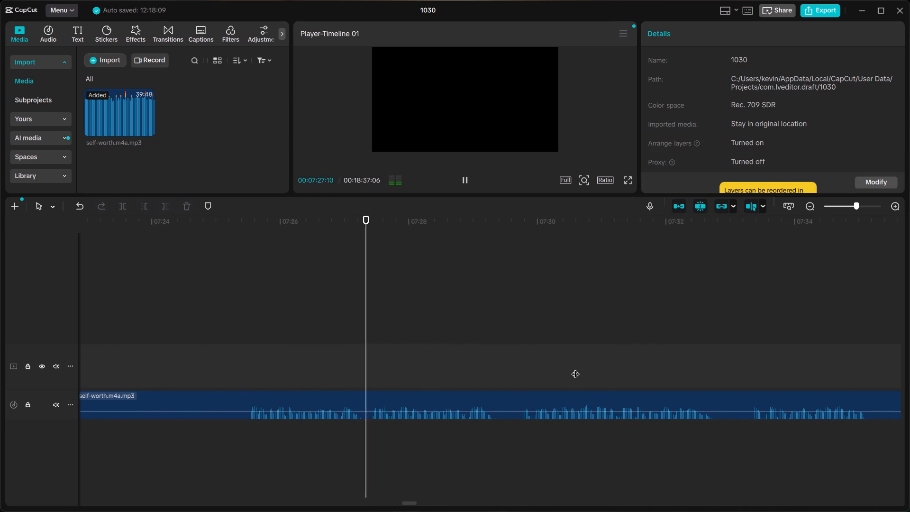
left_click(517, 374)
key("space")
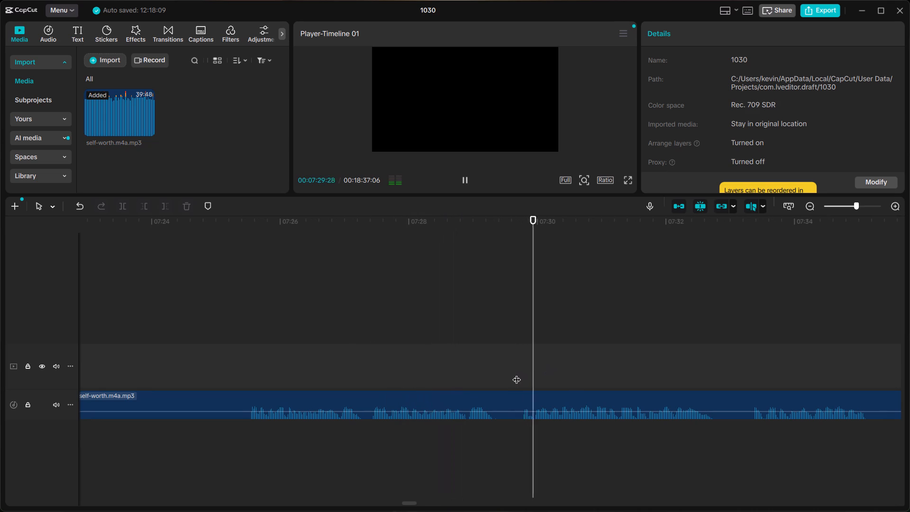
scroll(517, 374, "left", 1)
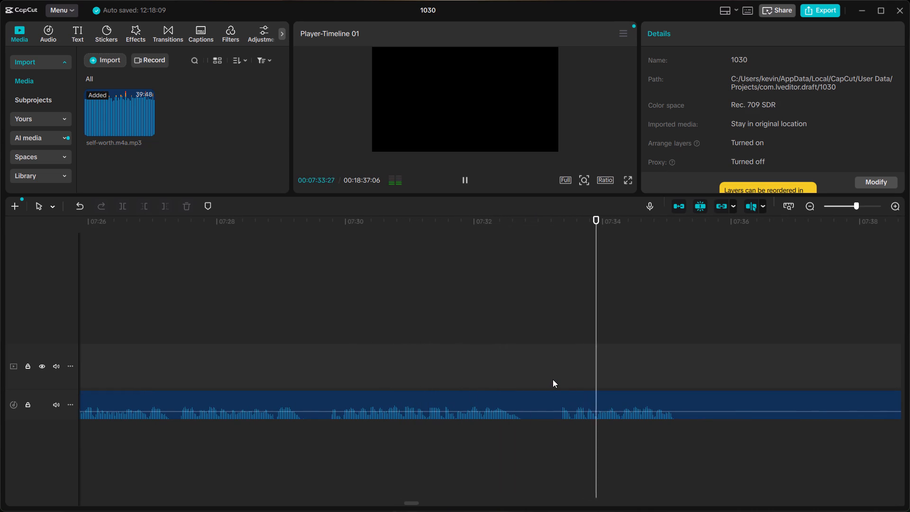
key("space")
left_click(172, 378)
key("space")
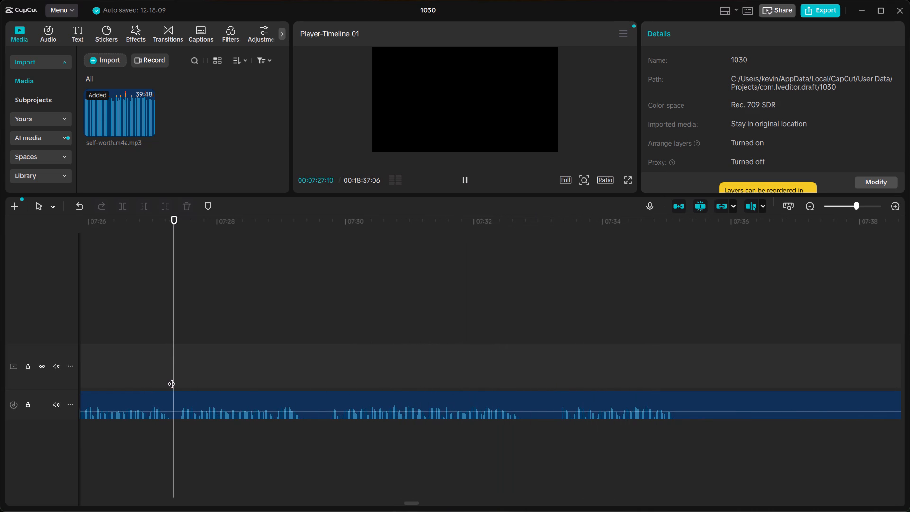
key("space")
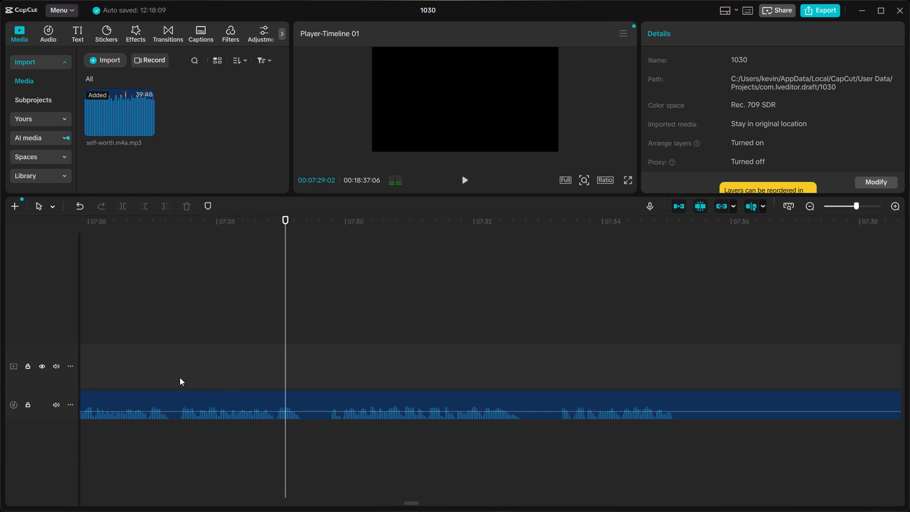
Split the narration at about 07:27:12 and delete the clip between about 07:22:25 and that cut.
left_click(180, 377)
left_click(178, 376)
left_click(176, 395)
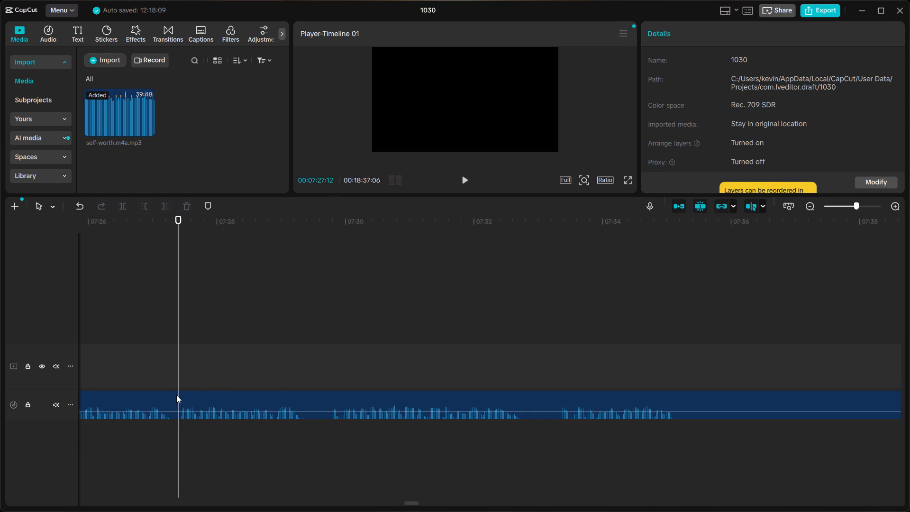
key("ctrl+b")
left_click(170, 394)
scroll(170, 394, "right", 1)
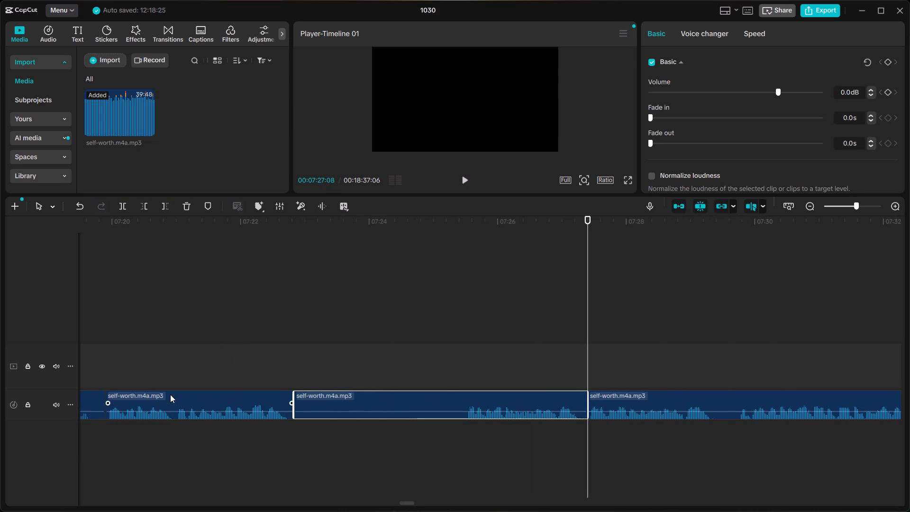
scroll(170, 394, "right", 1)
key("BackSpace")
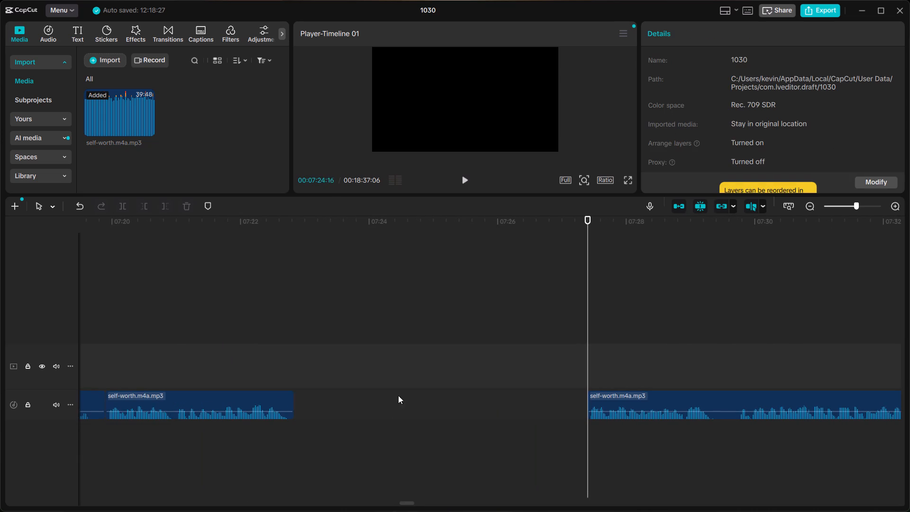
Remove the gap after about 07:22:25 and listen across the closed join.
right_click(390, 410)
left_click_drag(402, 412, 407, 417)
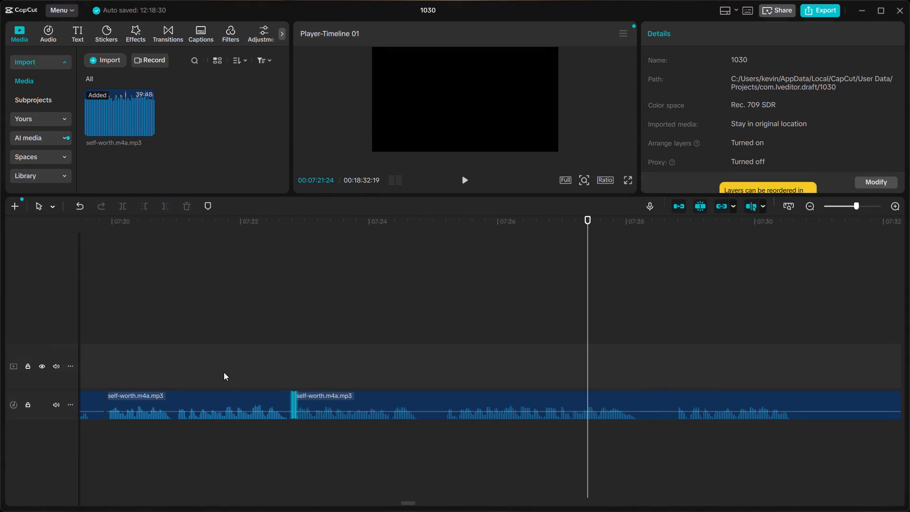
left_click(224, 371)
key("space")
left_click(172, 364)
key("space")
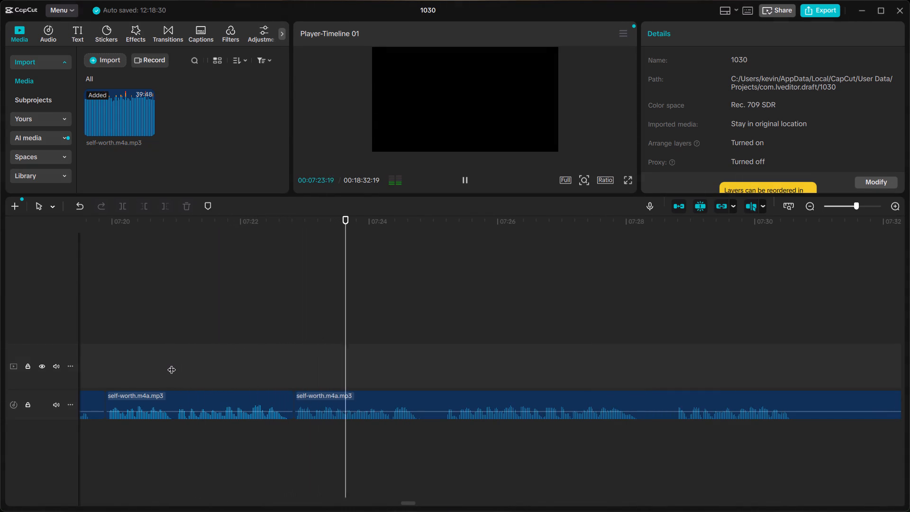
key("space")
Shift the clip after the 07:22:25 join about two frames later for a short pause, and listen through to about 07:24:27.
left_click(354, 395)
left_click_drag(352, 395, 359, 398)
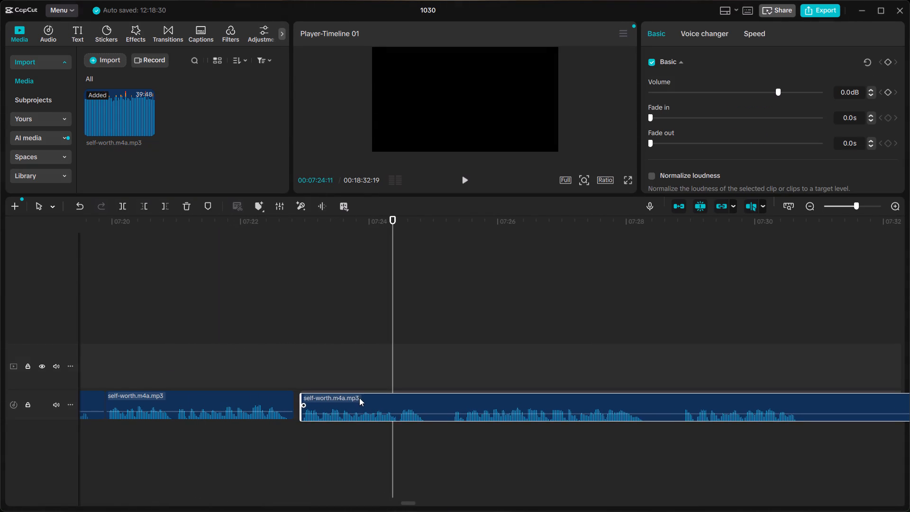
left_click_drag(359, 398, 357, 398)
left_click(150, 369)
key("space")
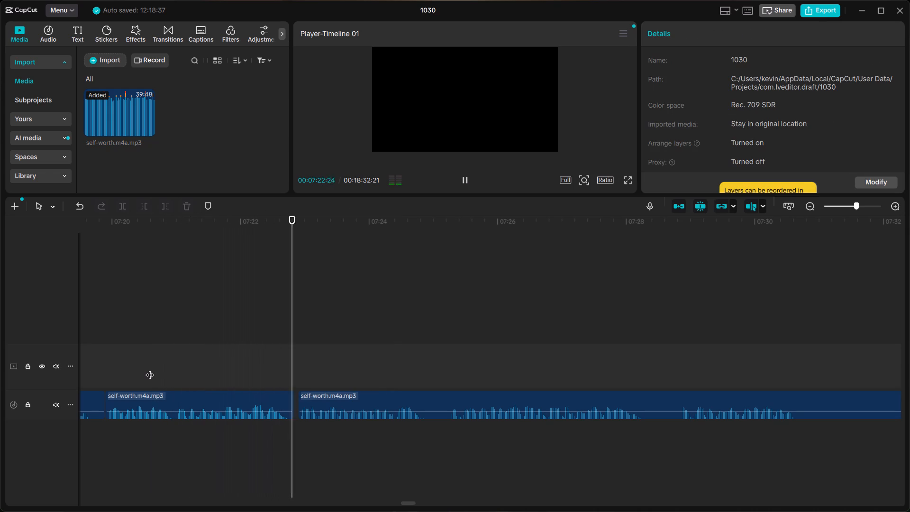
scroll(150, 369, "left", 1)
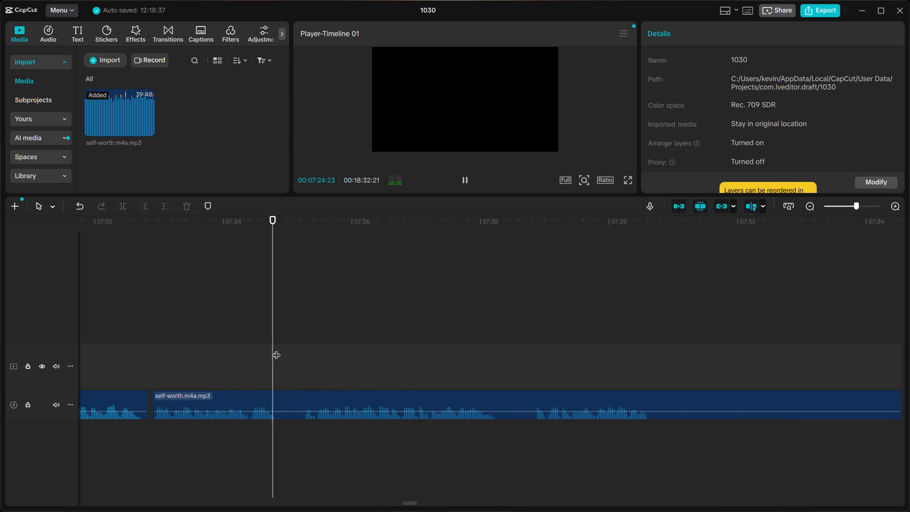
scroll(276, 349, "left", 1)
key("space")
Split the narration at about 07:24:28 and 07:25:05 and delete the short pause between the cuts.
left_click(272, 378)
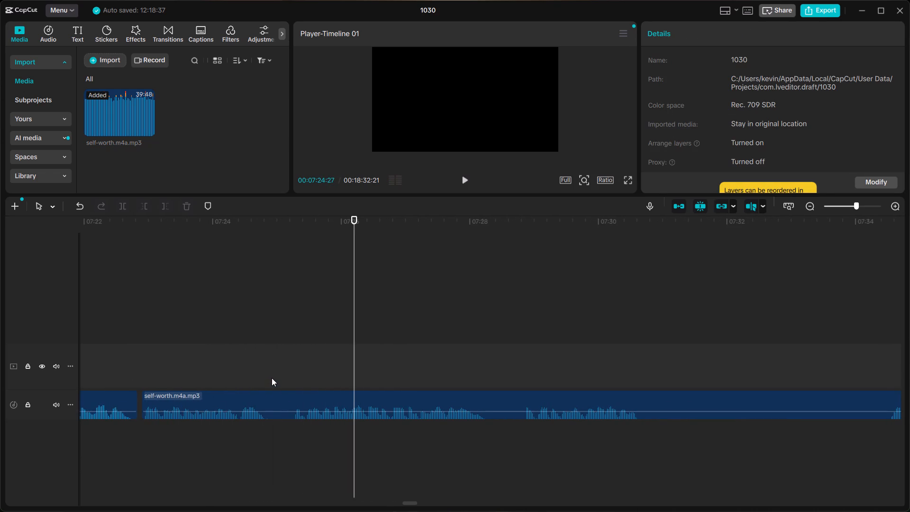
left_click(276, 393)
key("ctrl+b")
left_click(288, 385, "ctrl")
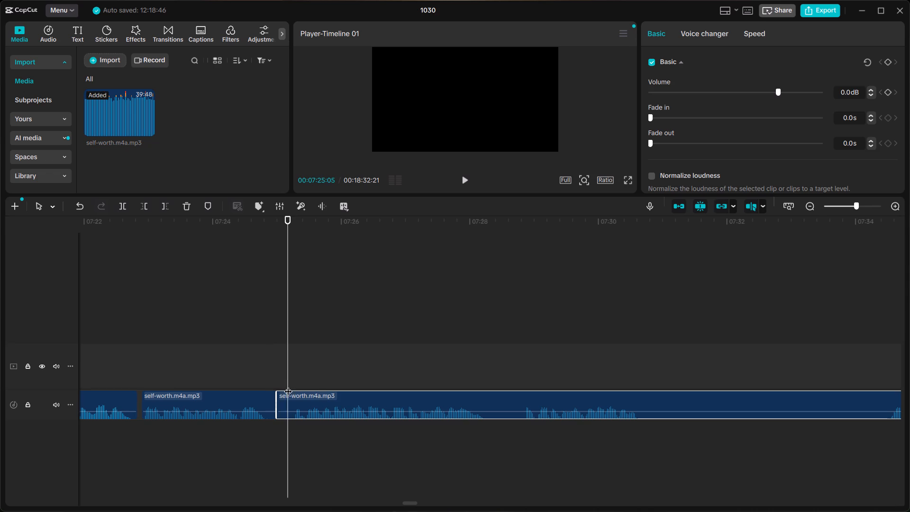
key("ctrl+b")
left_click(284, 402)
left_click(284, 416)
left_click(282, 414)
key("BackSpace")
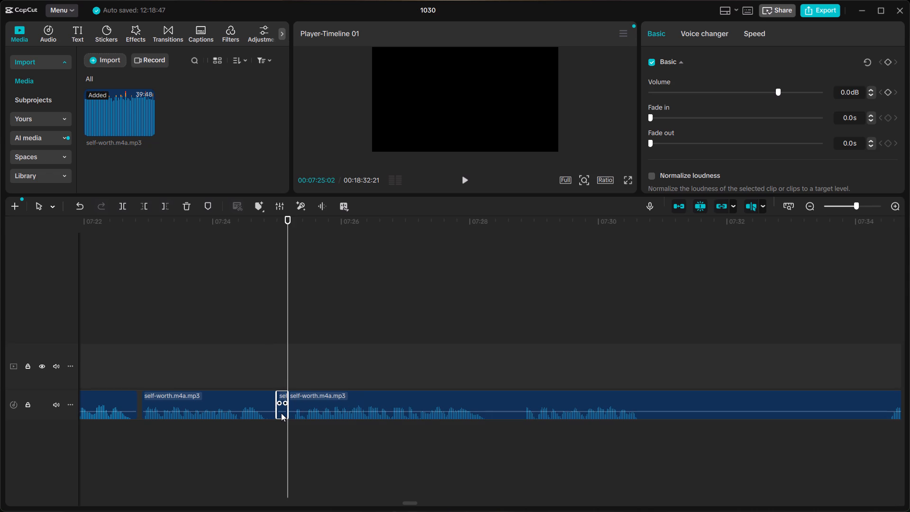
Move the following clip back against the cut at about 07:24:28 and listen across the join to the next pause.
left_click(332, 399)
left_click_drag(332, 399, 321, 401)
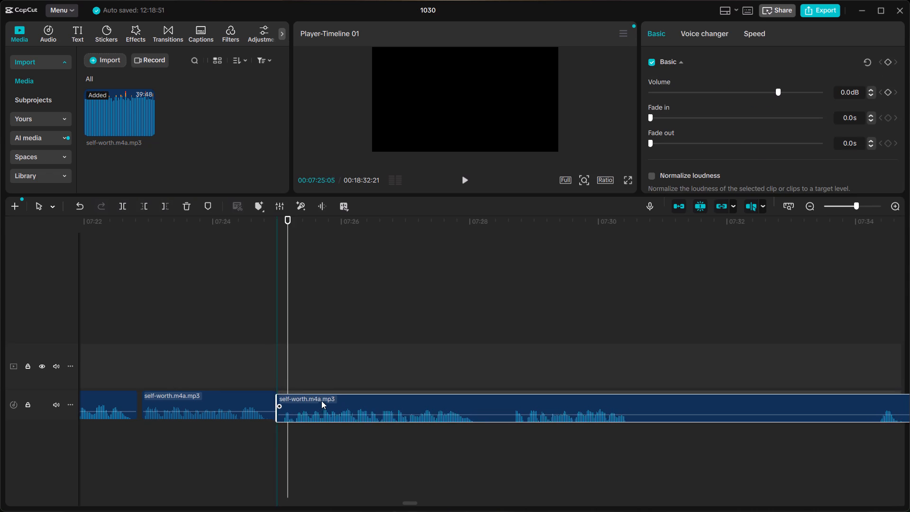
left_click_drag(321, 401, 321, 403)
left_click(182, 375)
left_click(132, 380)
key("space")
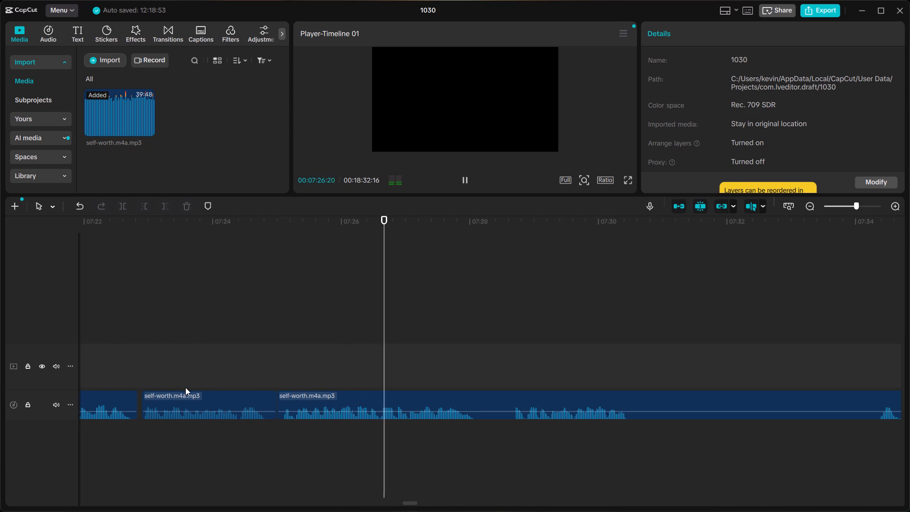
scroll(509, 392, "left", 1)
key("space")
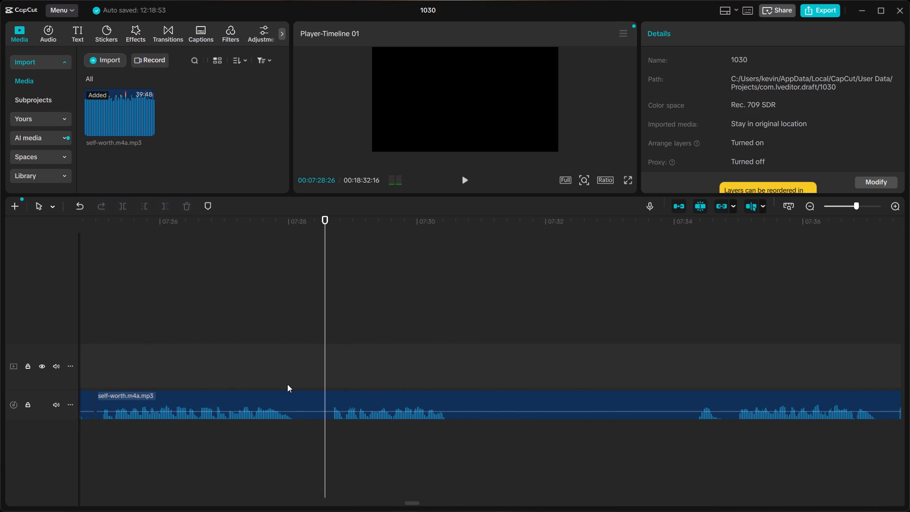
Split the narration at about 07:28:08 and 07:28:19 and delete the pause between the cuts.
left_click(300, 381)
left_click(307, 399)
key("ctrl+b")
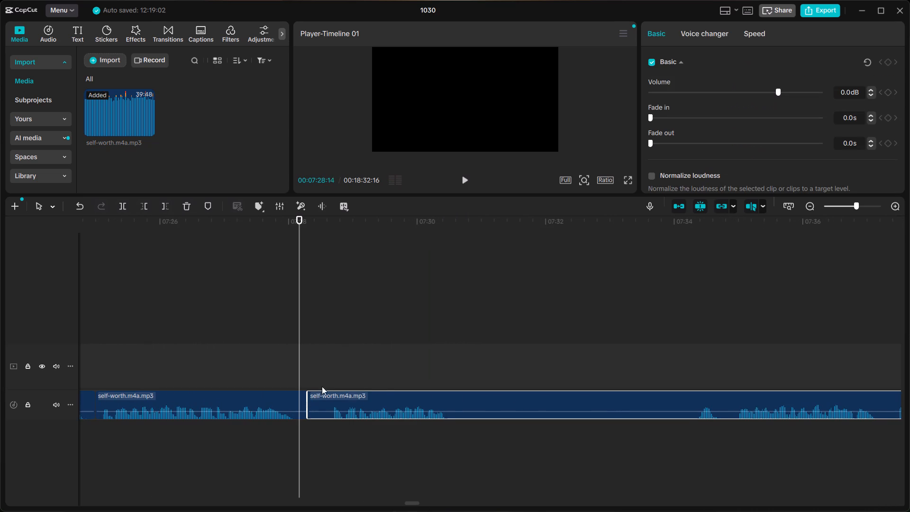
left_click(328, 381, "ctrl")
key("ctrl+b")
left_click(318, 396)
key("BackSpace")
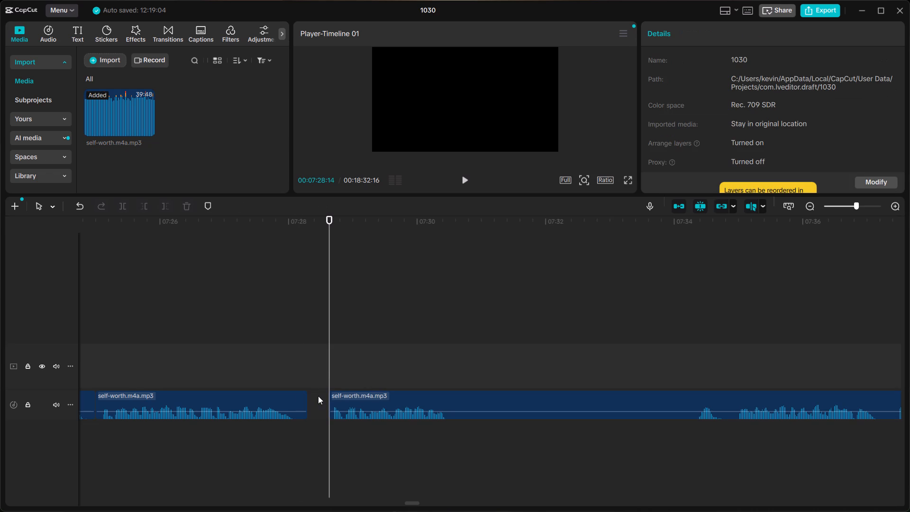
Move the following clip back on the same track to just after the cut at about 07:28:08 and listen across the join.
left_click(352, 397)
left_click_drag(352, 397, 324, 400)
left_click_drag(329, 400, 336, 399)
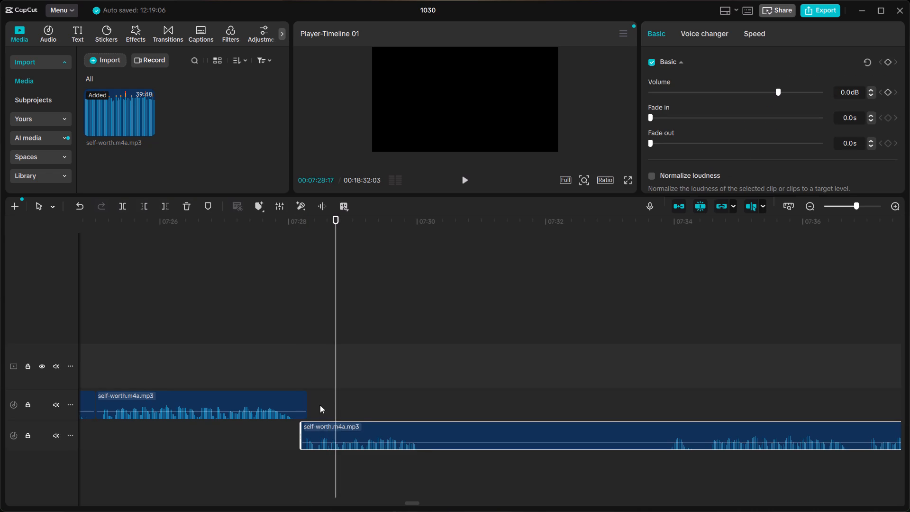
left_click_drag(327, 426, 332, 398)
left_click(174, 373)
key("space")
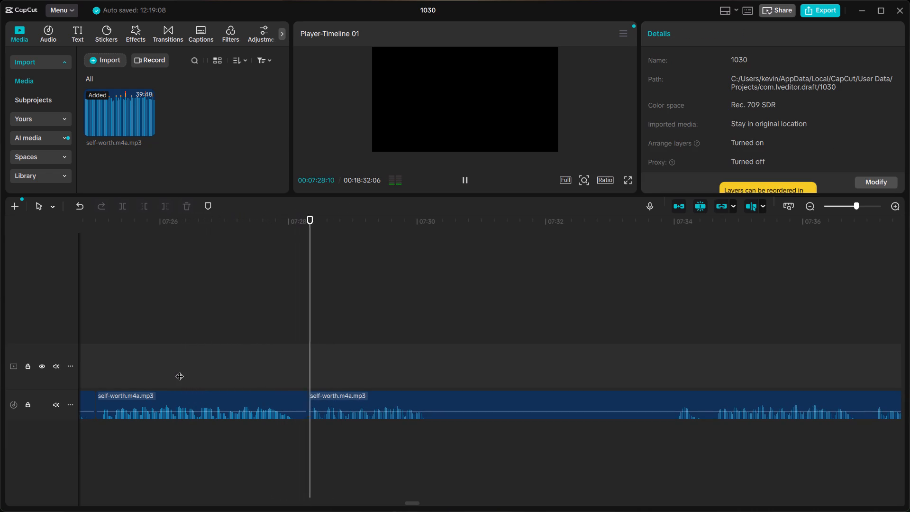
key("space")
Trim the preceding clip's end to about 07:28:04, move the following clip up close to it, and listen across the join.
left_click(292, 395)
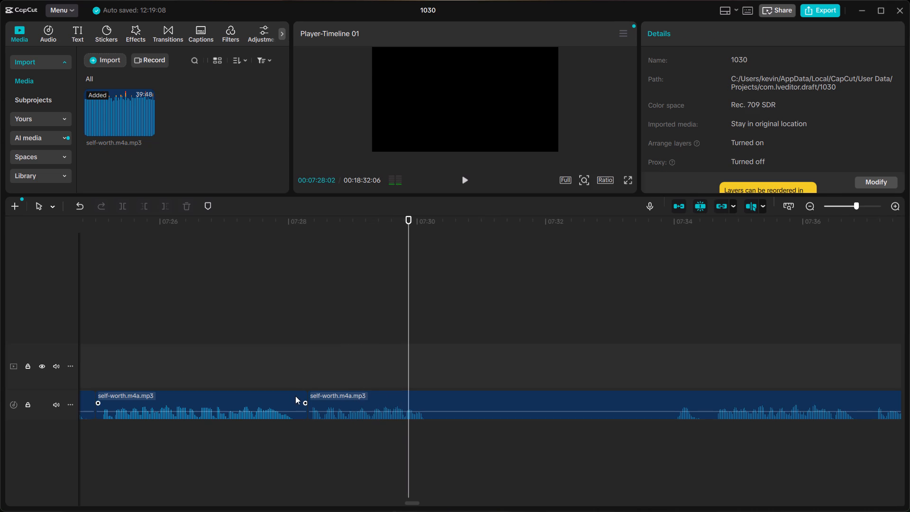
left_click_drag(309, 398, 298, 395)
left_click(329, 396)
left_click_drag(329, 396, 320, 396)
left_click(146, 358)
key("space")
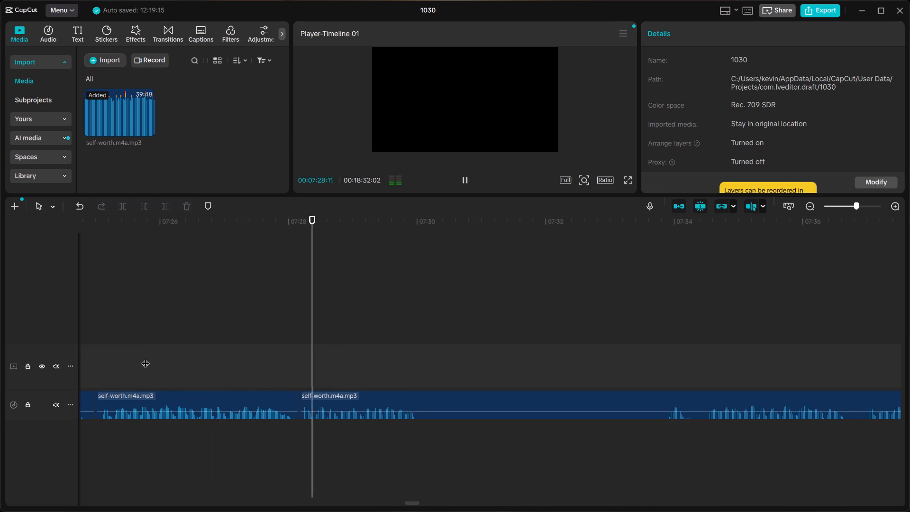
key("space")
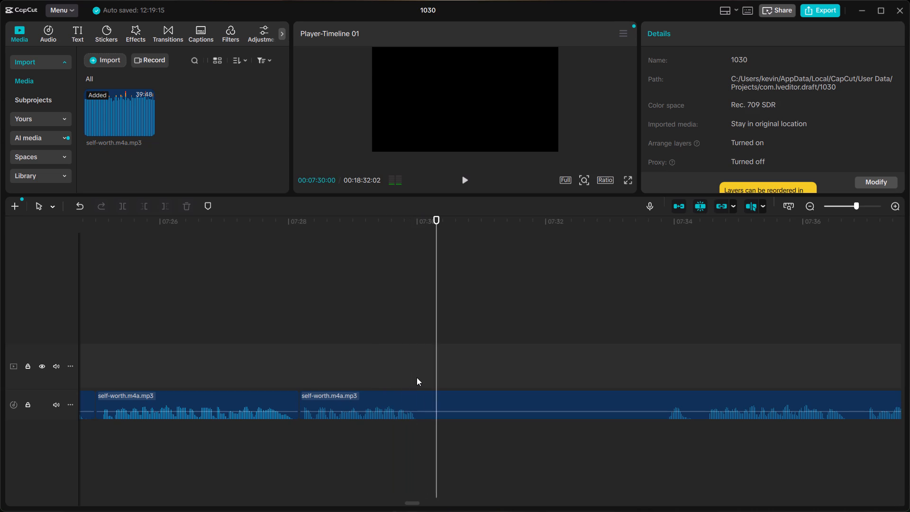
Split the narration at about 07:30:07 and trim the preceding clip's end to about 07:30:03.
left_click(417, 377)
left_click(400, 384)
left_click(422, 379)
left_click(433, 394)
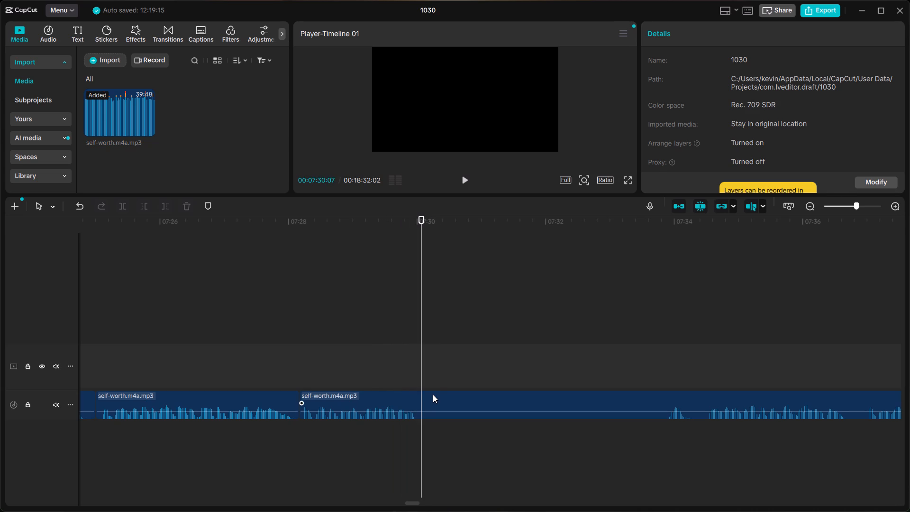
key("ctrl+b")
left_click(419, 395)
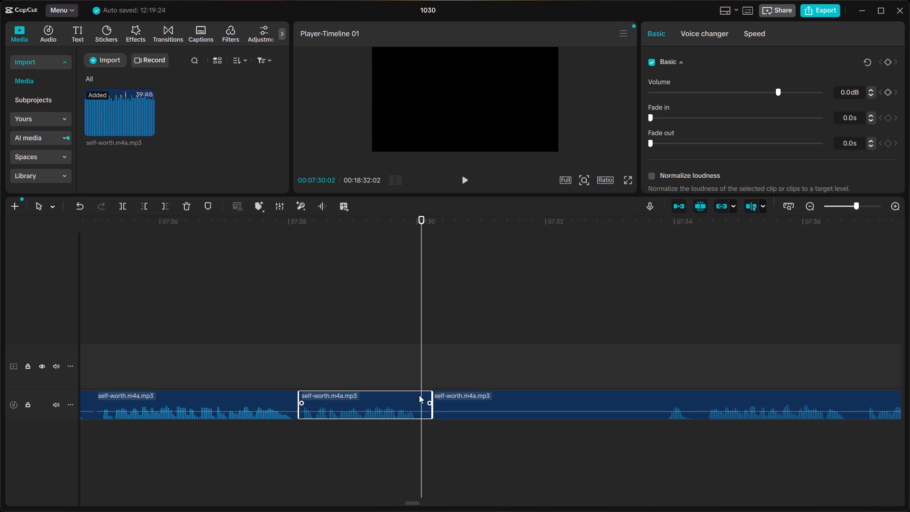
left_click_drag(433, 398, 425, 397)
Listen to the following takes, split the narration at about 07:34:15, and delete the section between the 07:30:07 cut and the new cut.
scroll(470, 396, "left", 1)
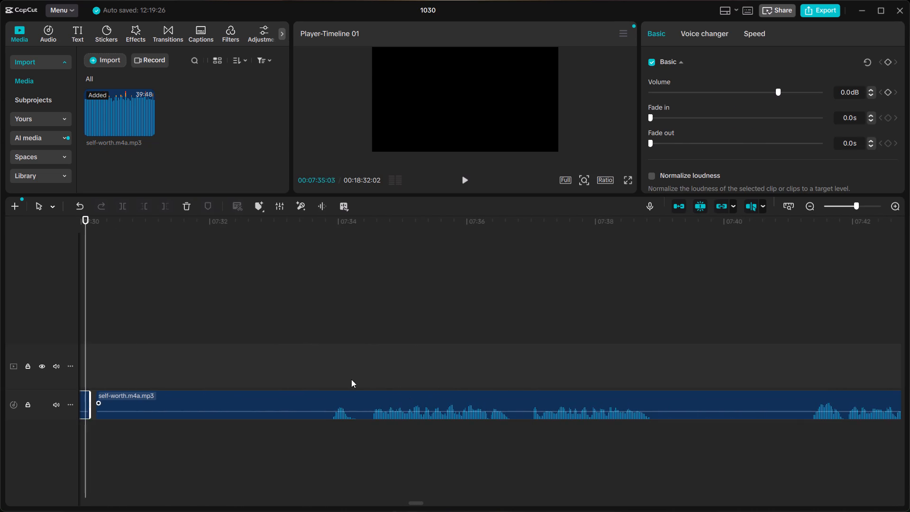
left_click(348, 377)
key("space")
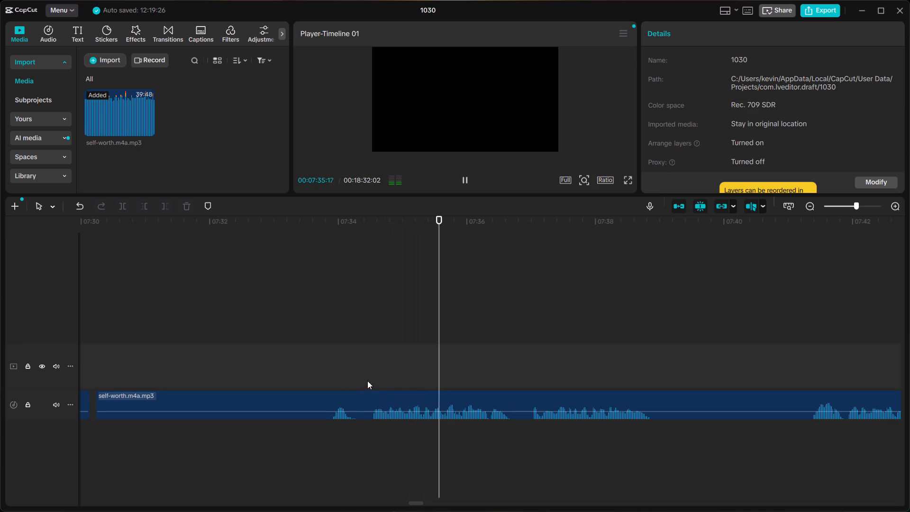
left_click(367, 381)
key("space")
key("space")
left_click(326, 377)
key("space")
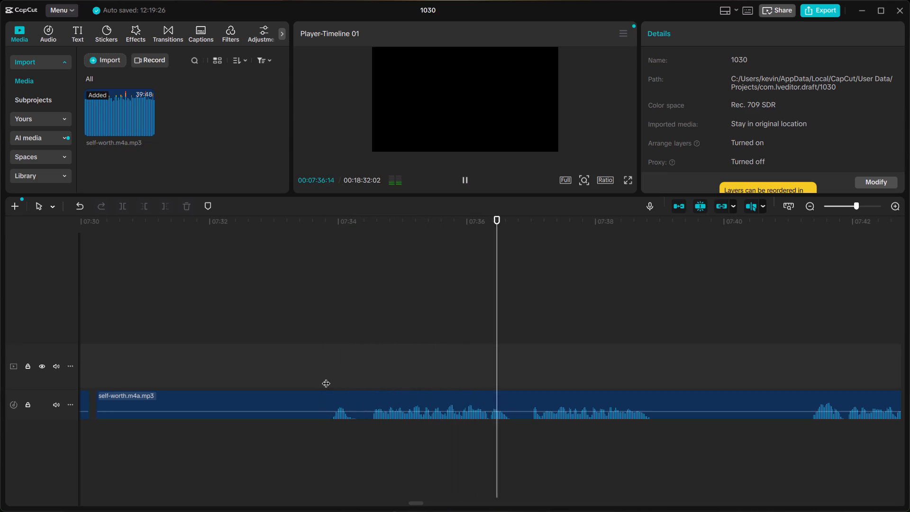
key("space")
left_click(370, 385)
left_click(368, 393)
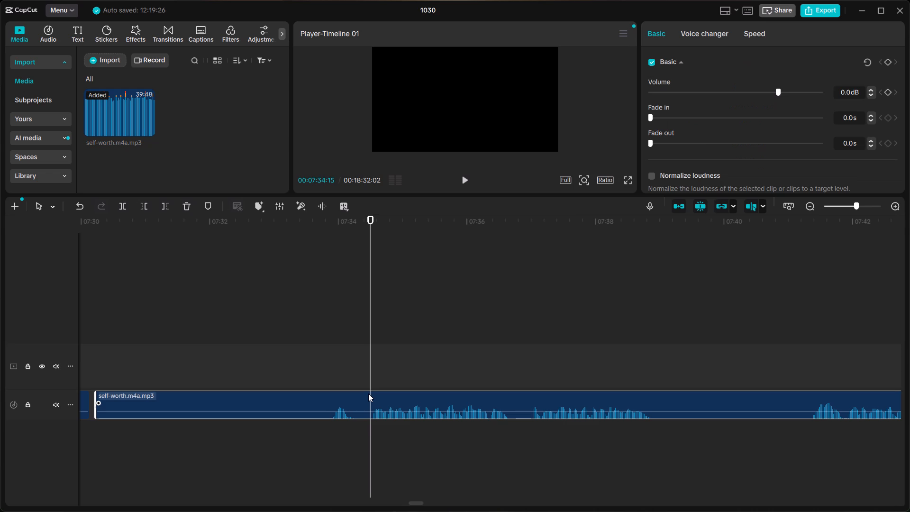
key("ctrl+b")
left_click(357, 395)
key("BackSpace")
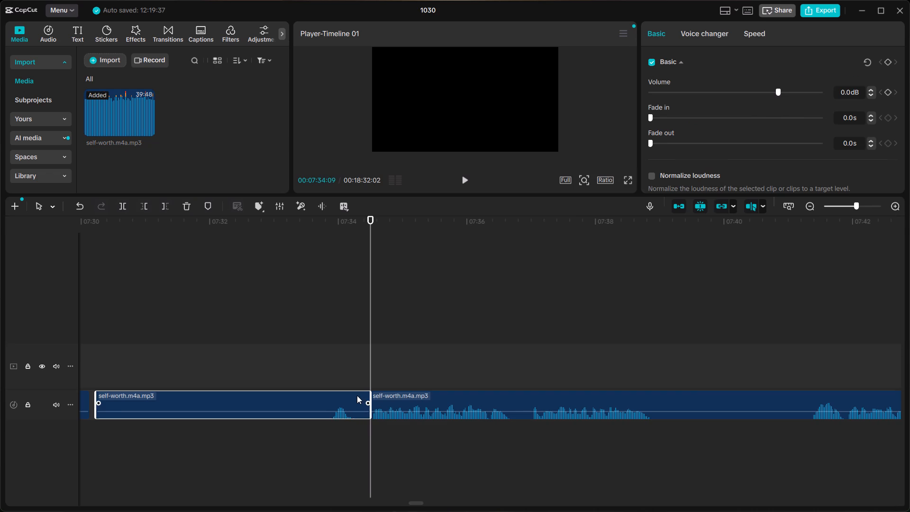
Move the following clip back to about 07:30:05, just after the preceding clip's end, and listen across the join.
left_click(451, 396)
left_click_drag(451, 396, 173, 403)
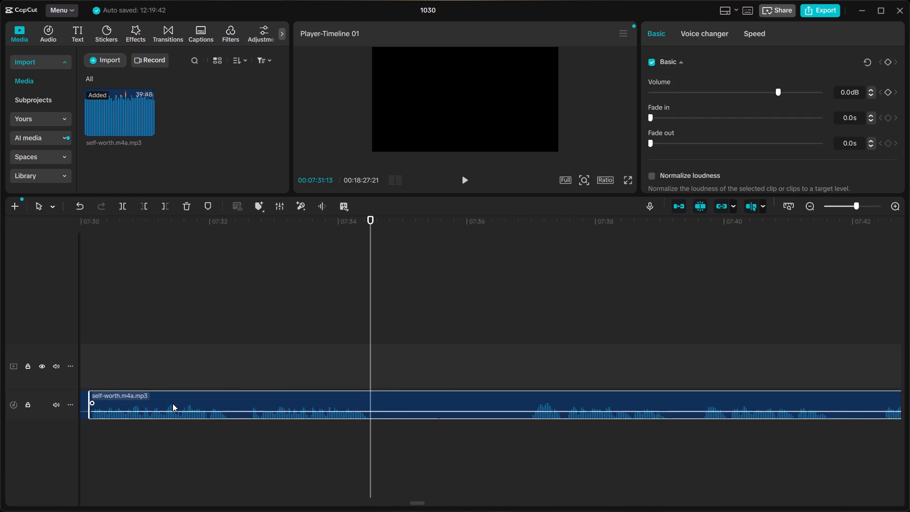
scroll(173, 403, "right", 1)
left_click(229, 354)
key("space")
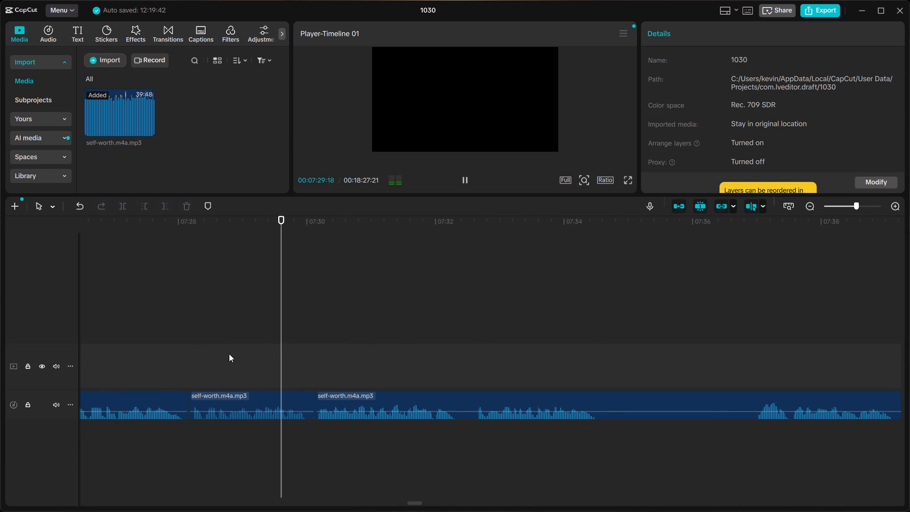
left_click(175, 350)
key("space")
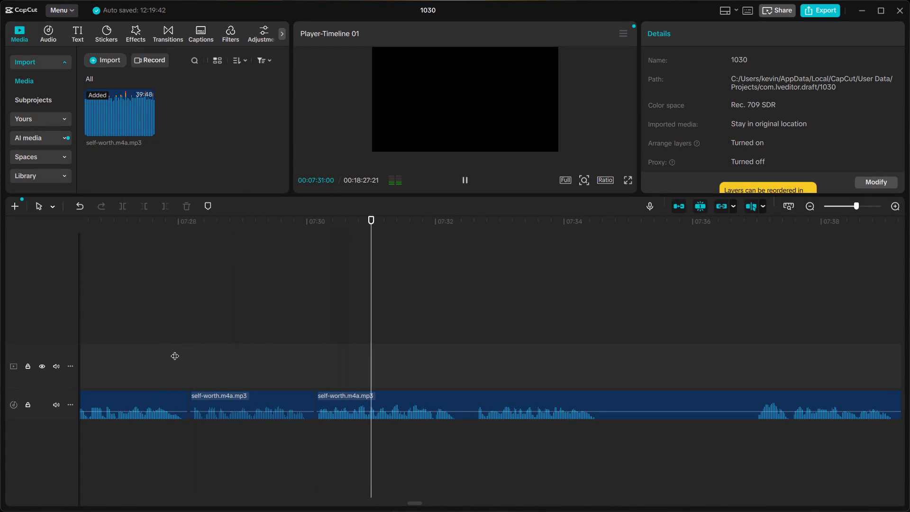
key("space")
left_click(338, 393)
left_click_drag(338, 393, 343, 394)
left_click(183, 357)
key("space")
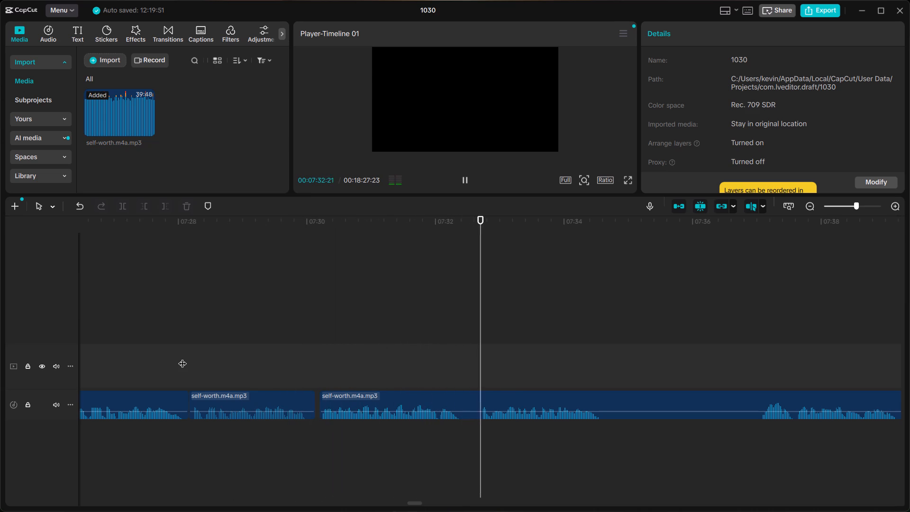
key("space")
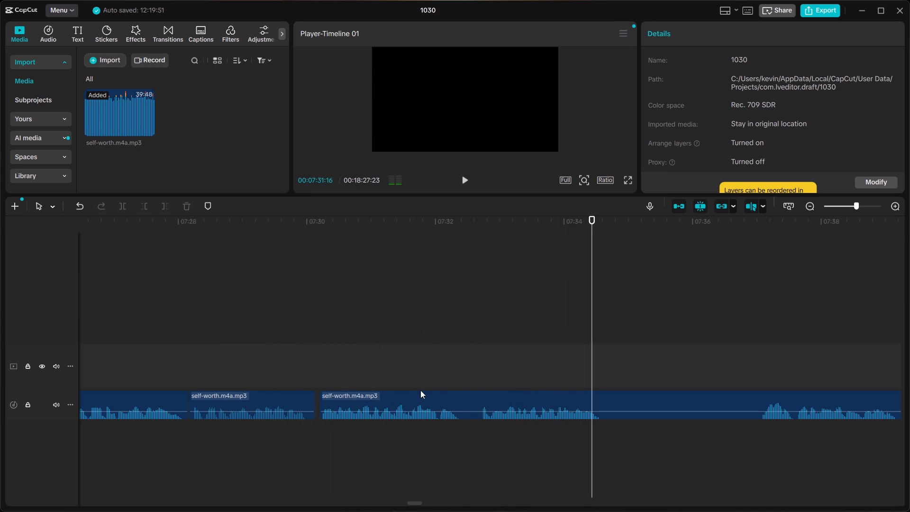
Split the narration at about 07:32:14 and 07:32:20 and delete the pause between the cuts.
left_click(466, 371)
left_click(467, 399)
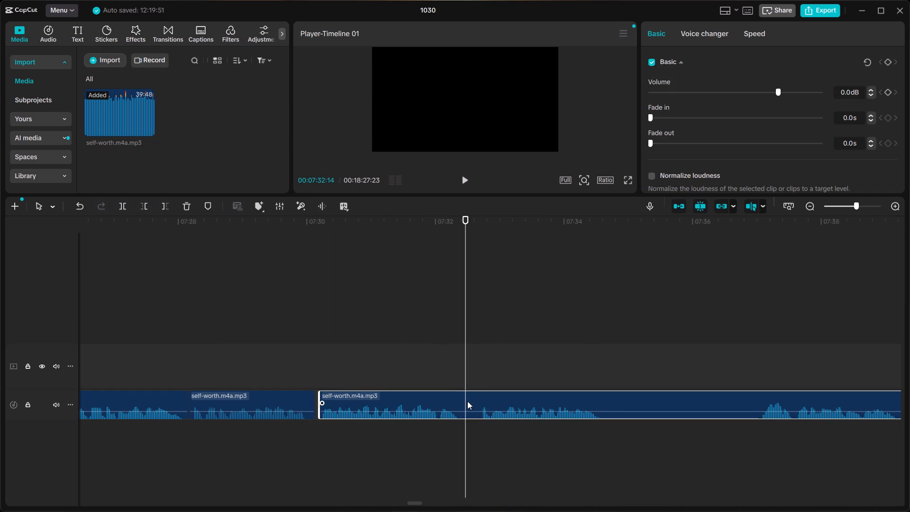
key("ctrl+b")
left_click(478, 387, "ctrl")
key("ctrl+b")
left_click(468, 406)
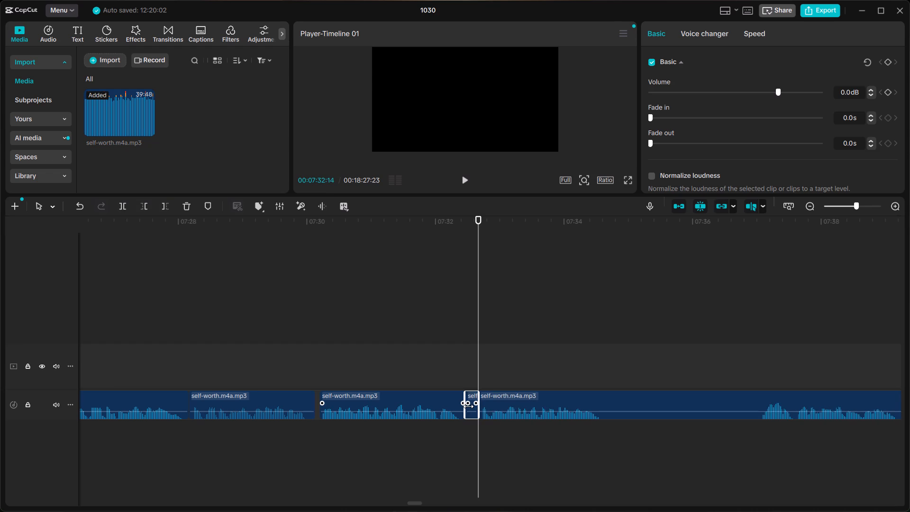
key("bracketright")
key("BackSpace")
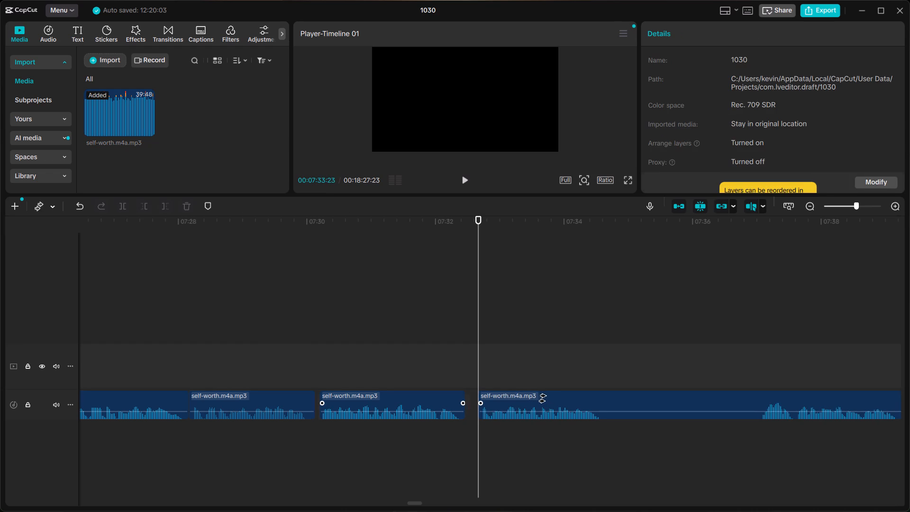
Move the following clips back against the cut at about 07:32:14 and listen across the join.
left_click(547, 396)
left_click_drag(545, 399, 531, 400)
left_click(435, 340)
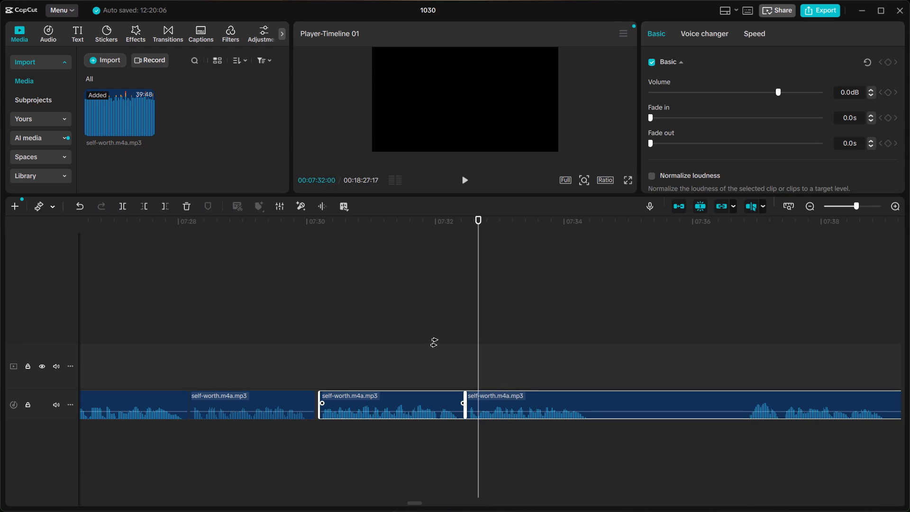
key("a")
left_click(417, 364)
key("space")
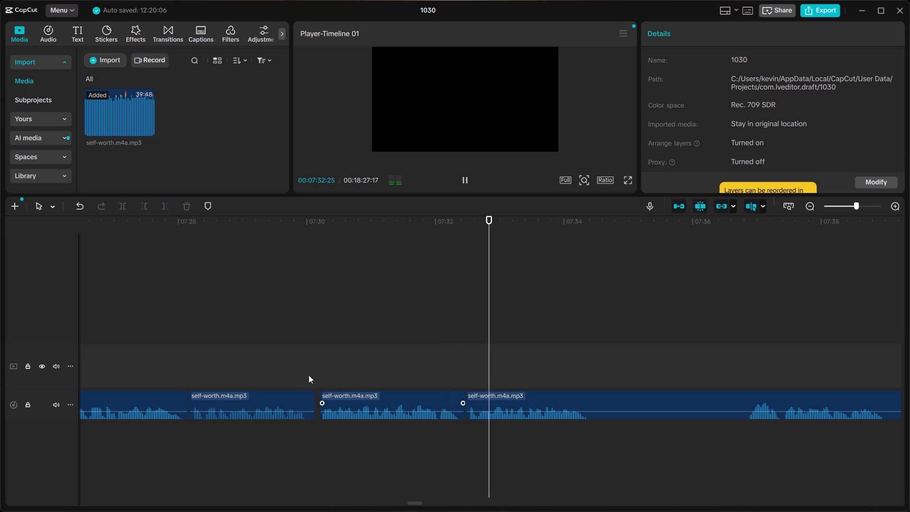
left_click(319, 363)
key("space")
key("space")
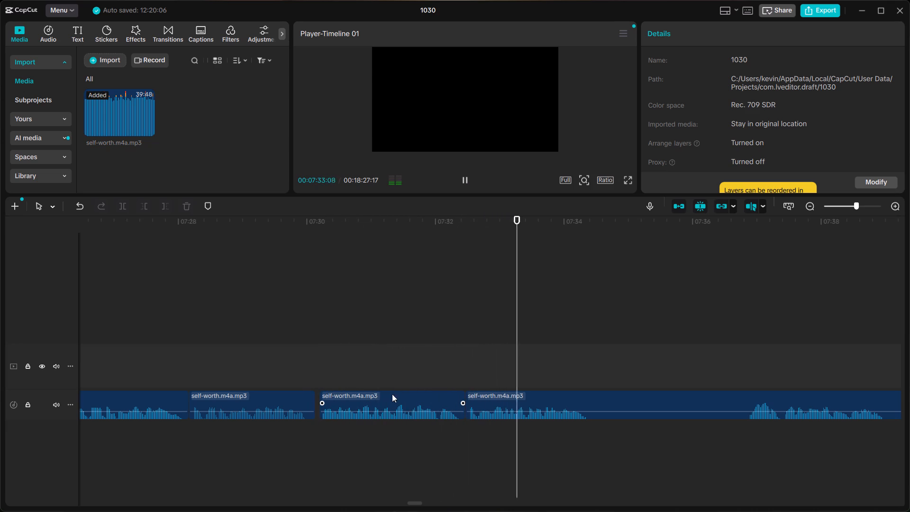
key("space")
Find the end of the phrase, split the narration at about 07:34:18, and trim the preceding clip's end to about 07:34:14.
left_click(590, 384)
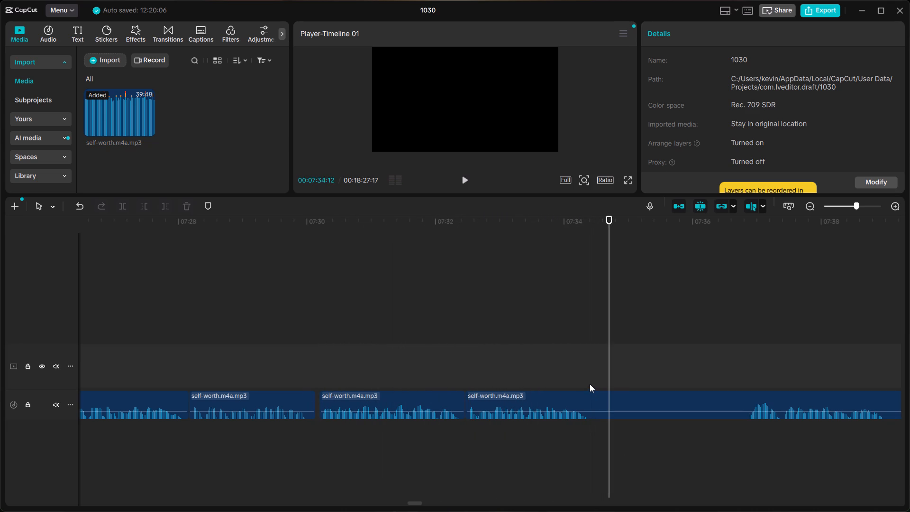
left_click(532, 371)
left_click(597, 375)
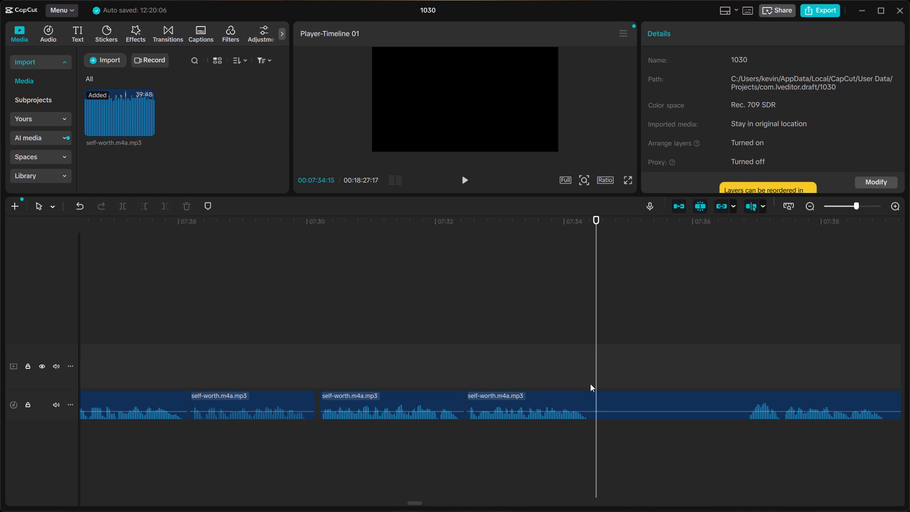
left_click(590, 384)
left_click(543, 384)
key("space")
key("space")
left_click(593, 374)
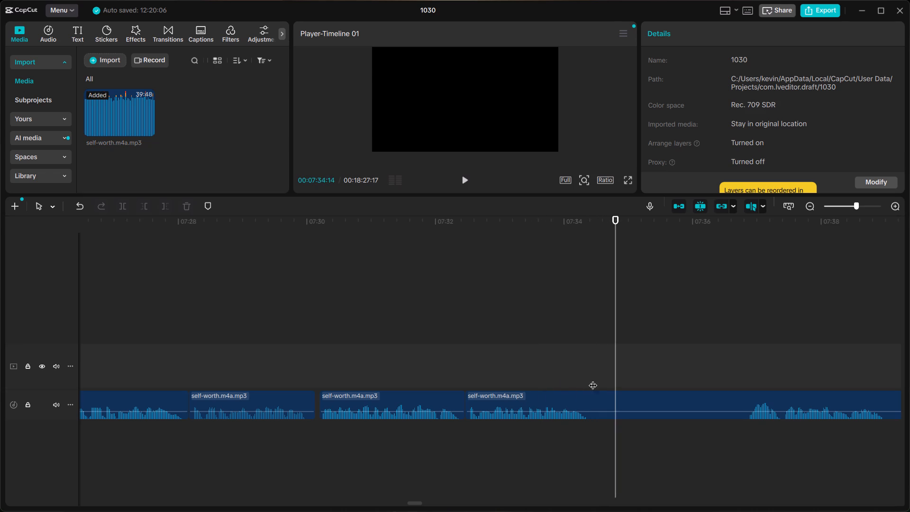
left_click(604, 398)
key("ctrl+b")
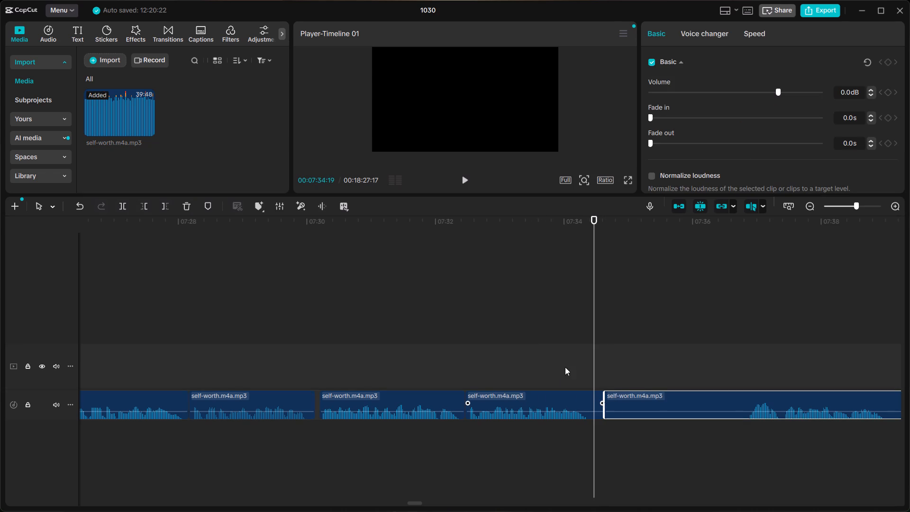
left_click(582, 398)
left_click_drag(607, 394, 591, 396)
Locate the start of the phrase at about 07:39:16, split the narration there, and delete the section back to the 07:34:18 cut.
scroll(629, 395, "left", 1)
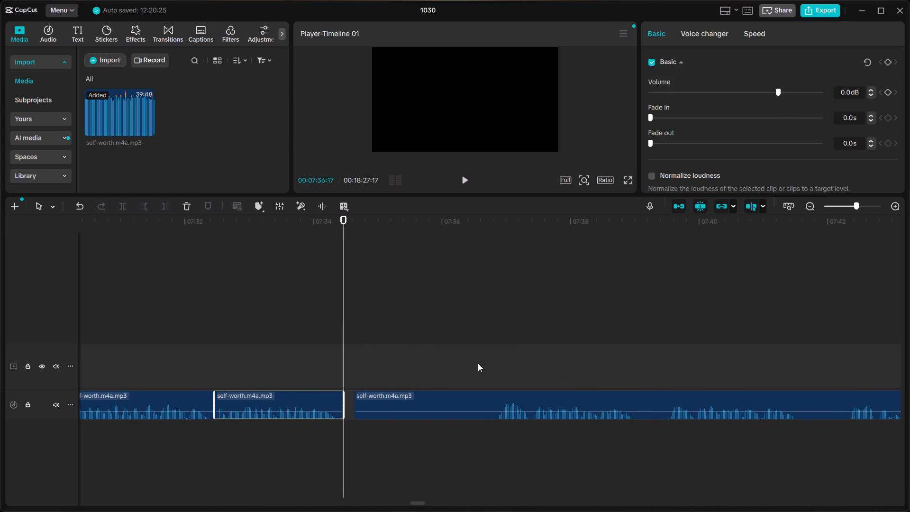
left_click(499, 385)
key("space")
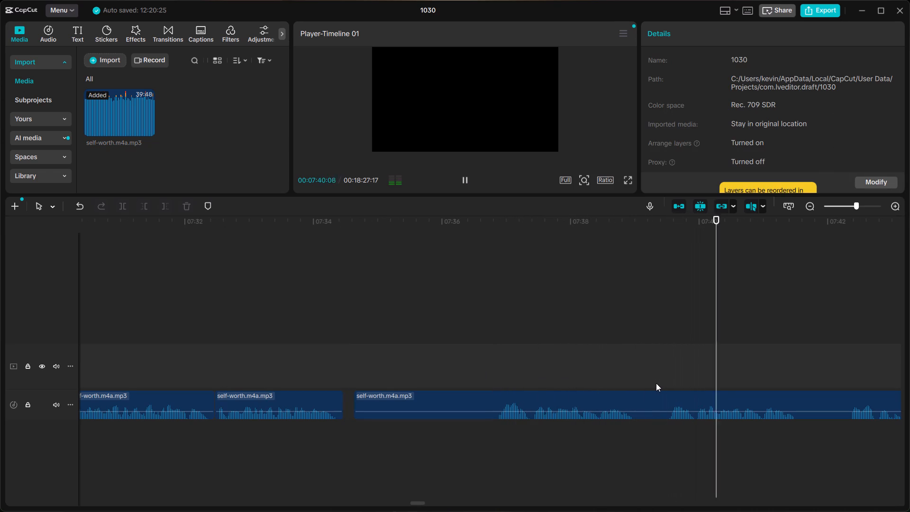
key("space")
left_click(668, 385)
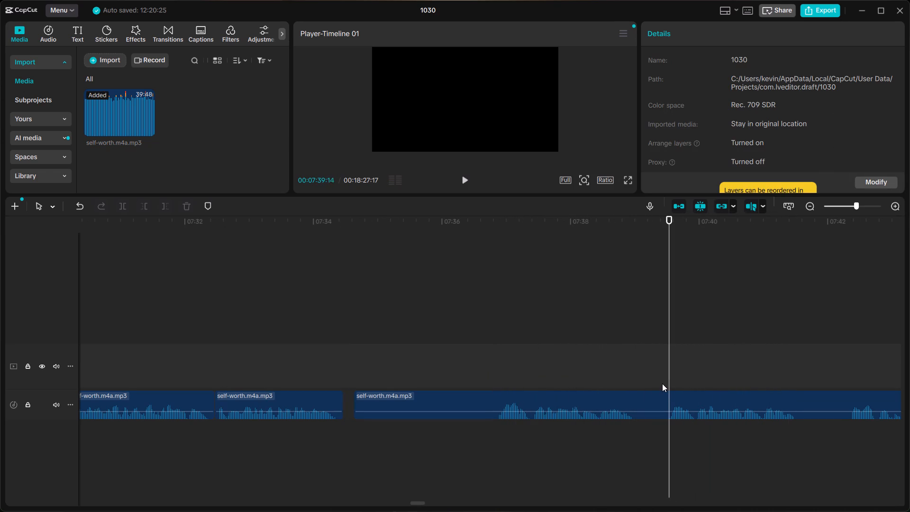
left_click(662, 384)
left_click(667, 384)
left_click(657, 381)
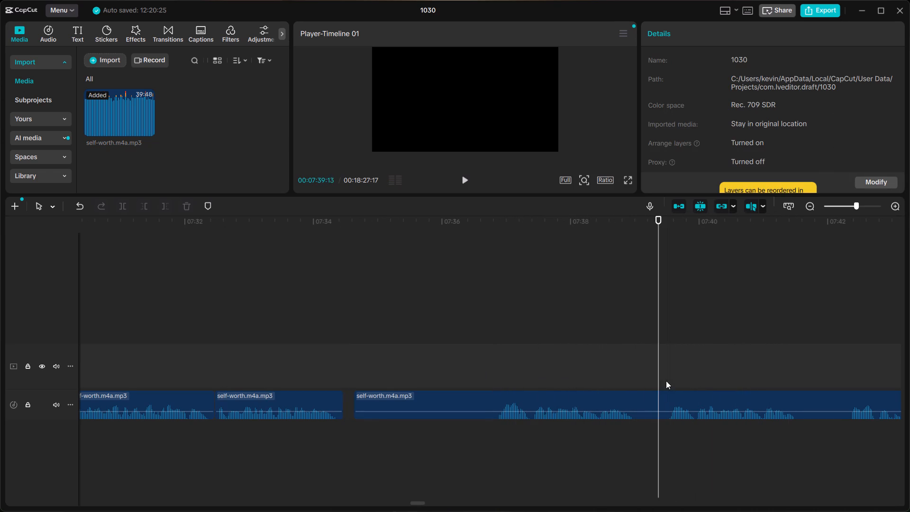
left_click(591, 376)
left_click(662, 375)
left_click(670, 390)
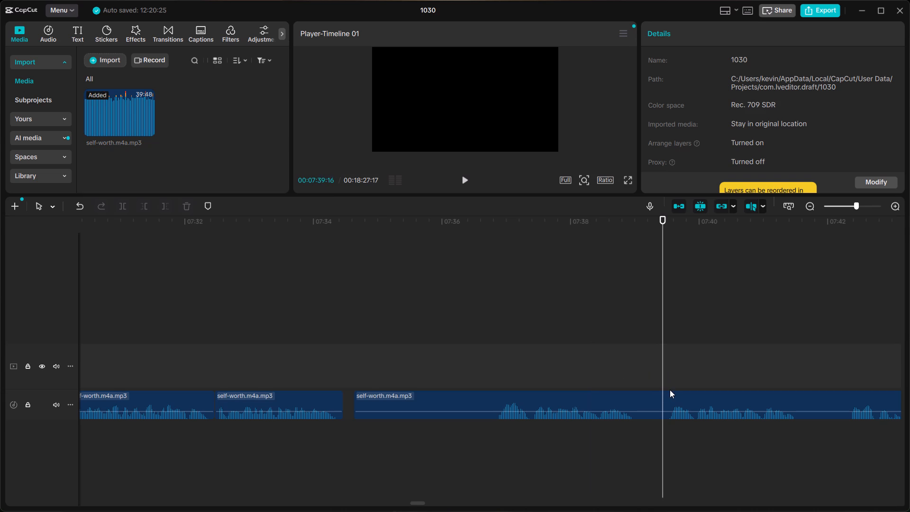
left_click(611, 379)
left_click(665, 384)
left_click(668, 398)
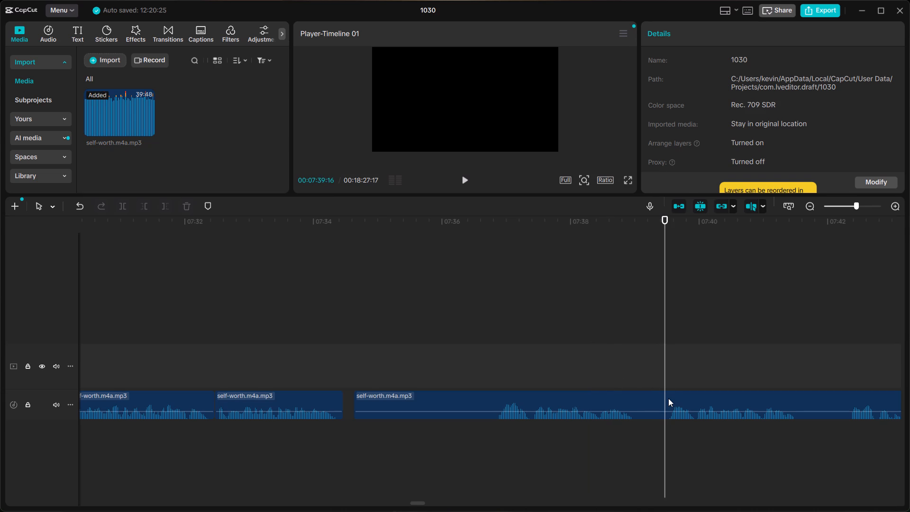
key("ctrl+b")
left_click(644, 393)
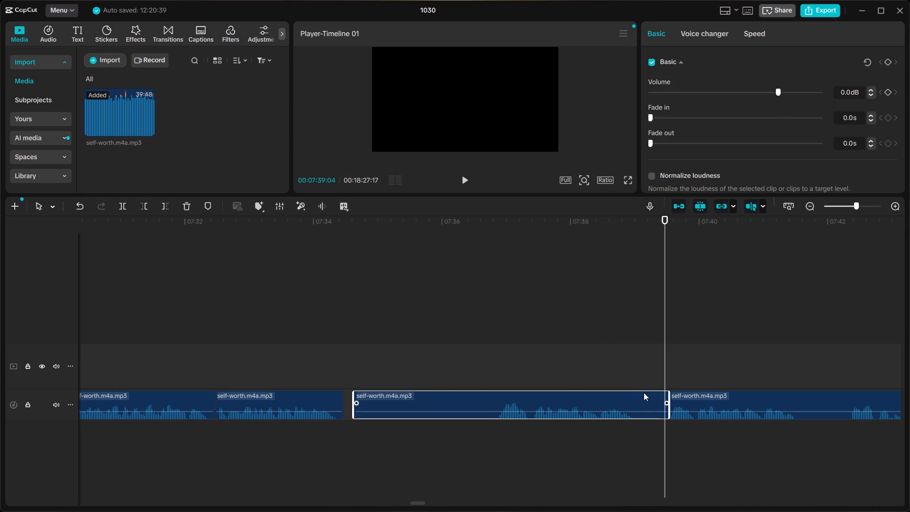
key("BackSpace")
Extend the remaining clip's start to about 07:39:12, move the clip back to about 07:34:21, and listen across the join.
left_click(690, 392)
left_click(668, 395)
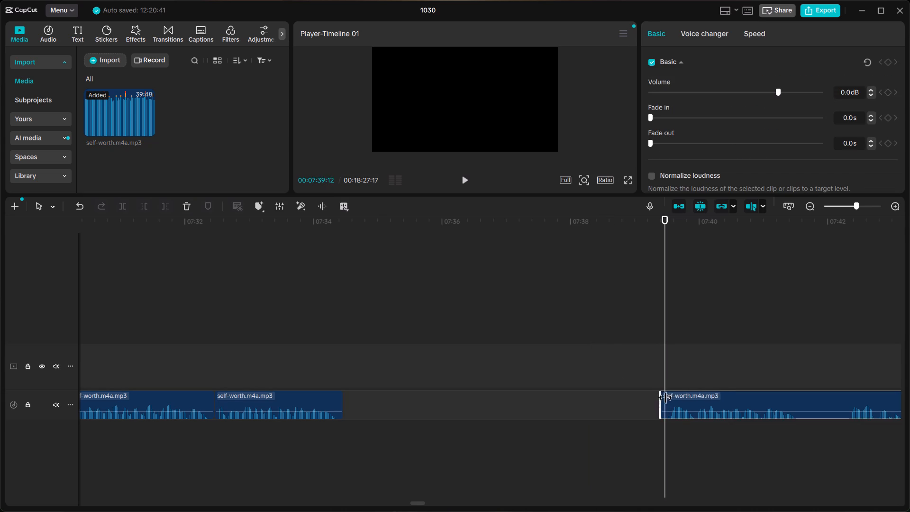
left_click_drag(682, 397, 379, 406)
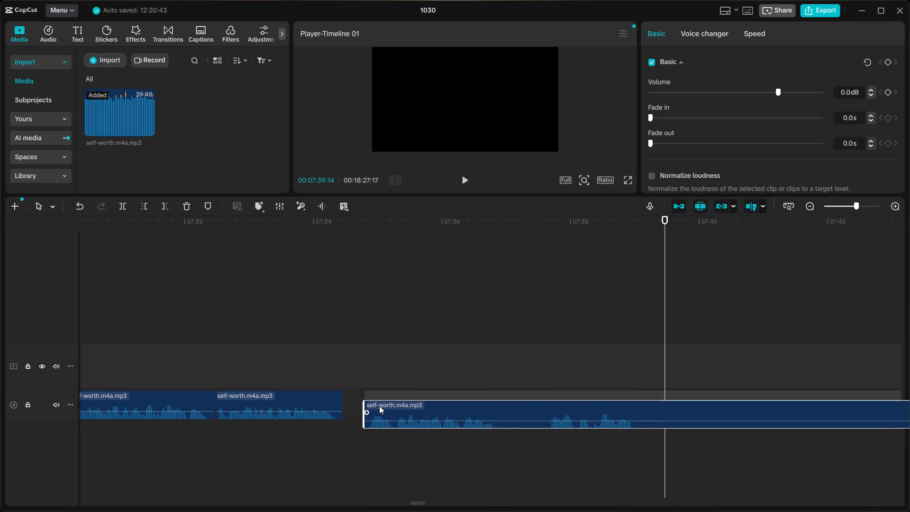
left_click_drag(379, 406, 373, 400)
left_click(239, 357)
key("space")
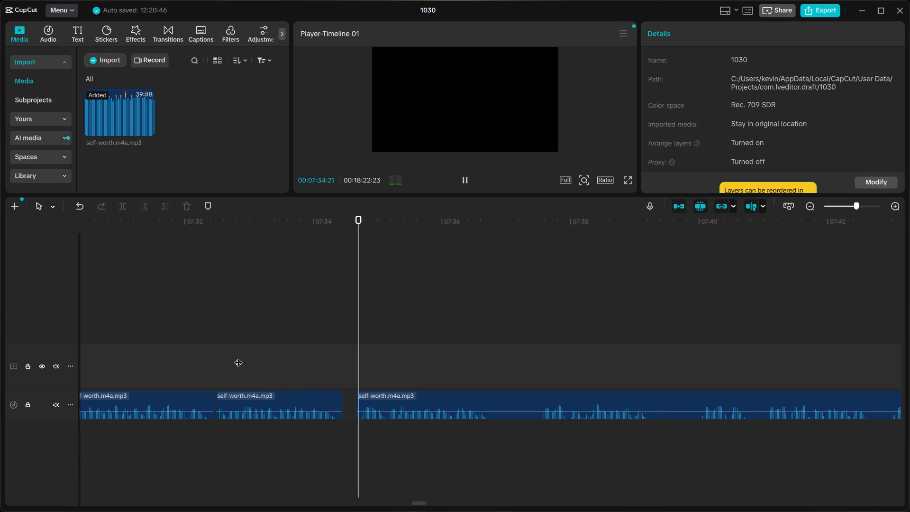
key("space")
double_click(374, 399)
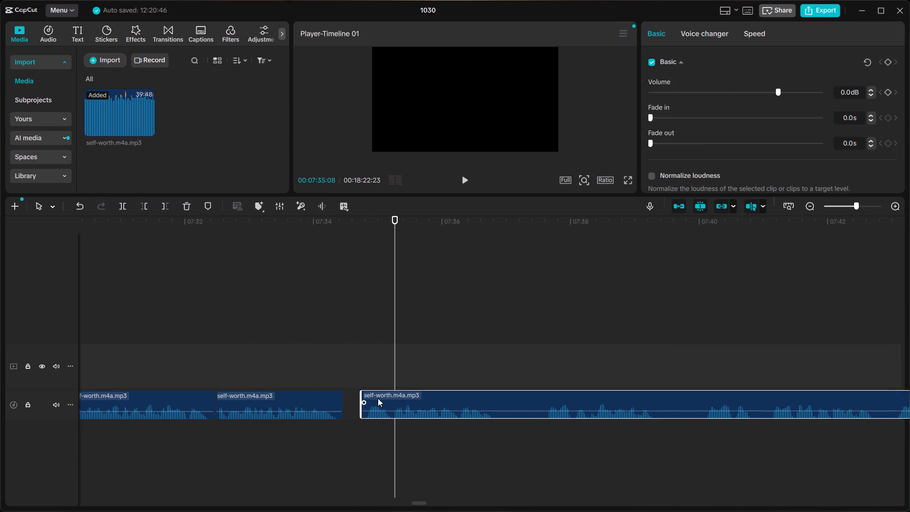
left_click(210, 362)
key("space")
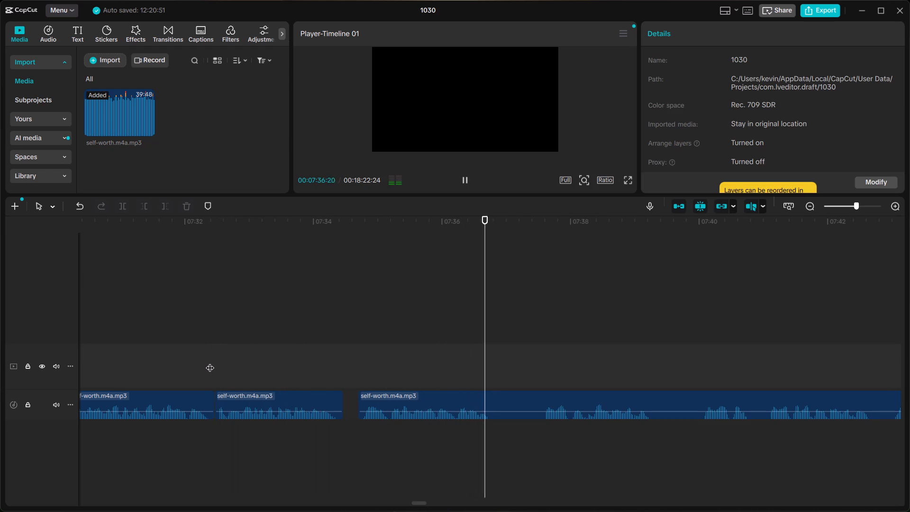
Stop at the end of the phrase and split the narration at about 07:36:28.
key("space")
left_click(495, 376)
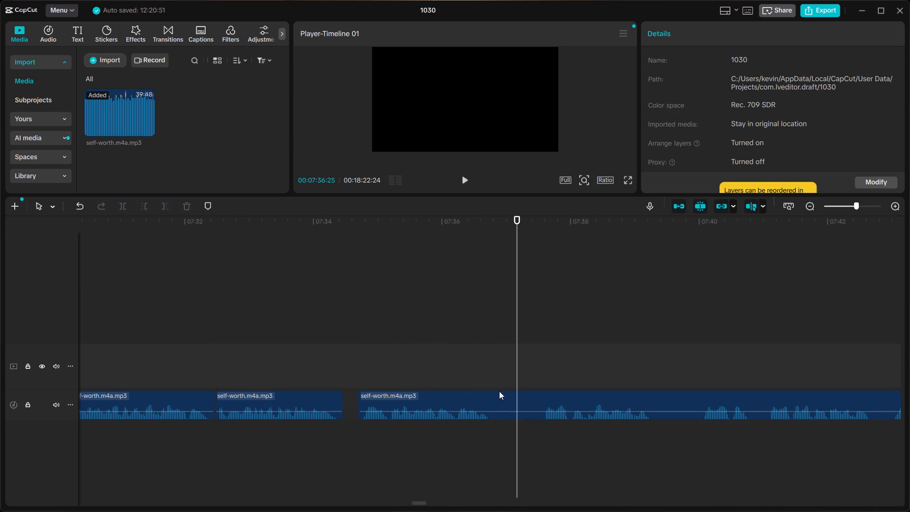
left_click(503, 400)
key("ctrl+b")
Listen on from about 07:37:16 to find where the wanted phrase starts, and split the narration there at about 07:42:29.
left_click(533, 374)
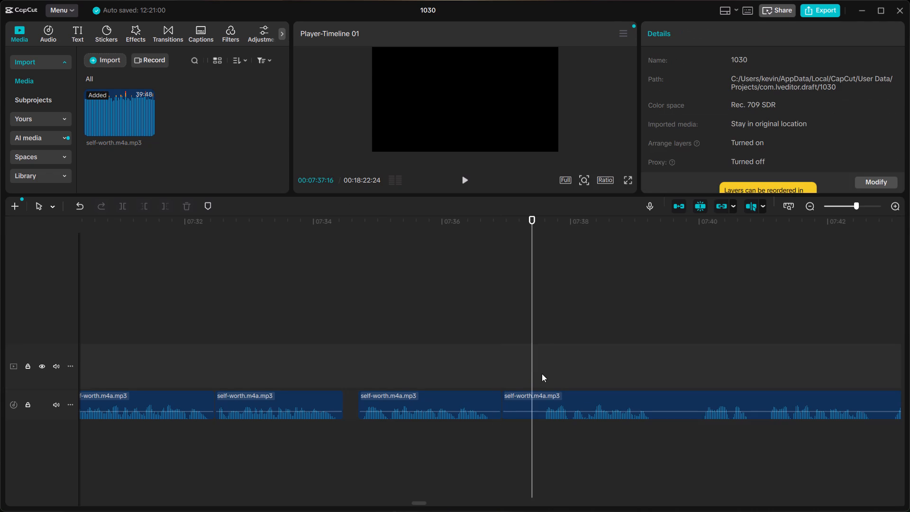
left_click(542, 374)
key("space")
scroll(542, 374, "left", 1)
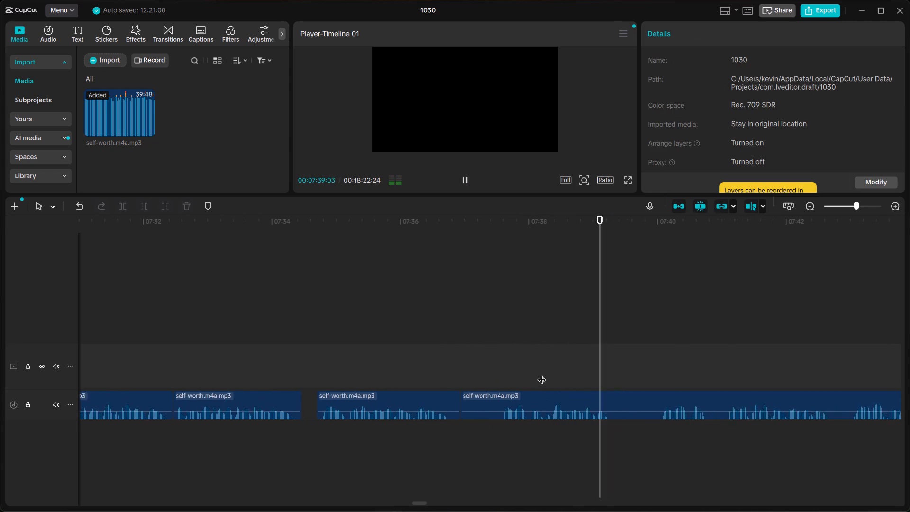
scroll(542, 374, "left", 1)
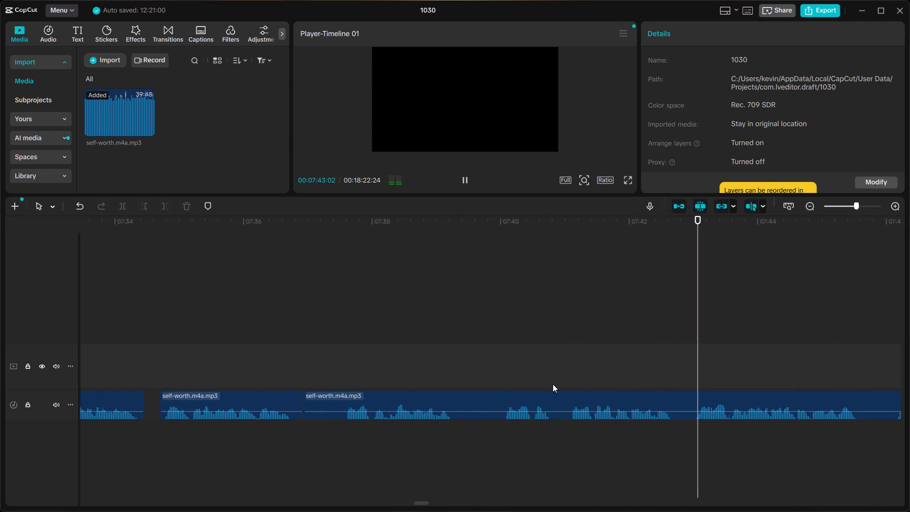
scroll(553, 384, "left", 1)
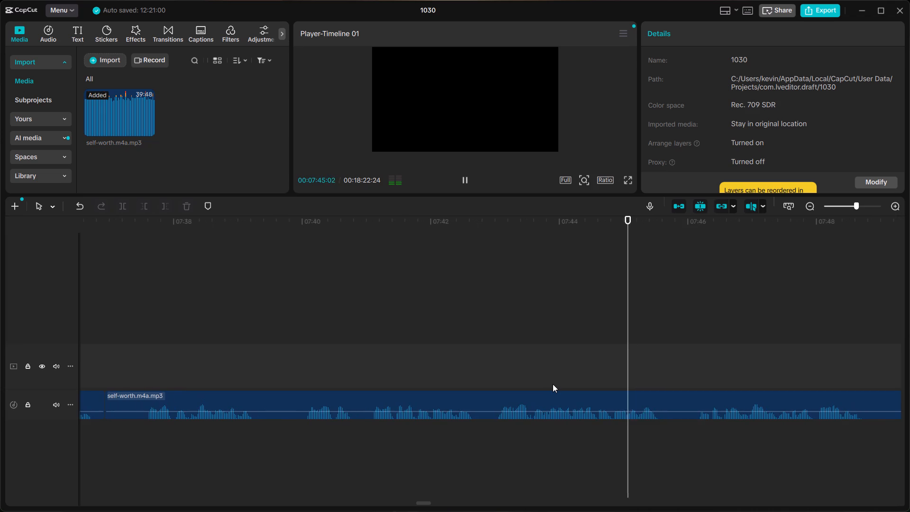
key("space")
left_click(493, 381)
left_click(496, 395)
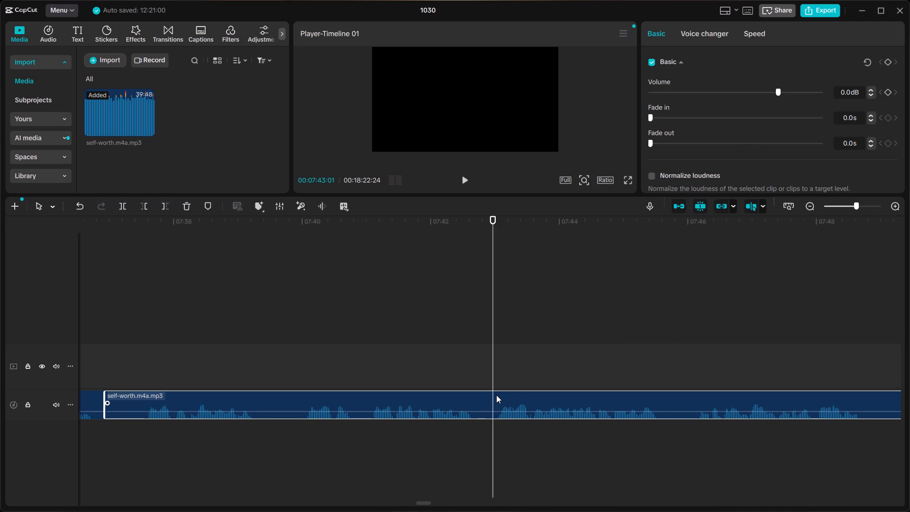
key("ctrl+b")
Delete the section between the 07:36:28 and 07:42:29 cuts, close the gap, and listen across the join.
left_click(484, 393)
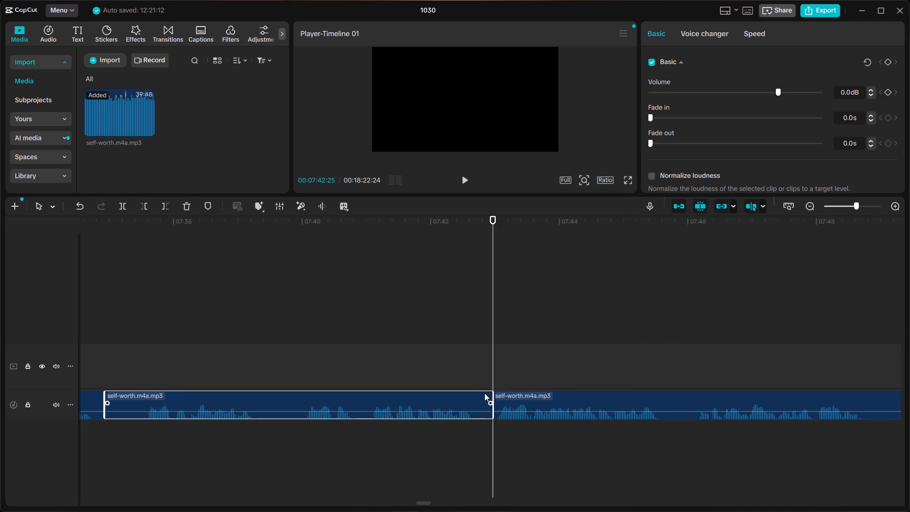
scroll(484, 393, "right", 1)
key("BackSpace")
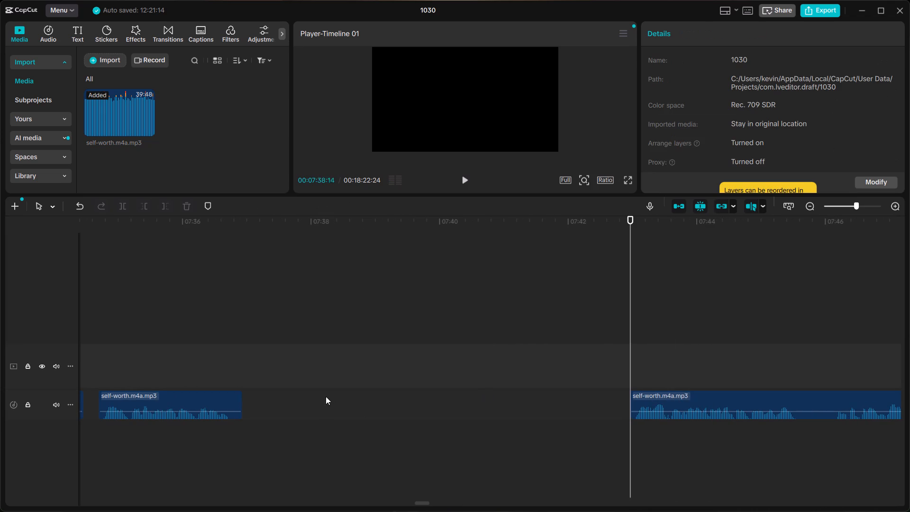
left_click(324, 399)
right_click(326, 401)
left_click(346, 409)
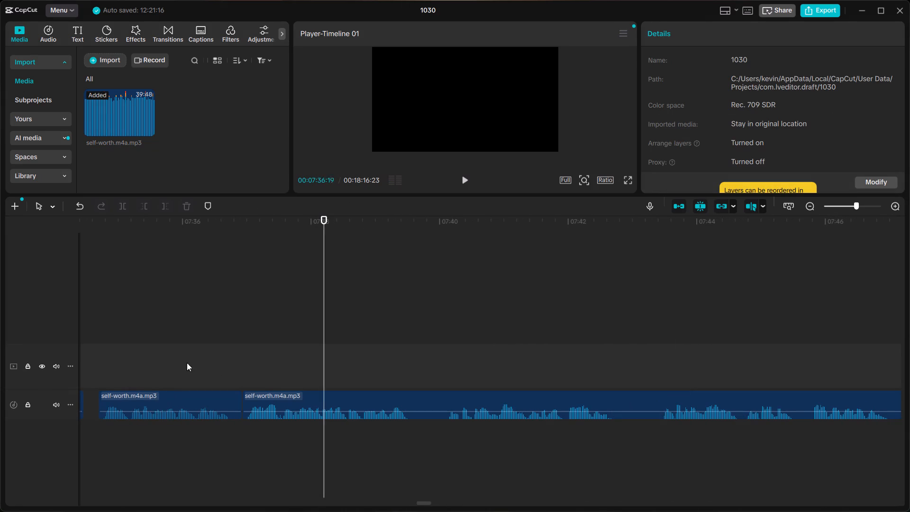
left_click(163, 357)
key("space")
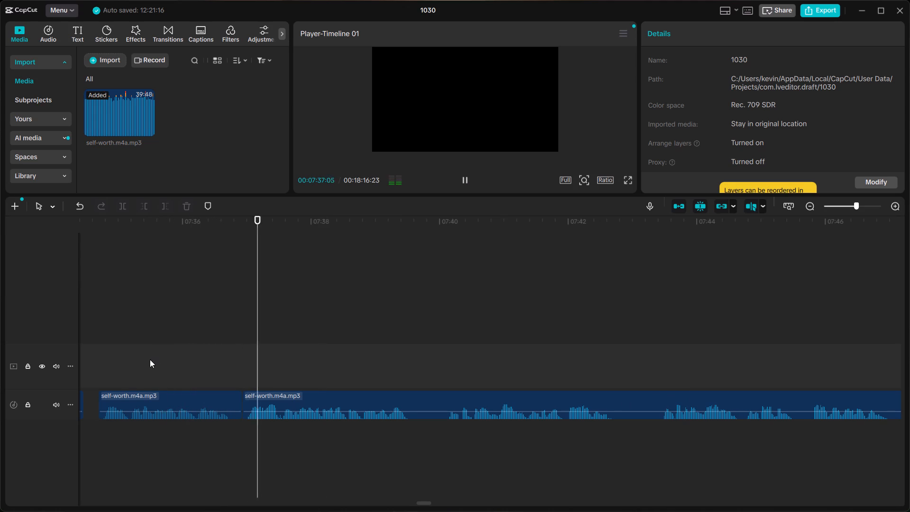
left_click(94, 359)
key("space")
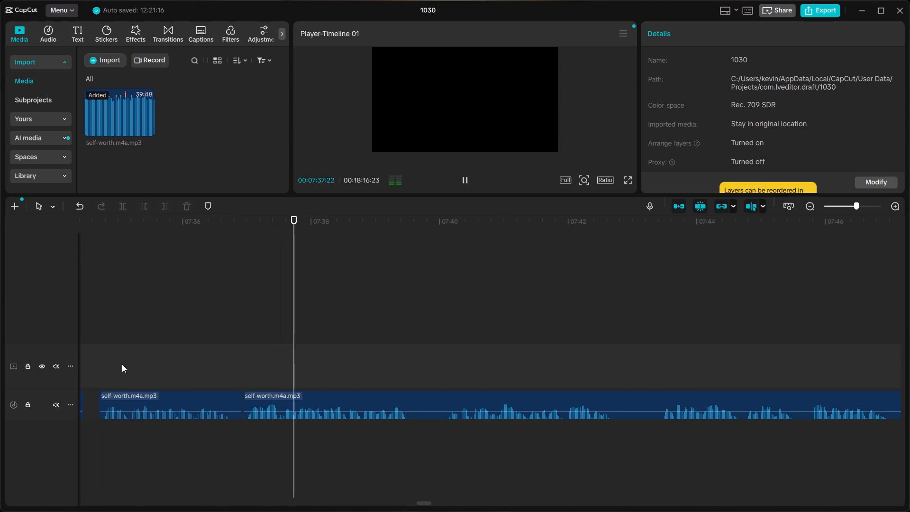
Stop after the phrase ends and split the narration at about 07:39:19.
key("space")
left_click(416, 380)
left_click(416, 398)
key("ctrl+b")
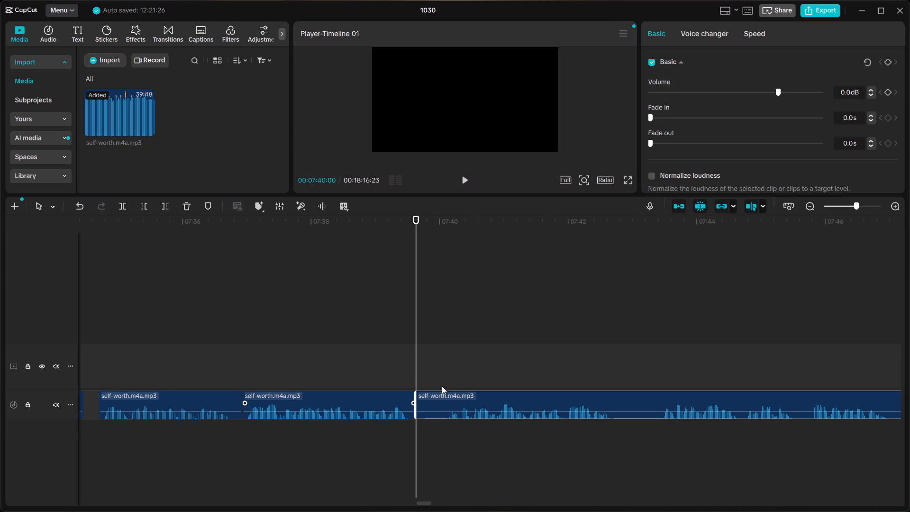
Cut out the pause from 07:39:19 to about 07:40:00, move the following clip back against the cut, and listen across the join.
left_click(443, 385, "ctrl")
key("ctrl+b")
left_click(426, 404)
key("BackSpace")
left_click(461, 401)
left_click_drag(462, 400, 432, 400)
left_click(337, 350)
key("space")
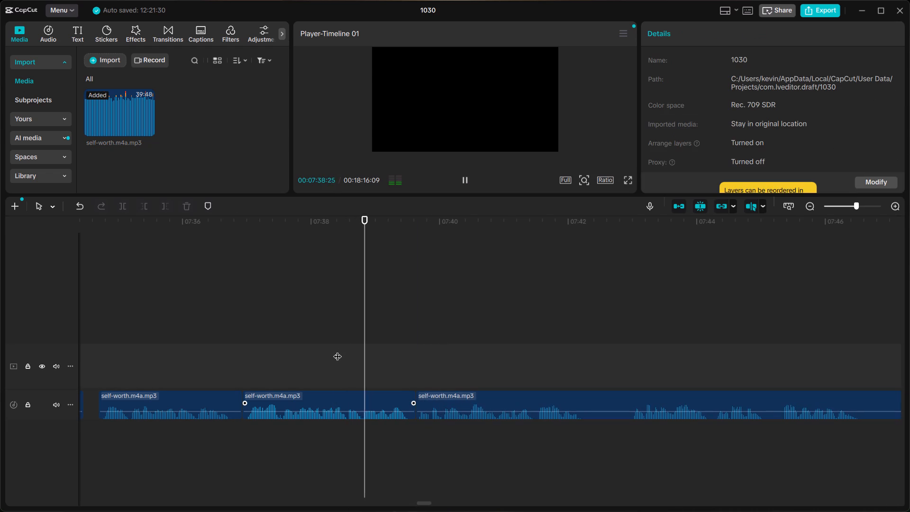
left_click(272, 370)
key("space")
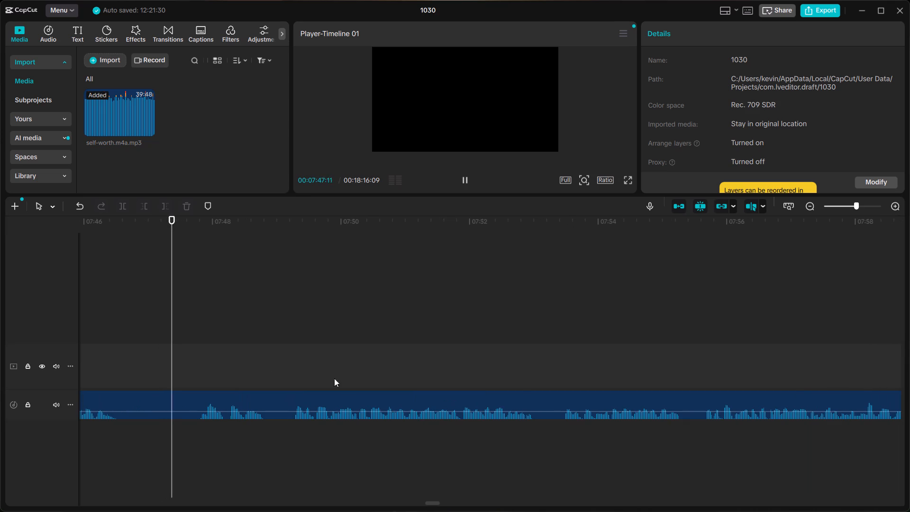
Replay the following phrases to find where the wanted take starts, and split the narration at about 07:42:29.
key("space")
scroll(363, 410, "right", 1)
left_click(432, 370)
left_click(453, 375)
key("space")
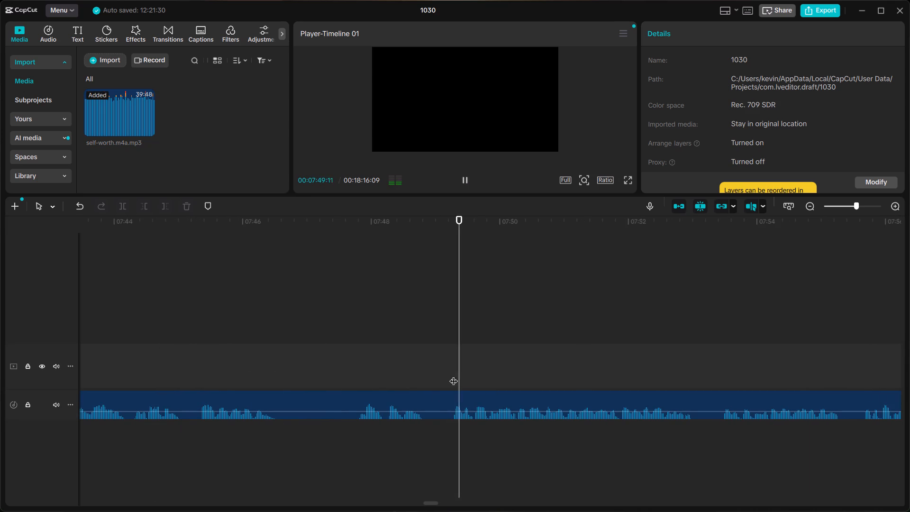
key("space")
scroll(454, 375, "right", 2)
left_click(330, 382)
key("space")
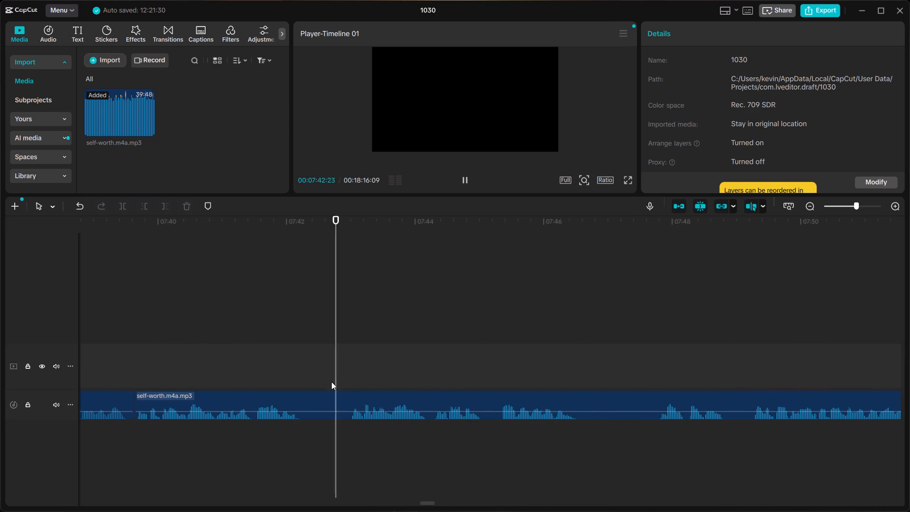
key("space")
left_click(348, 385)
left_click(350, 393)
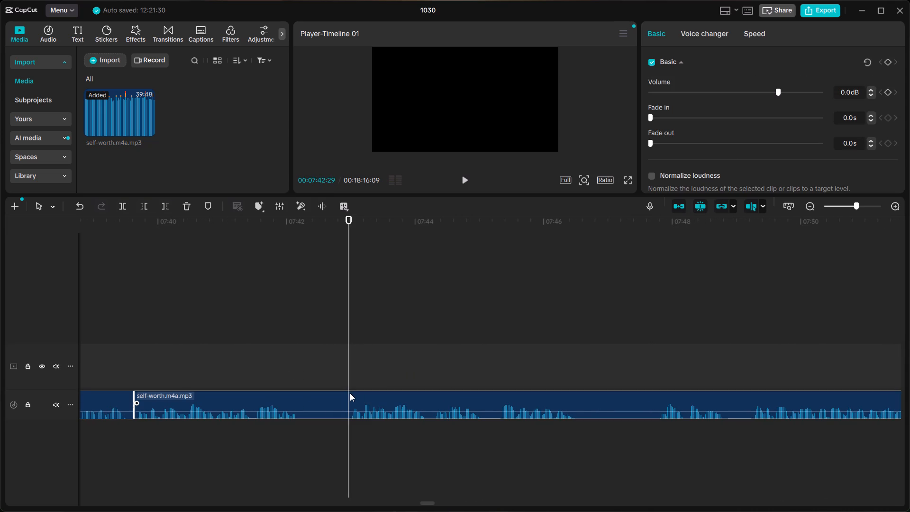
key("ctrl+b")
Check and delete the section between the 07:39:19 and 07:42:29 cuts, close the gap, and listen across the join.
left_click(335, 396)
scroll(334, 396, "right", 1)
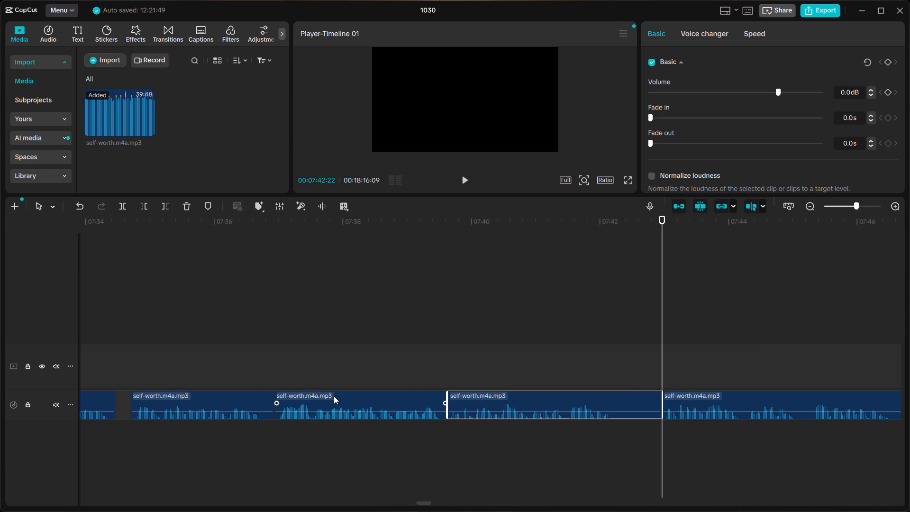
left_click(455, 365)
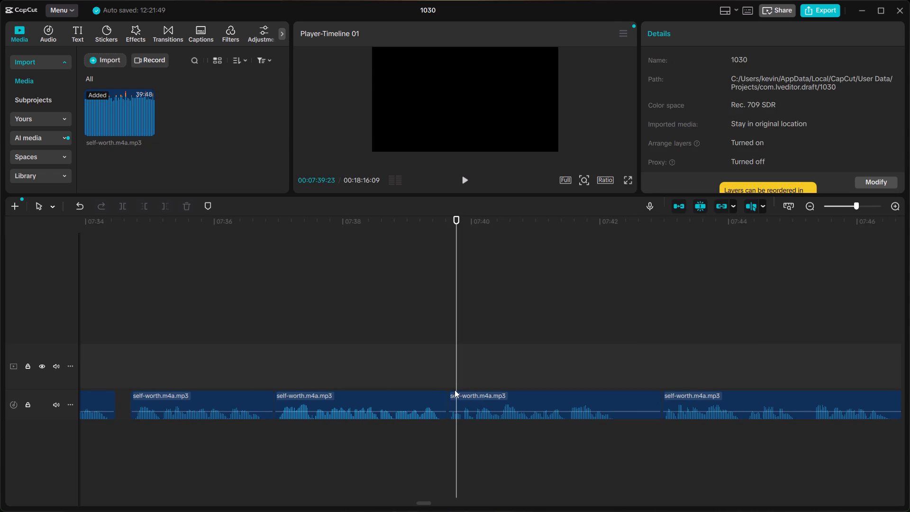
key("space")
key("space")
left_click(501, 394)
key("BackSpace")
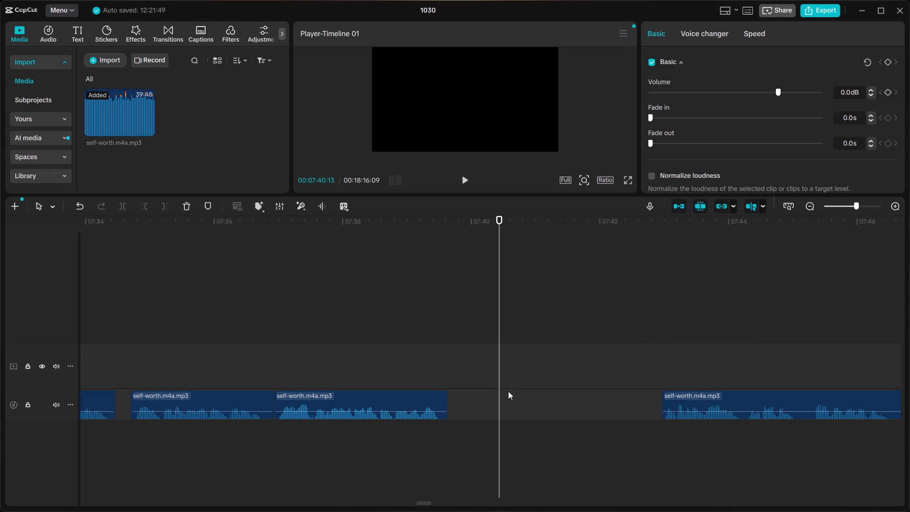
right_click(531, 393)
left_click(539, 402)
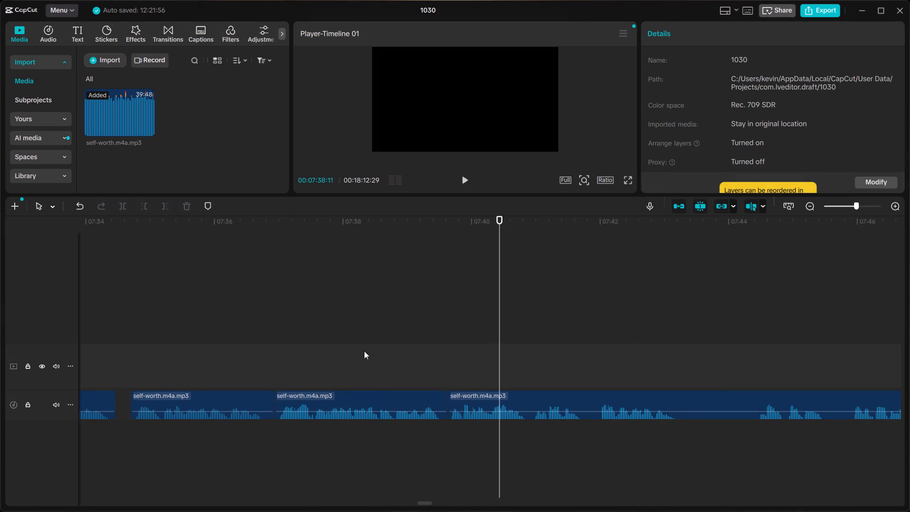
left_click(364, 351)
key("space")
key("space")
left_click(285, 361)
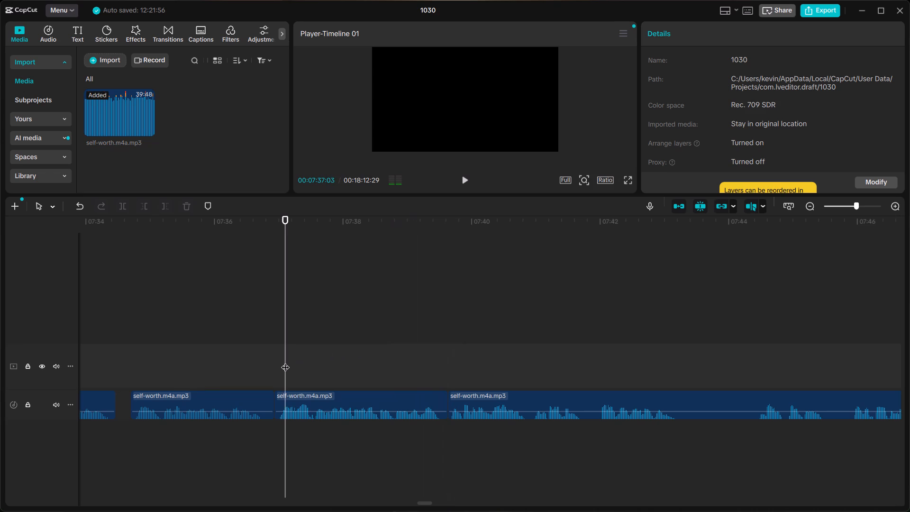
key("space")
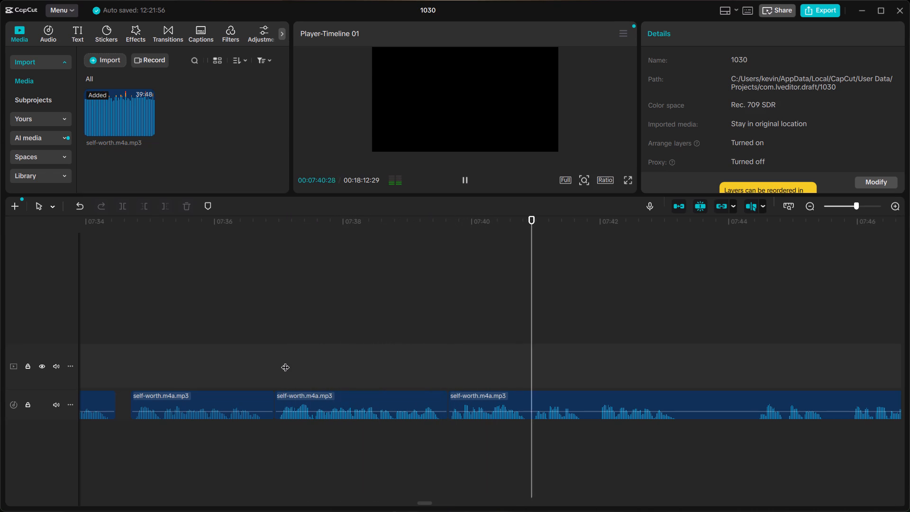
Find the end of the short phrase after the join and split the narration at about 07:41:21.
scroll(285, 361, "left", 1)
key("space")
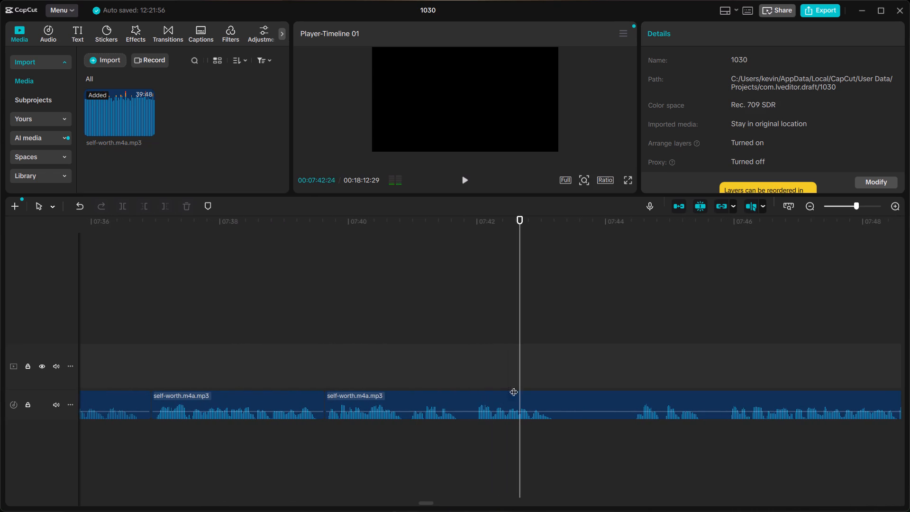
left_click(459, 377)
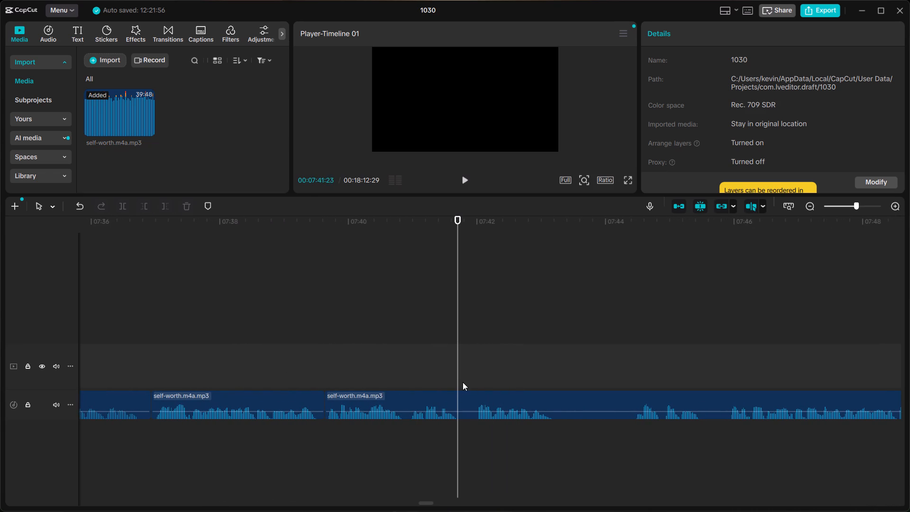
left_click(464, 382)
left_click(446, 383)
left_click(455, 387)
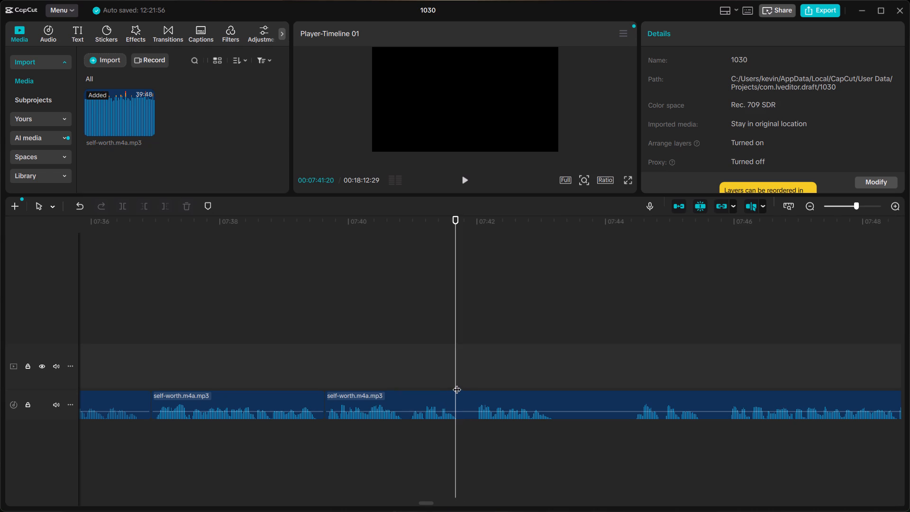
scroll(456, 383, "right", 1)
scroll(456, 383, "up", 1, "ctrl")
scroll(456, 383, "right", 1, "ctrl")
scroll(456, 383, "up", 6, "ctrl")
left_click(430, 372)
left_click(461, 381)
left_click(458, 398)
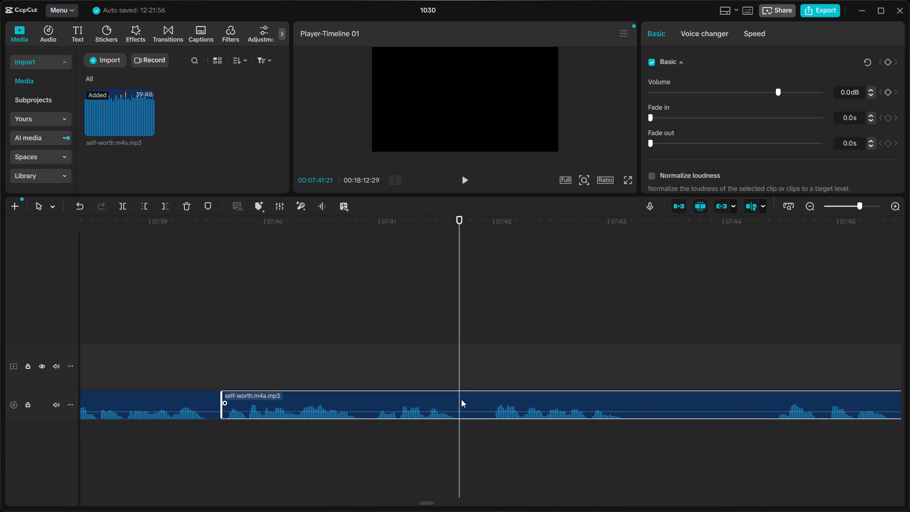
key("ctrl+b")
Cut out the pause from 07:41:21 to about 07:41:28, move the following clip back against the cut, and listen across the join.
left_click(490, 387, "ctrl")
key("ctrl+b")
left_click(477, 402)
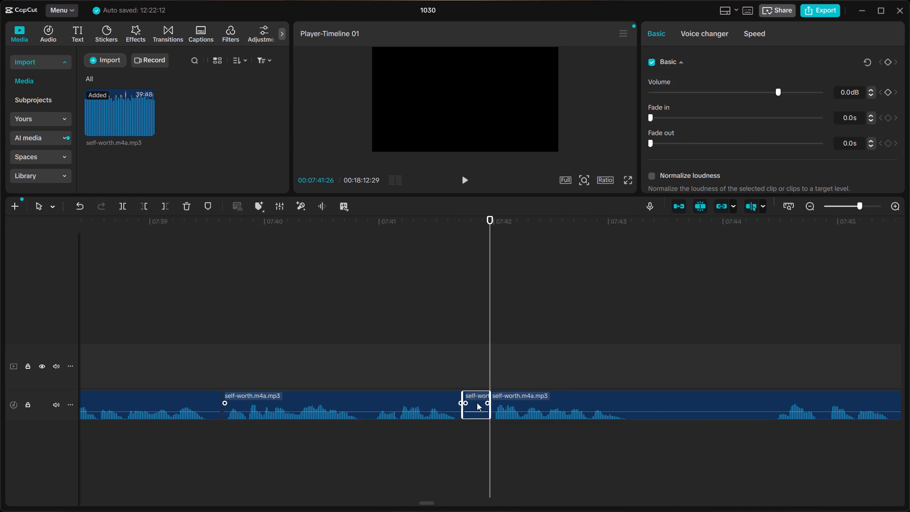
key("BackSpace")
left_click(506, 403)
left_click_drag(504, 400, 480, 402)
left_click(346, 374)
key("space")
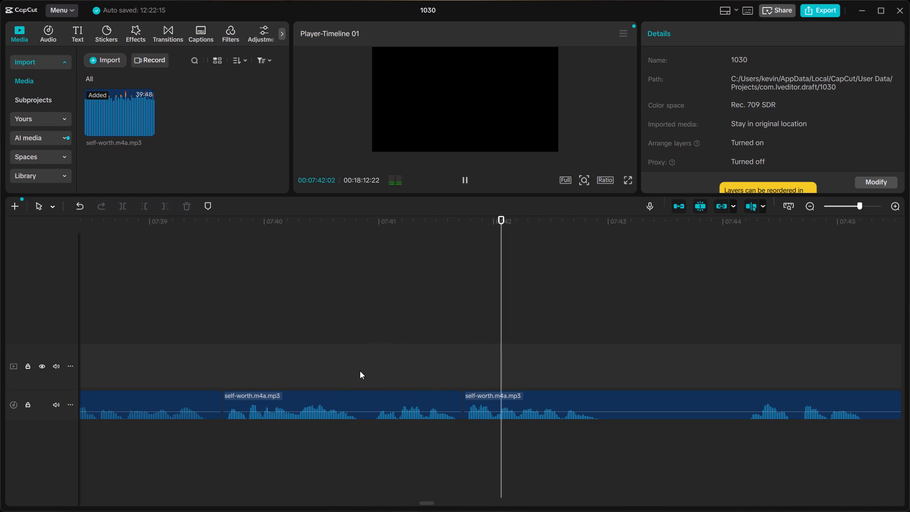
Locate the end of the next phrase and split the narration at about 07:43:00.
key("space")
left_click(610, 384)
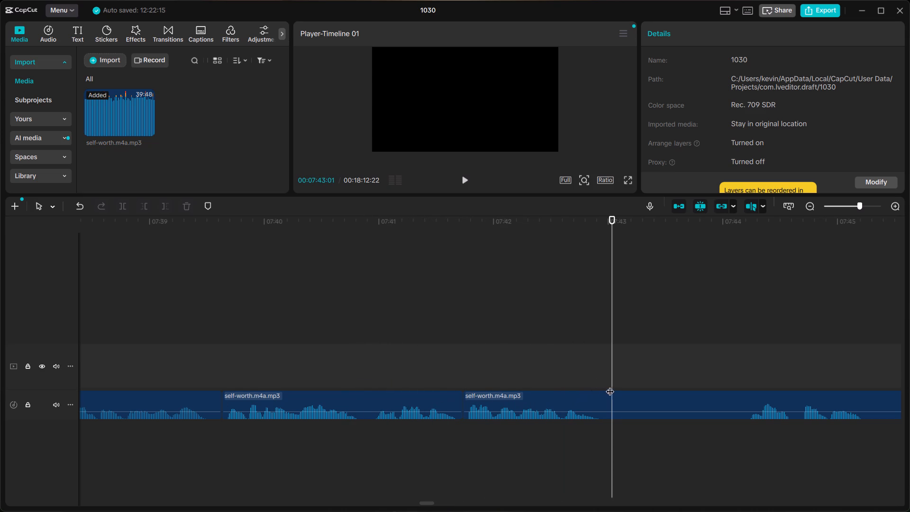
left_click(610, 393)
left_click(603, 380)
left_click(607, 395)
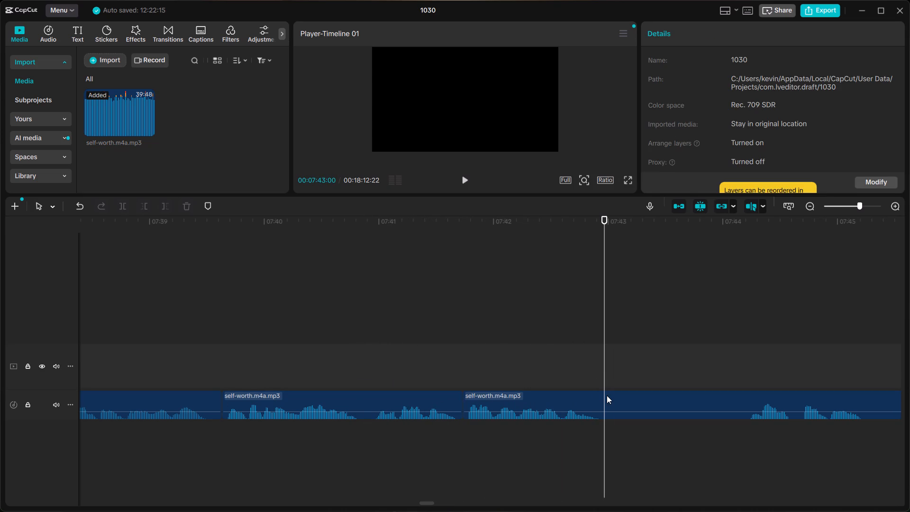
key("ctrl+b")
Locate the start of the phrase after the 07:43:00 cut by listening and split the narration at about 07:44:05.
scroll(612, 394, "down", 6, "ctrl")
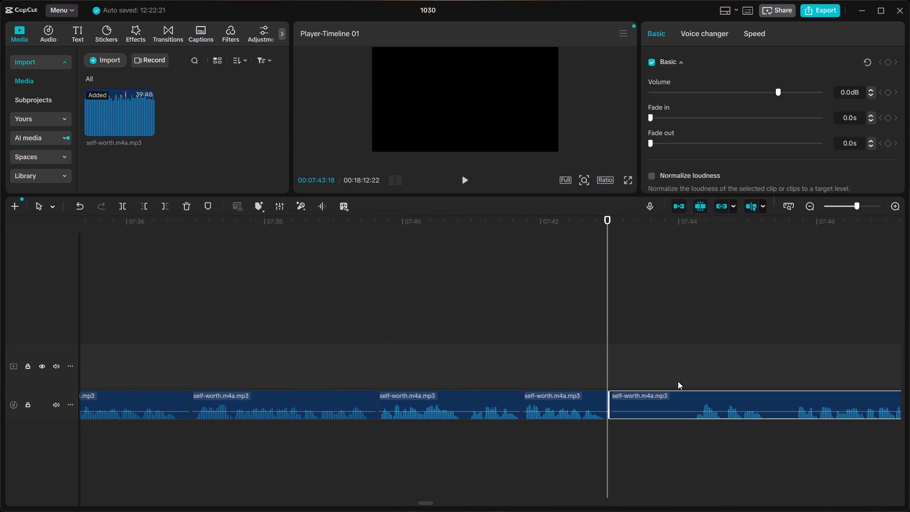
left_click(700, 374)
key("space")
key("space")
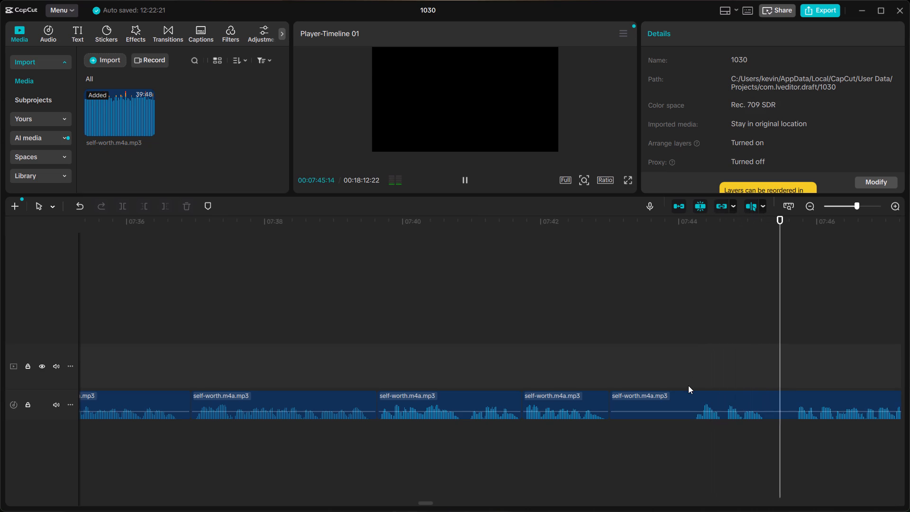
scroll(688, 385, "left", 1)
left_click(465, 381)
key("space")
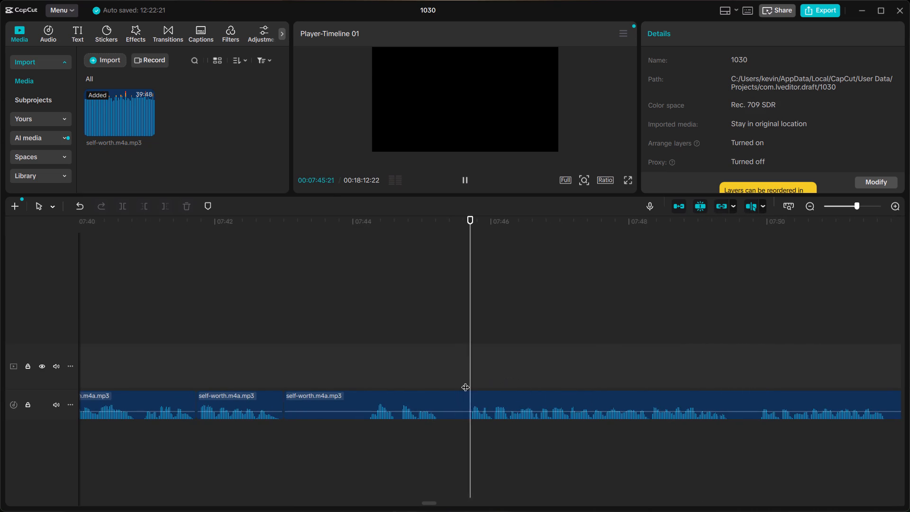
key("space")
left_click(362, 386)
key("space")
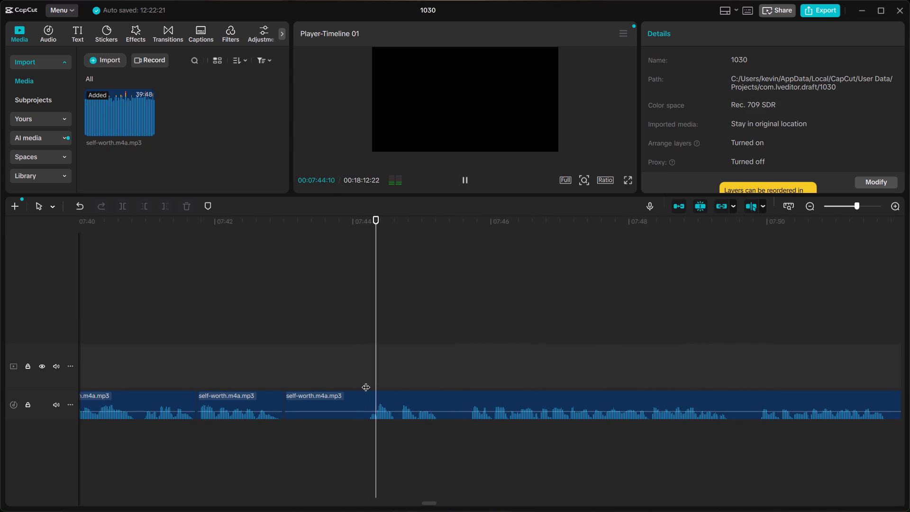
key("space")
left_click(367, 381)
left_click(367, 393)
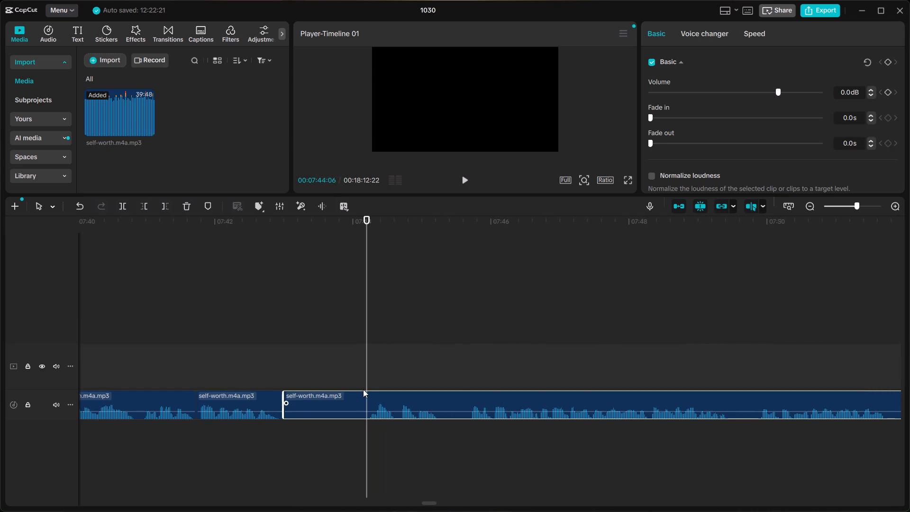
left_click(356, 382)
left_click(364, 382)
left_click(363, 394)
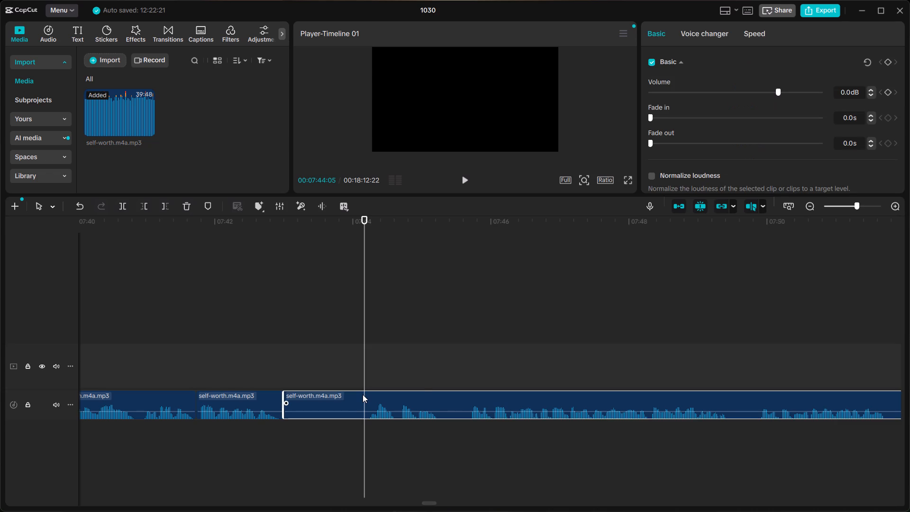
key("ctrl+b")
Delete the pause between 07:43:00 and about 07:44:05, move the following clip back against the cut, and listen across the join.
left_click(346, 402)
key("BackSpace")
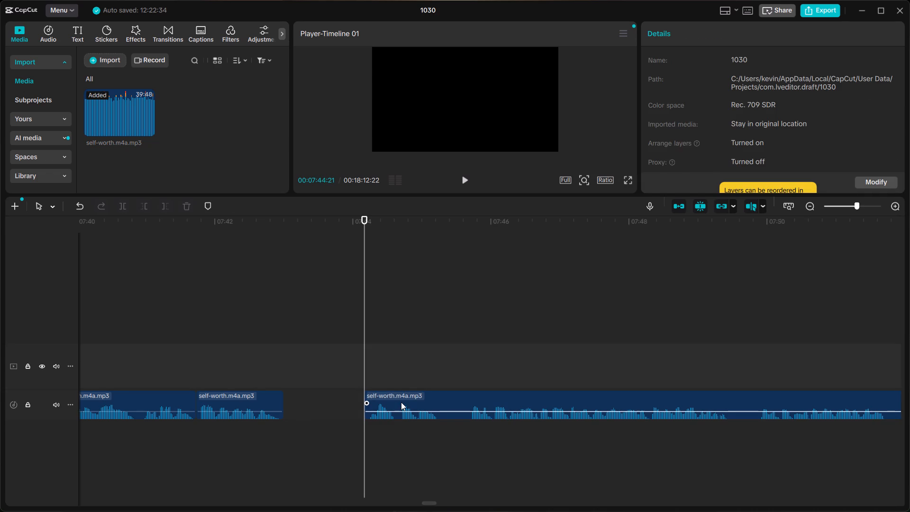
left_click(401, 402)
left_click_drag(399, 401, 321, 402)
left_click(266, 360)
key("space")
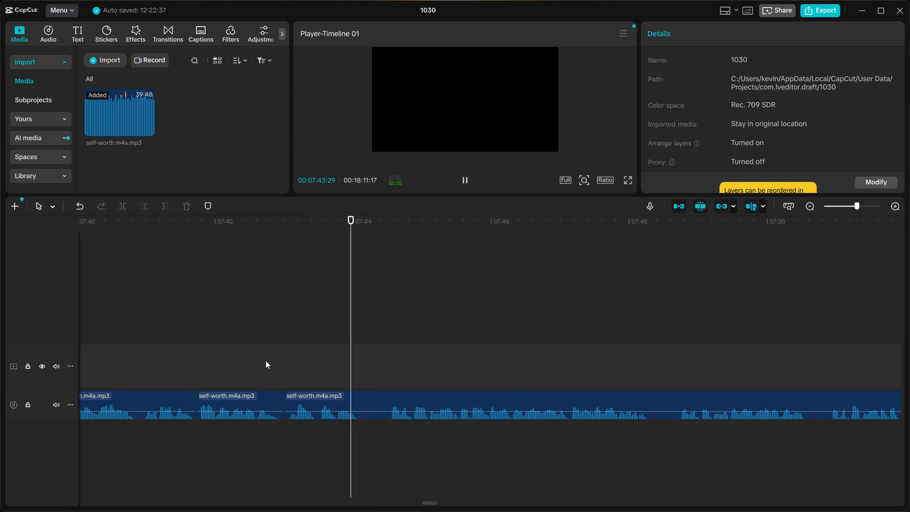
left_click(221, 358)
key("space")
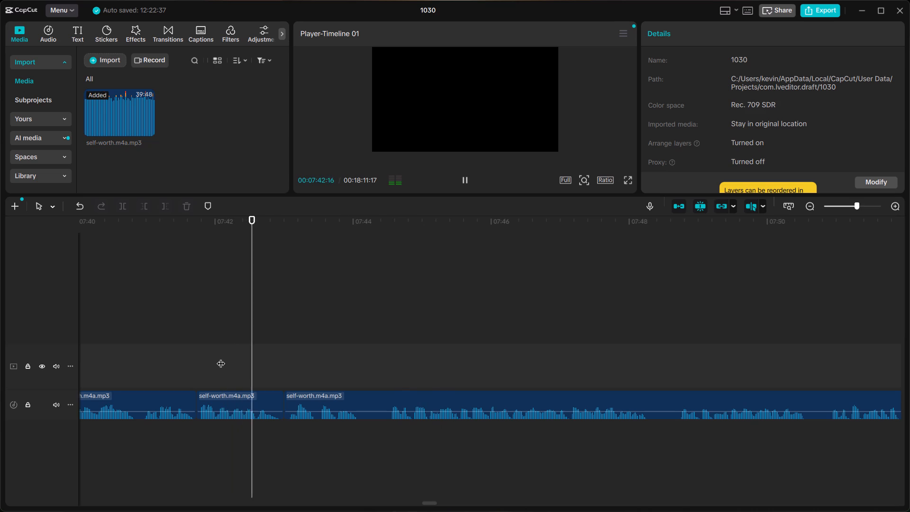
left_click(138, 362)
key("space")
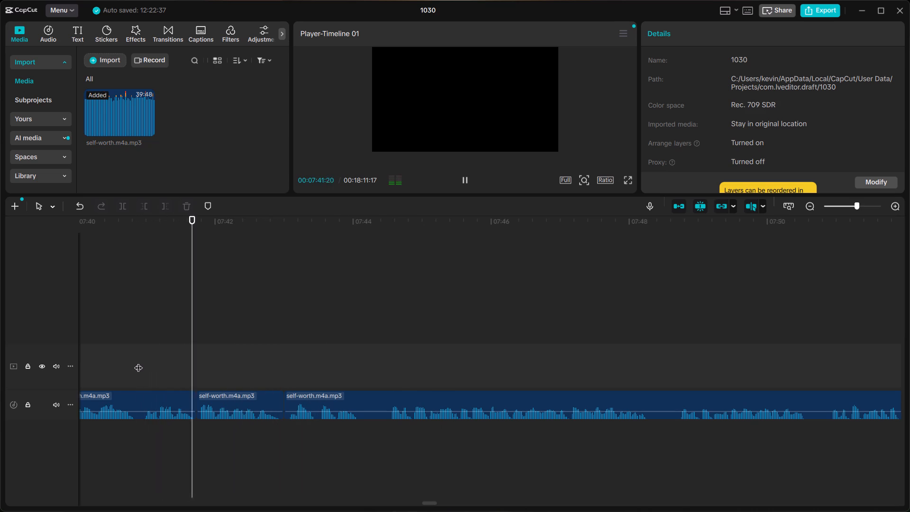
Shift the clip after the 07:43:00 join about two frames later to leave a tiny pause, and listen across it.
key("space")
left_click(318, 399)
left_click_drag(318, 399, 324, 400)
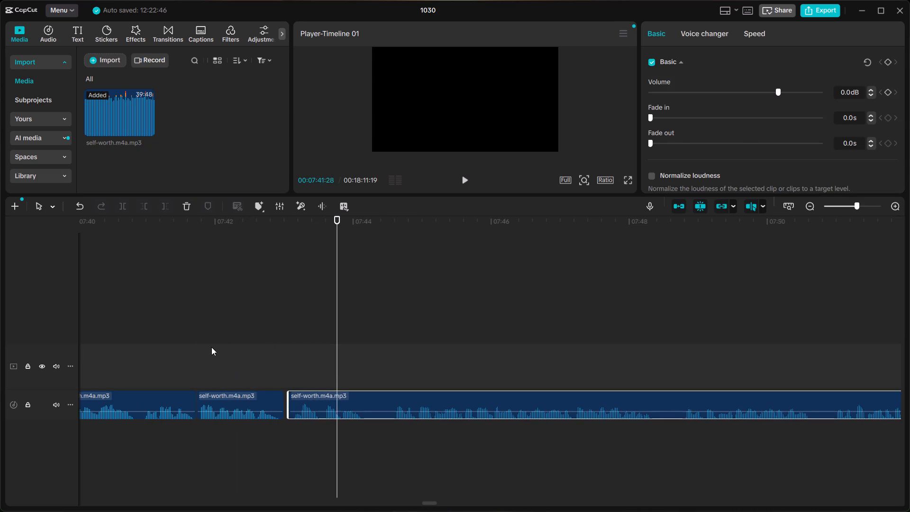
left_click(211, 347)
key("space")
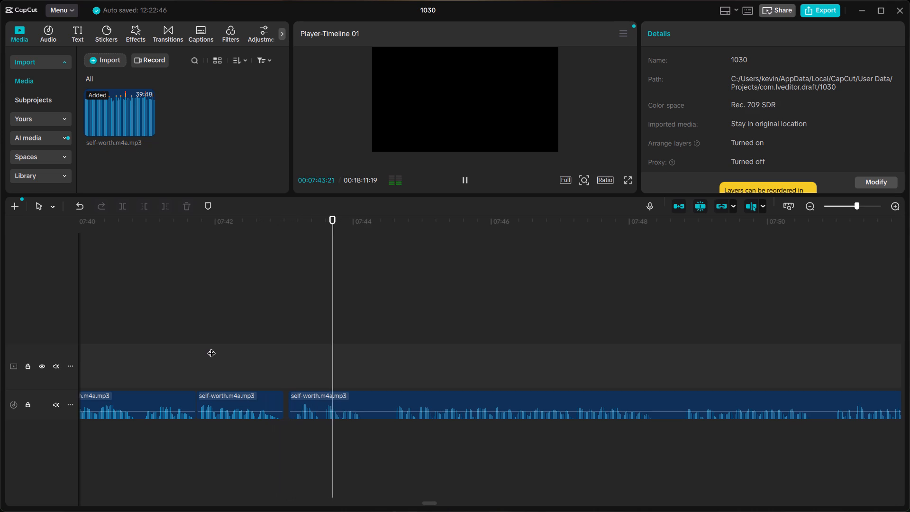
key("space")
Split the narration at the end of the short phrase, at about 07:44:07.
left_click(364, 382)
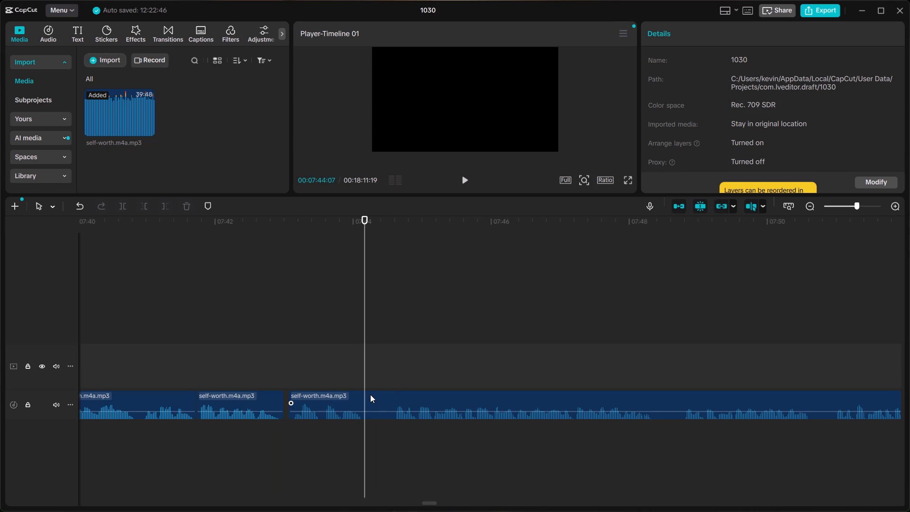
left_click(370, 394)
key("ctrl+b")
Listen through the following narration, locate where its first phrase starts, and split it at about 07:44:15.
left_click(389, 379)
key("space")
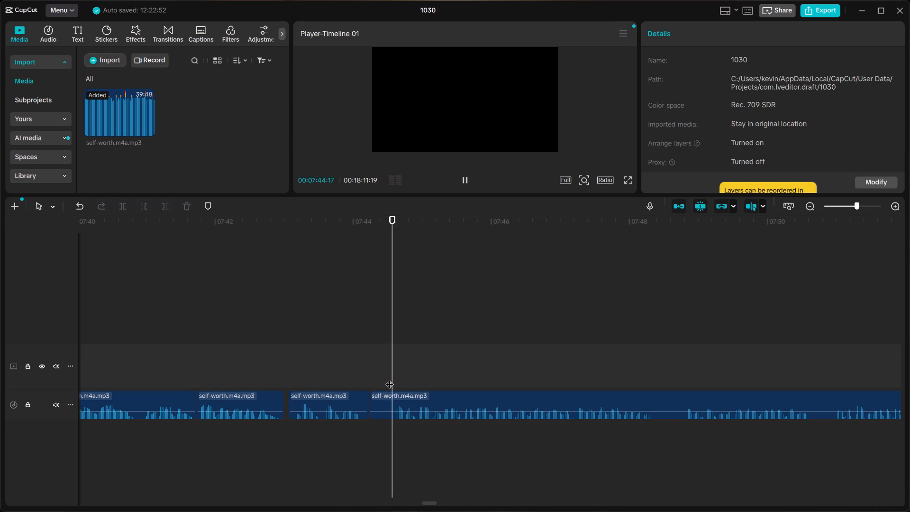
scroll(386, 385, "left", 1)
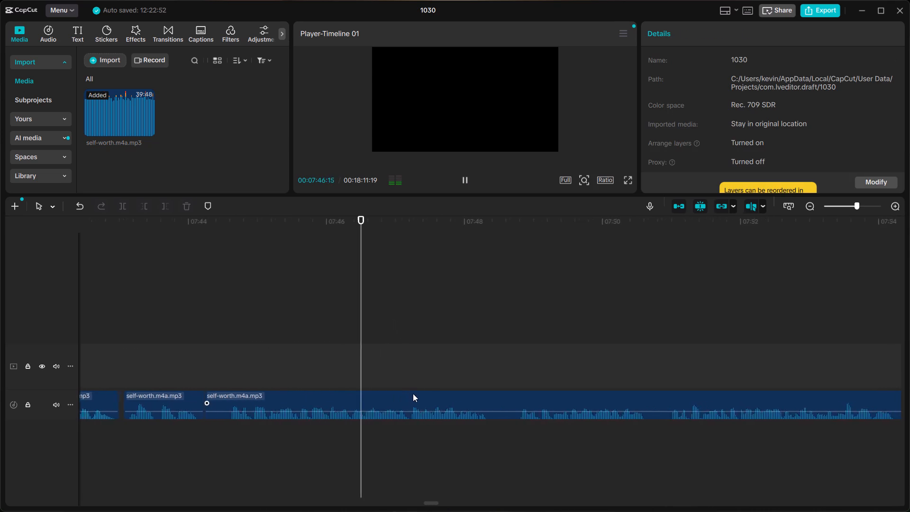
scroll(413, 393, "left", 1)
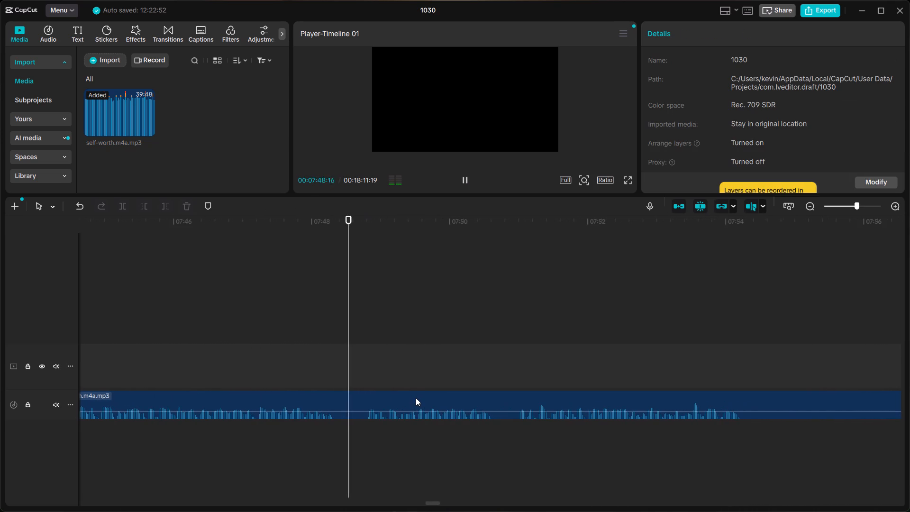
scroll(416, 398, "left", 1)
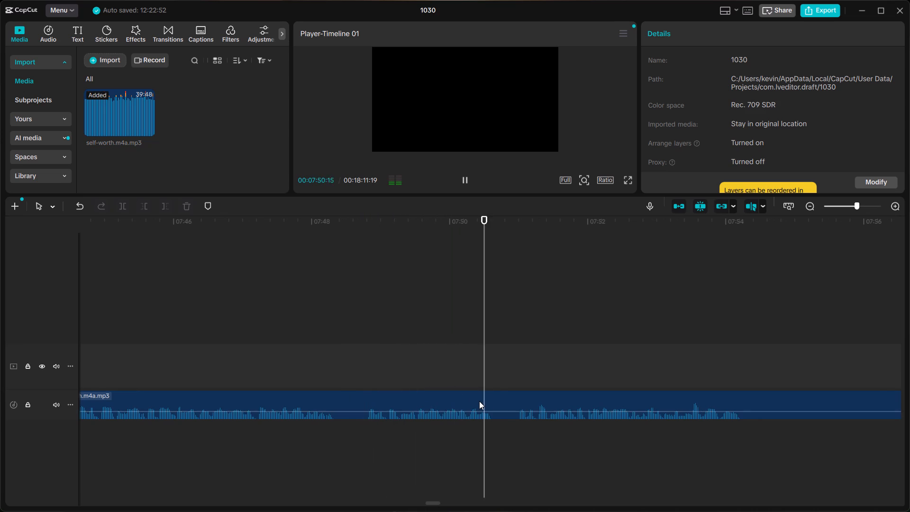
key("space")
scroll(479, 401, "right", 1)
left_click(370, 383)
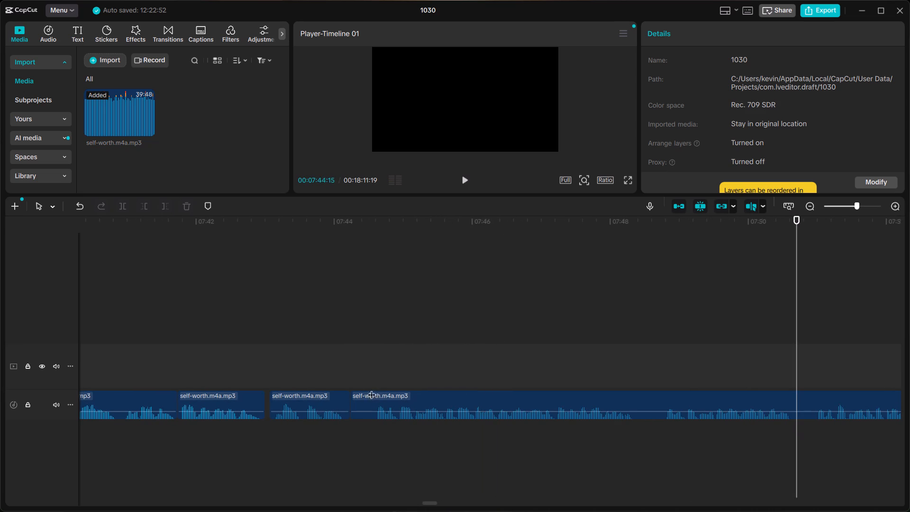
left_click(361, 380)
left_click(374, 381)
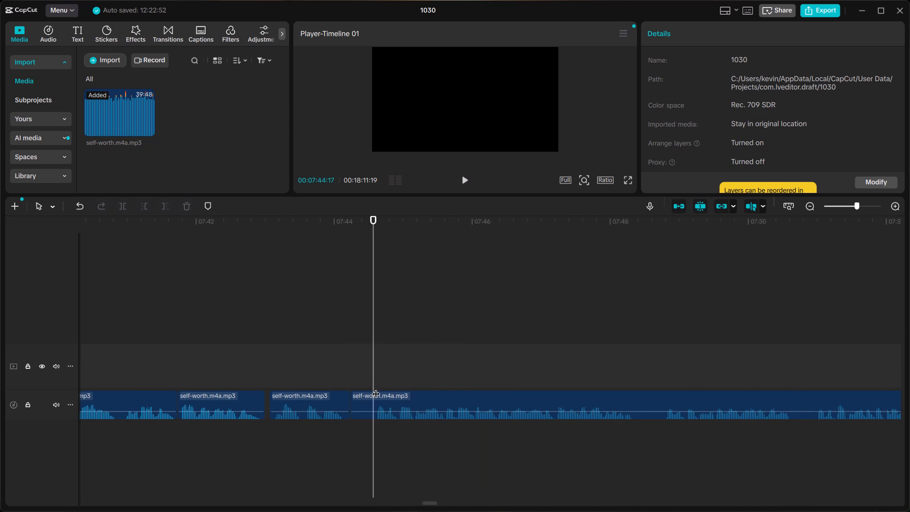
left_click(376, 388)
left_click(369, 392)
key("ctrl+b")
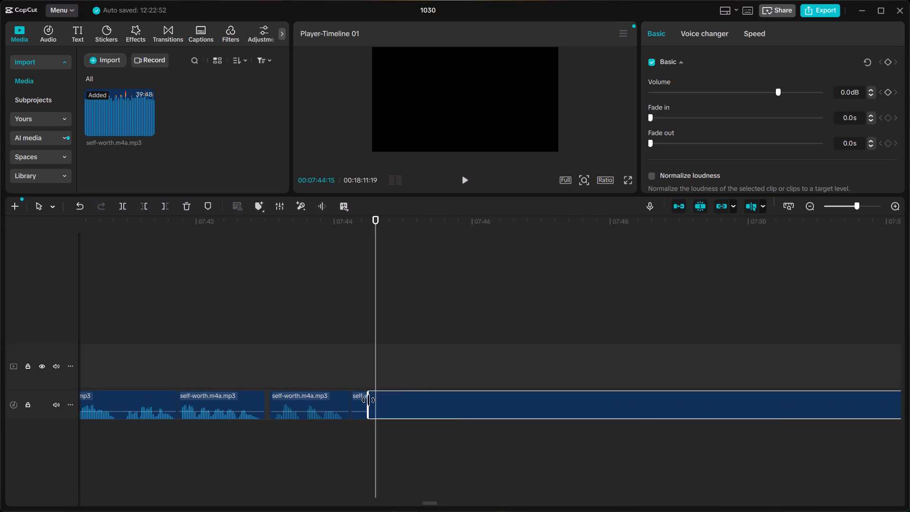
Delete the pause between 07:44:07 and about 07:44:15, move the following clip back against the cut, and listen across the join.
left_click(367, 400)
left_click(363, 403)
key("BackSpace")
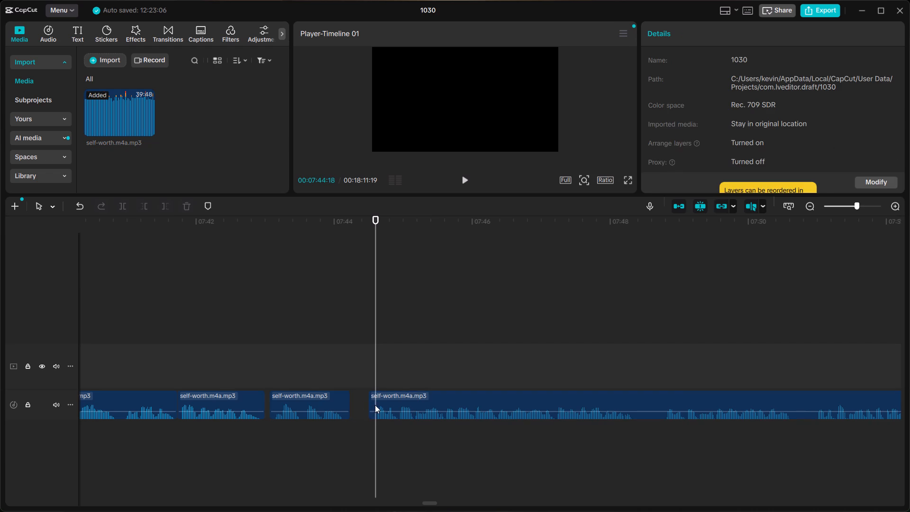
left_click(375, 405)
left_click_drag(367, 400, 373, 402)
left_click_drag(384, 400, 362, 398)
left_click(277, 364)
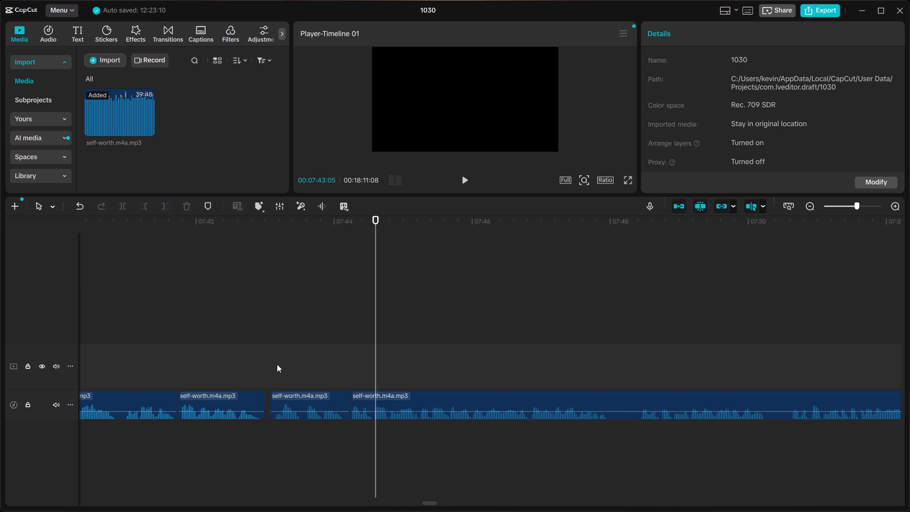
key("space")
left_click(266, 358)
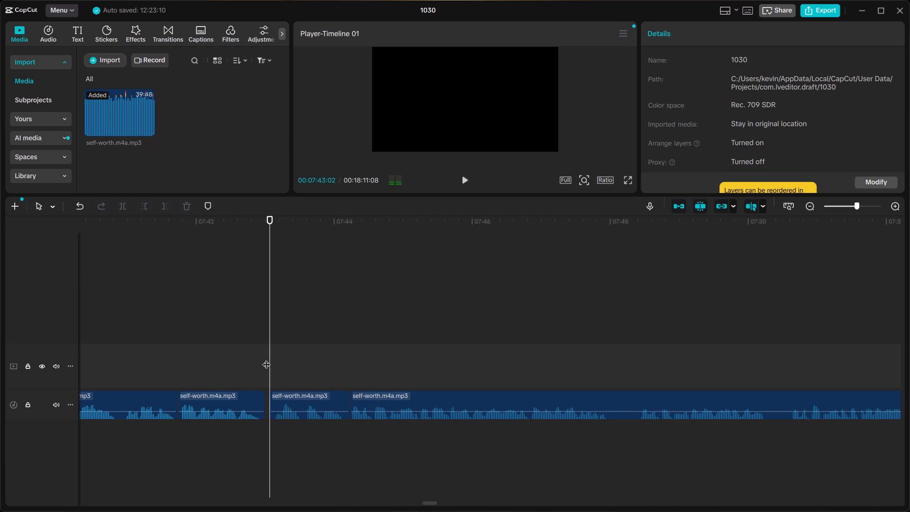
key("space")
key("space")
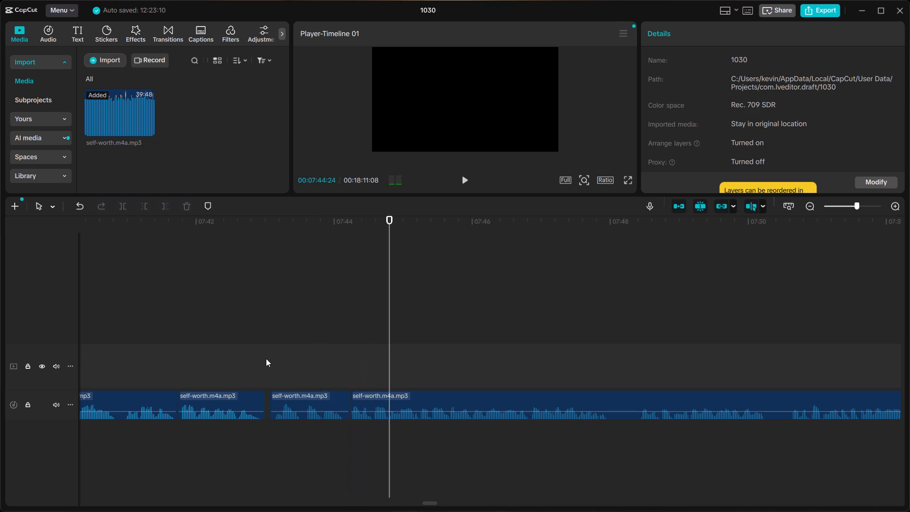
Shift the clip after the 07:44:07 join about two frames later and listen to the spacing.
left_click(370, 398)
left_click_drag(370, 398, 375, 400)
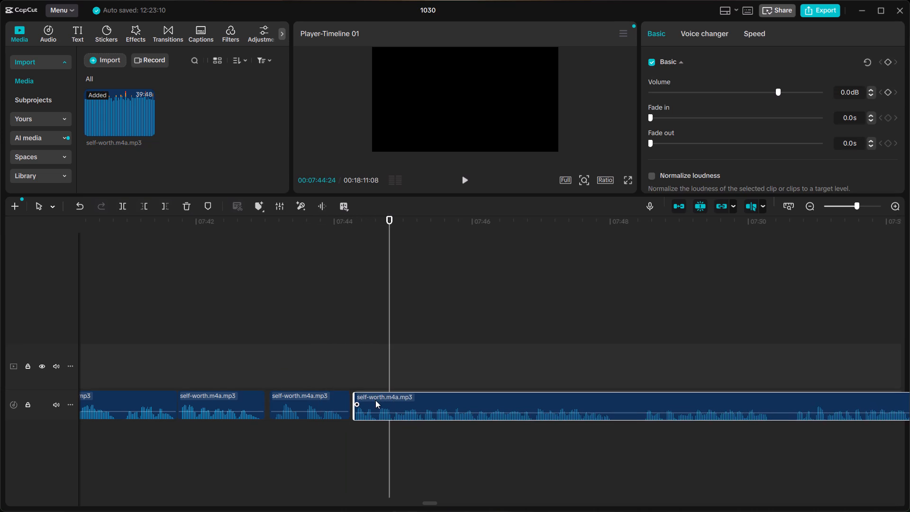
left_click_drag(375, 400, 375, 402)
left_click(254, 358)
key("space")
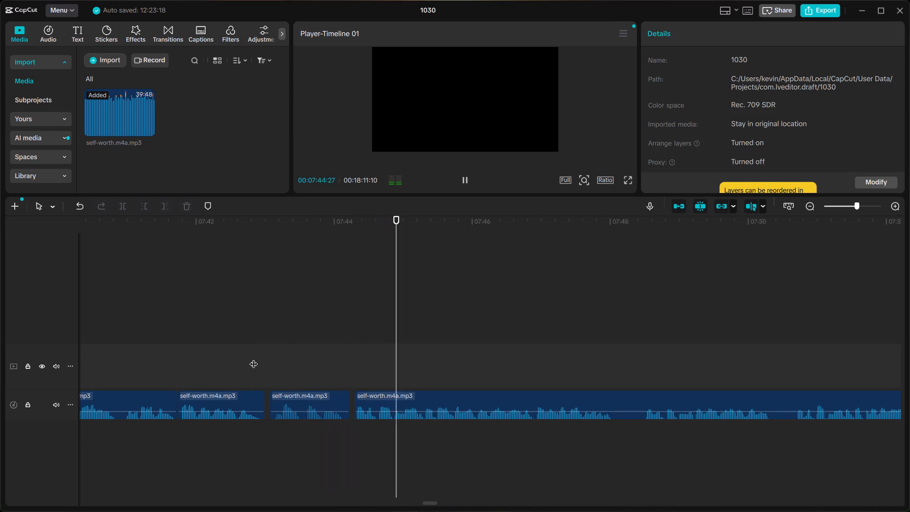
left_click(253, 358)
key("space")
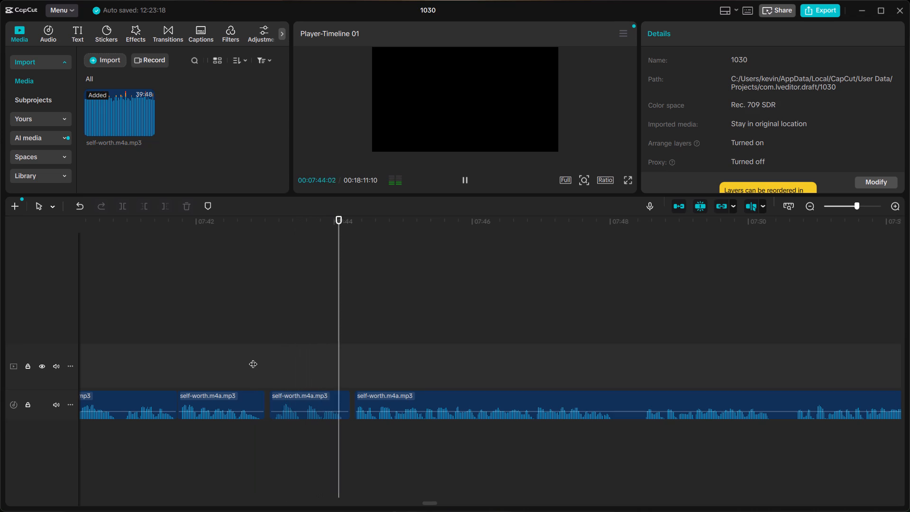
key("space")
Extend the start of the shifted clip back to the preceding clip to fill the gap, and listen across the join.
left_click_drag(382, 399, 381, 394)
double_click(356, 396)
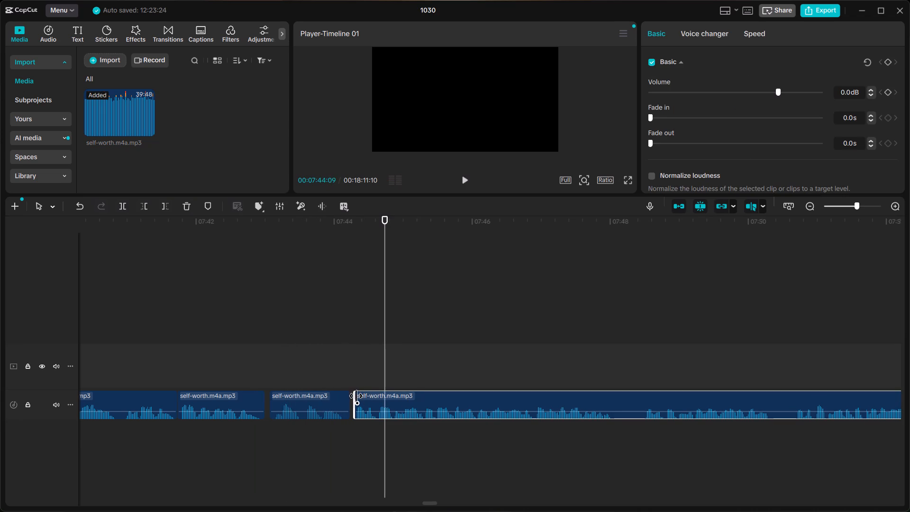
left_click(258, 372)
key("space")
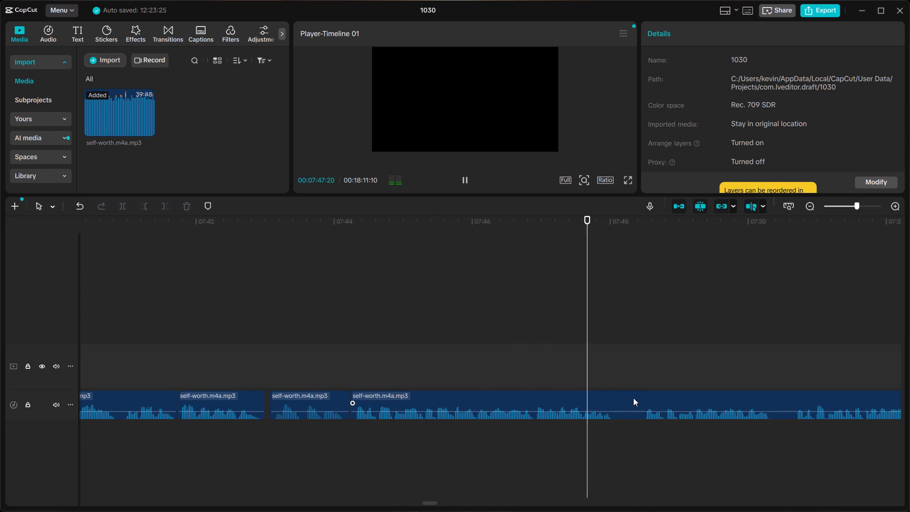
Split the narration at the end of the phrase, at about 07:48:03.
key("space")
left_click(617, 384)
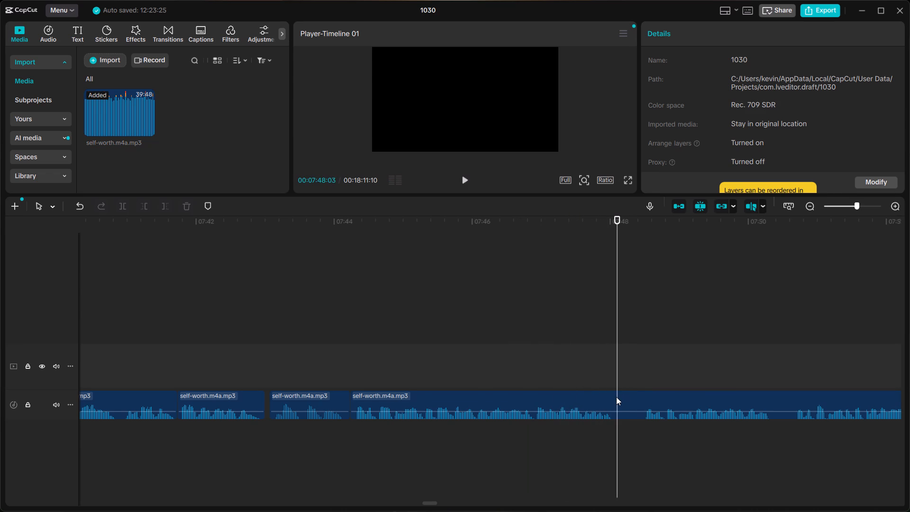
left_click(616, 397, "ctrl")
key("ctrl+b")
Cut out the pause from 07:48:03 to about 07:48:12, move the following clip back against the cut, and listen past the join.
left_click(642, 385, "ctrl")
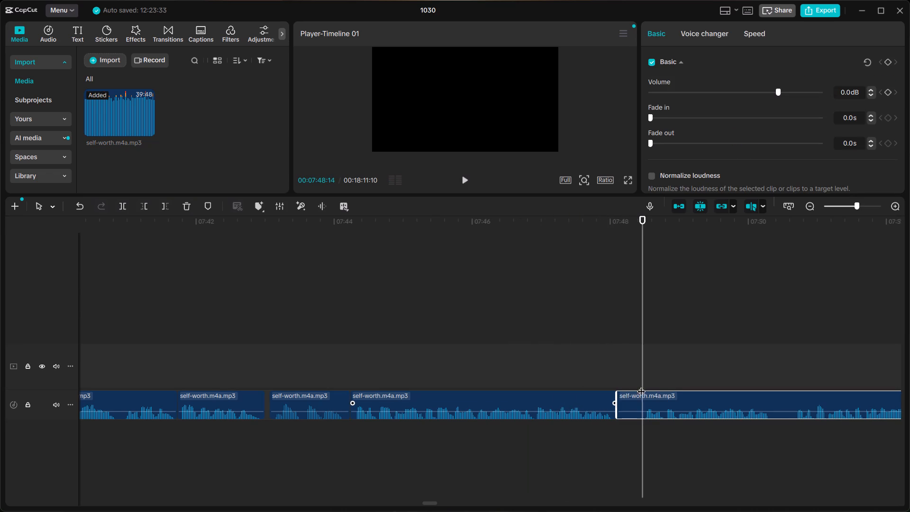
key("ctrl+b")
left_click(627, 404)
key("BackSpace")
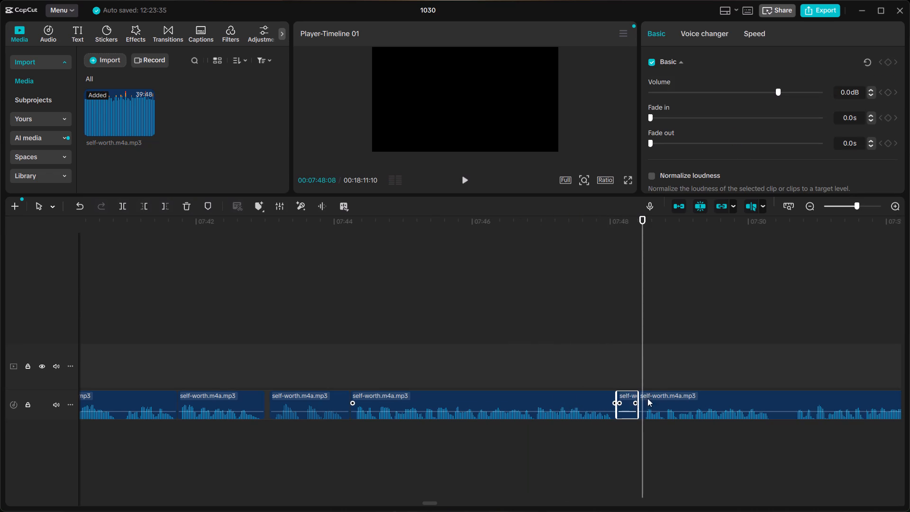
left_click(662, 397)
left_click_drag(663, 396, 642, 397)
left_click(566, 347)
key("space")
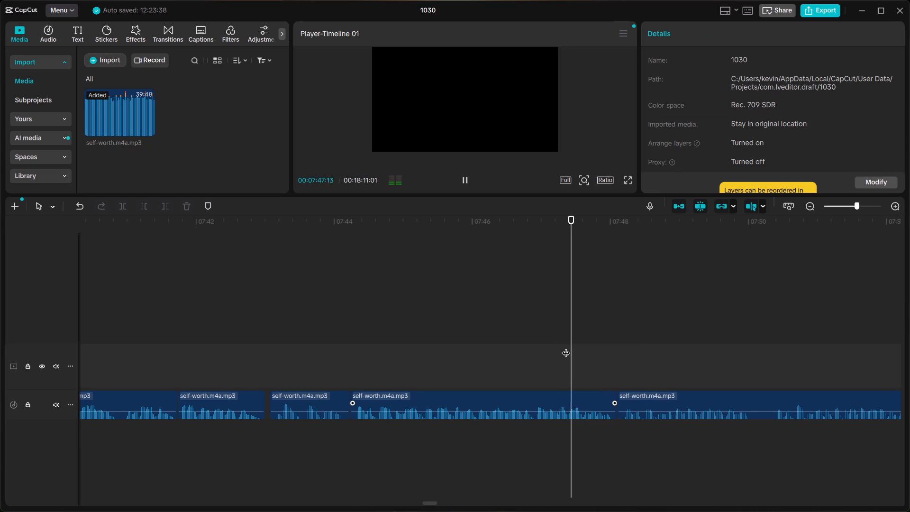
scroll(566, 347, "left", 1)
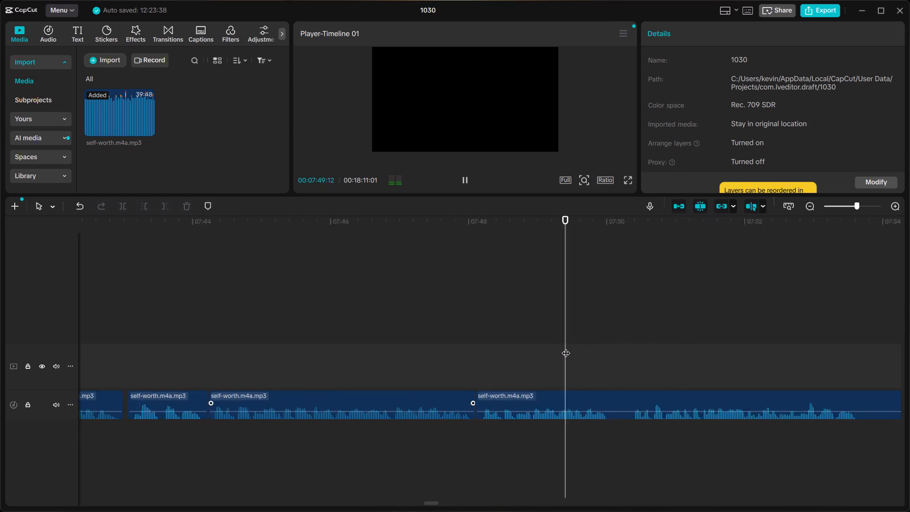
scroll(566, 347, "left", 1)
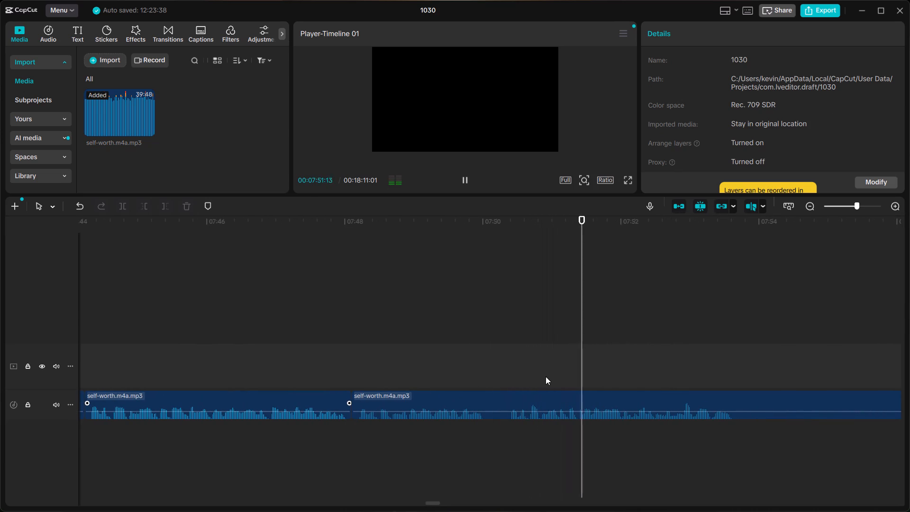
Cut the short pause from 07:50:03 to about 07:50:10 out of the narration.
key("space")
key("space")
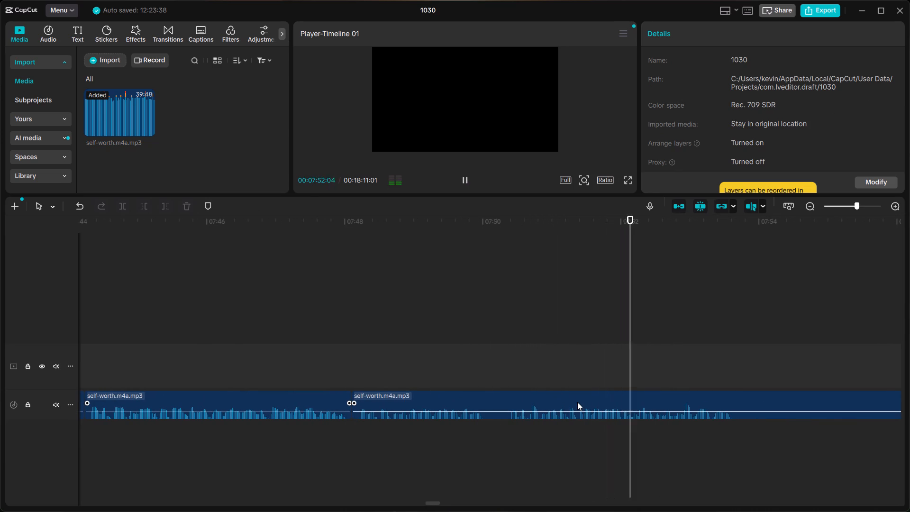
key("space")
left_click(489, 384)
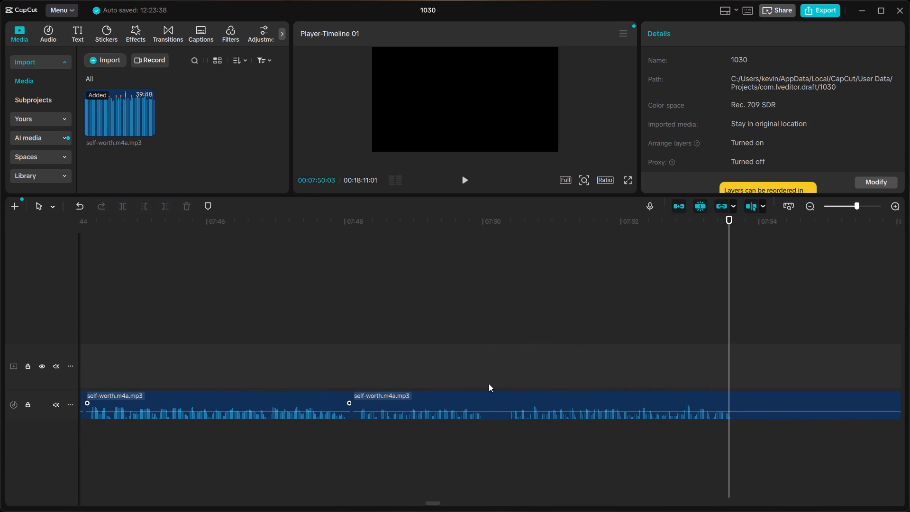
left_click(488, 400)
key("ctrl+b")
left_click(506, 396, "ctrl")
key("ctrl+b")
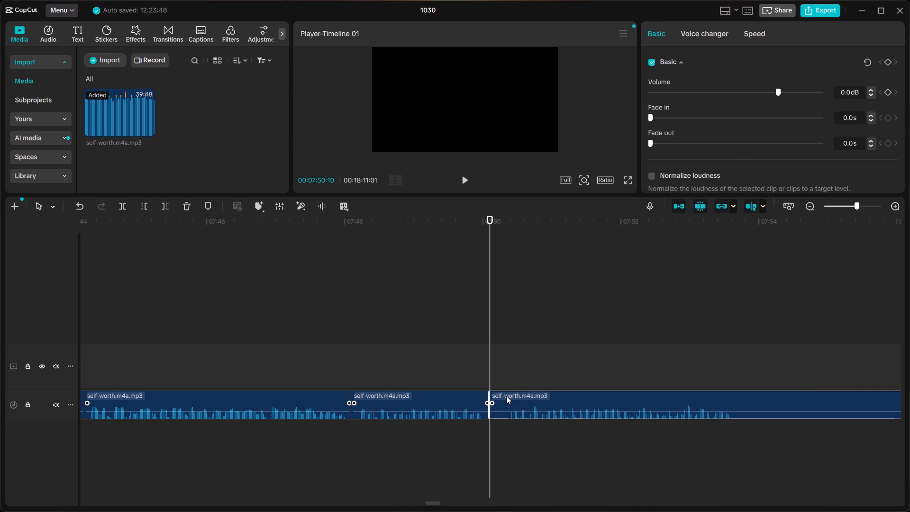
left_click(496, 397)
key("BackSpace")
Move the clip after the 07:50:03 cut back against the preceding clip on the same audio track, and listen across the join.
left_click(529, 391)
left_click_drag(529, 391, 519, 389)
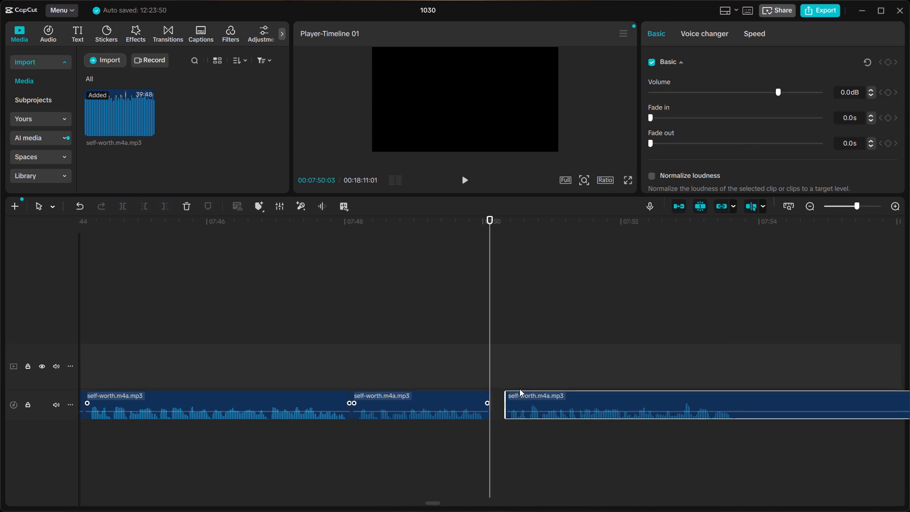
left_click_drag(519, 389, 510, 391)
left_click(393, 366)
key("space")
key("space")
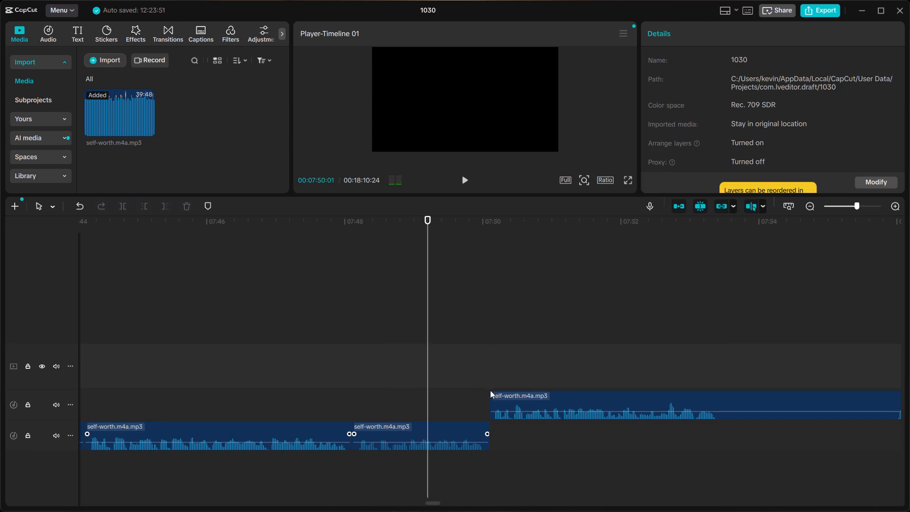
left_click(490, 390)
left_click(506, 401)
left_click_drag(510, 397, 511, 432)
left_click(511, 432)
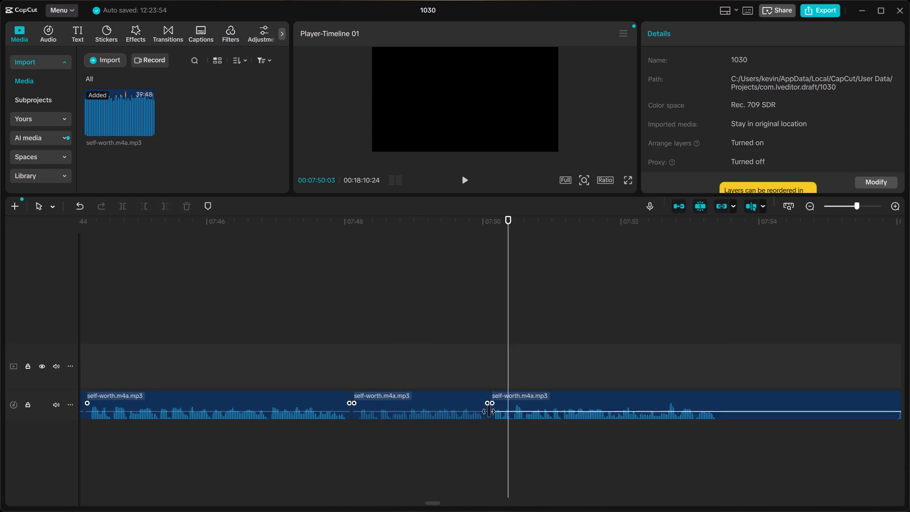
left_click(400, 368)
key("space")
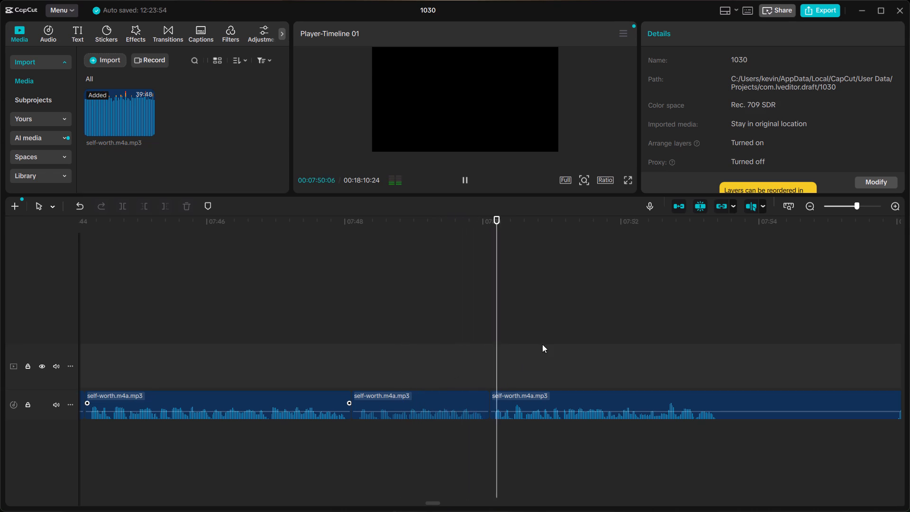
left_click(542, 344)
left_click(555, 394)
left_click(404, 341)
key("space")
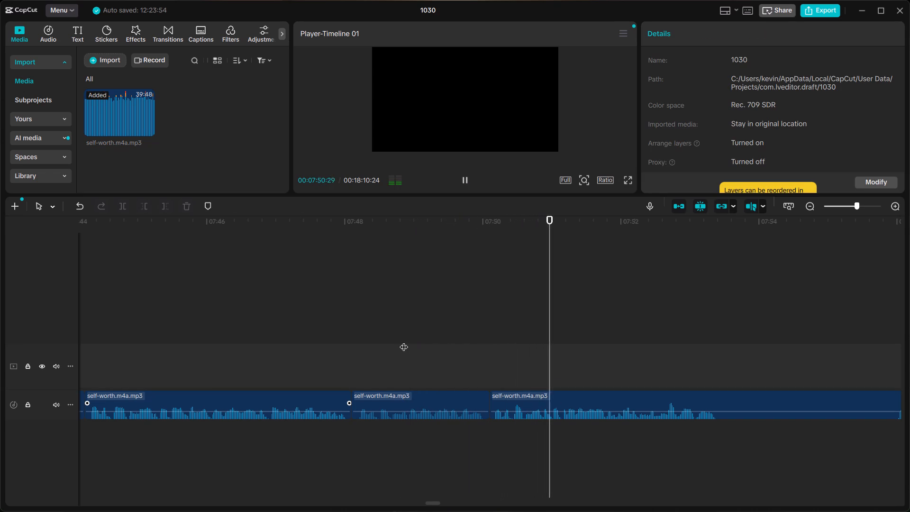
Split the narration at the end of the phrase, at about 07:53:14.
scroll(404, 341, "left", 1)
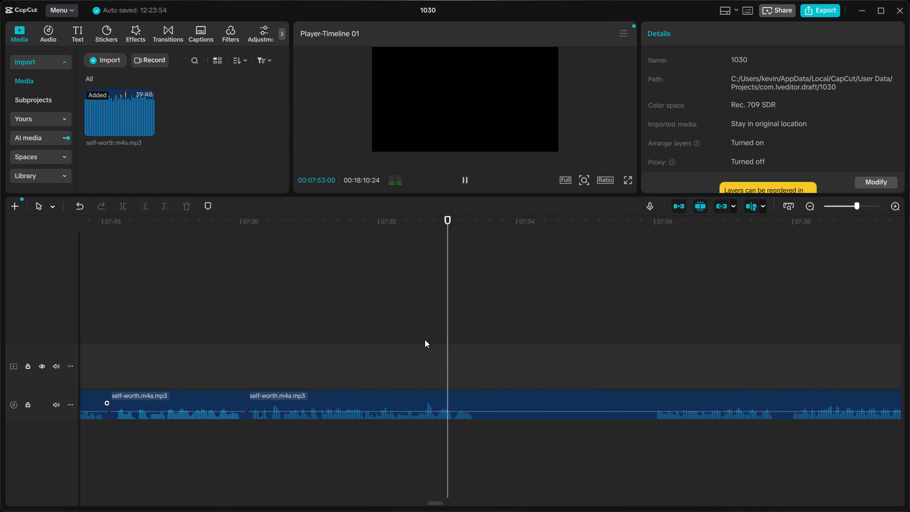
key("space")
left_click(479, 382)
left_click(481, 397)
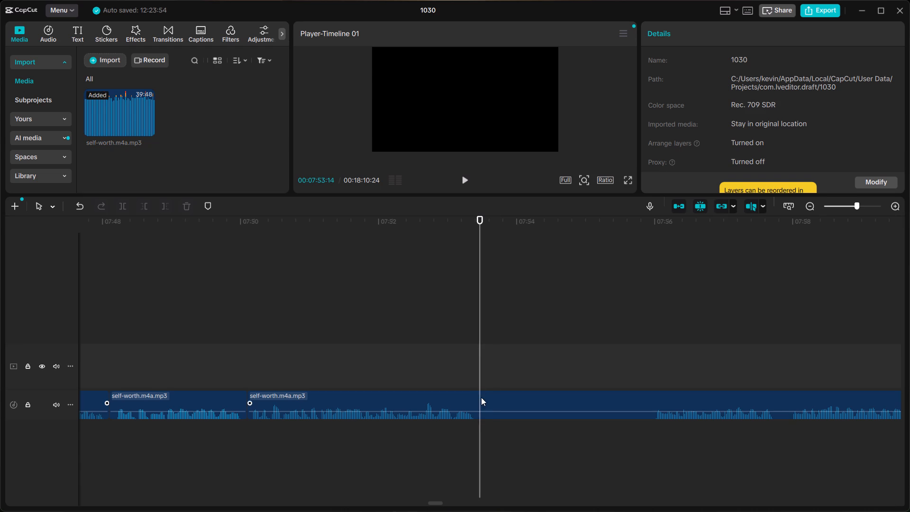
key("ctrl+b")
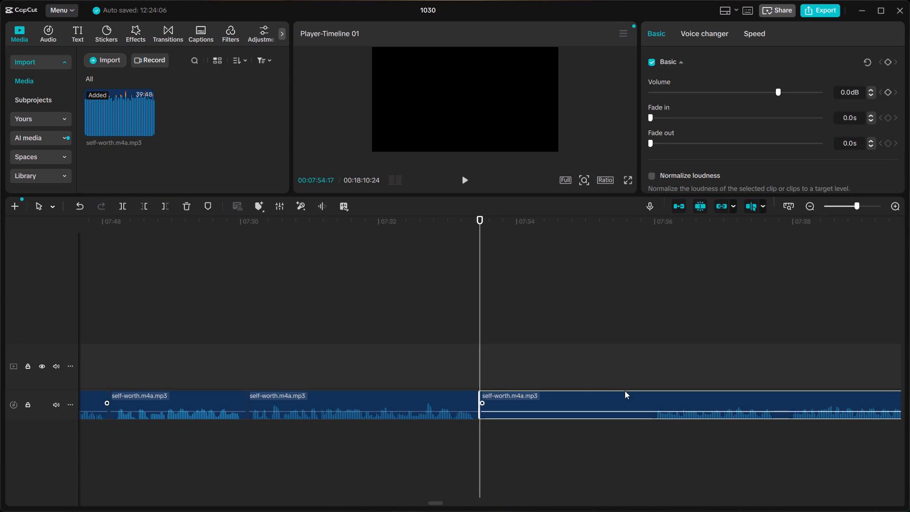
Listen through the takes after the 07:53:14 split and split the narration at about 08:00:14, before the take to keep.
left_click(650, 374)
key("space")
scroll(650, 375, "left", 1)
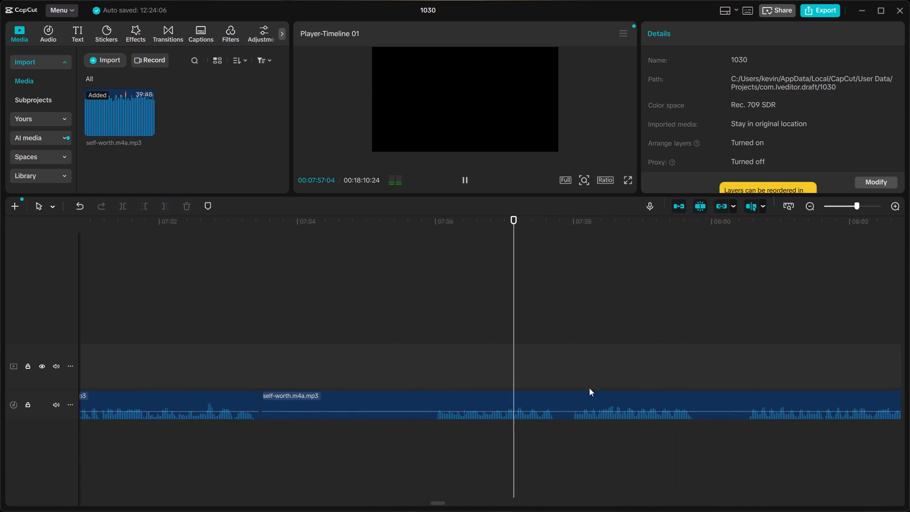
left_click(566, 384)
key("space")
scroll(566, 384, "left", 1)
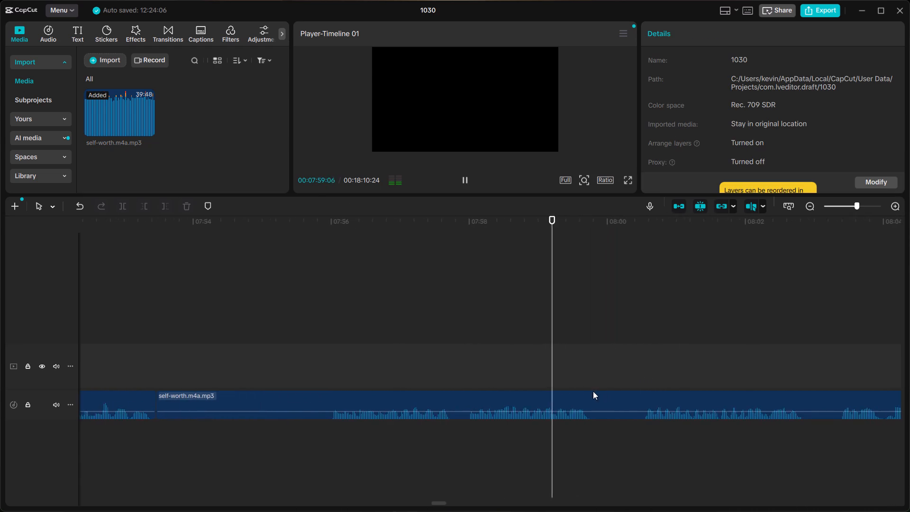
scroll(593, 391, "left", 1)
left_click(631, 377)
key("space")
scroll(631, 377, "left", 1)
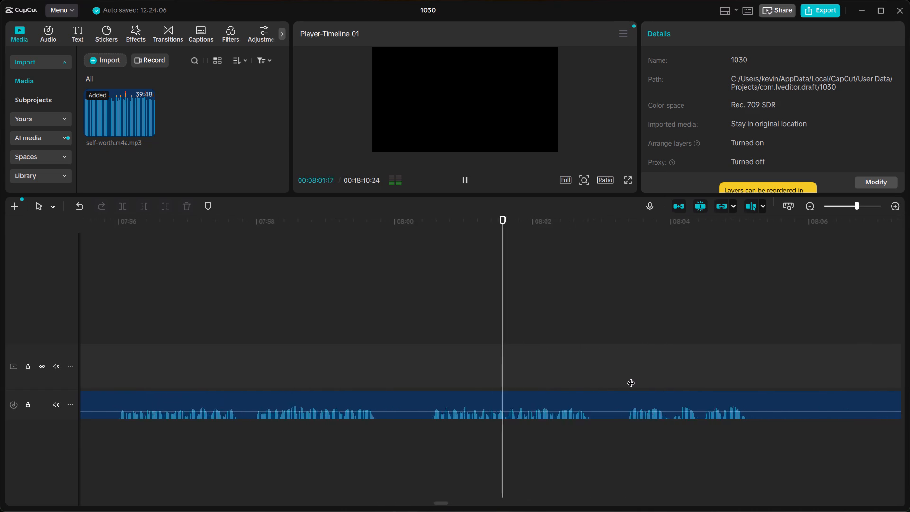
key("space")
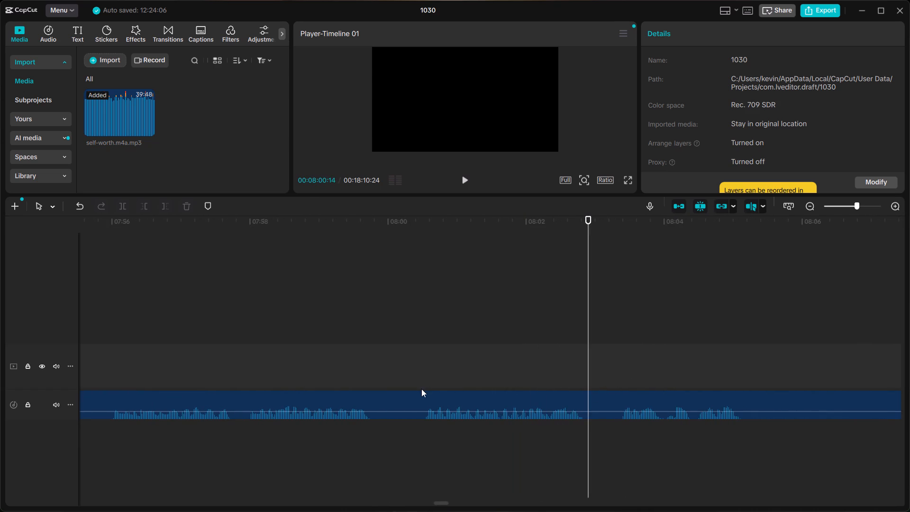
double_click(421, 389)
key("ctrl+b")
left_click(418, 399, "ctrl")
key("ctrl+b")
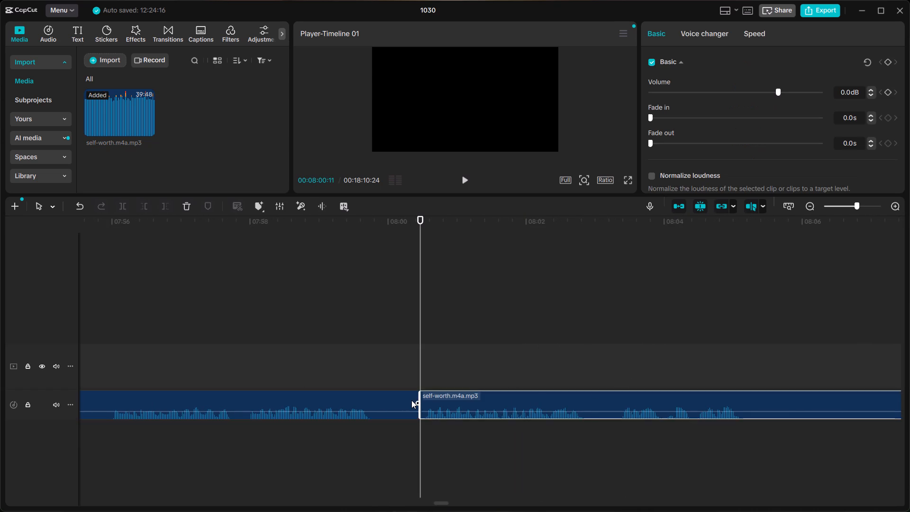
Delete the unwanted takes between 07:53:14 and 08:00:14, close the gap, and listen across the join.
left_click(411, 400)
scroll(411, 400, "right", 2)
key("BackSpace")
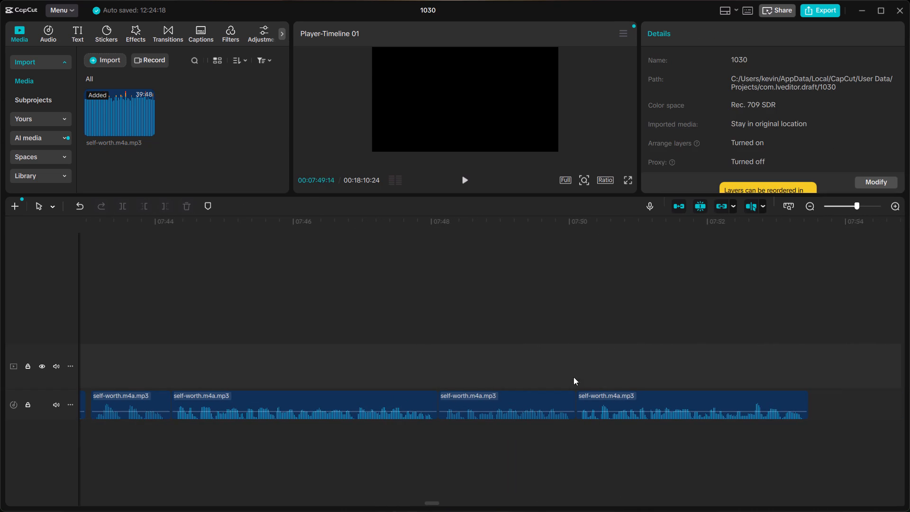
right_click(820, 403)
left_click(830, 416)
left_click(707, 361)
key("space")
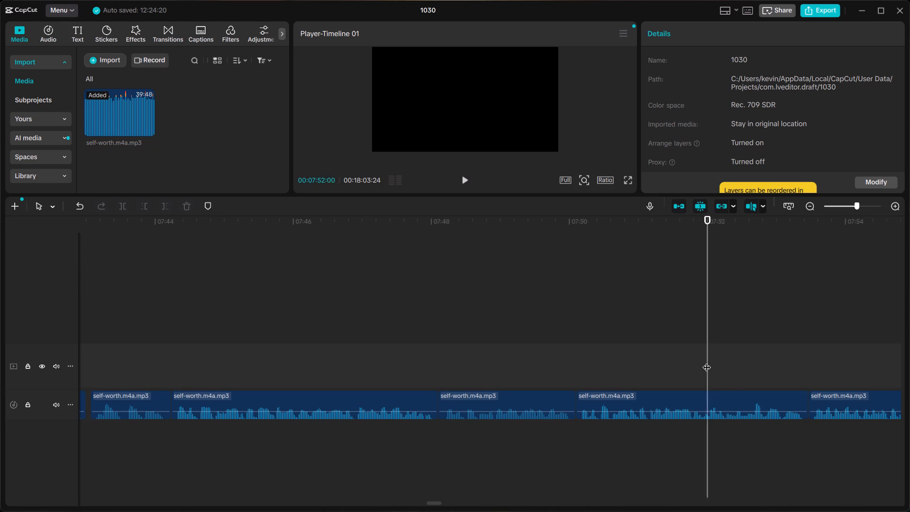
left_click(591, 362)
key("space")
Cut the pause from about 07:55:27 to about 07:56:07 out of the narration.
scroll(591, 362, "left", 1)
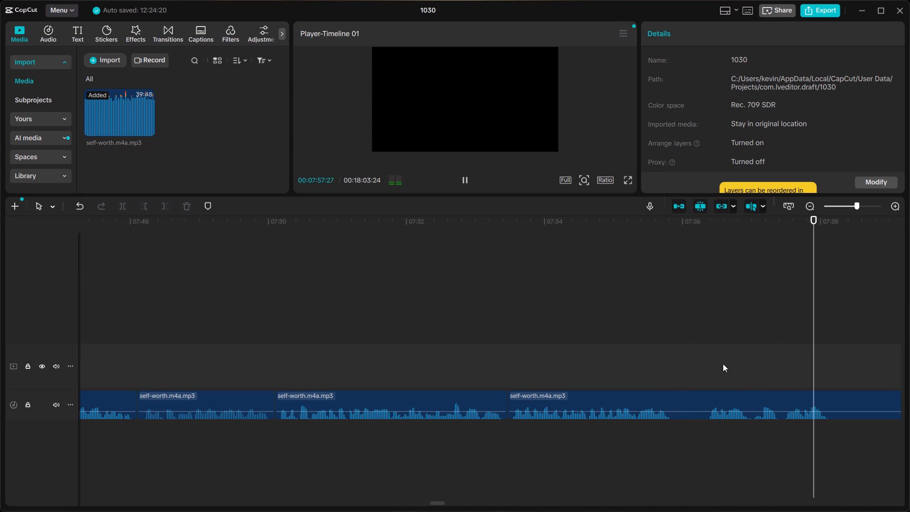
key("space")
left_click(609, 372)
key("space")
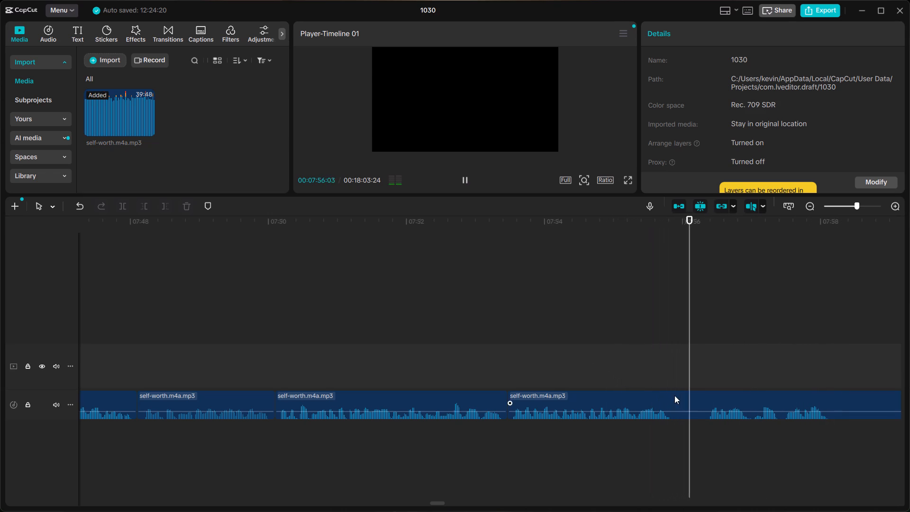
key("space")
left_click(676, 376)
left_click(677, 396)
key("ctrl+b")
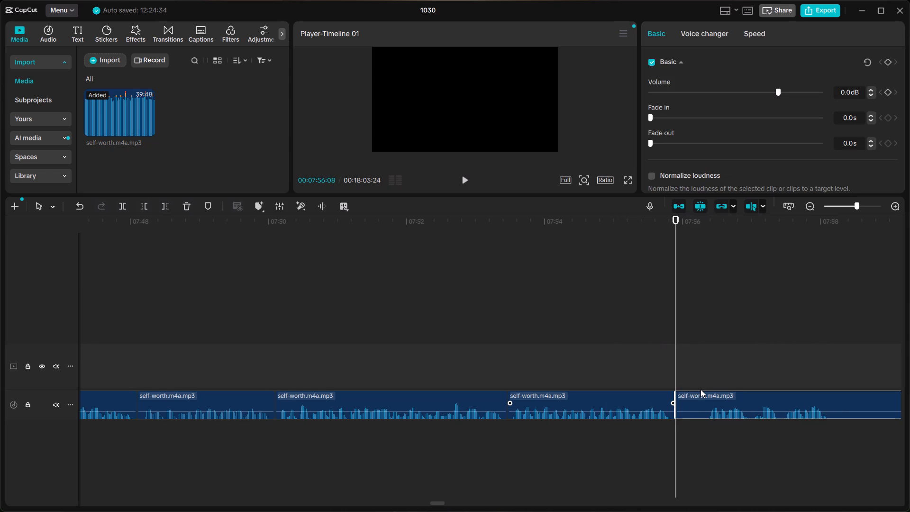
left_click(698, 389, "ctrl")
left_click(700, 399, "ctrl")
key("ctrl+b")
left_click(686, 405)
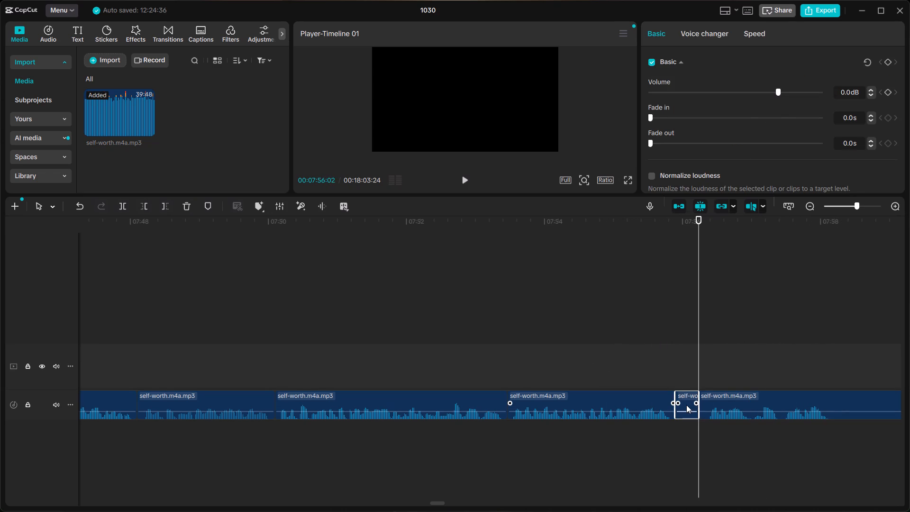
key("BackSpace")
Move the clip after the 07:55:27 cut back against the preceding clip and listen past the join.
left_click(733, 399)
left_click_drag(734, 398, 710, 402)
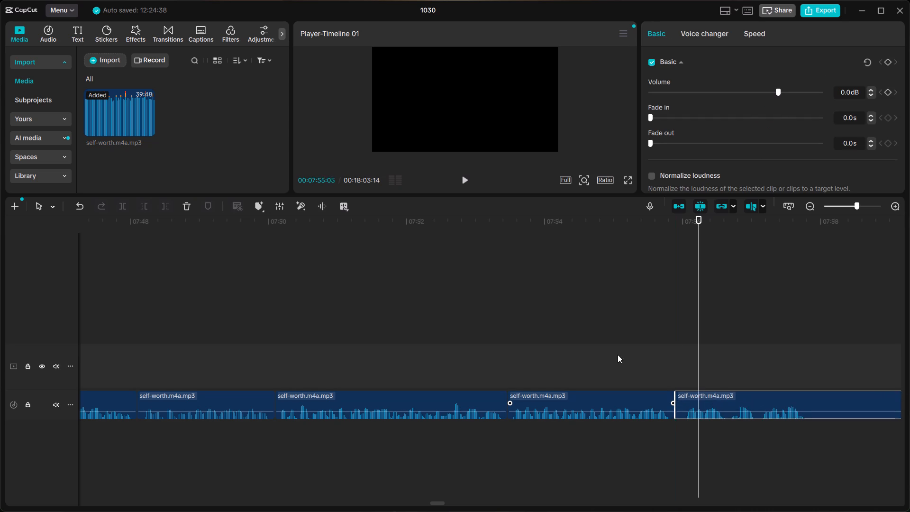
left_click(610, 353)
key("space")
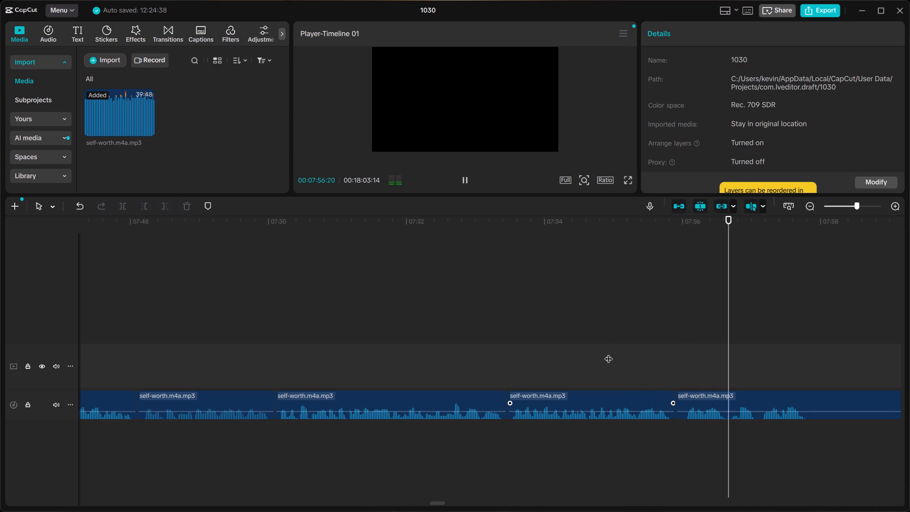
key("space")
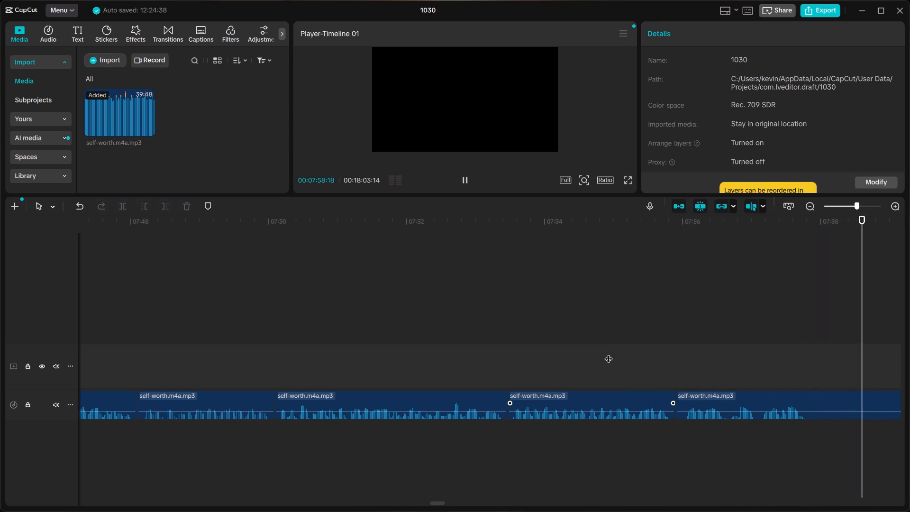
Split the narration at the end of the phrase, at about 07:57:27.
scroll(609, 353, "left", 1)
left_click(560, 378)
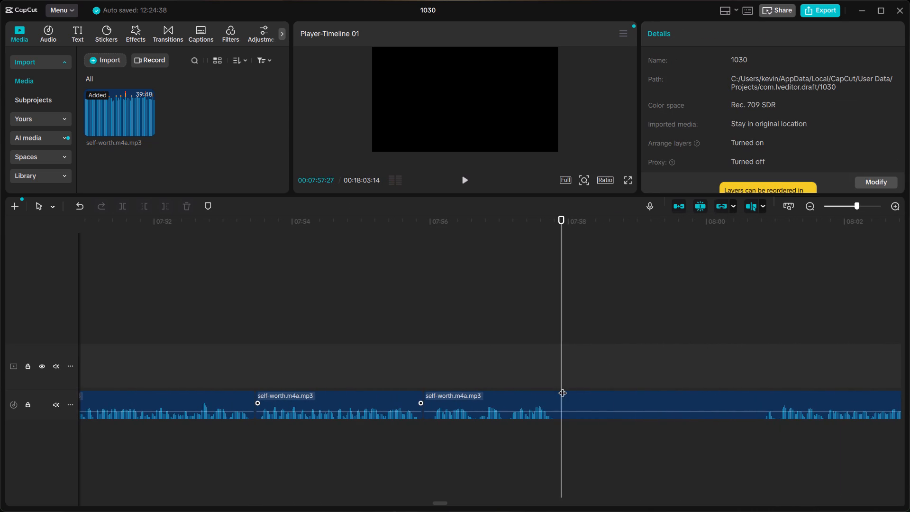
left_click(506, 372)
key("space")
key("space")
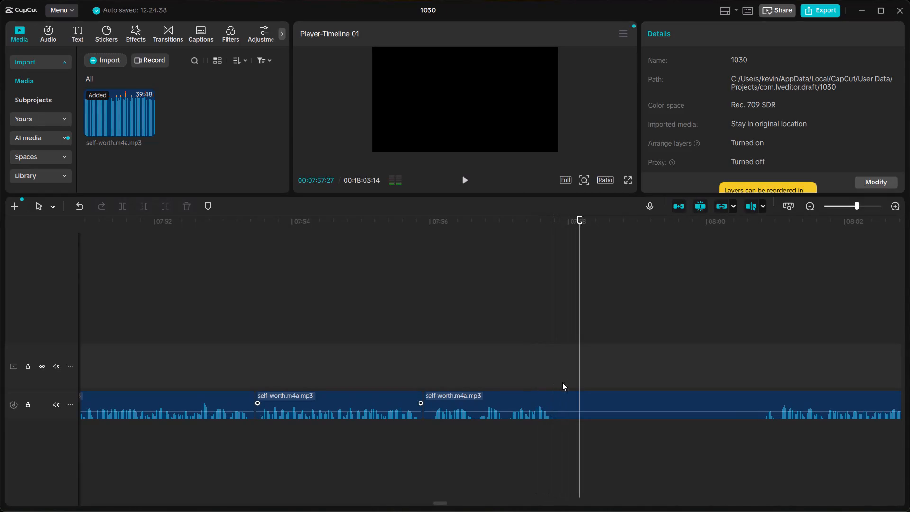
left_click(562, 382)
left_click(563, 397)
key("ctrl+b")
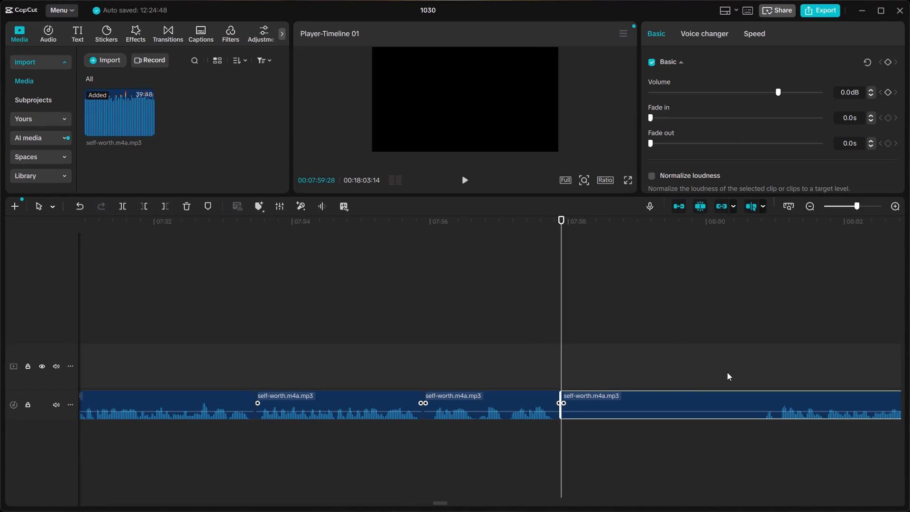
Listen ahead through the repeated takes after the 07:57:27 split, up to about 08:25:07.
left_click(761, 370)
key("space")
scroll(764, 371, "left", 1)
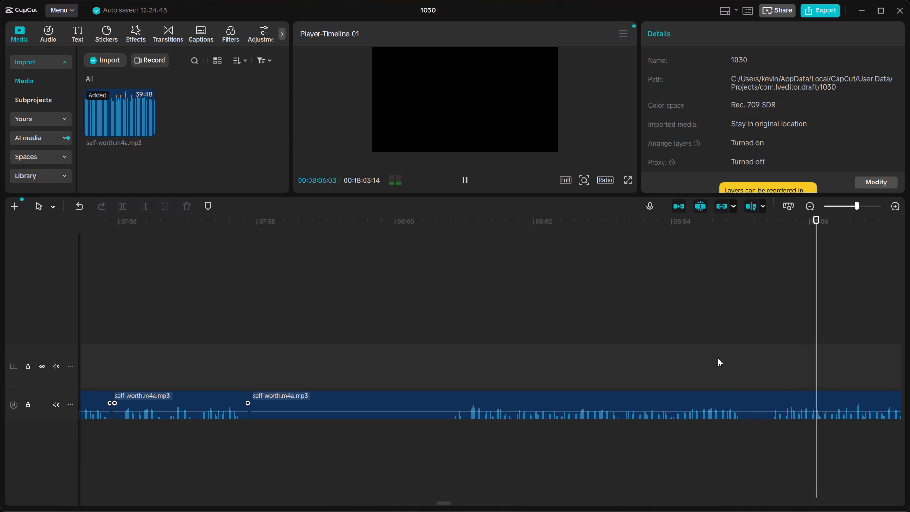
scroll(797, 362, "left", 1)
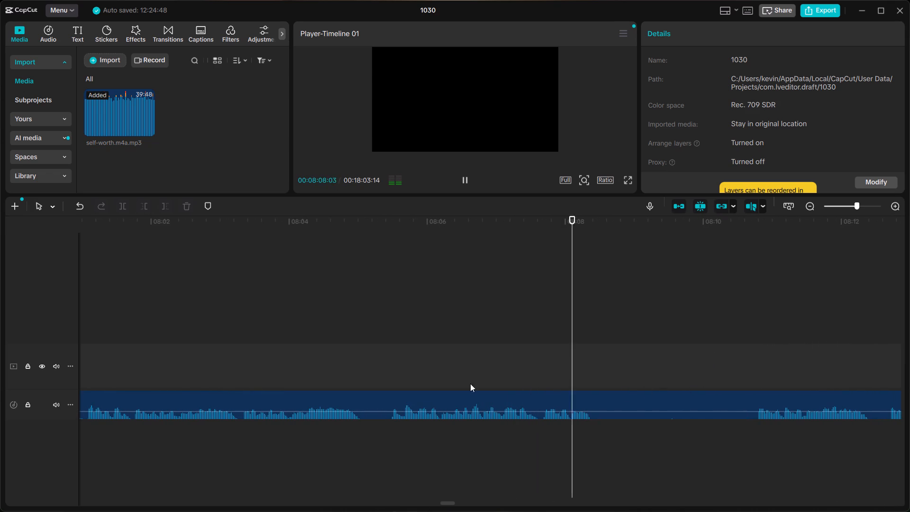
key("space")
left_click(237, 380)
key("space")
key("space")
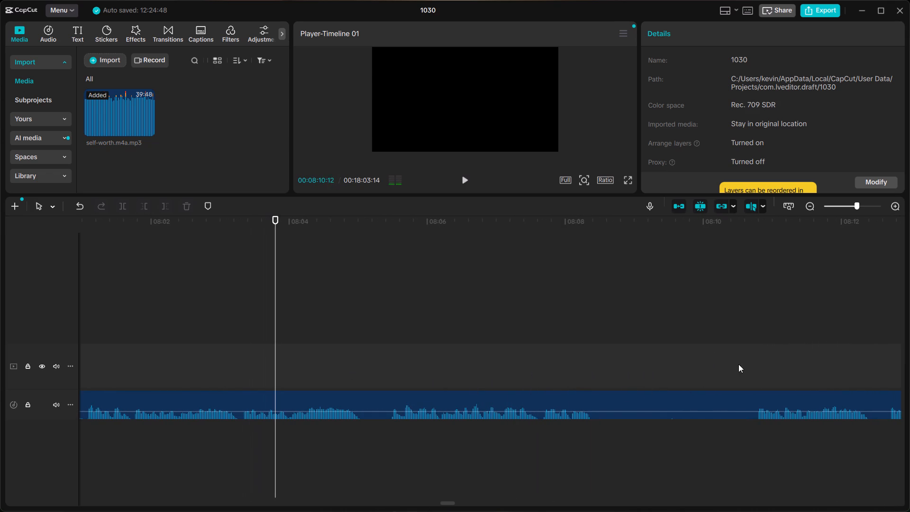
left_click(744, 364)
key("space")
scroll(746, 364, "left", 2)
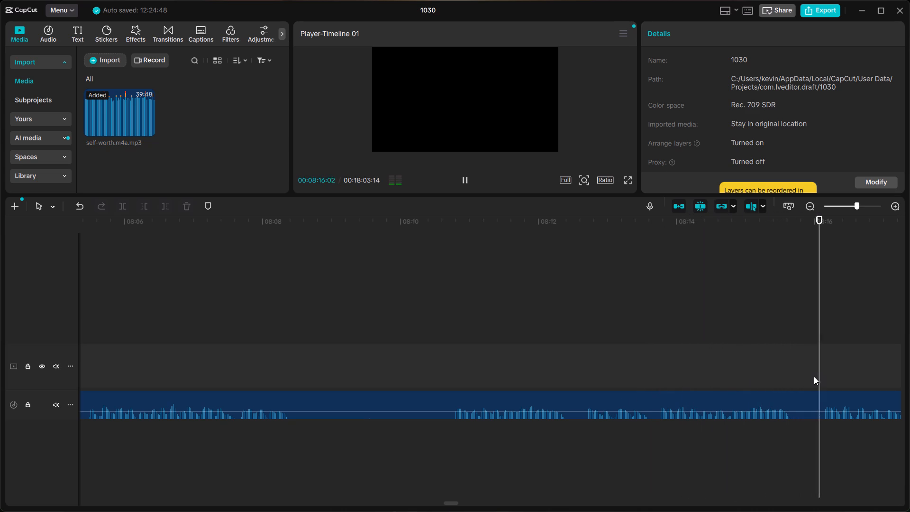
scroll(806, 384, "left", 1)
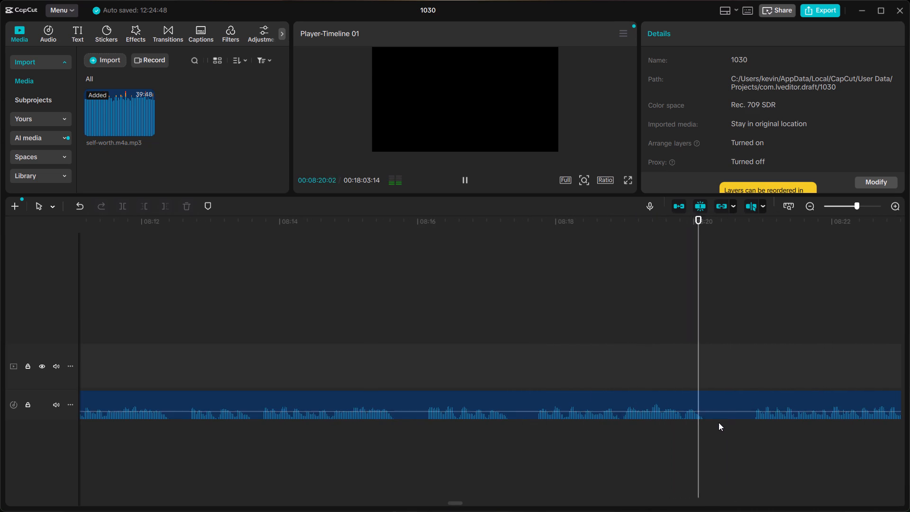
scroll(772, 376, "left", 1)
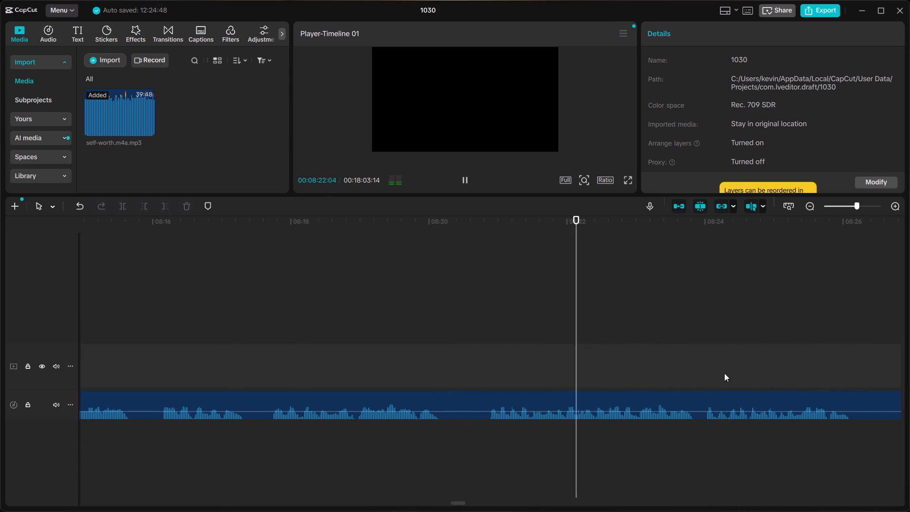
left_click(699, 377)
key("space")
scroll(699, 377, "left", 1)
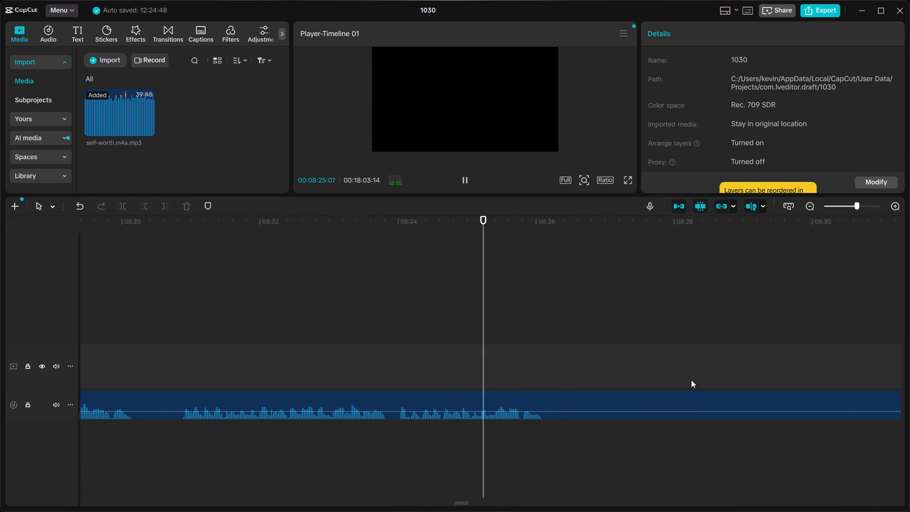
Replay the phrases between about 08:13:15 and 08:20:00 to find where the take worth keeping begins.
key("space")
scroll(689, 380, "right", 2)
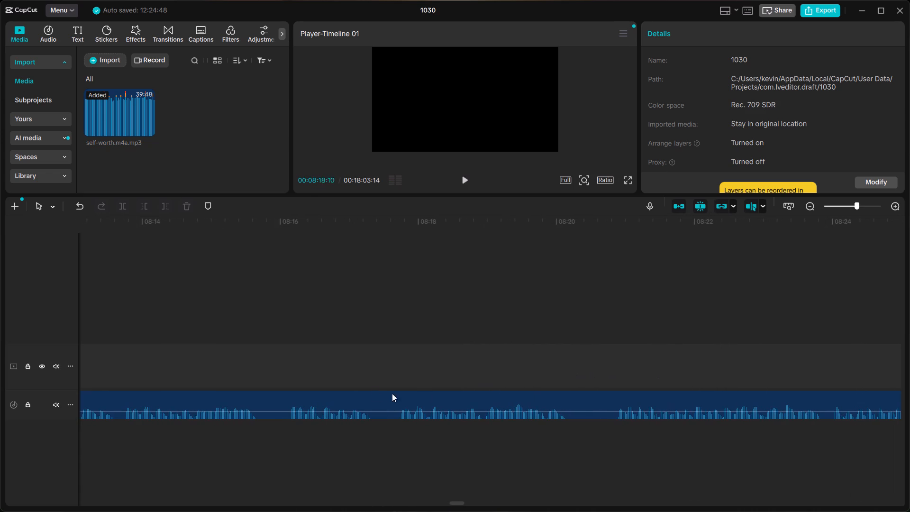
left_click(391, 383)
key("space")
scroll(392, 380, "right", 1)
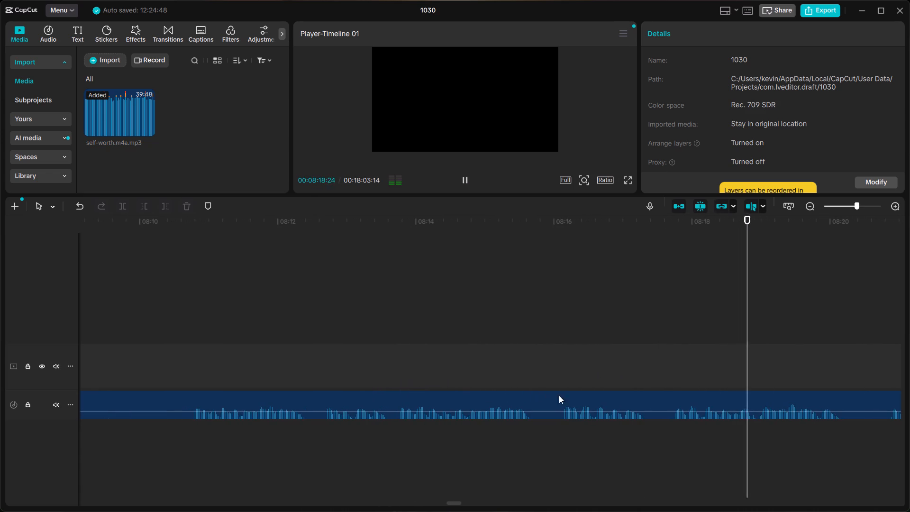
key("space")
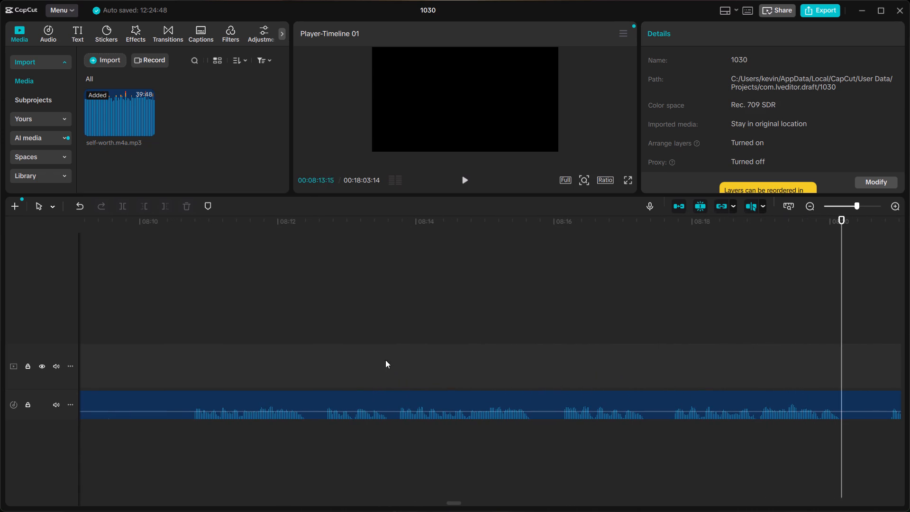
left_click(405, 362)
left_click(397, 367)
key("space")
scroll(389, 380, "right", 1)
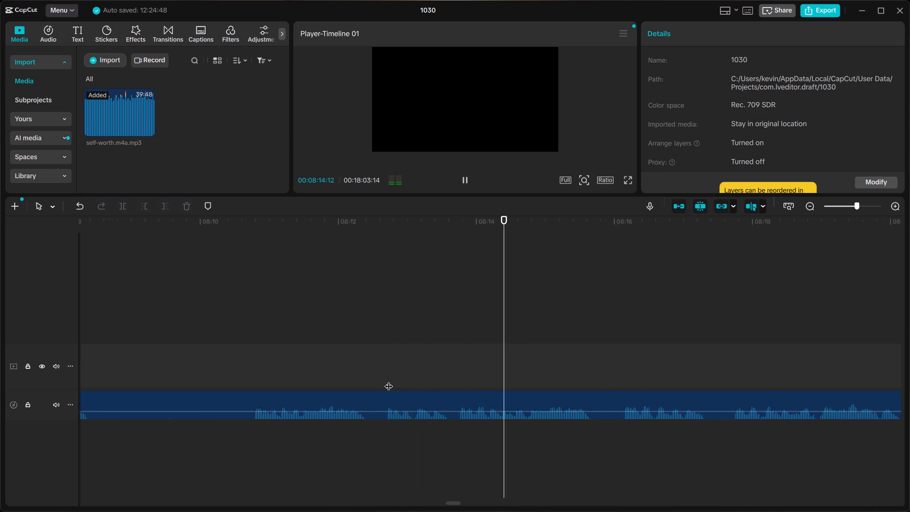
scroll(389, 380, "right", 1)
key("space")
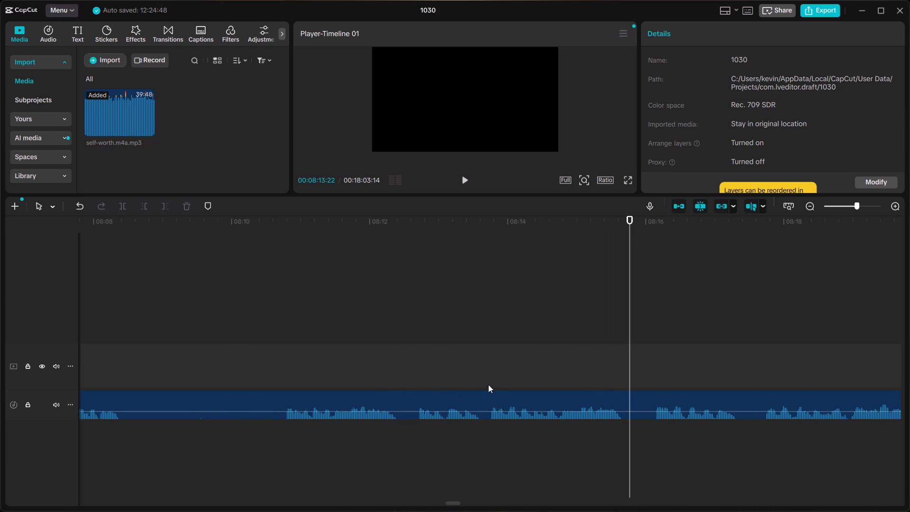
Split the narration at about 08:13:22, delete the takes from 07:57:27 to that cut, and close the gap.
left_click(488, 384)
left_click(486, 393)
key("ctrl+b")
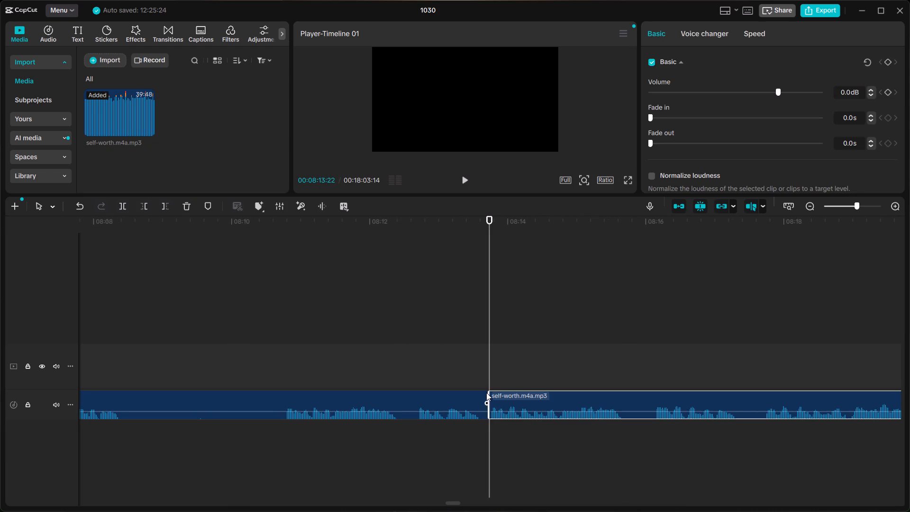
left_click(479, 397)
scroll(478, 397, "right", 5)
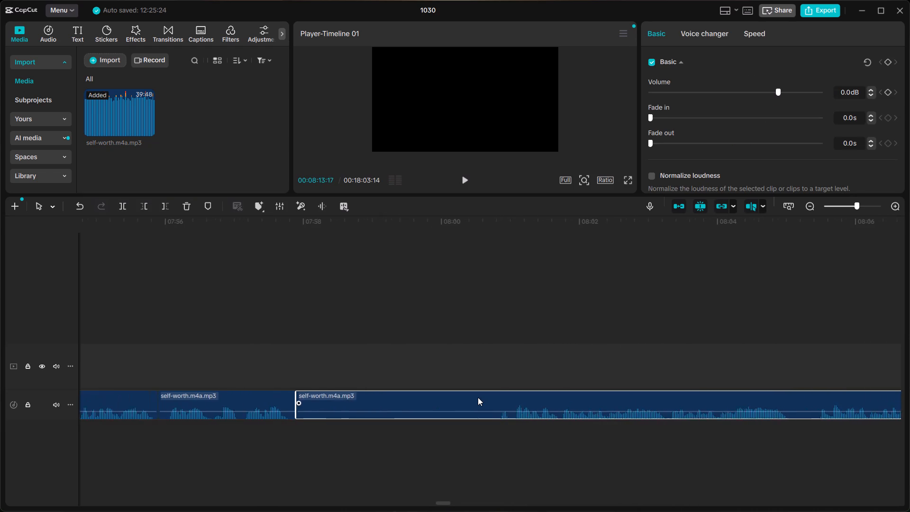
scroll(478, 397, "right", 1)
key("BackSpace")
left_click(415, 406)
right_click(415, 406)
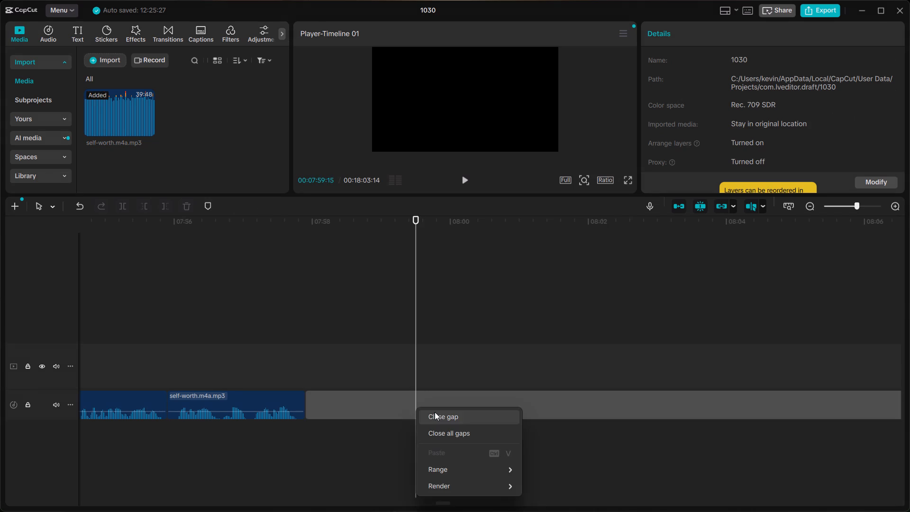
left_click(435, 412)
Shift the join at about 07:57:27 slightly earlier by trimming the preceding clip's end and extending the following clip's start, listening across it.
left_click(200, 335)
key("space")
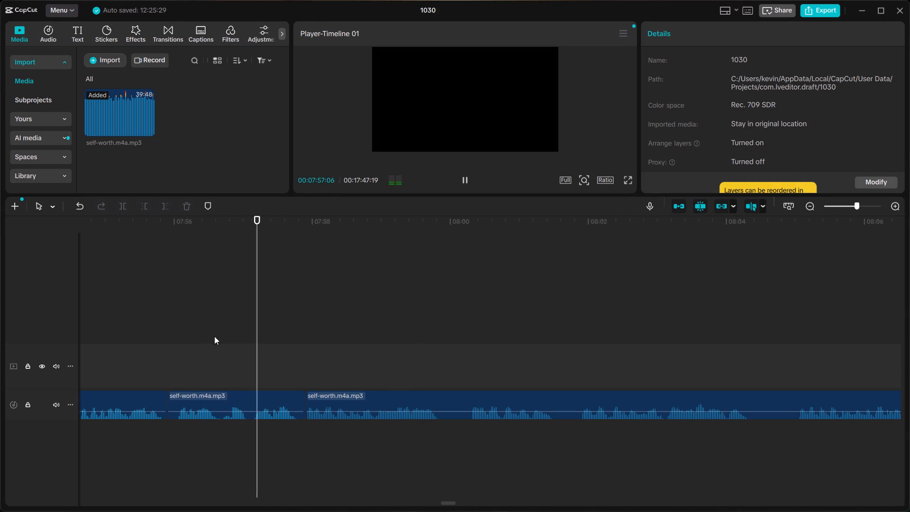
left_click(144, 364)
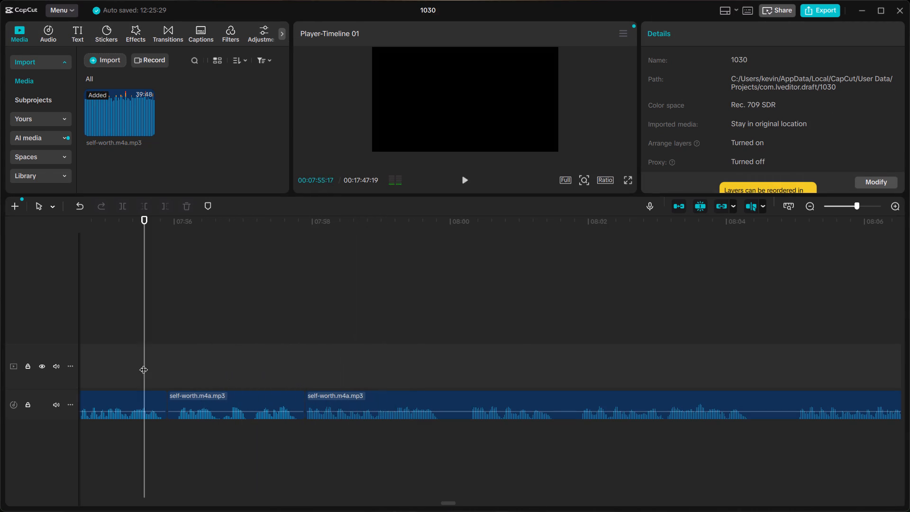
key("space")
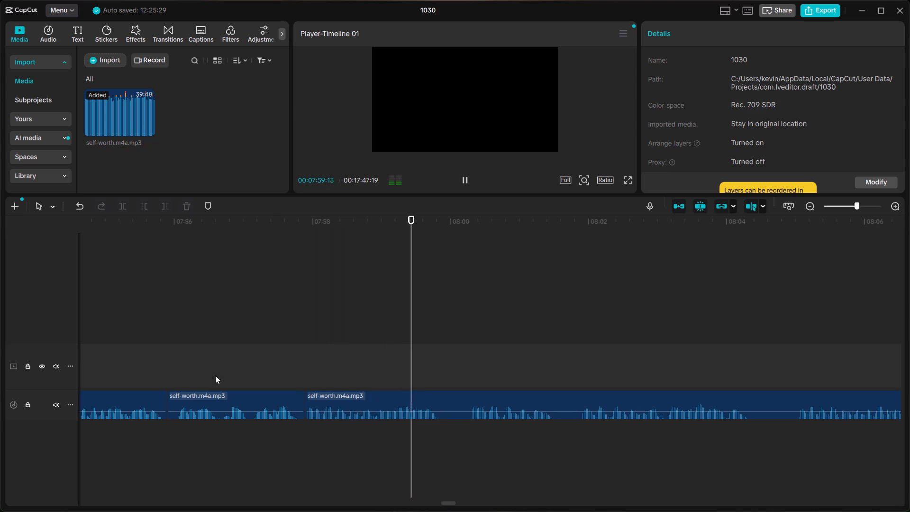
key("space")
left_click(296, 398)
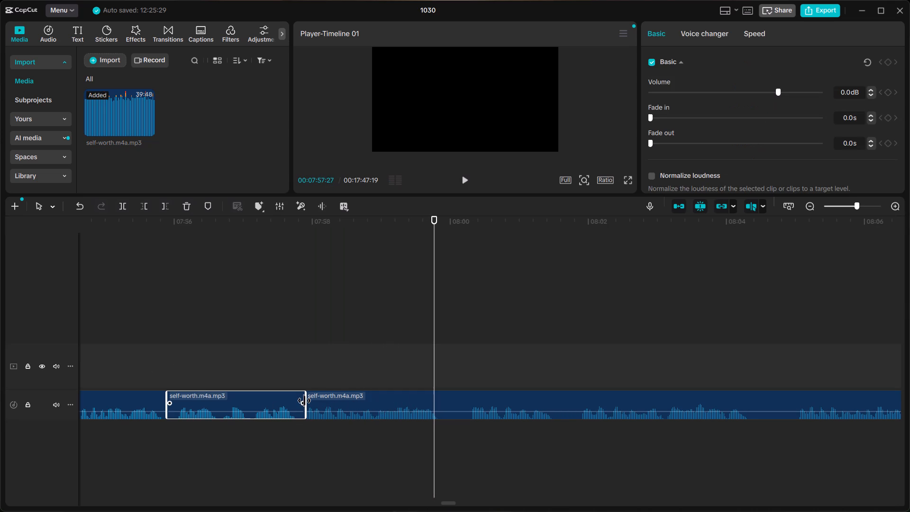
left_click_drag(305, 398, 297, 398)
left_click(312, 397)
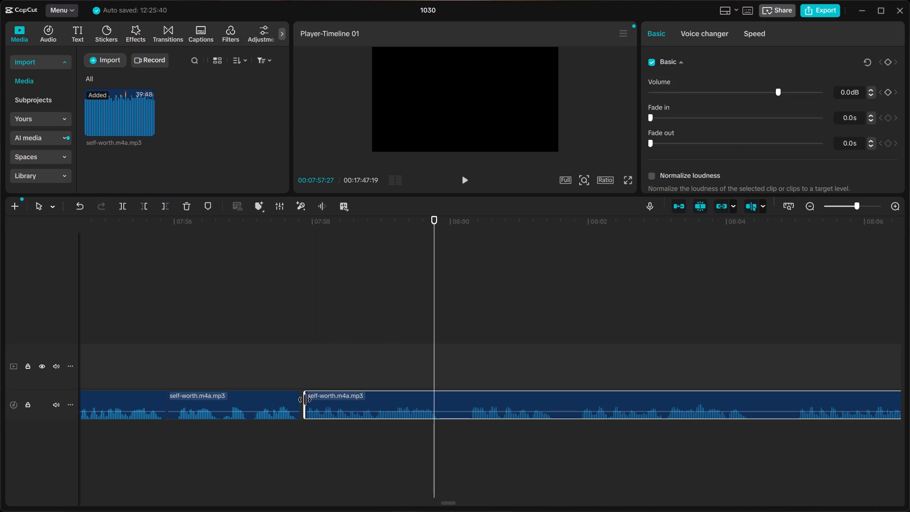
left_click(305, 400)
left_click(244, 375)
key("space")
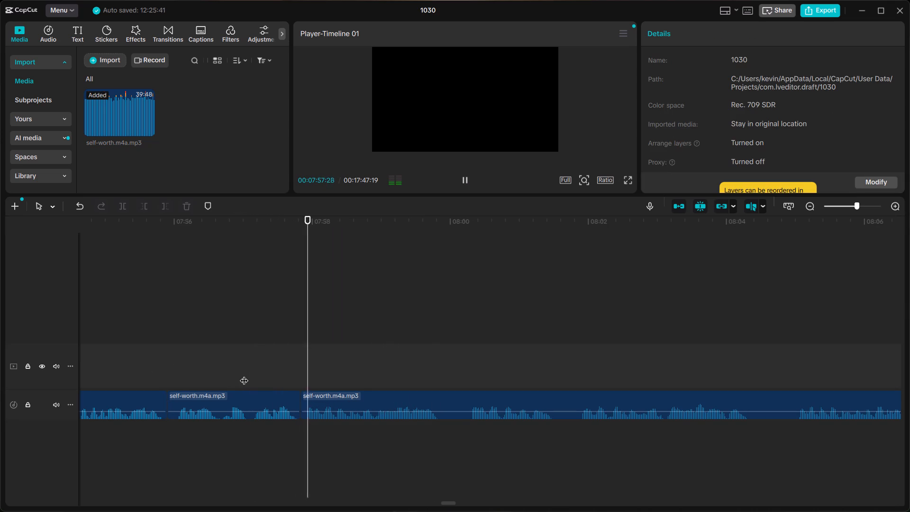
key("space")
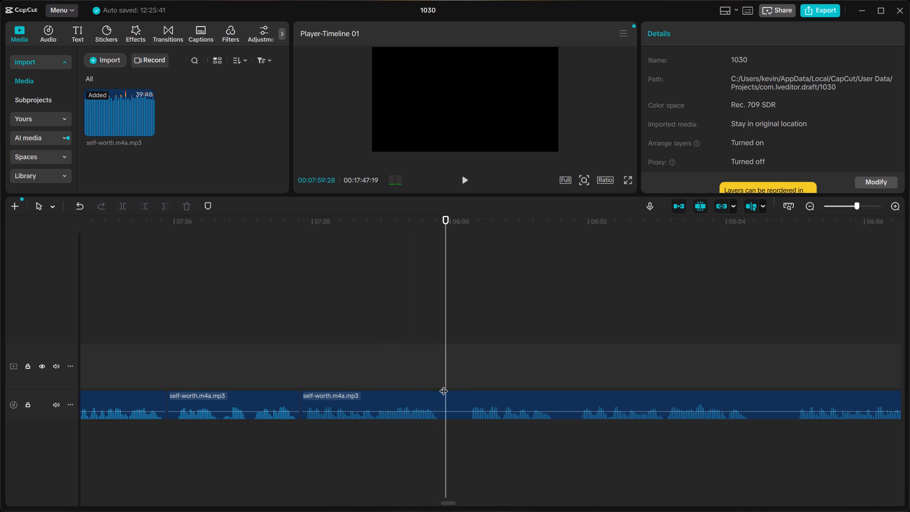
Split the narration just after the phrase ends, at about 07:59:26.
left_click(441, 384)
left_click(414, 380)
key("space")
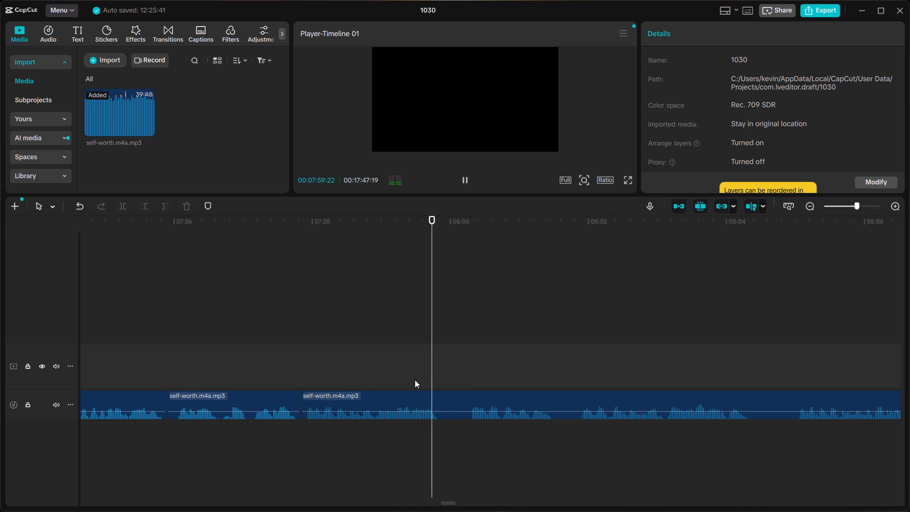
key("space")
left_click(443, 400)
left_click(411, 376)
key("space")
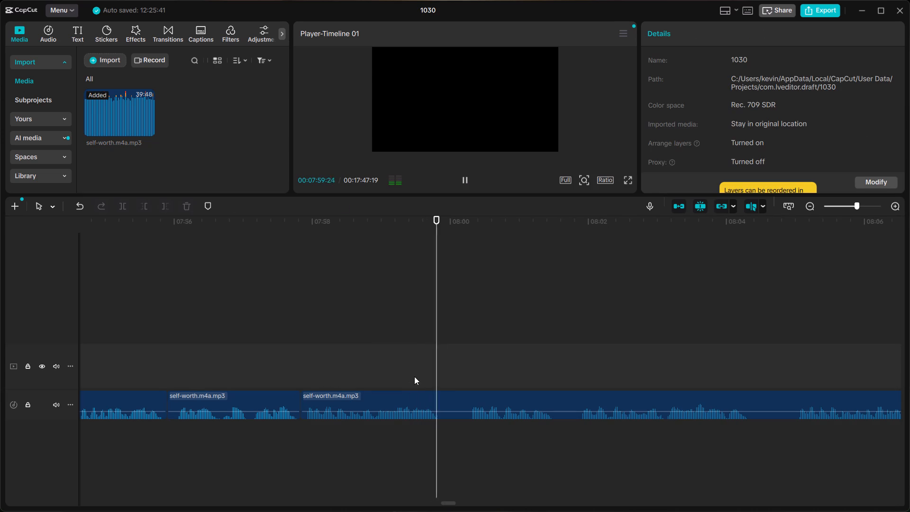
key("space")
left_click(445, 402)
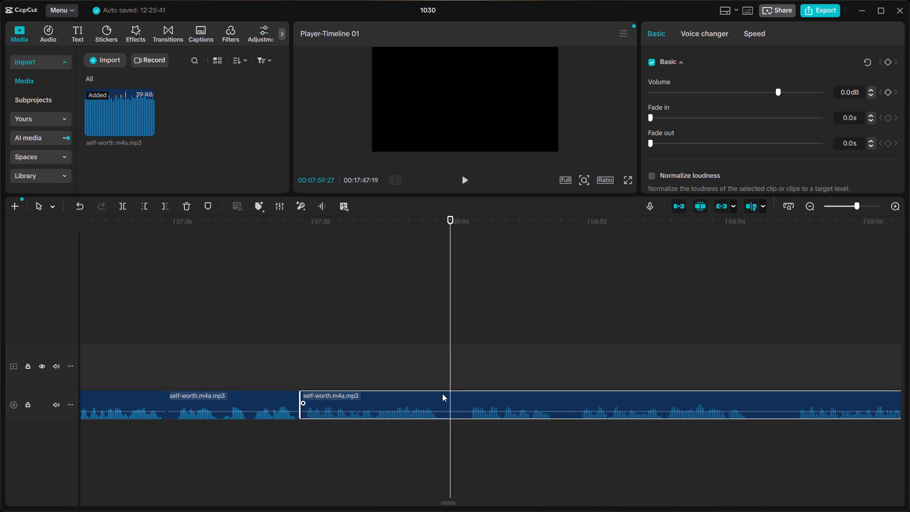
left_click_drag(452, 386, 440, 388)
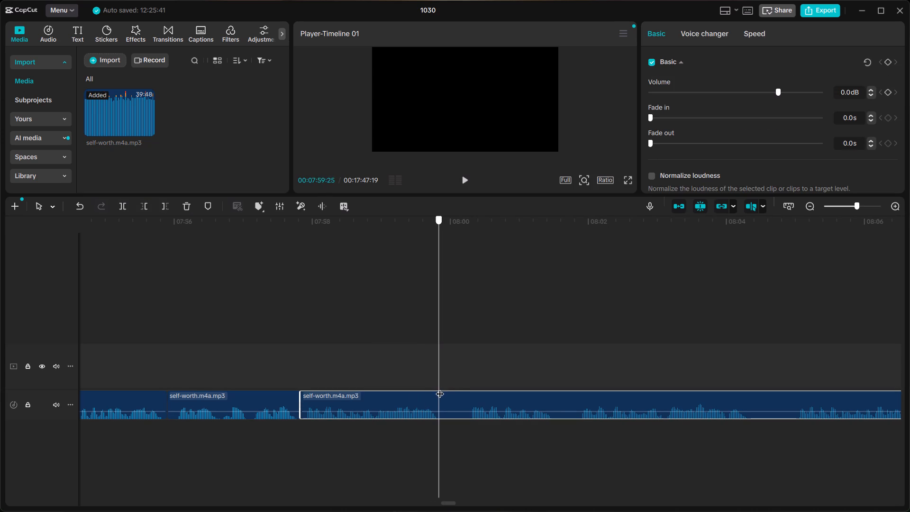
left_click_drag(440, 388, 441, 388)
left_click(442, 399)
key("ctrl+b")
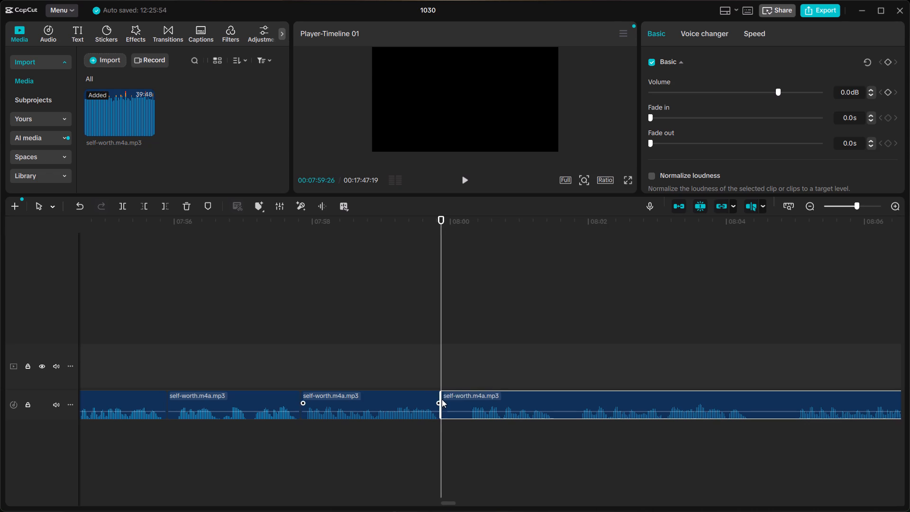
Listen through the takes after the 07:59:26 split, up to about 08:17:10, to choose where the narration should resume.
left_click(787, 379)
key("space")
scroll(787, 379, "left", 1)
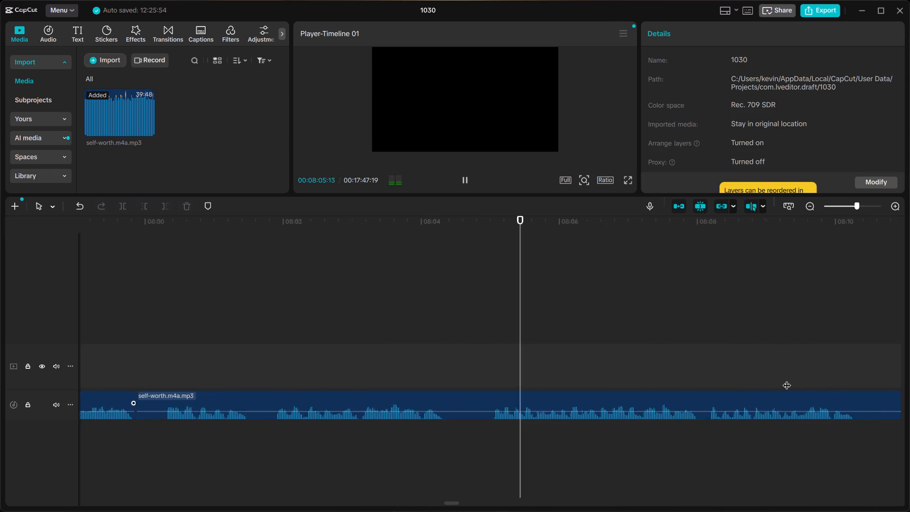
scroll(787, 379, "left", 1)
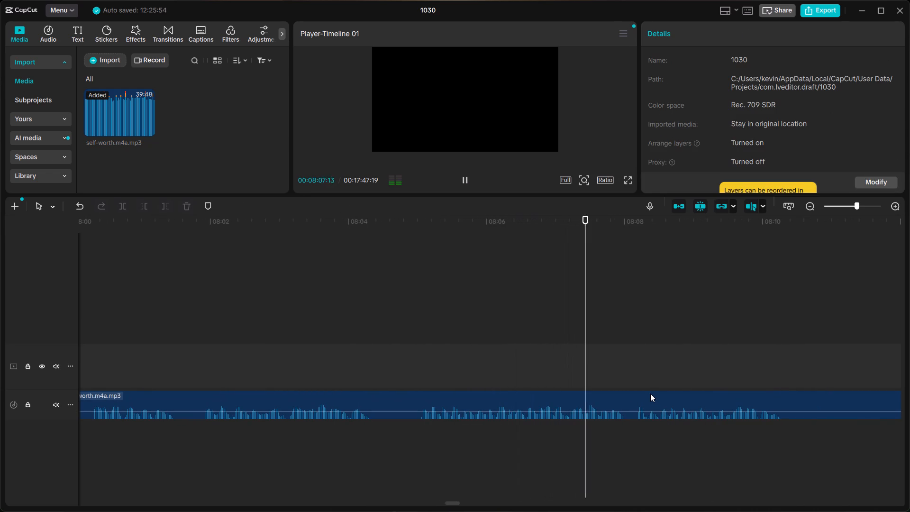
scroll(646, 402, "left", 1)
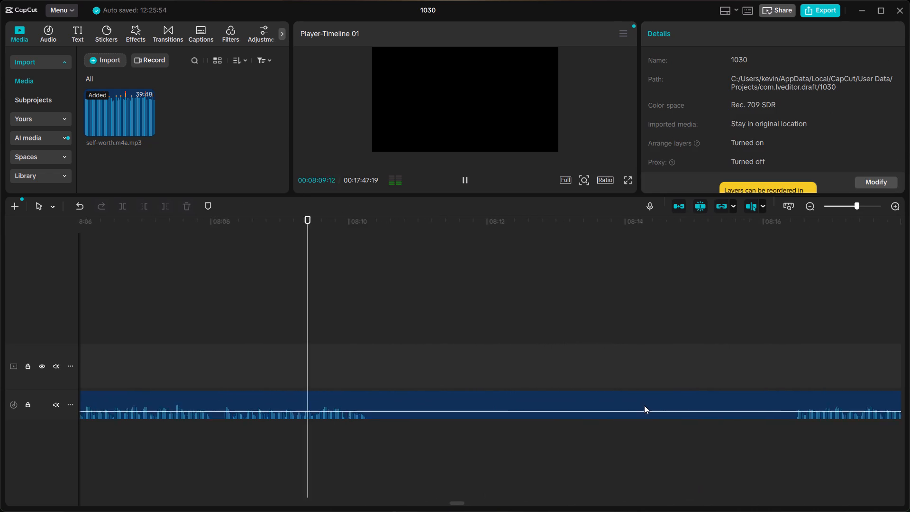
scroll(644, 405, "left", 1)
left_click(736, 384)
key("space")
scroll(732, 383, "left", 1)
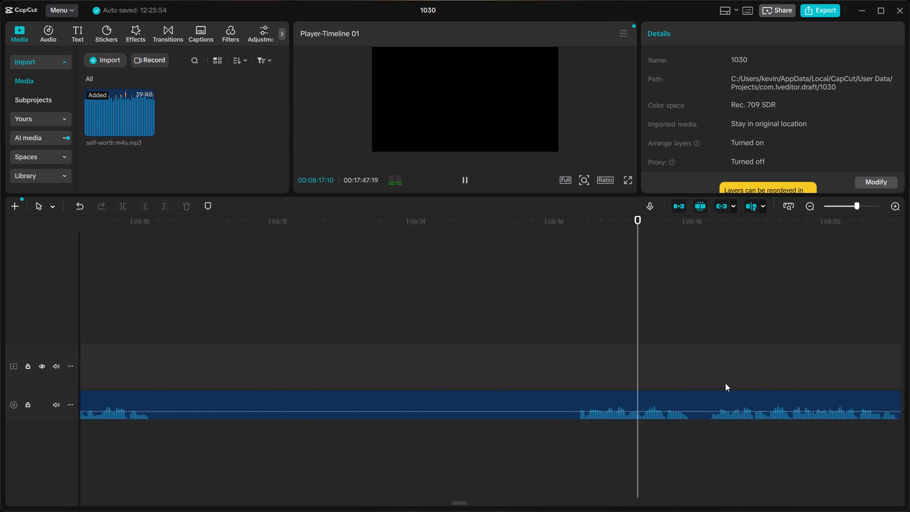
scroll(725, 383, "left", 1)
key("space")
scroll(710, 390, "right", 2)
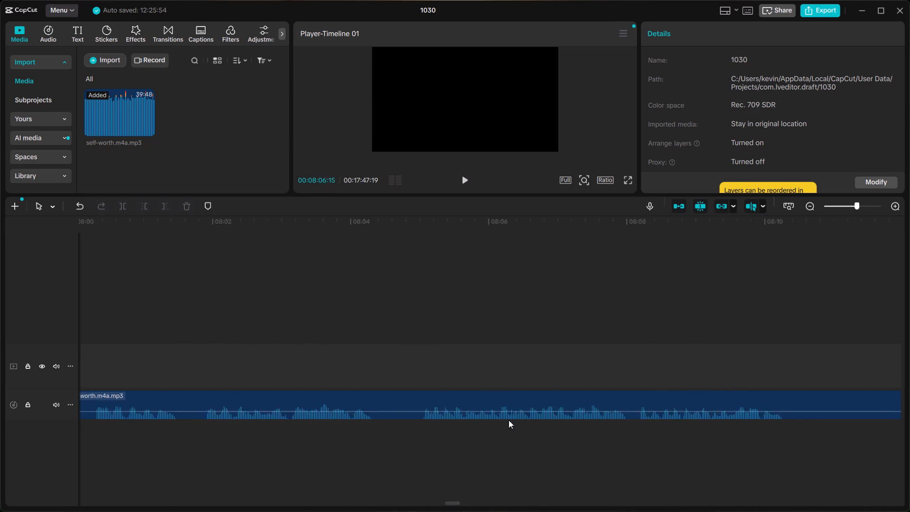
scroll(509, 420, "right", 1)
Split the narration at about 08:05:00, delete the takes from the 07:59:26 split to that cut, and close the gap.
left_click(427, 389)
left_click(428, 391)
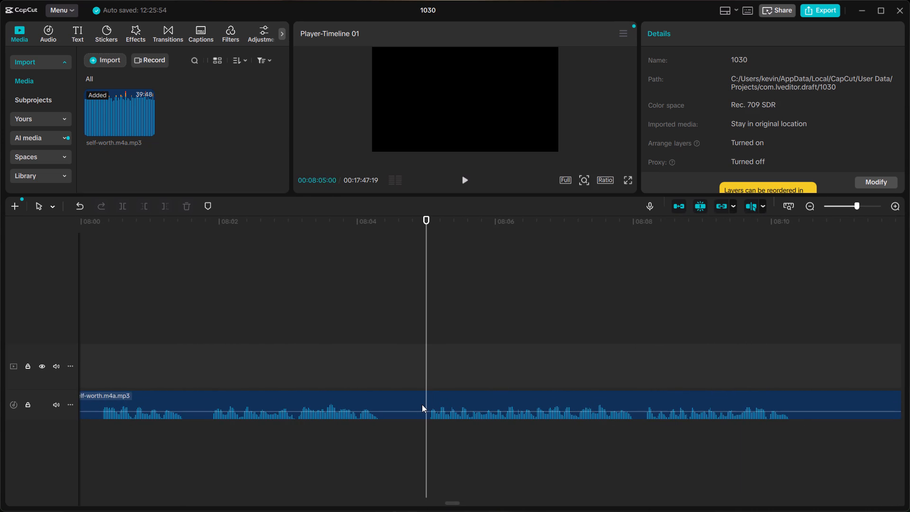
left_click(422, 404)
key("ctrl+b")
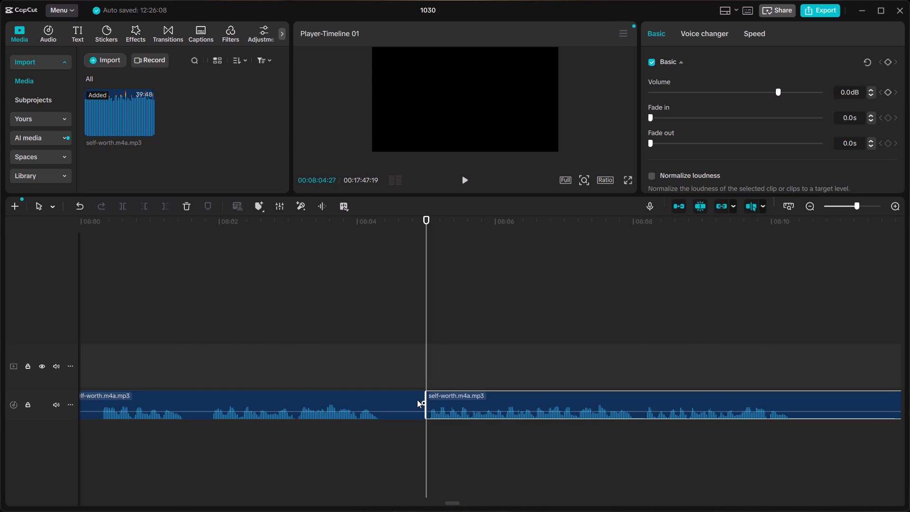
left_click(417, 400)
scroll(417, 400, "right", 2)
key("BackSpace")
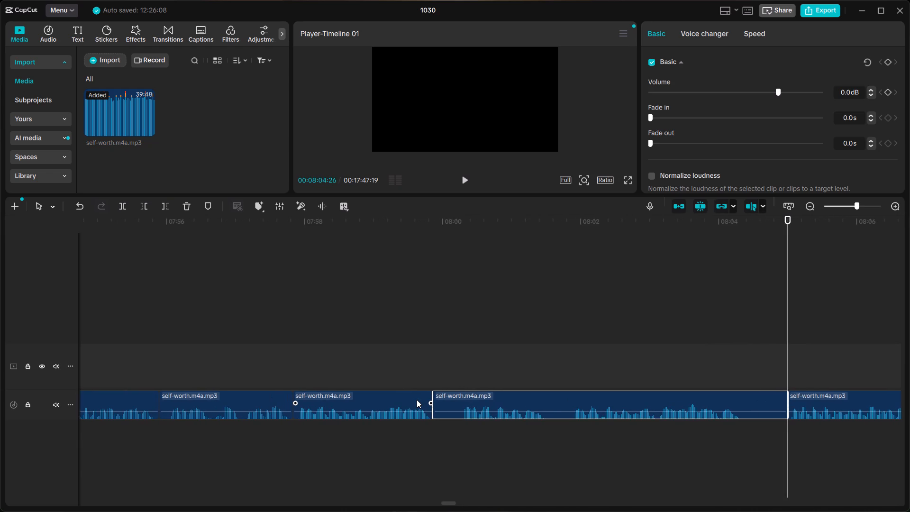
right_click(498, 399)
left_click(514, 413)
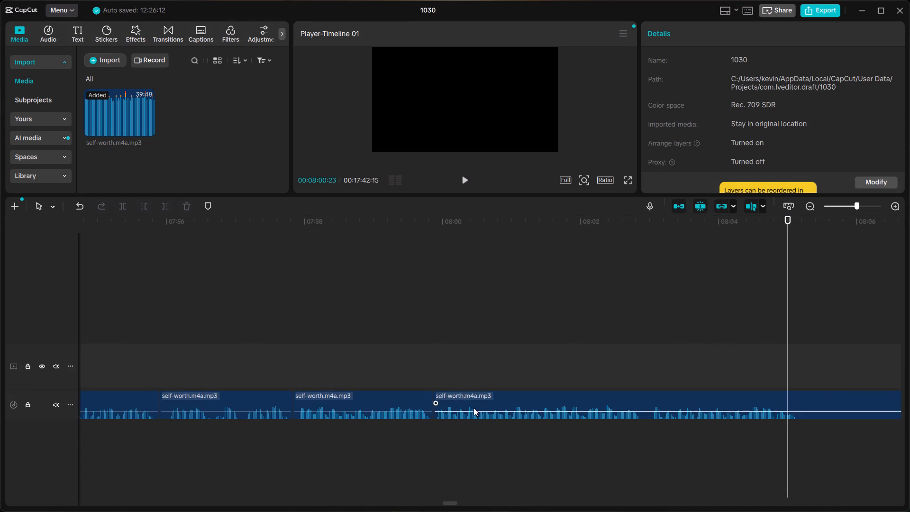
Shift the clip after the 07:59:26 join about two frames later to lengthen the pause, listening across the join.
left_click(349, 346)
key("space")
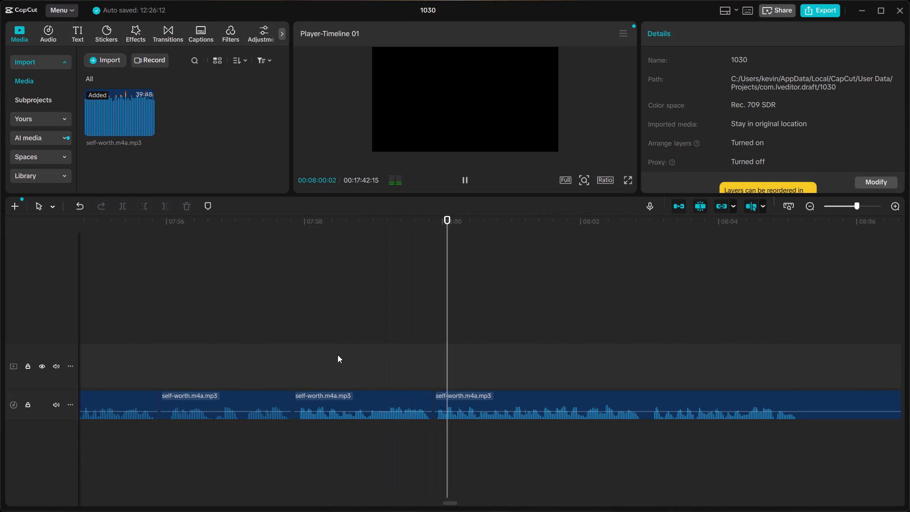
left_click(302, 352)
key("space")
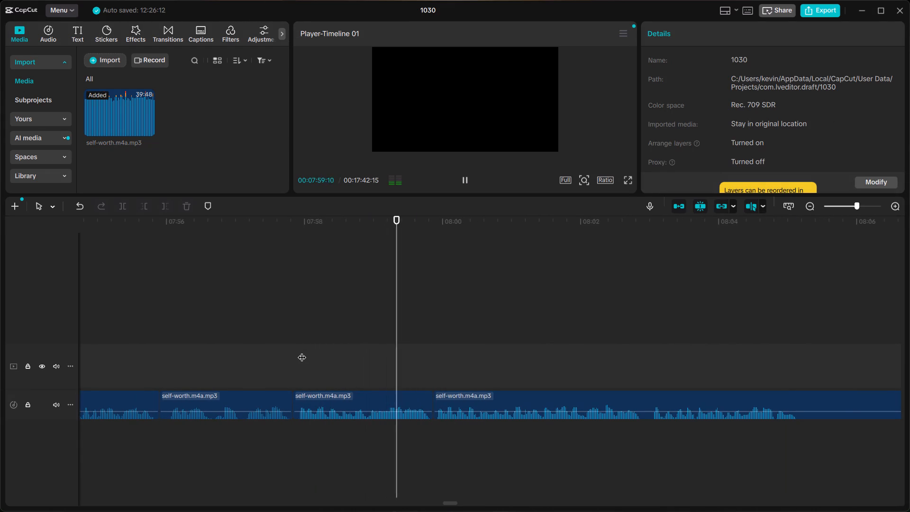
key("space")
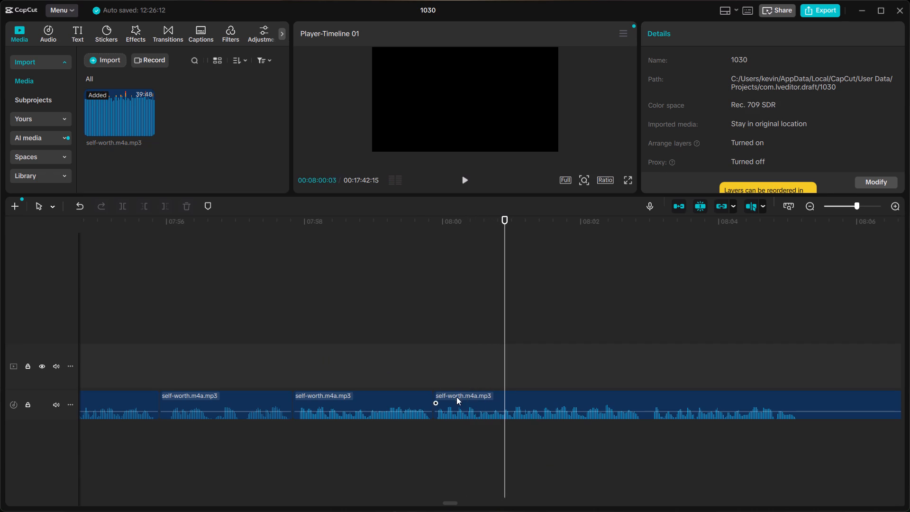
double_click(459, 396)
left_click(353, 351)
key("space")
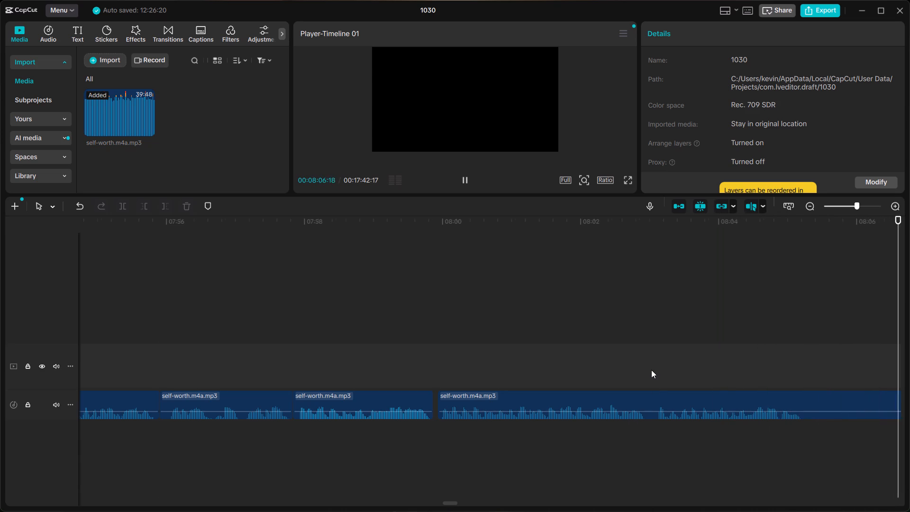
Split the narration just after the phrase ends, at about 08:05:09.
key("space")
scroll(649, 371, "right", 2)
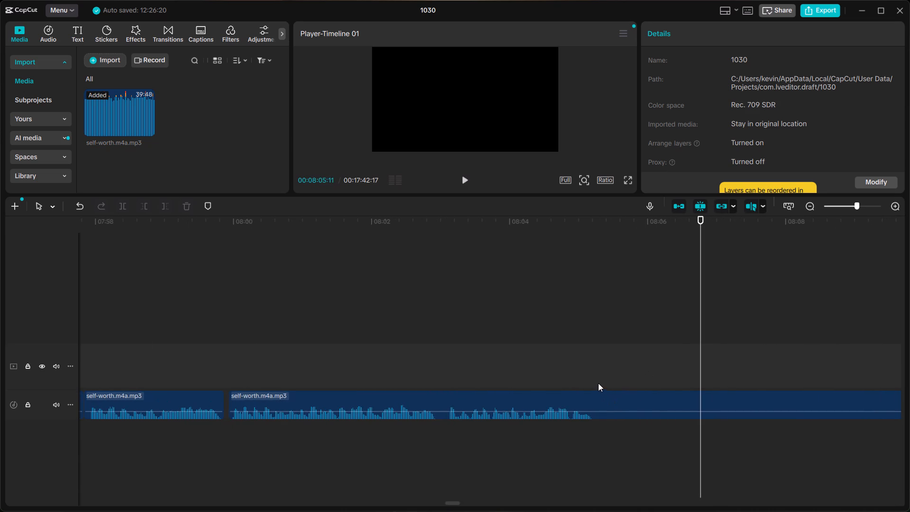
left_click(598, 383)
left_click(601, 395)
key("ctrl+b")
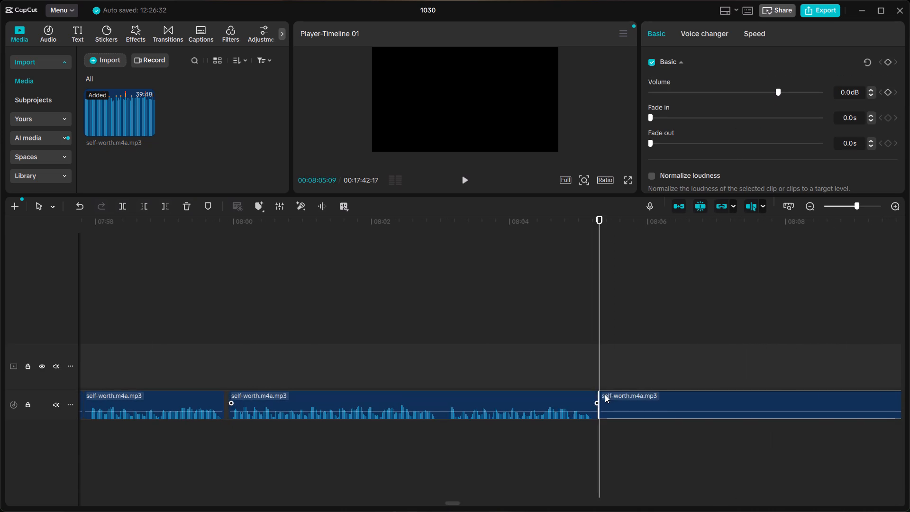
Split the narration at the start of the wanted take, about 08:13:09, delete everything from 08:05:09 to there, and close the gap.
scroll(608, 393, "left", 1)
left_click(507, 367)
key("space")
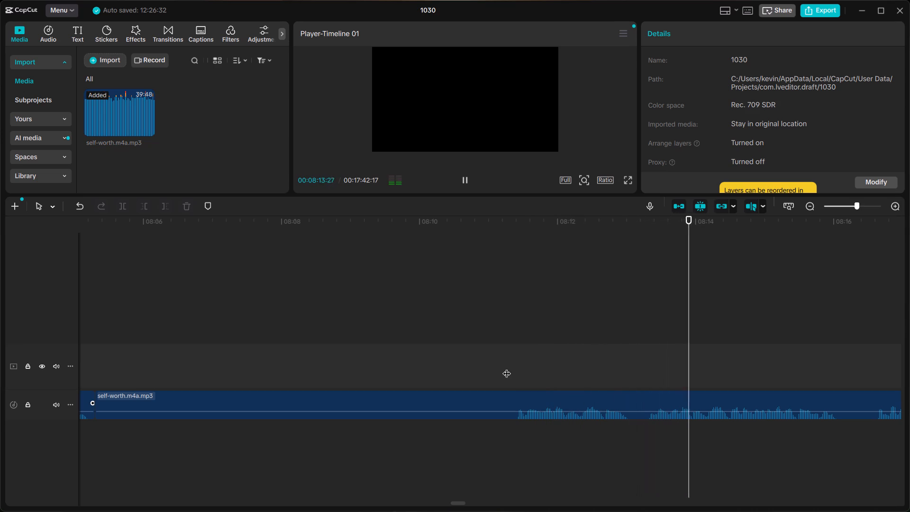
scroll(507, 367, "left", 1)
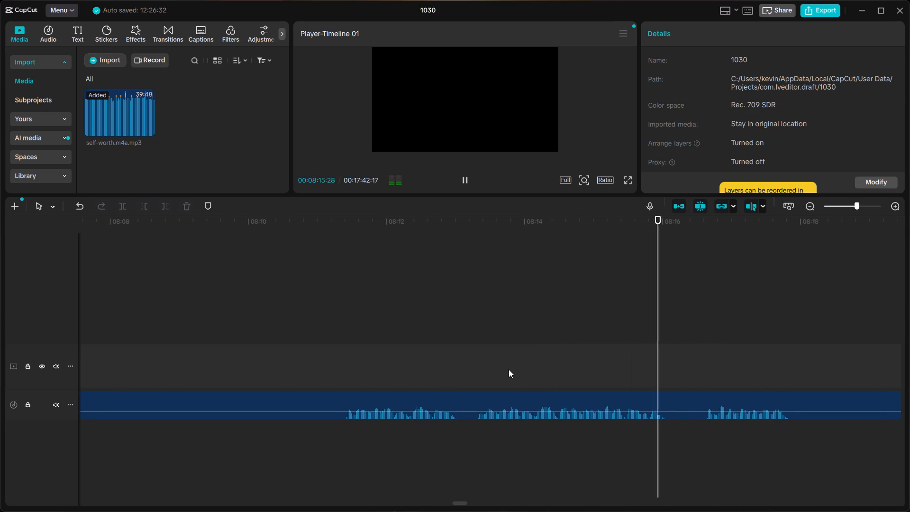
key("space")
left_click(475, 383)
left_click(474, 401)
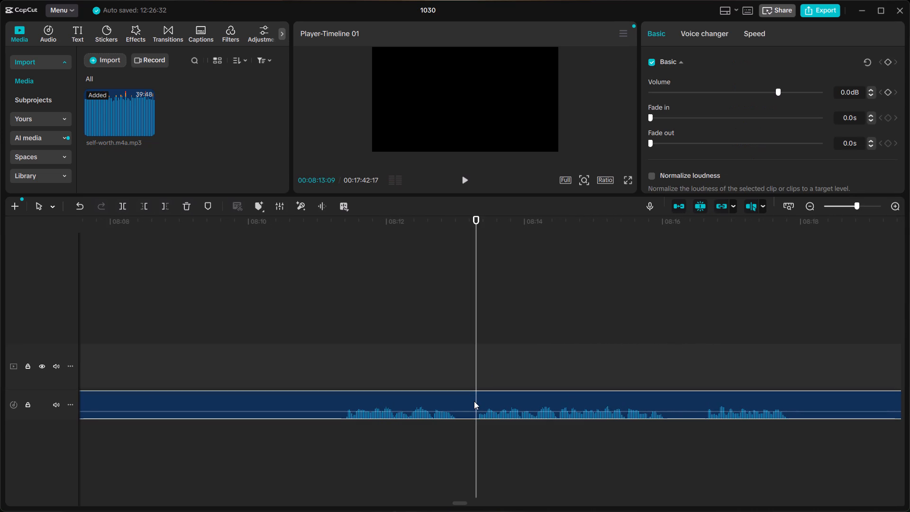
key("ctrl+b")
left_click(463, 404)
scroll(462, 404, "right", 2)
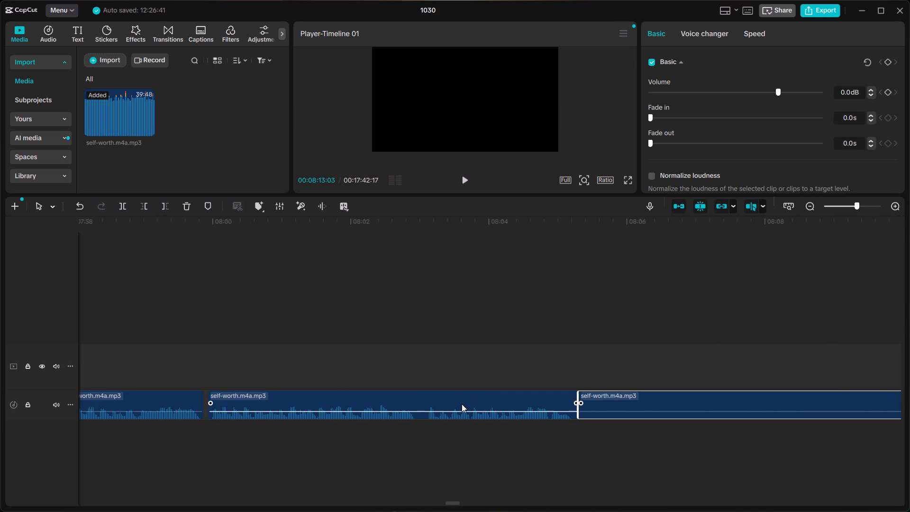
key("BackSpace")
right_click(590, 402)
left_click(609, 413)
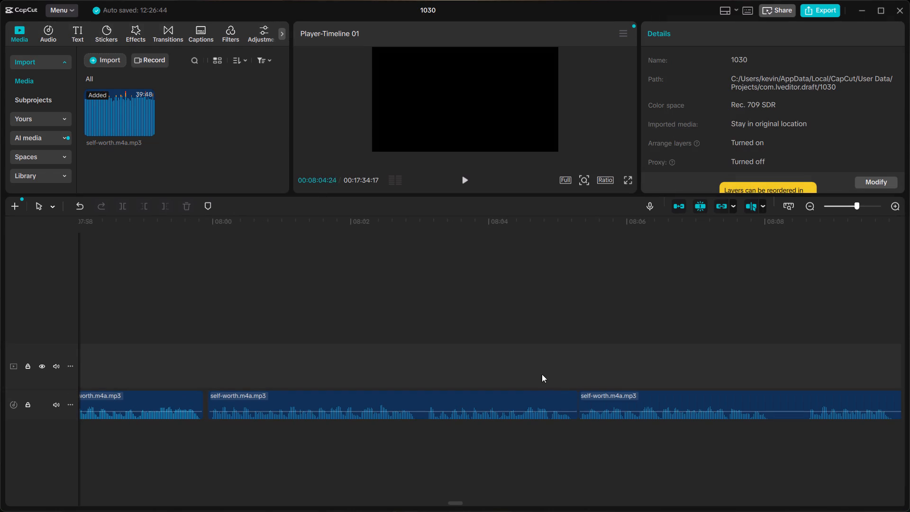
Listen across the join at 08:05:09 and split the narration after the following phrase, at about 08:08:04.
left_click(542, 374)
key("space")
left_click(508, 364)
key("space")
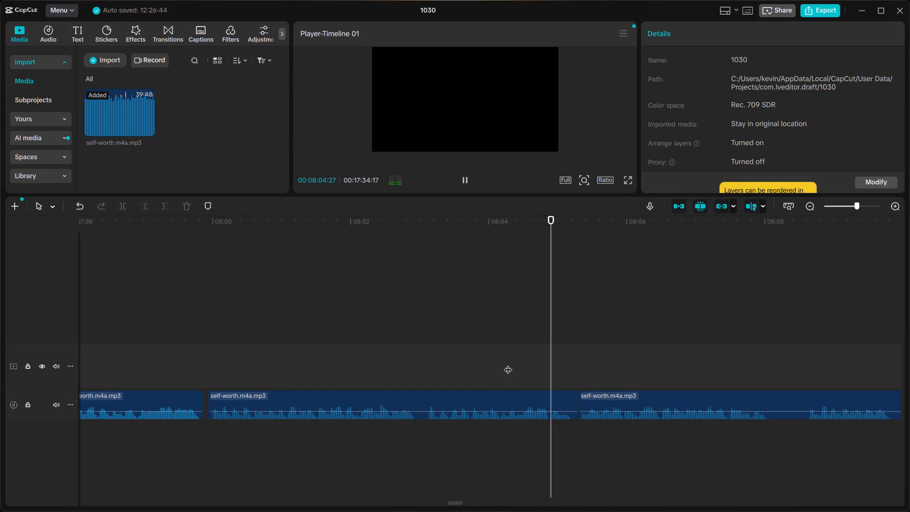
scroll(486, 371, "left", 2)
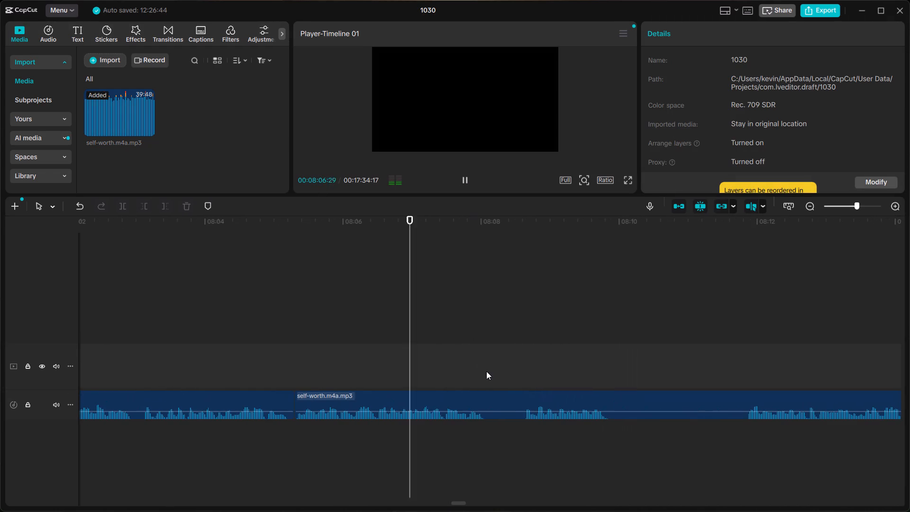
left_click(519, 384)
key("space")
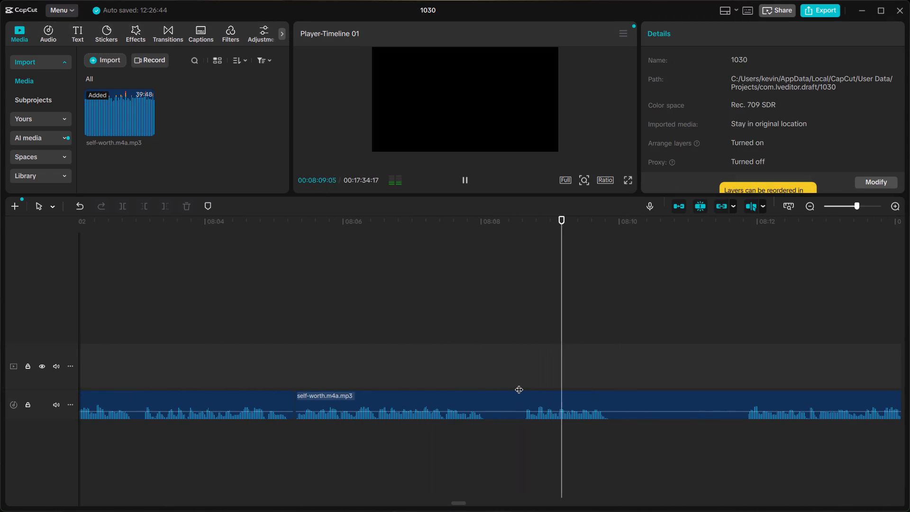
key("space")
left_click(490, 382)
left_click(488, 399)
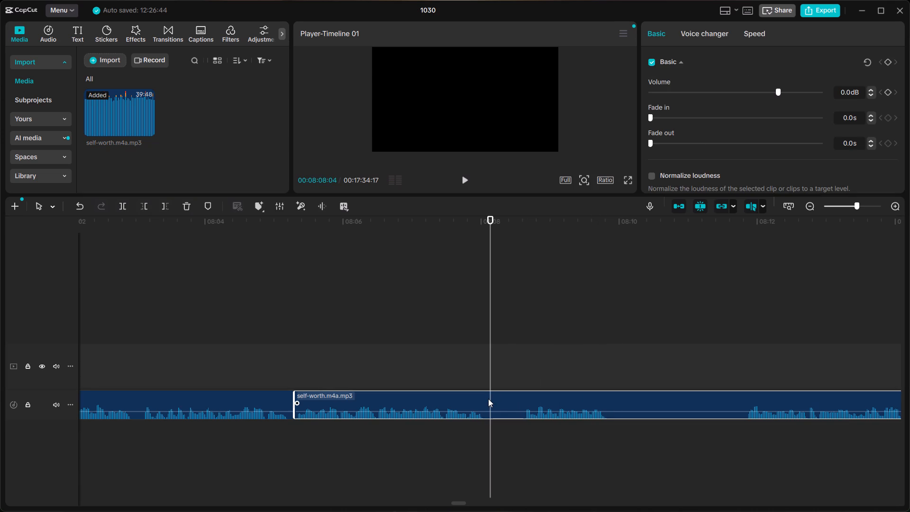
key("ctrl+b")
Listen through the takes after the 08:08:04 split, from about 08:11:25 to 08:21:09, to choose where the narration should resume.
left_click(744, 373)
key("space")
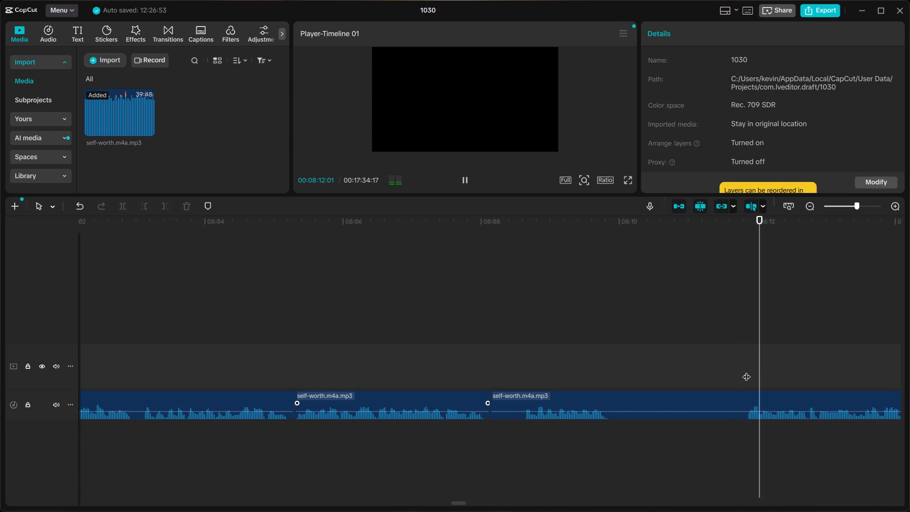
scroll(746, 371, "left", 1)
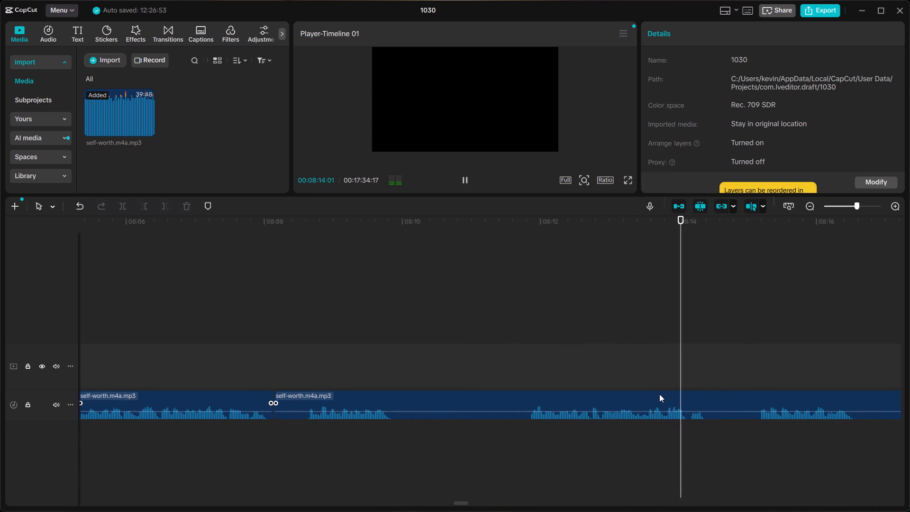
scroll(719, 381, "left", 1)
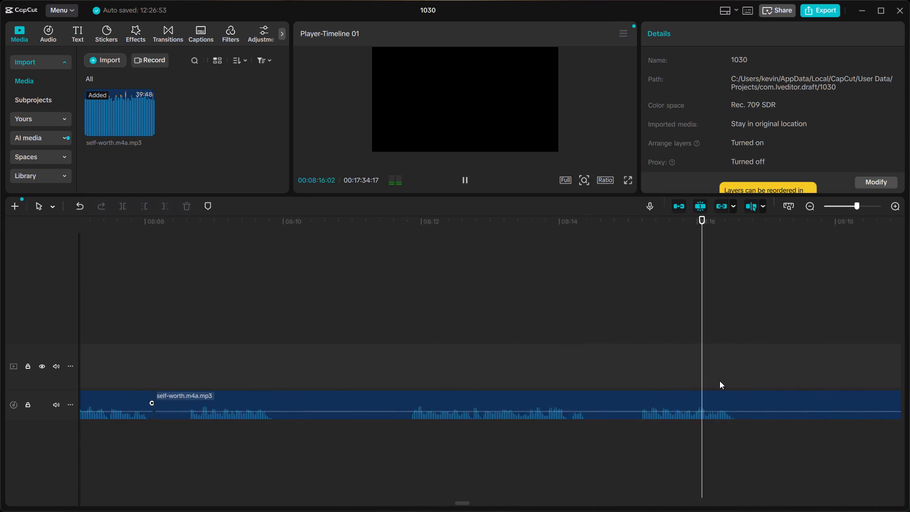
scroll(719, 381, "left", 1)
left_click(812, 370)
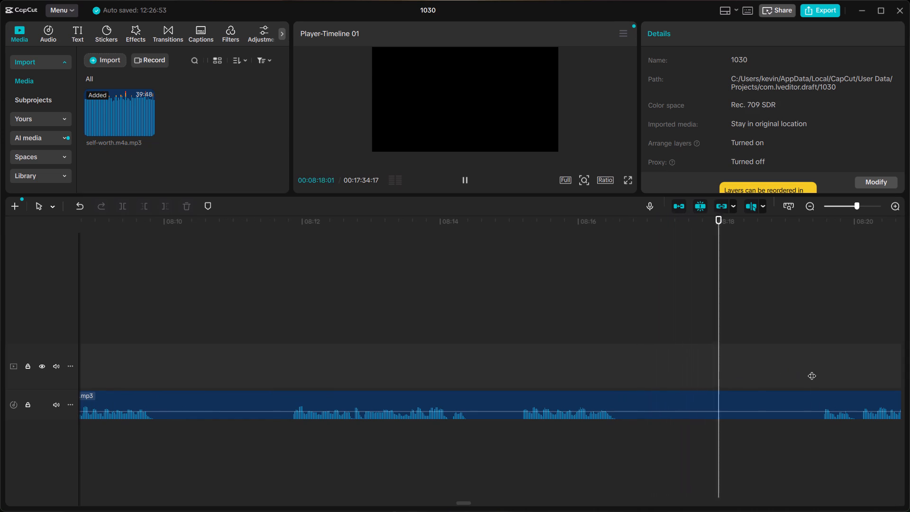
key("space")
scroll(812, 370, "left", 1)
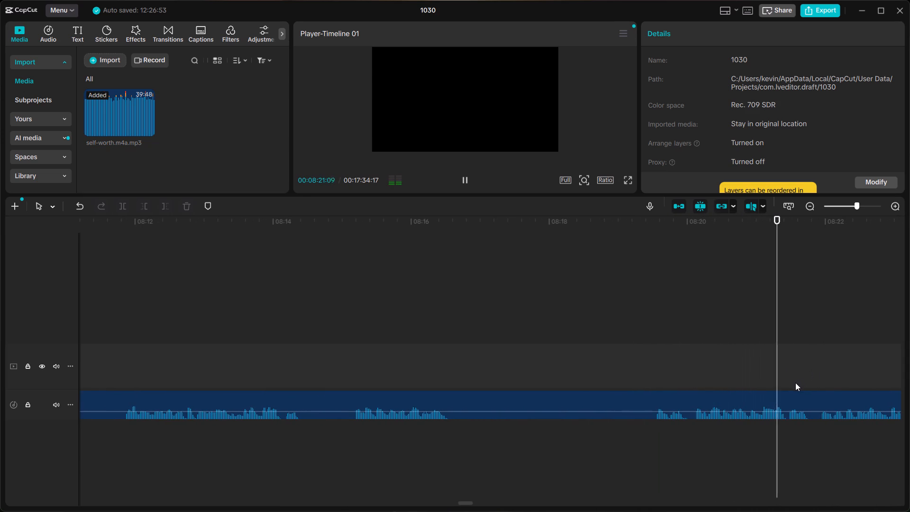
key("space")
scroll(723, 385, "right", 3)
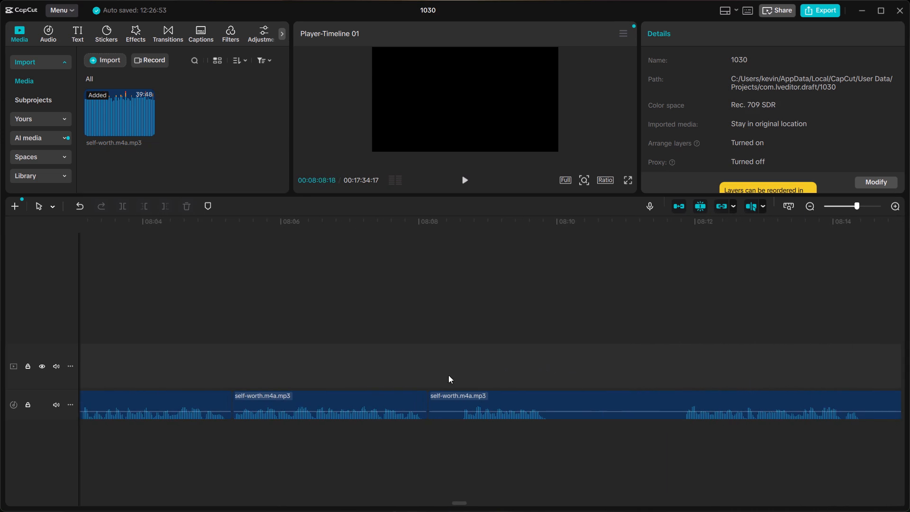
Trim the start of the clip after 08:08:04 to about 08:08:17, move it back against the preceding clip, and listen across the join.
left_click(414, 365)
key("space")
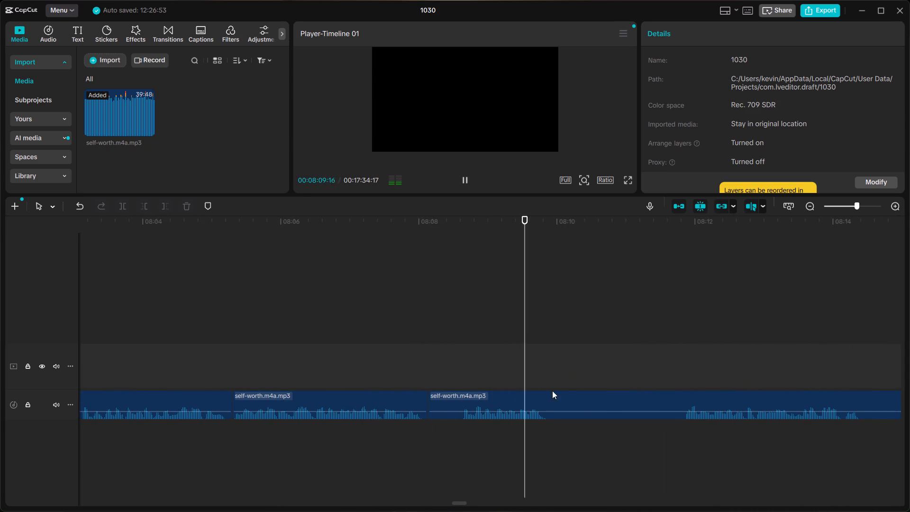
key("space")
left_click(452, 402)
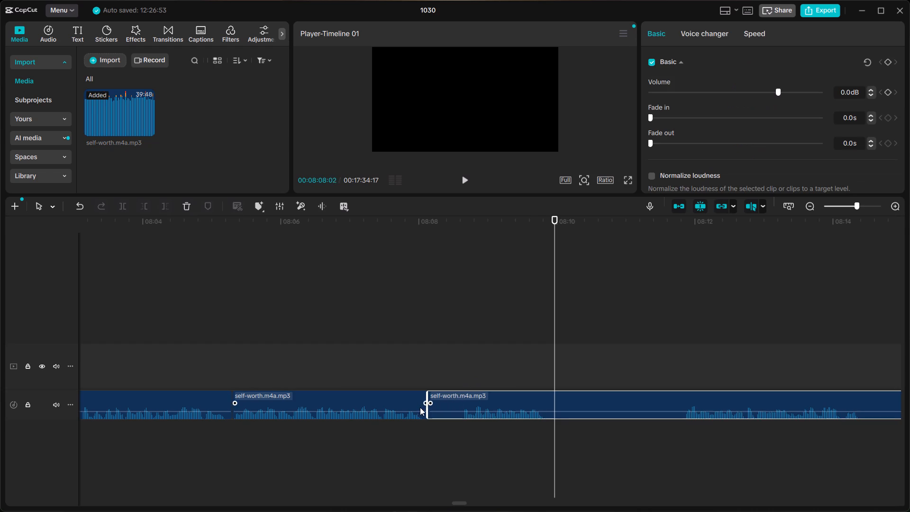
left_click_drag(428, 398, 459, 401)
left_click(462, 402)
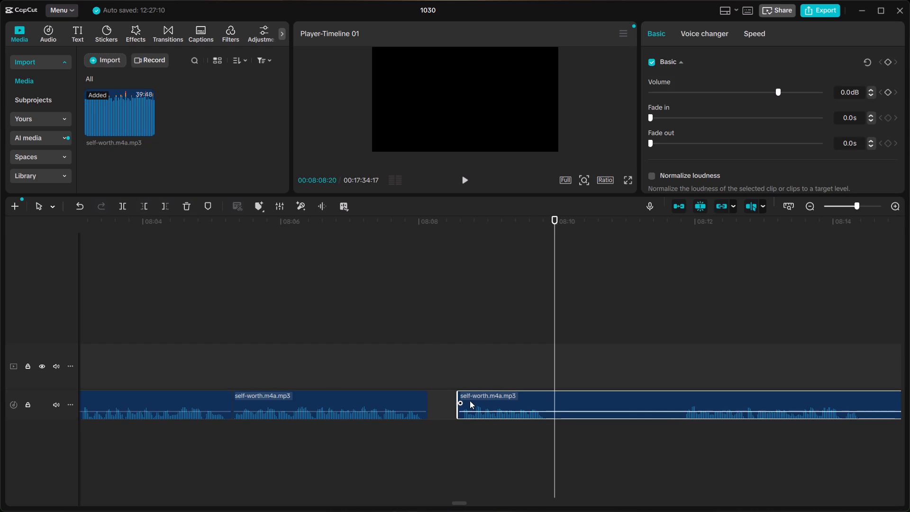
left_click_drag(472, 401, 440, 406)
left_click(313, 372)
key("space")
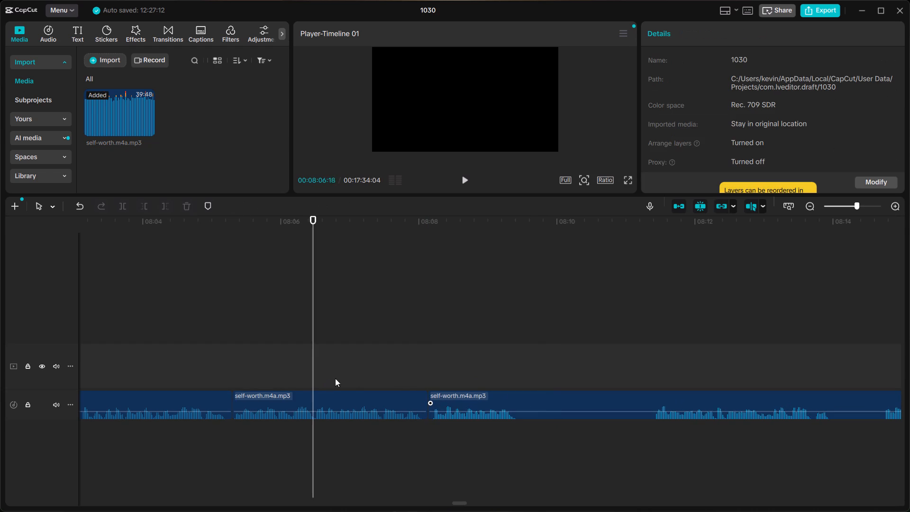
key("space")
left_click(288, 352)
key("space")
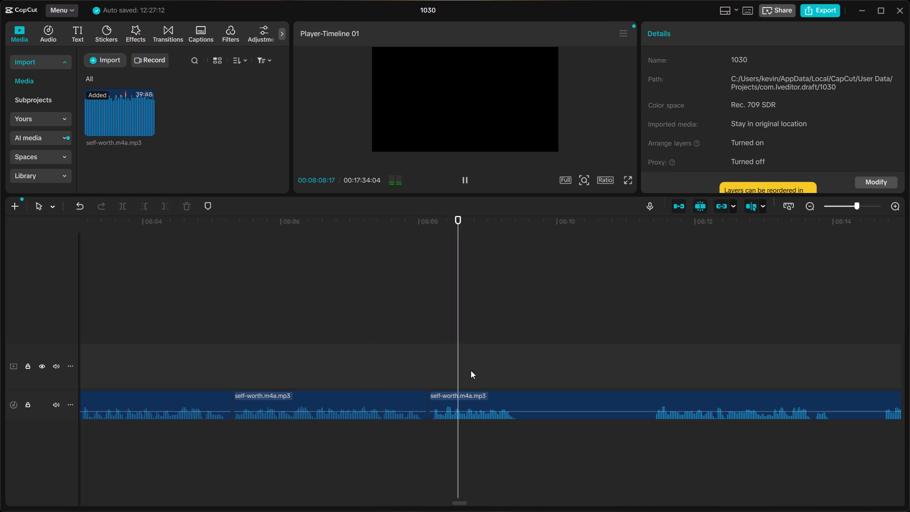
Split the narration just after the short phrase ends, at about 08:09:14.
key("space")
left_click(521, 384)
left_click(522, 397)
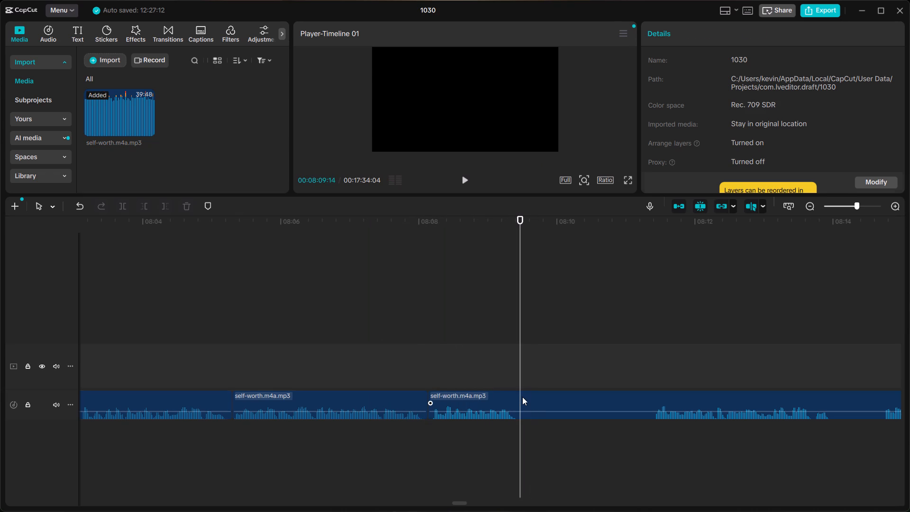
key("ctrl+b")
Listen through the takes after the 08:09:14 split, from about 08:14:21 to 08:39:00, to find where the narration should resume.
scroll(564, 400, "left", 1)
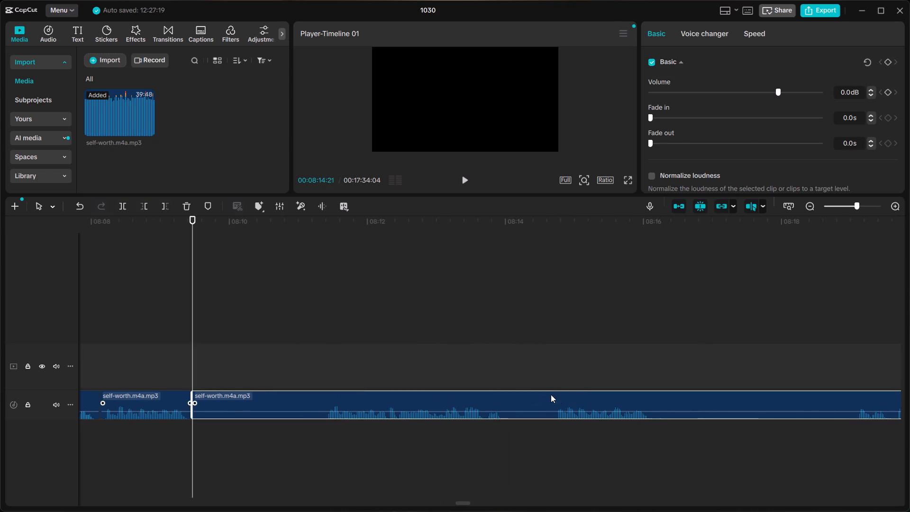
left_click(550, 386)
key("space")
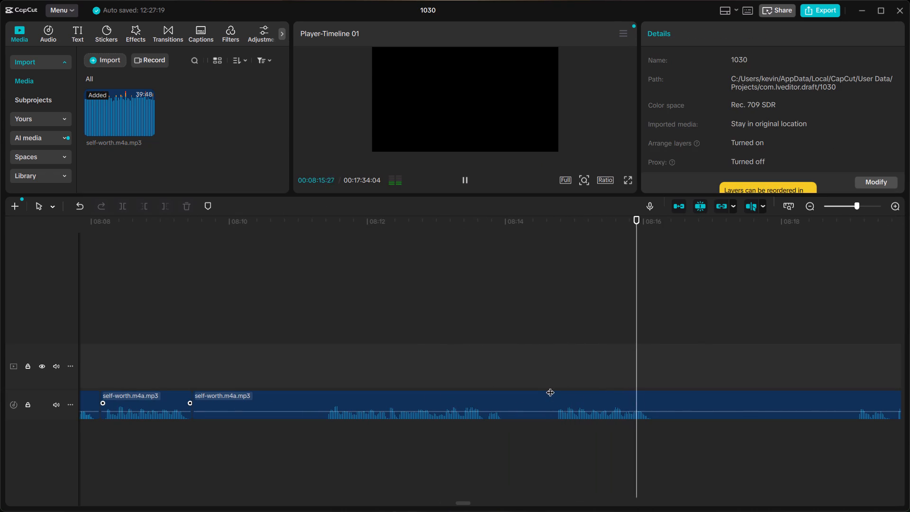
key("space")
scroll(649, 398, "left", 1)
left_click(384, 381)
key("space")
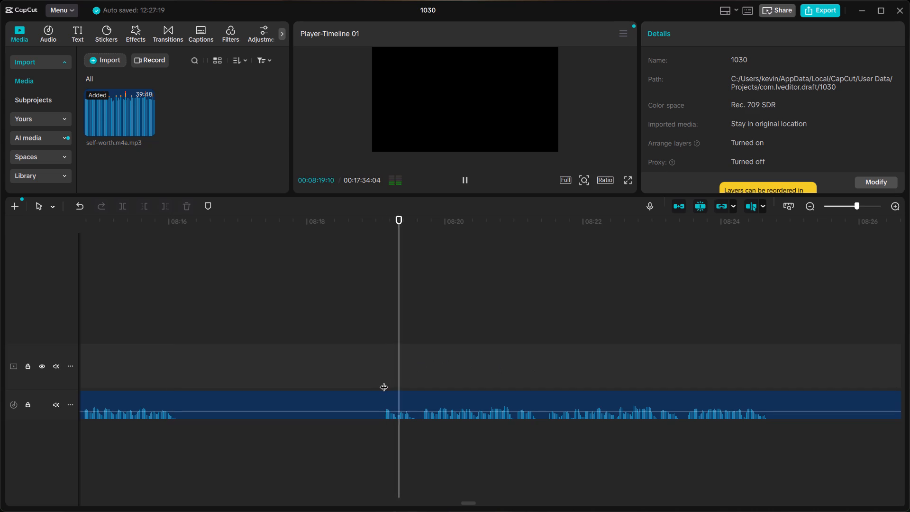
left_click(420, 373)
key("space")
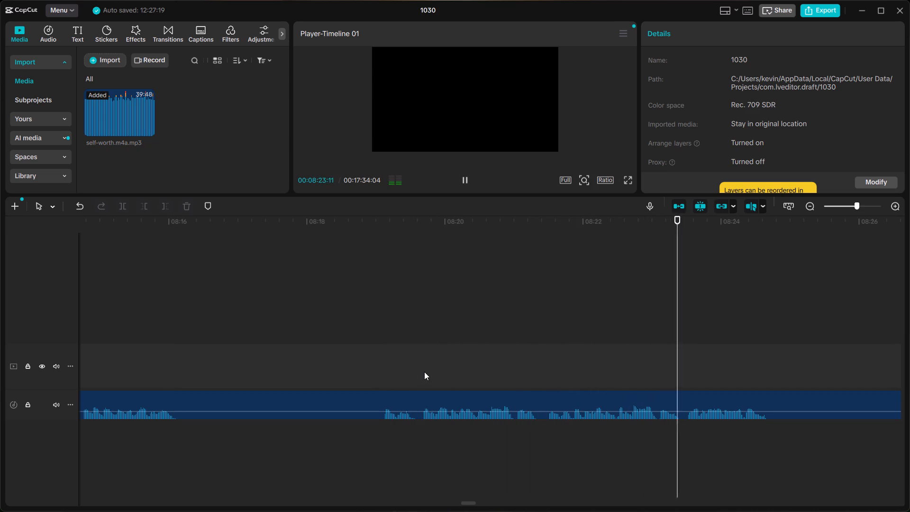
scroll(667, 378, "left", 1)
scroll(788, 378, "left", 1)
key("space")
left_click(788, 378)
left_click(796, 378)
key("space")
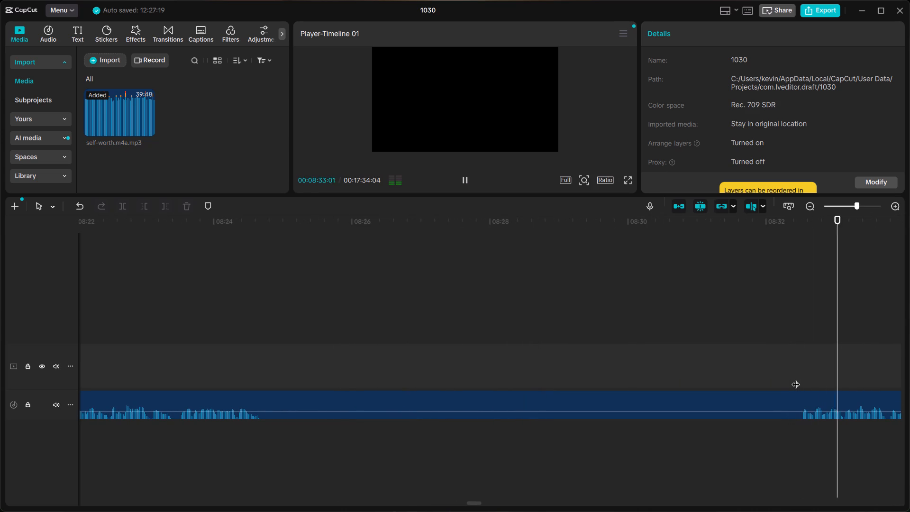
scroll(796, 378, "left", 1)
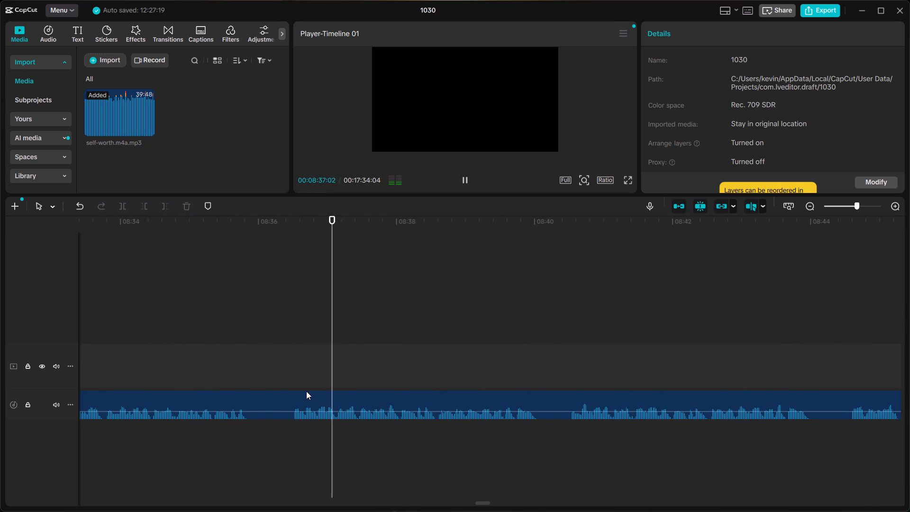
left_click(322, 403)
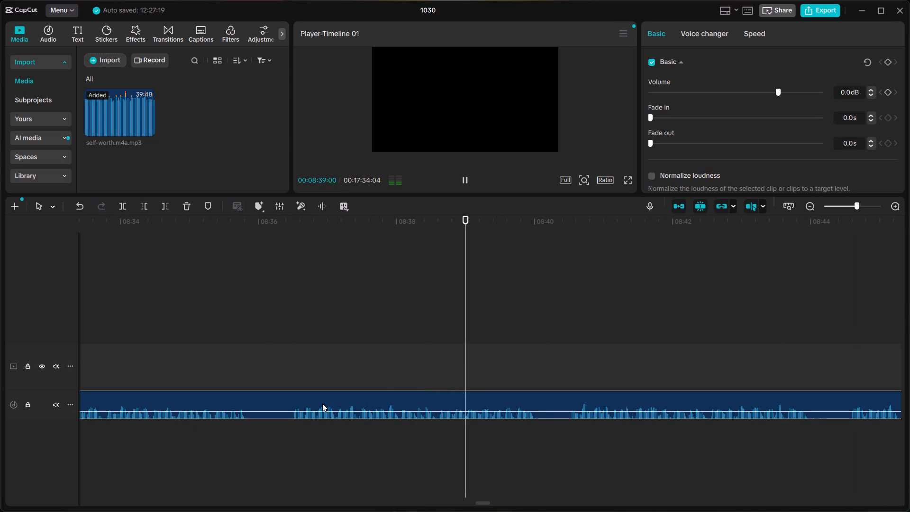
key("space")
Replay the take around 08:21 to 08:24 and split the narration in the pause at about 08:21:12.
scroll(322, 403, "right", 3)
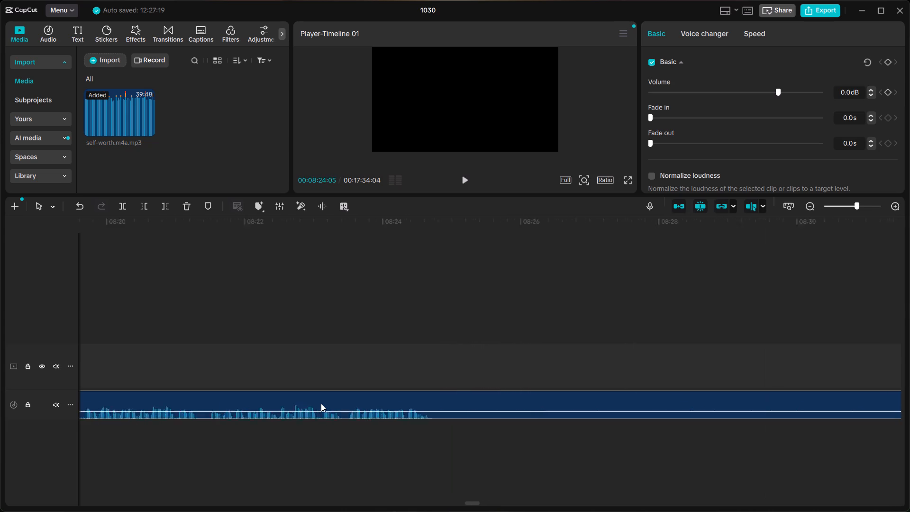
scroll(321, 403, "right", 3)
left_click(492, 364)
left_click(518, 368)
key("space")
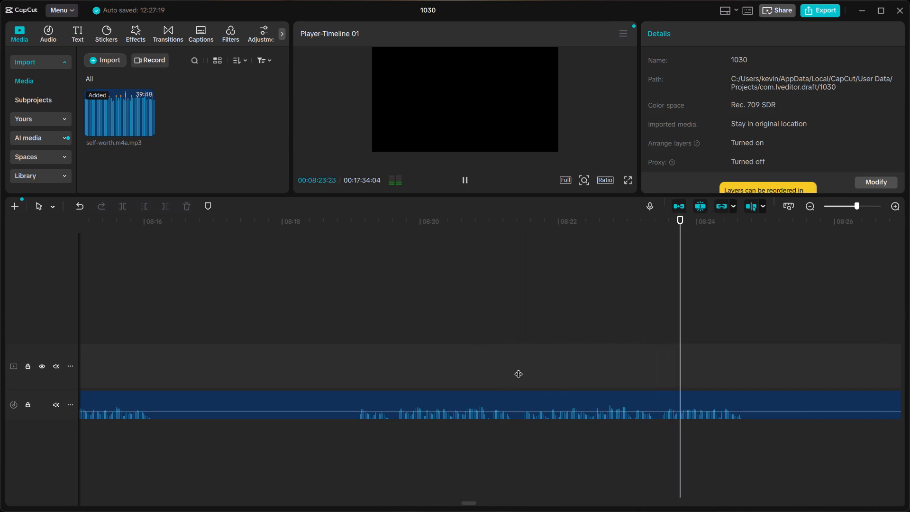
key("space")
left_click(518, 383)
left_click(518, 396)
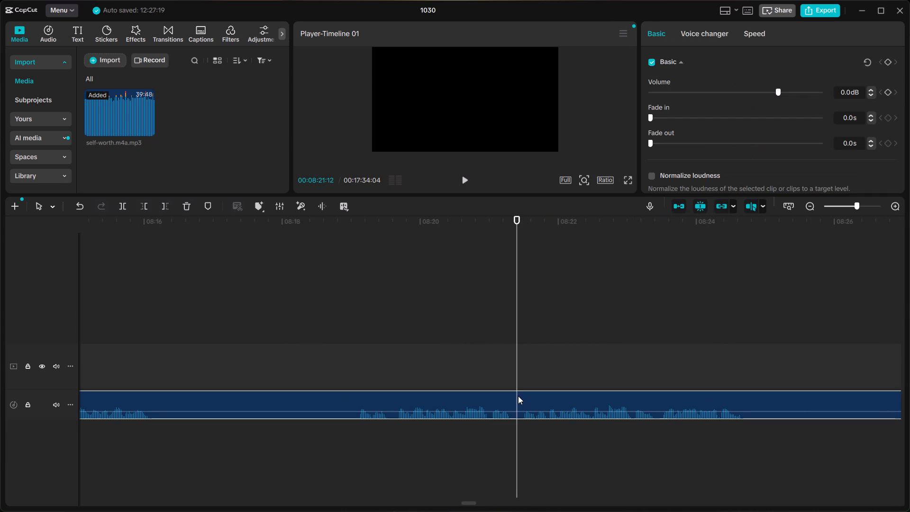
key("ctrl+b")
Review the takes between the 08:09:14 and 08:21:12 splits and delete that clip.
scroll(503, 395, "right", 2)
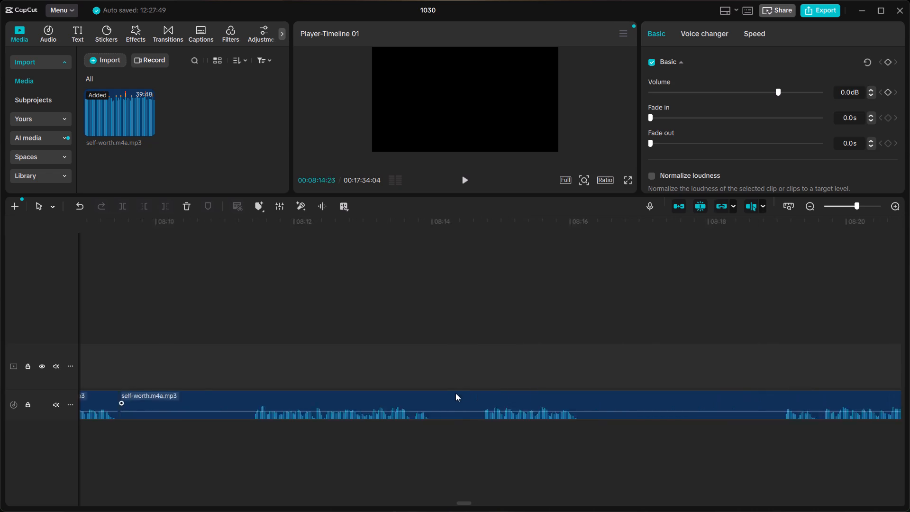
scroll(455, 393, "right", 1)
left_click(118, 381)
key("space")
key("space")
left_click(296, 361)
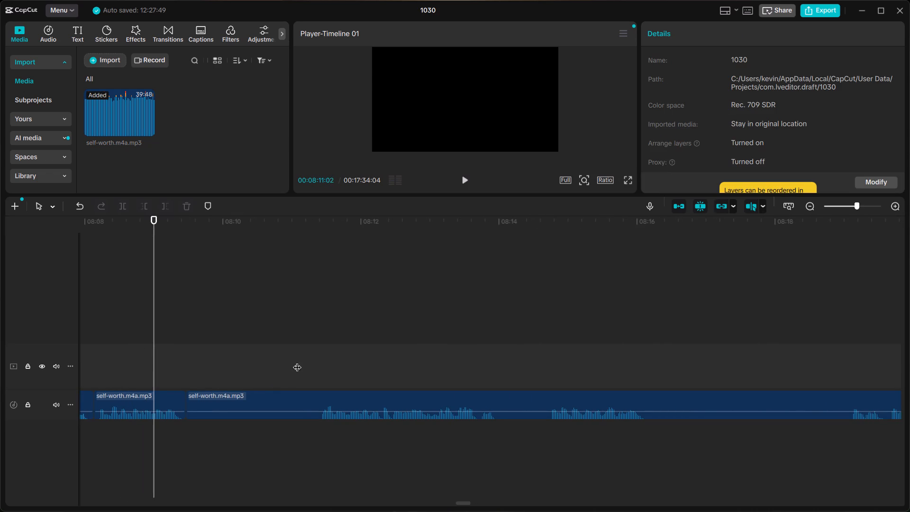
left_click(306, 357)
key("space")
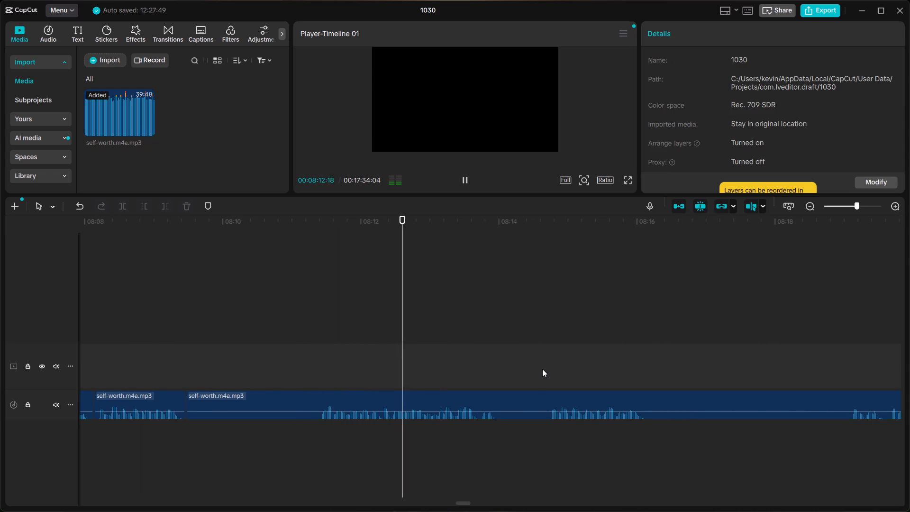
left_click(542, 369)
key("space")
scroll(542, 370, "left", 2)
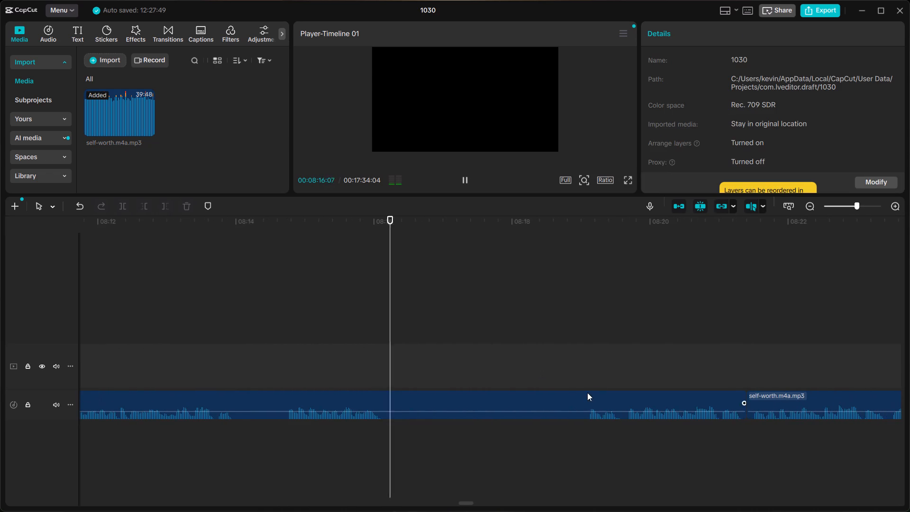
left_click(585, 385)
key("space")
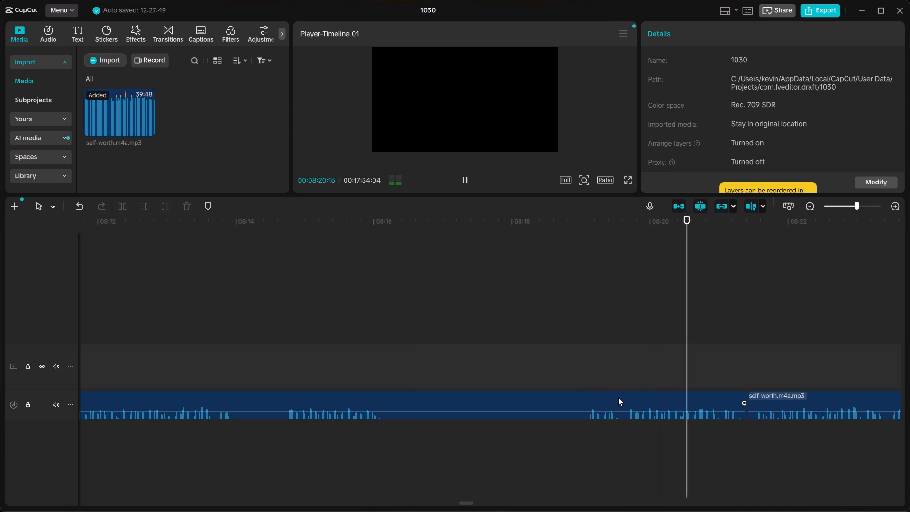
key("space")
left_click(698, 396)
key("BackSpace")
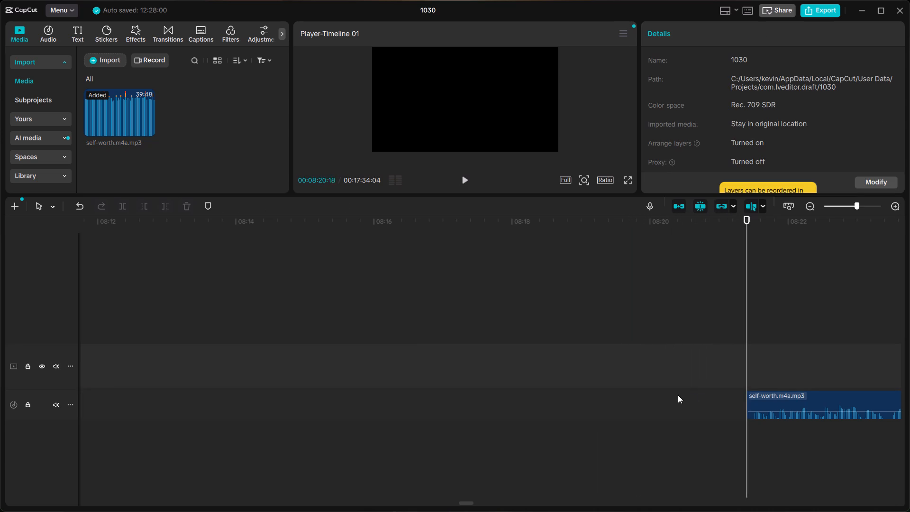
Listen through the remaining takes from about 08:23:09 to 08:54:22 to choose the resume point for the narration.
scroll(673, 395, "left", 2)
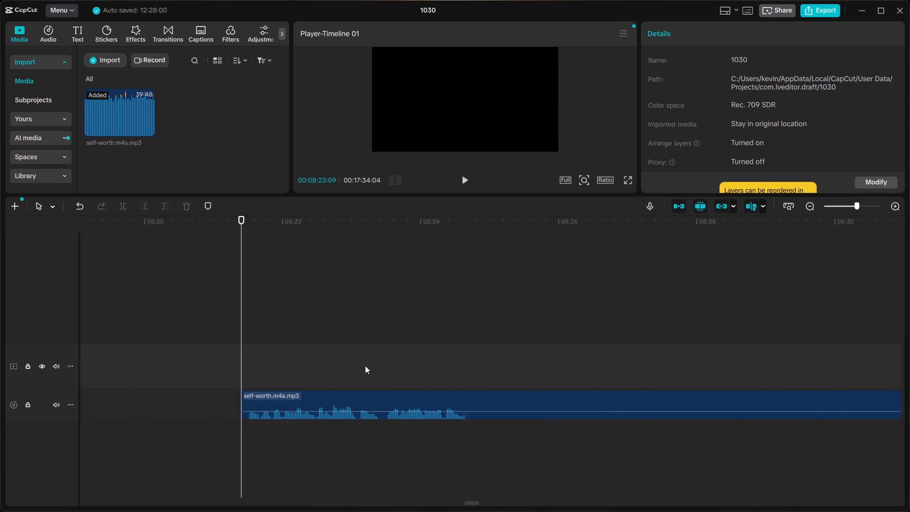
left_click(365, 366)
key("space")
scroll(462, 360, "left", 2)
key("space")
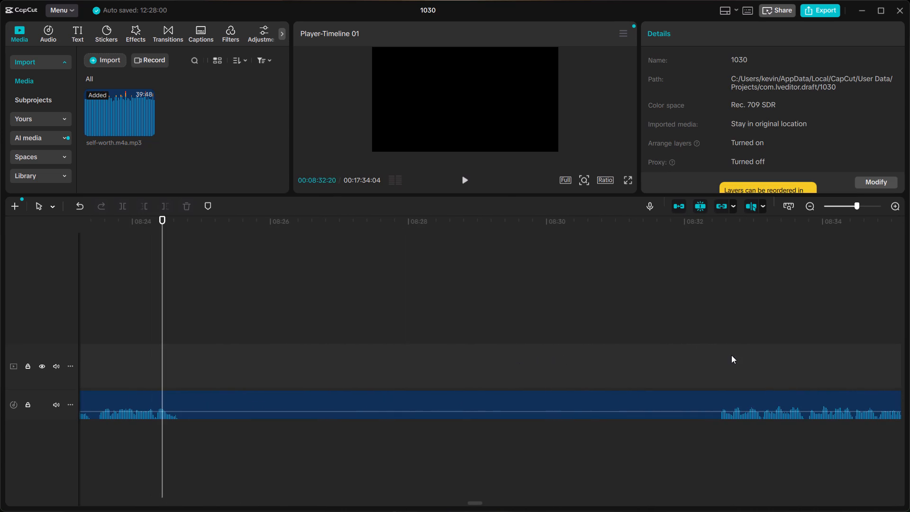
left_click(731, 355)
left_click(710, 361)
key("space")
scroll(710, 361, "left", 2)
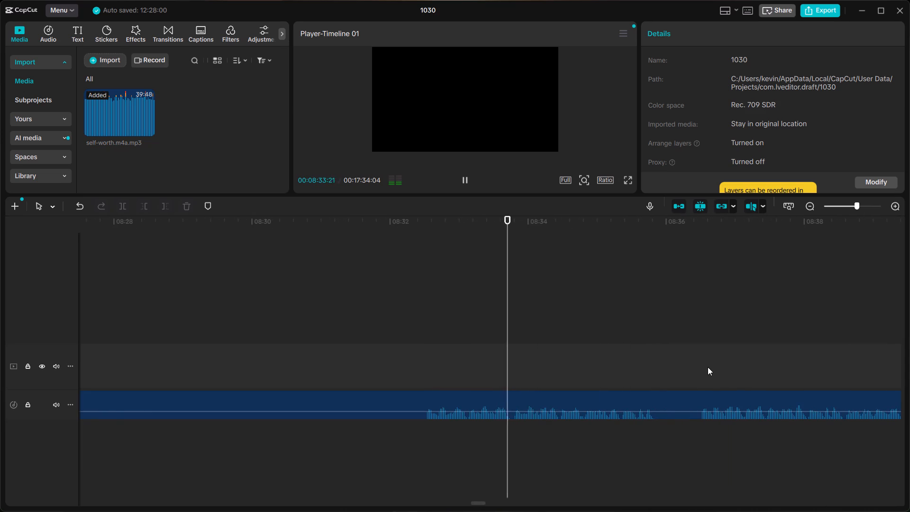
left_click(685, 375)
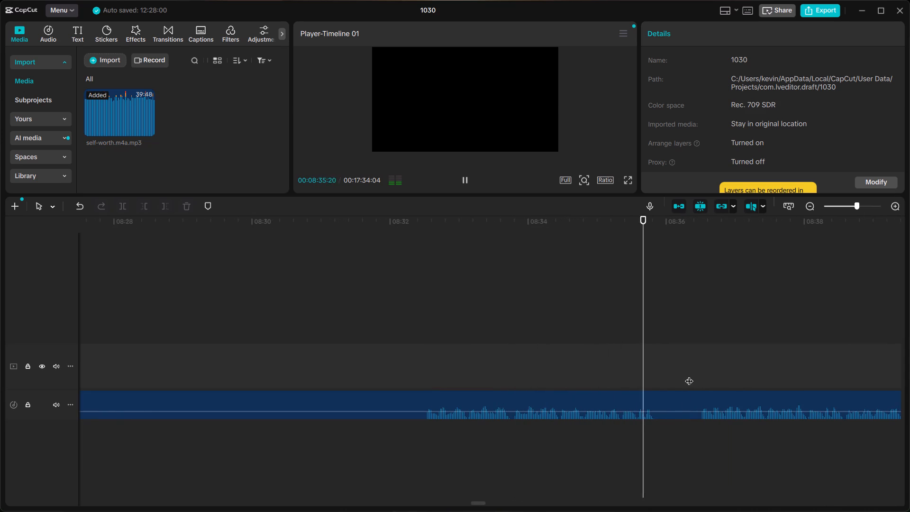
left_click(700, 377)
key("space")
scroll(700, 377, "left", 1)
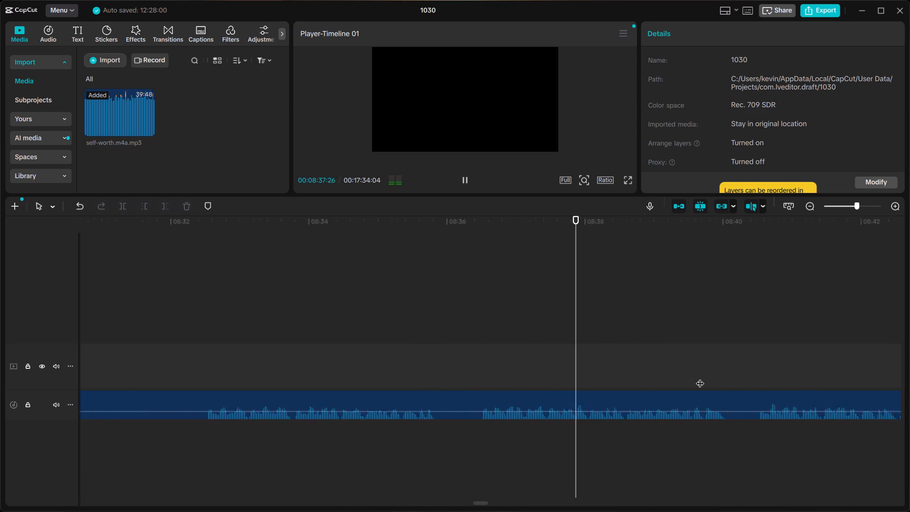
scroll(700, 377, "left", 2)
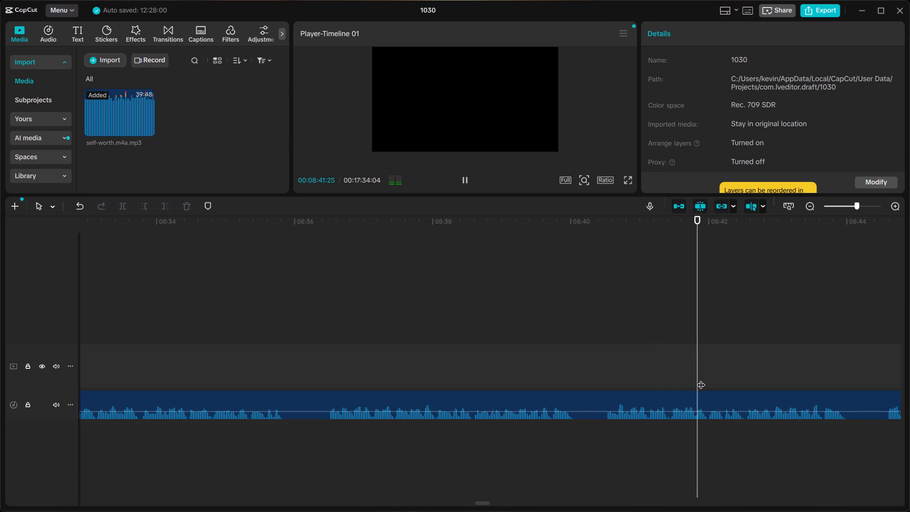
scroll(701, 380, "left", 1)
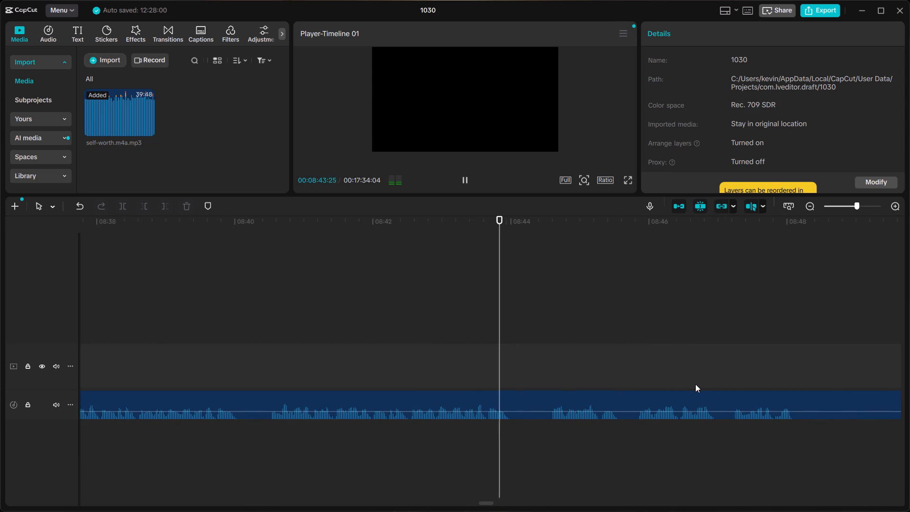
left_click(632, 381)
key("space")
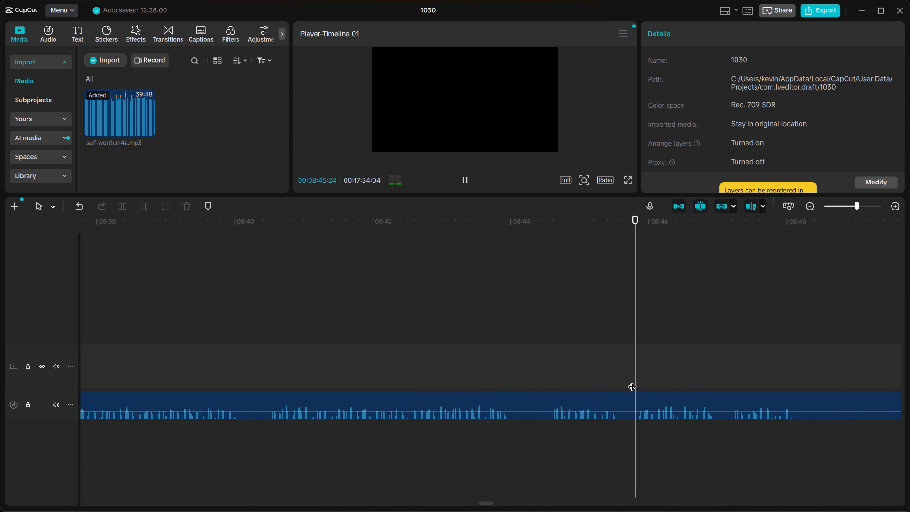
scroll(632, 381, "left", 3)
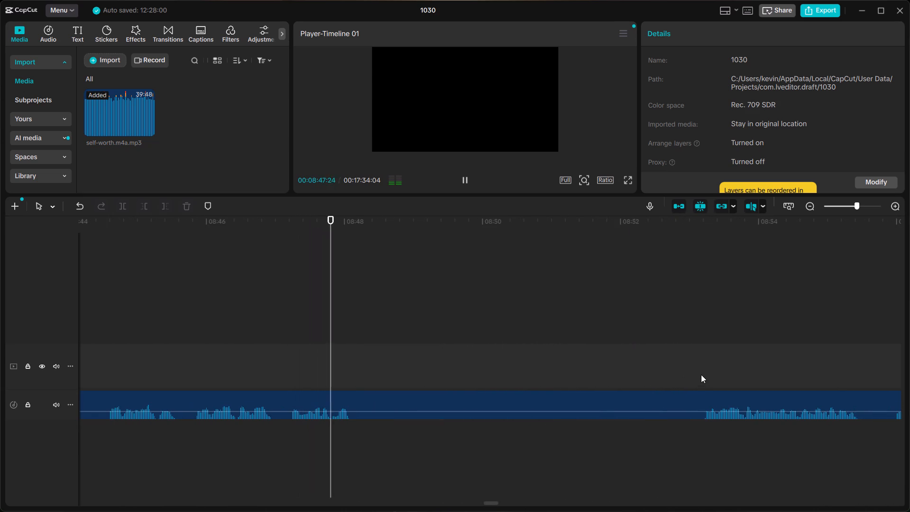
left_click(701, 375)
key("space")
scroll(701, 375, "left", 1)
key("space")
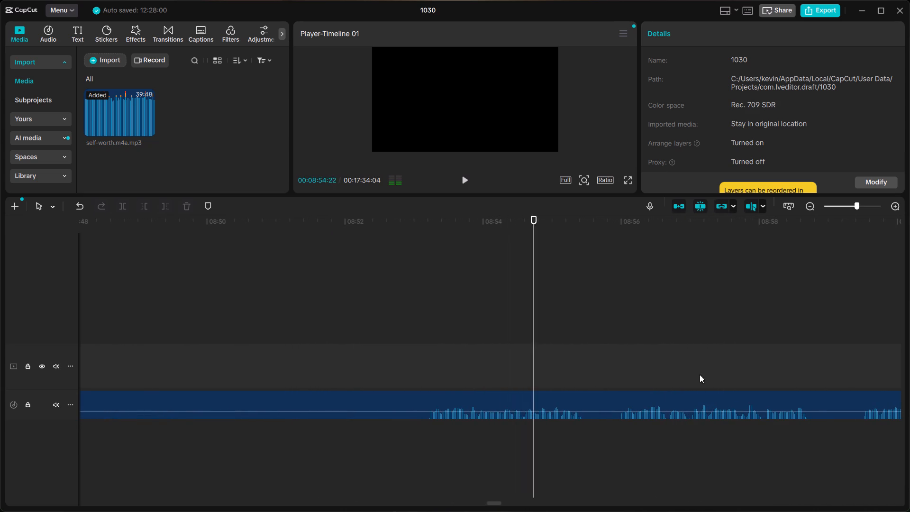
Compare the phrases starting near 08:40:11 and 08:36:13, and split the narration just before the earlier one, at about 08:36:13.
scroll(681, 381, "right", 3)
left_click(447, 374)
key("space")
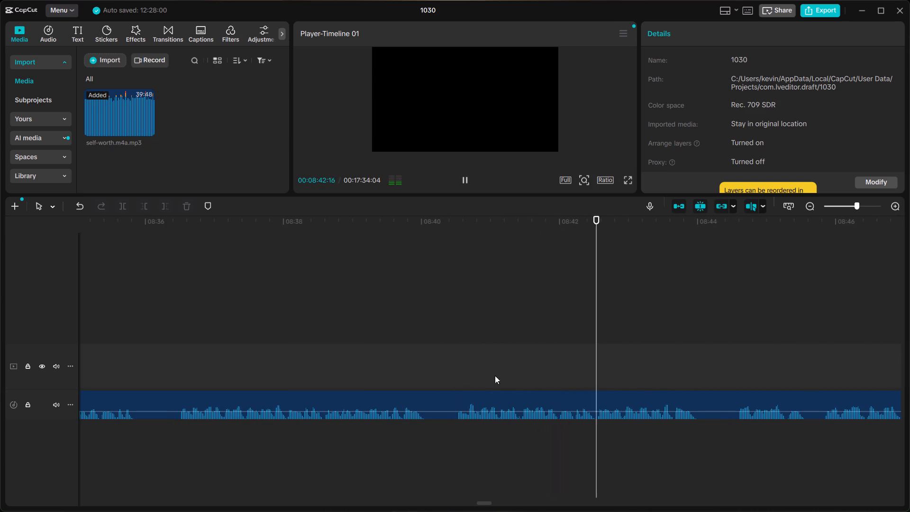
key("space")
left_click(448, 384)
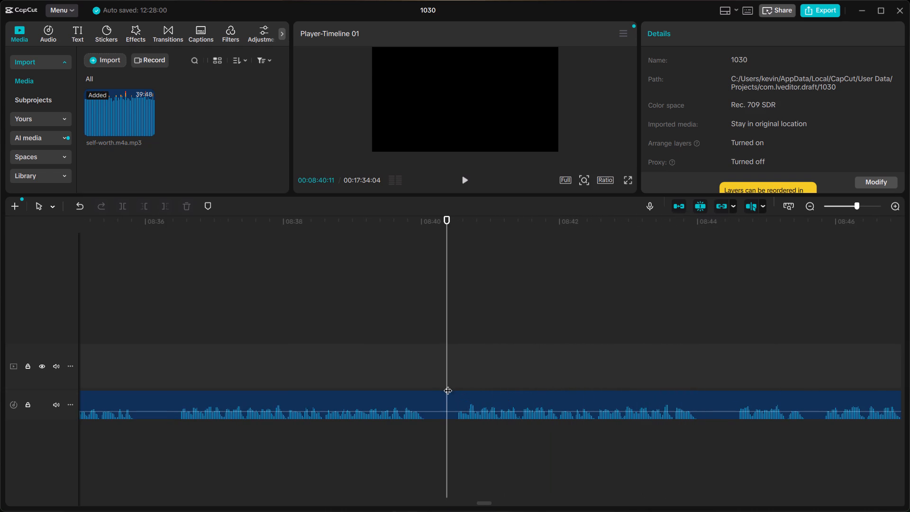
left_click(175, 391)
key("space")
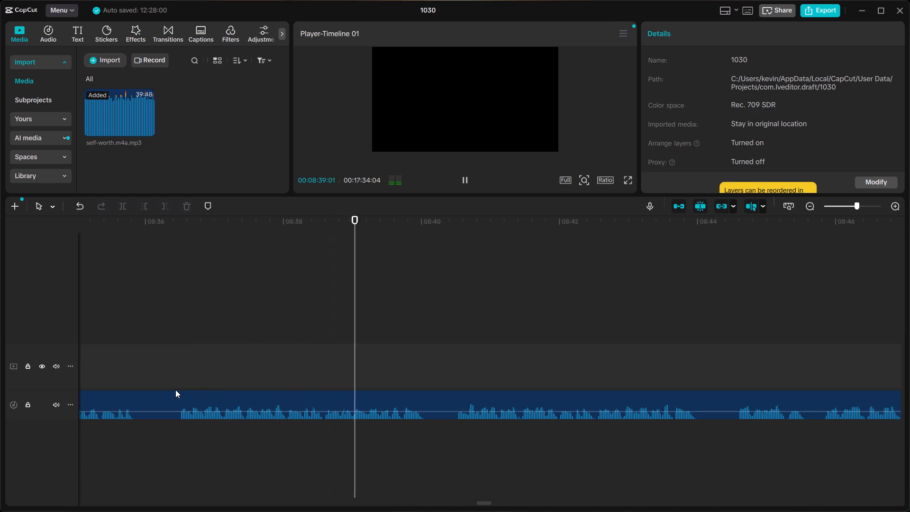
key("space")
left_click(175, 387)
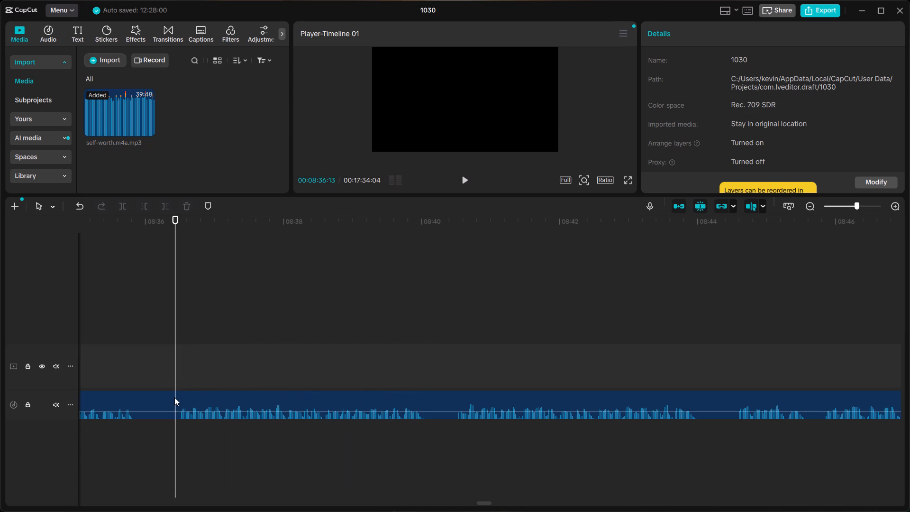
left_click(174, 397)
key("ctrl+b")
Delete the clip between 08:21:12 and 08:36:13 and close the gap after the phrase ending at about 08:09:14.
left_click(166, 400)
scroll(166, 400, "right", 2)
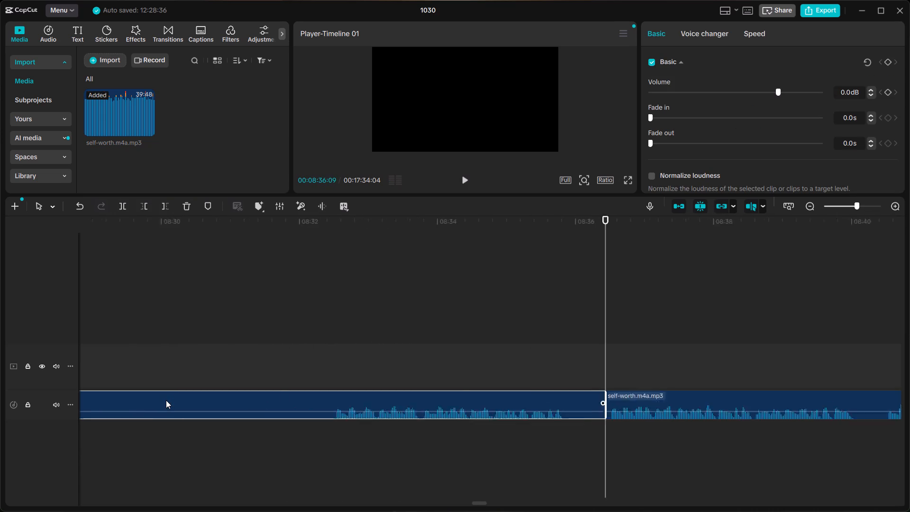
scroll(166, 400, "right", 1)
key("BackSpace")
scroll(166, 400, "right", 4)
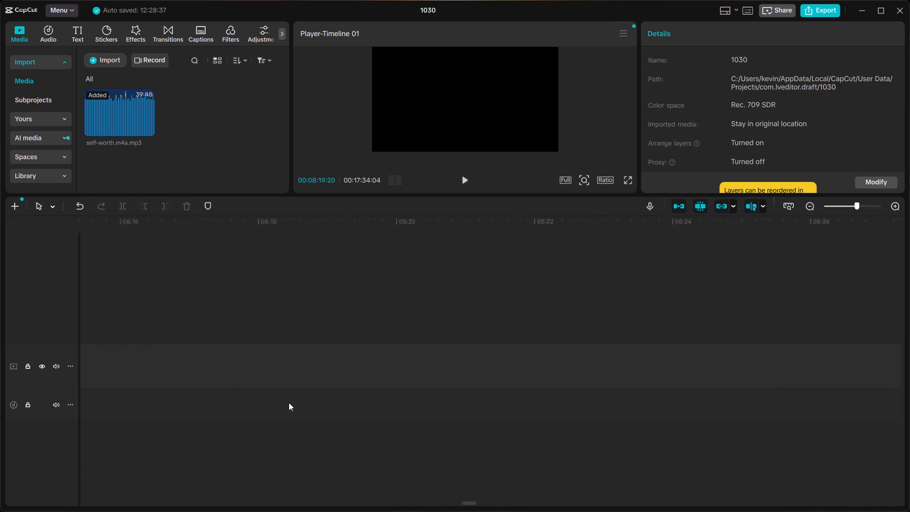
scroll(289, 402, "right", 4)
left_click(479, 407)
right_click(479, 407)
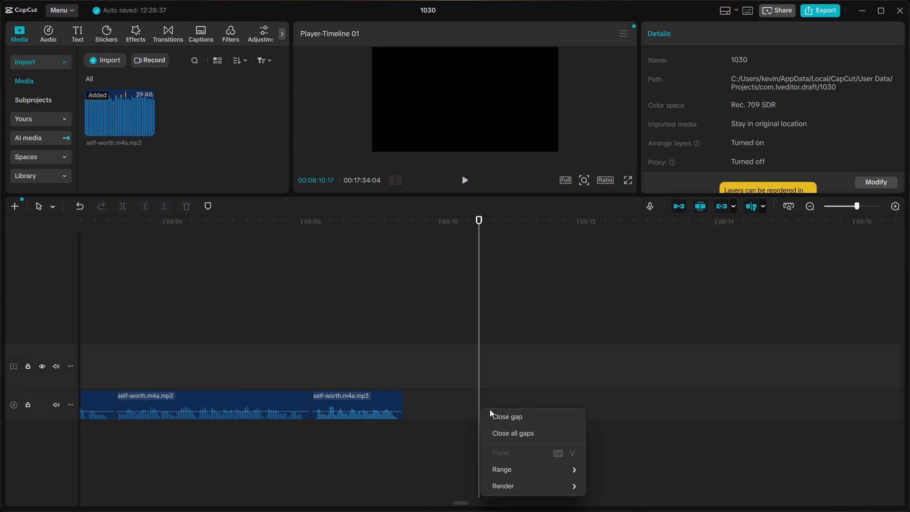
left_click(494, 410)
Listen up to the join at 08:09:14 and shift the following clip about 0.2 s later to leave a short pause.
left_click(288, 361)
key("space")
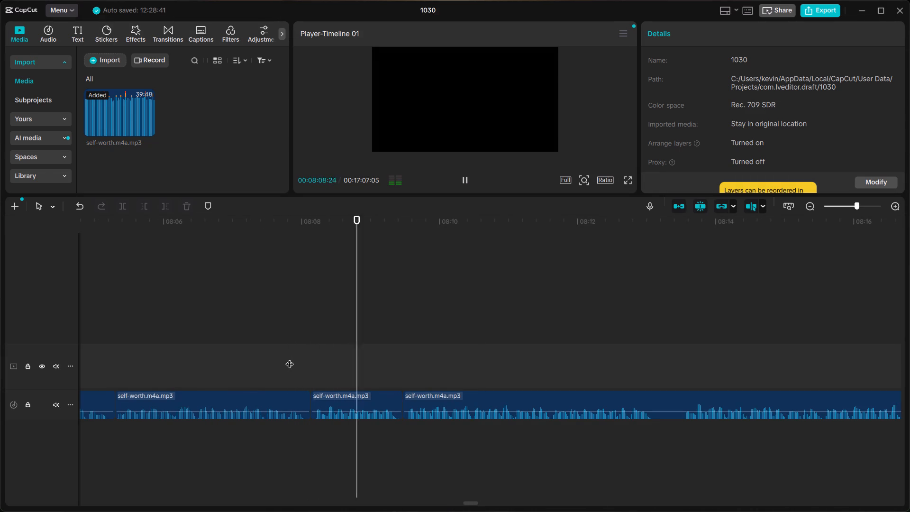
key("space")
left_click(414, 401)
left_click_drag(414, 400, 428, 400)
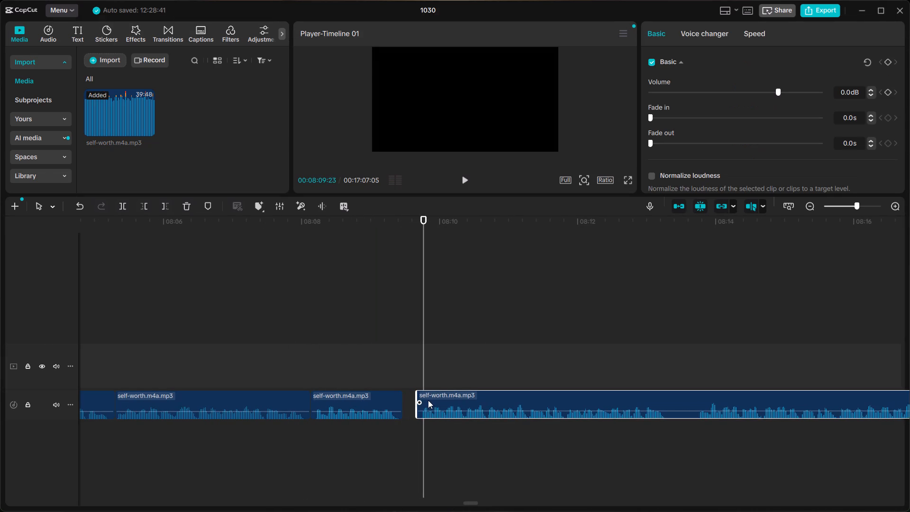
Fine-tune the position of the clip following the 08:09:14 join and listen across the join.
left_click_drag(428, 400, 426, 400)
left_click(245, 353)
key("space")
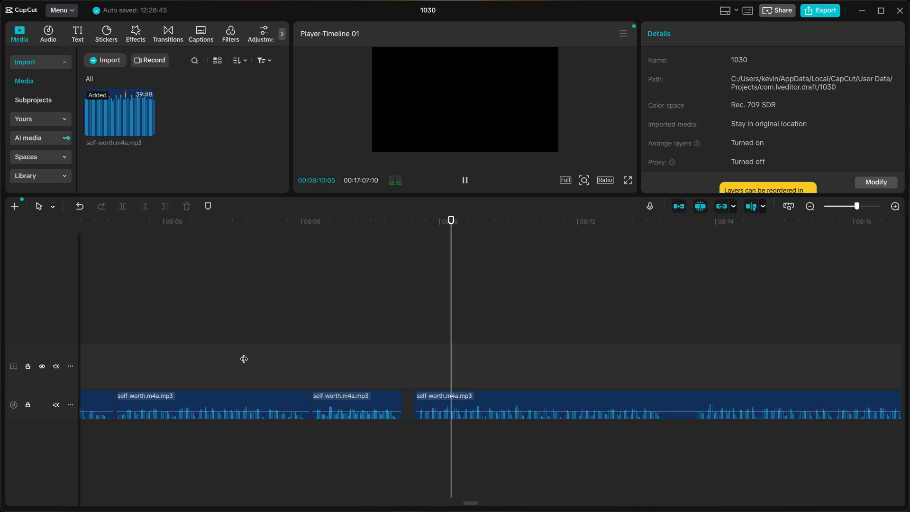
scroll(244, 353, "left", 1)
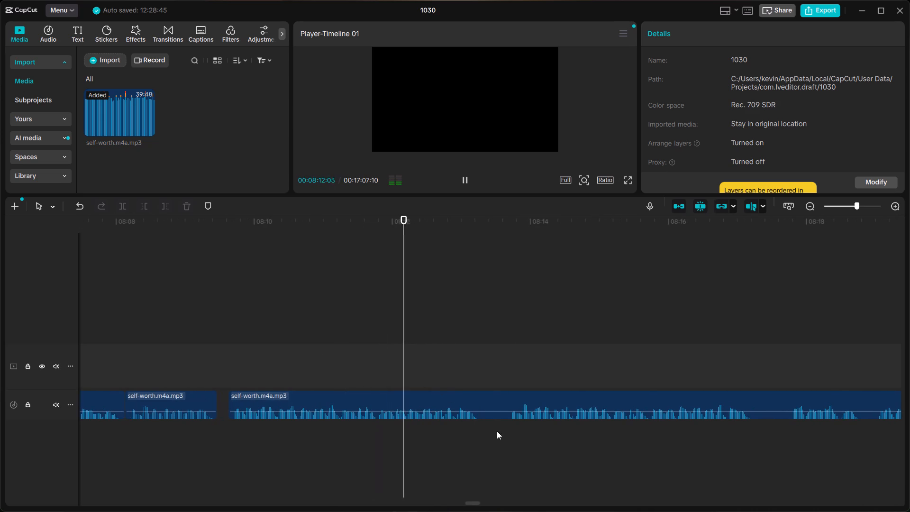
Split the narration in the pause after the phrase ending at about 08:13:11.
key("space")
left_click(482, 388)
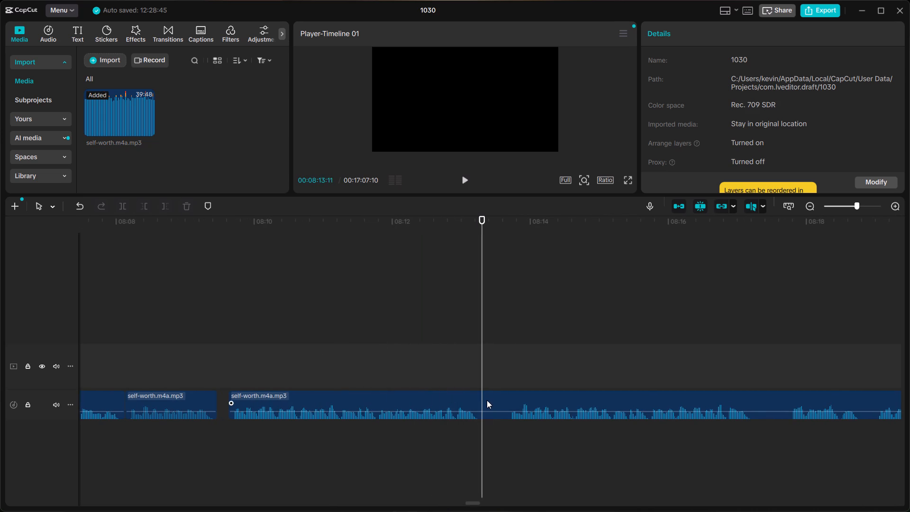
left_click(482, 398)
key("ctrl+b")
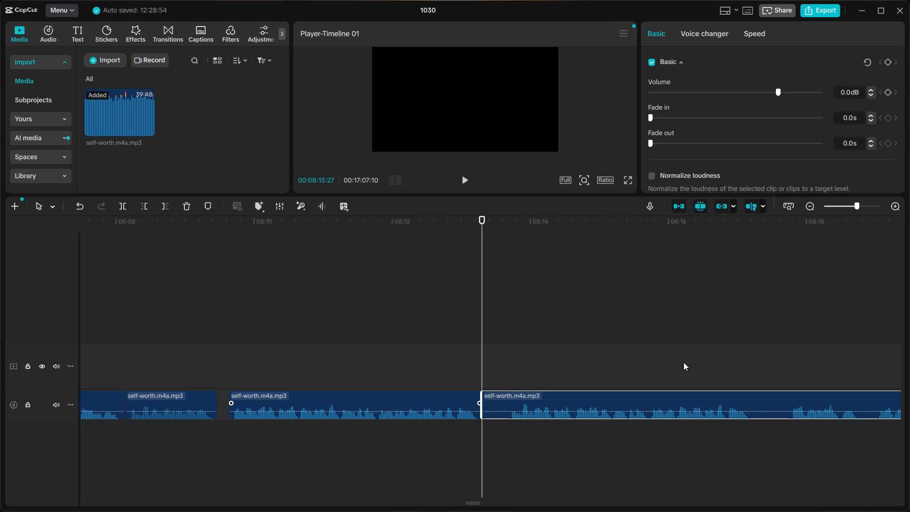
Listen through the following takes from about 08:18 to 09:04 to choose the resume point for the narration.
left_click(784, 369)
key("space")
scroll(783, 378, "left", 1)
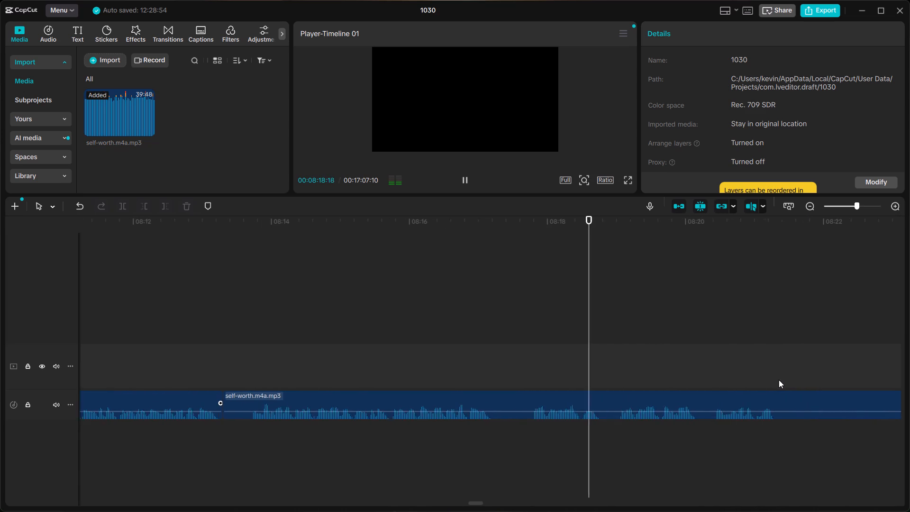
scroll(779, 380, "left", 1)
scroll(729, 388, "left", 3)
left_click(685, 372)
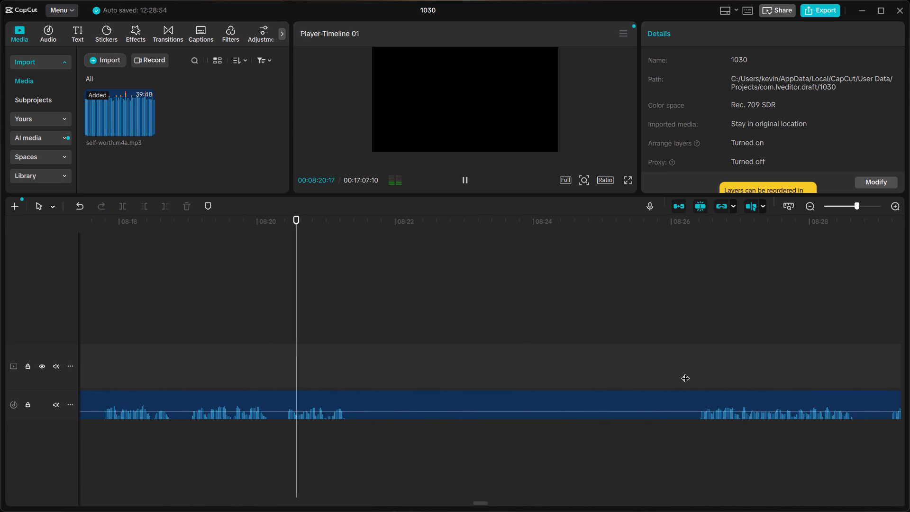
key("space")
scroll(685, 372, "left", 1)
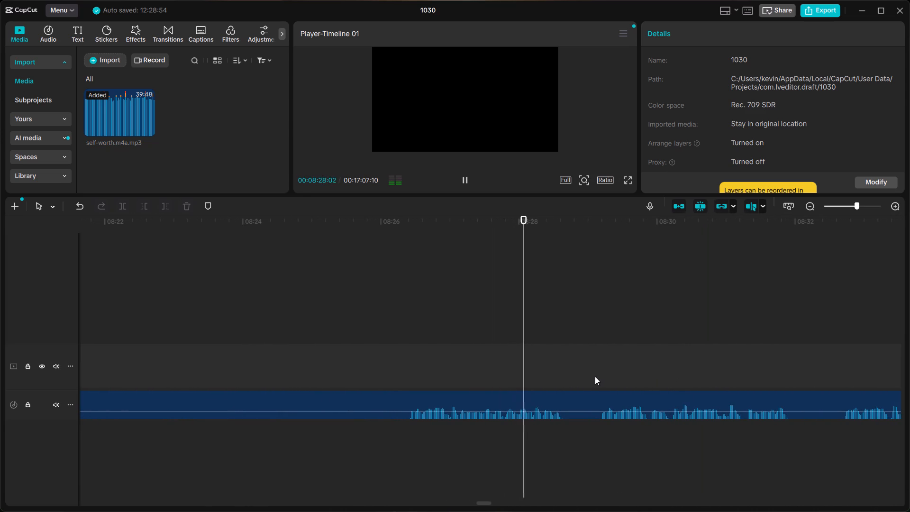
left_click(595, 376)
key("space")
scroll(595, 376, "left", 1)
left_click(607, 377)
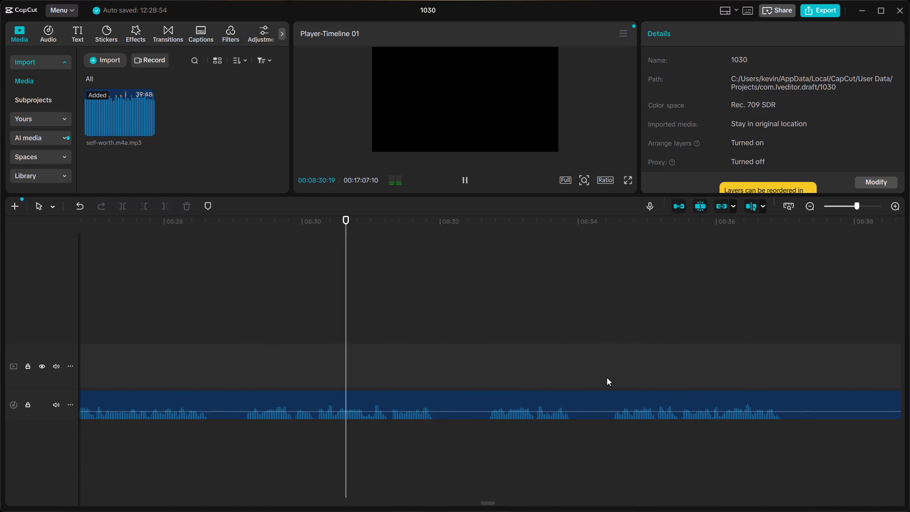
key("space")
scroll(607, 376, "left", 2)
key("space")
left_click(517, 385)
key("space")
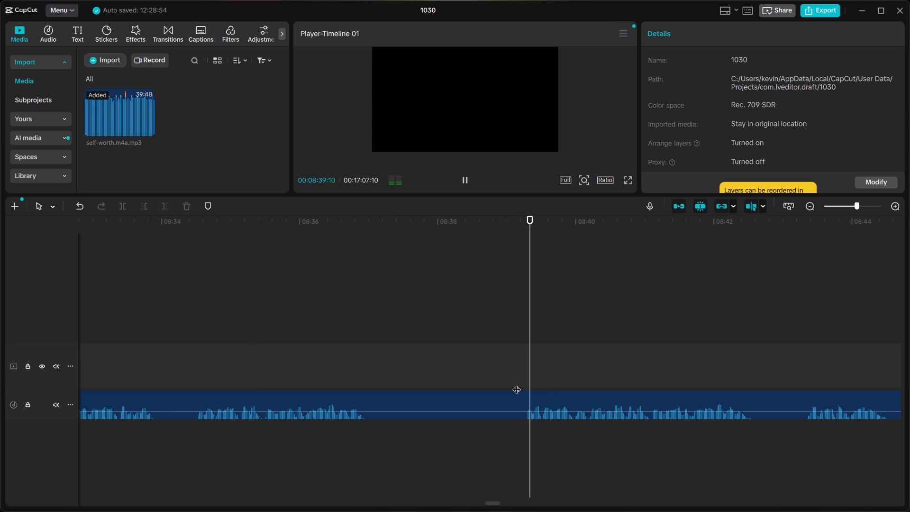
scroll(518, 383, "left", 1)
scroll(664, 369, "left", 1)
key("space")
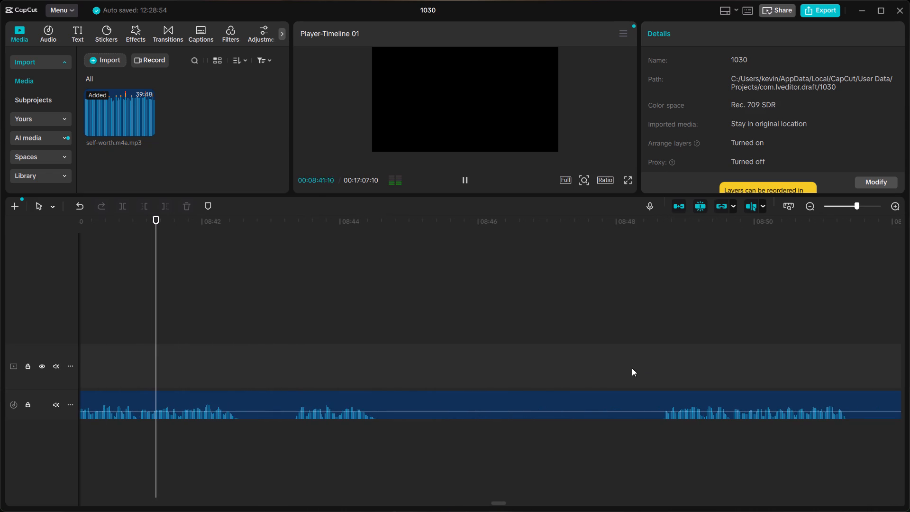
left_click(658, 375)
key("space")
scroll(658, 375, "left", 1)
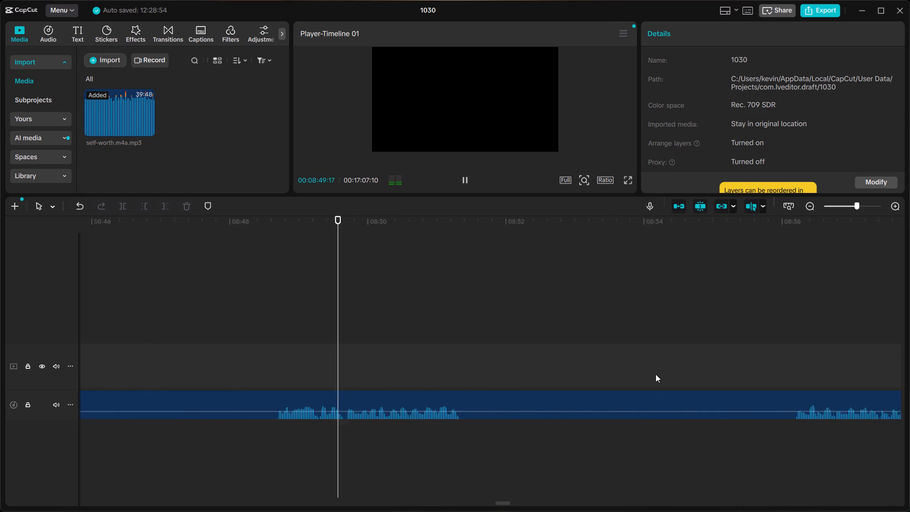
scroll(655, 374, "left", 1)
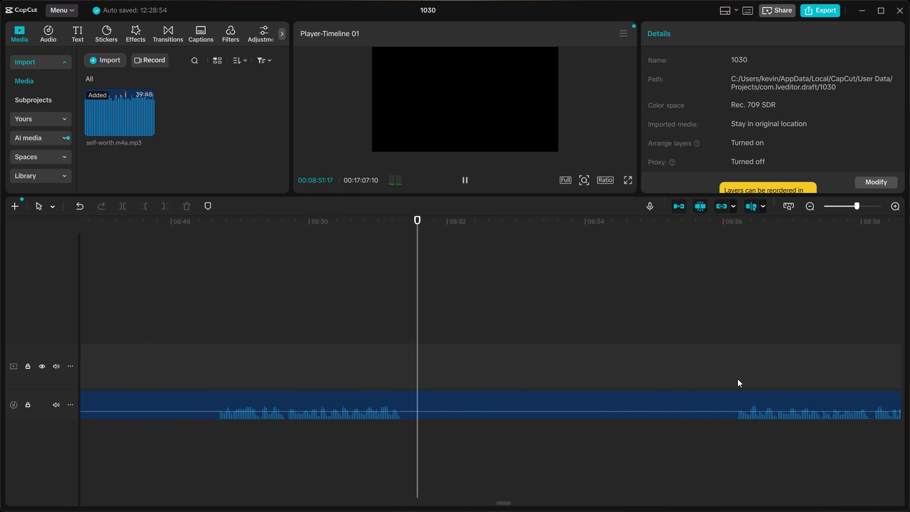
left_click(737, 379)
key("space")
scroll(737, 379, "left", 2)
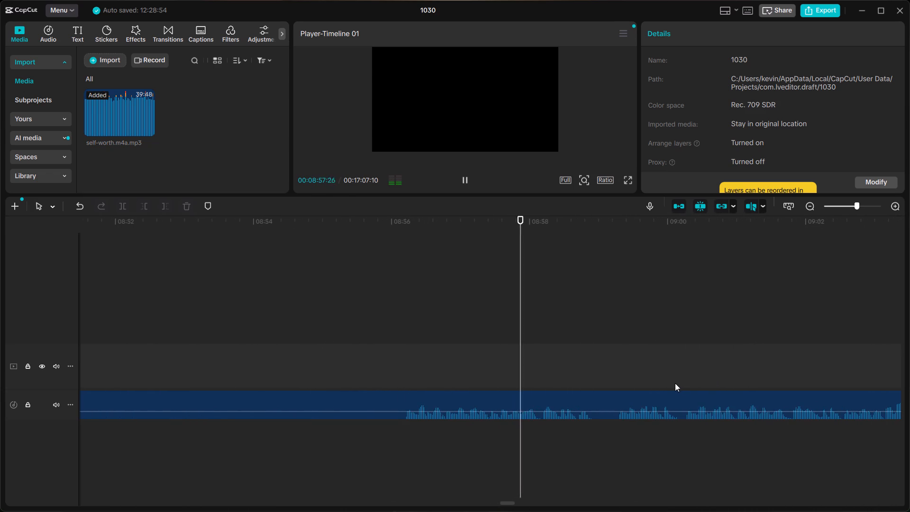
left_click(685, 383)
key("space")
scroll(685, 383, "left", 1)
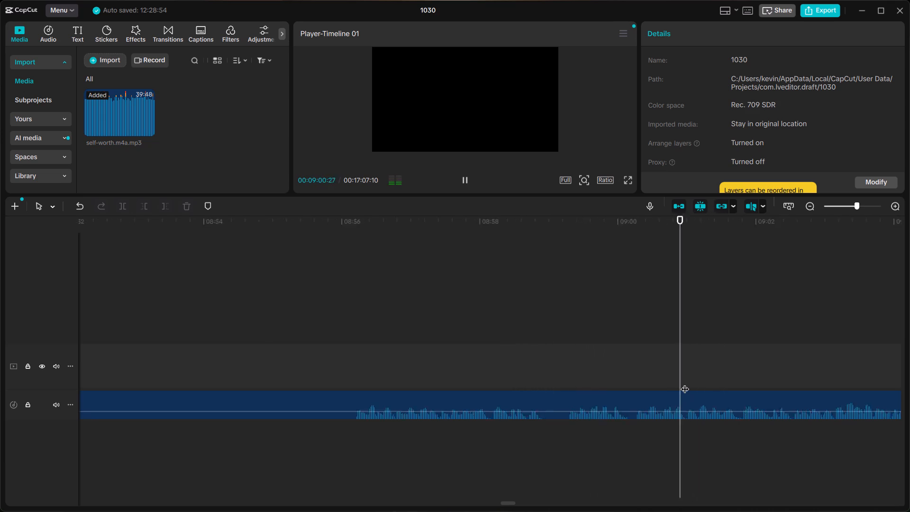
scroll(685, 383, "left", 1)
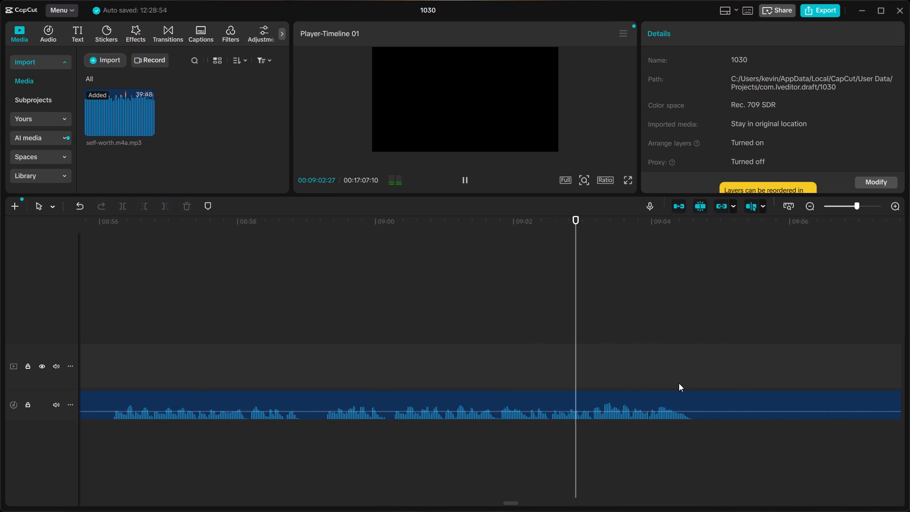
scroll(679, 383, "left", 1)
key("space")
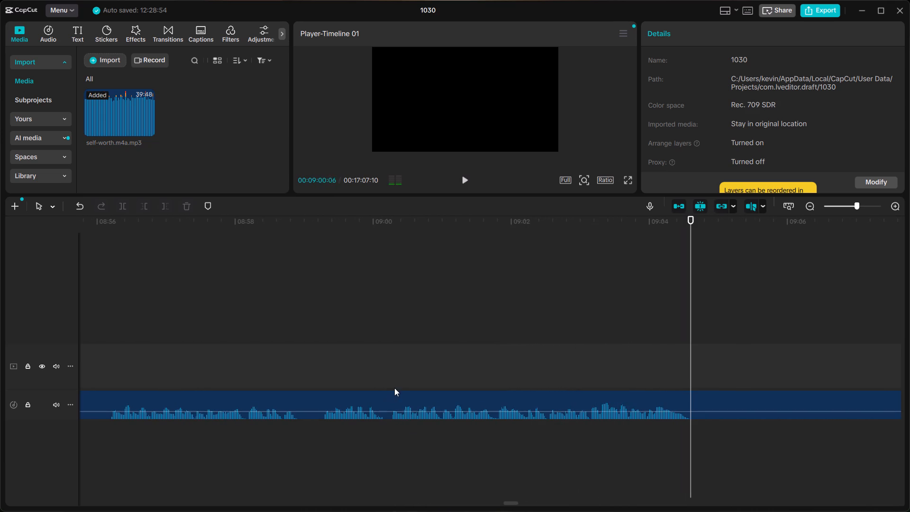
Split the narration at about 09:00:07 and delete the piece running from 08:13:11 to that cut.
left_click(389, 389)
left_click(390, 397)
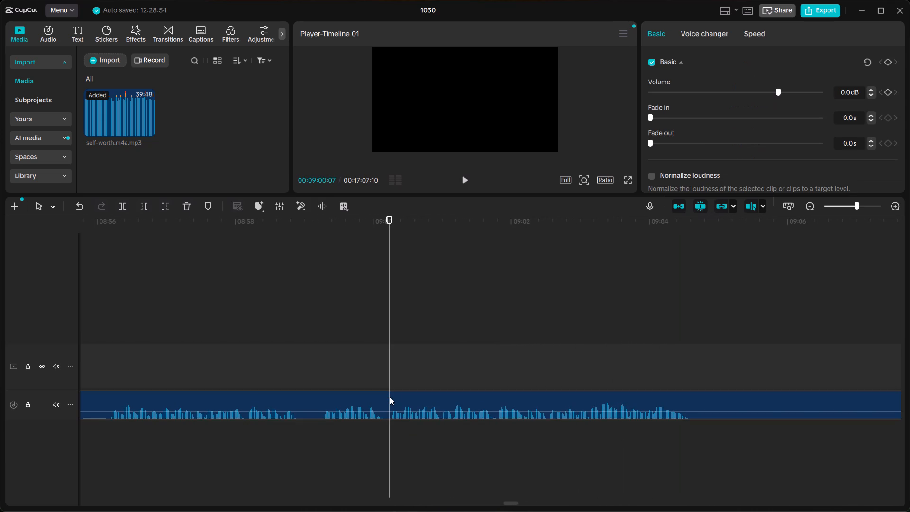
key("ctrl+b")
left_click(357, 396)
scroll(357, 396, "right", 5)
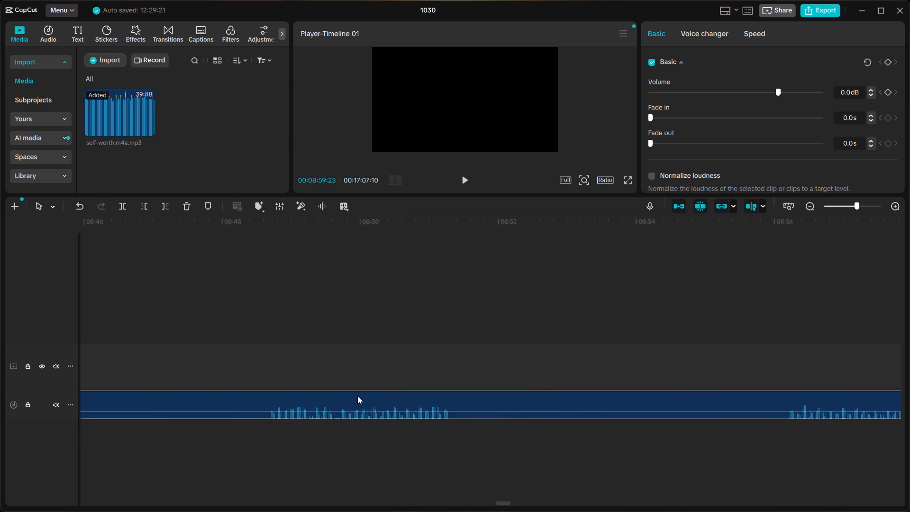
key("BackSpace")
Replay the start of the clip before 08:13:11, delete that clip, and close the gap after the phrase ending at 08:09:14.
scroll(357, 396, "right", 7)
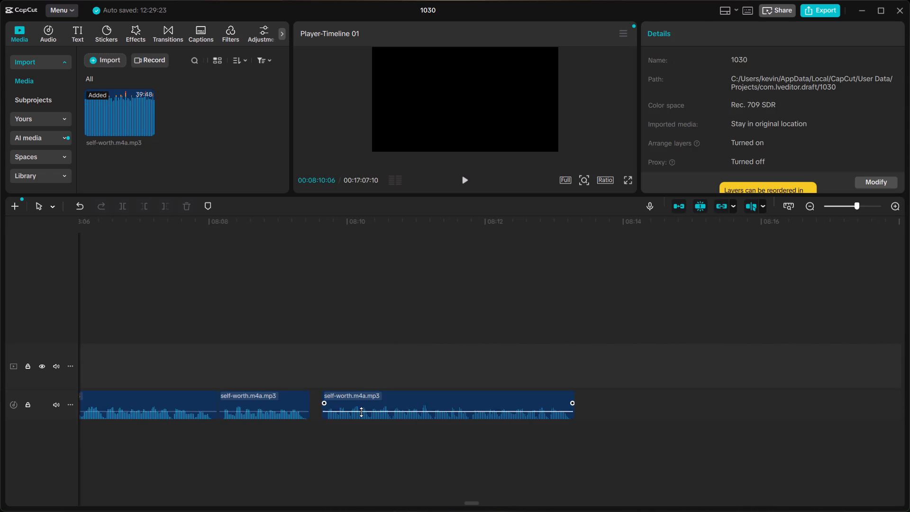
scroll(401, 408, "right", 1)
left_click(439, 400)
left_click(349, 376)
key("space")
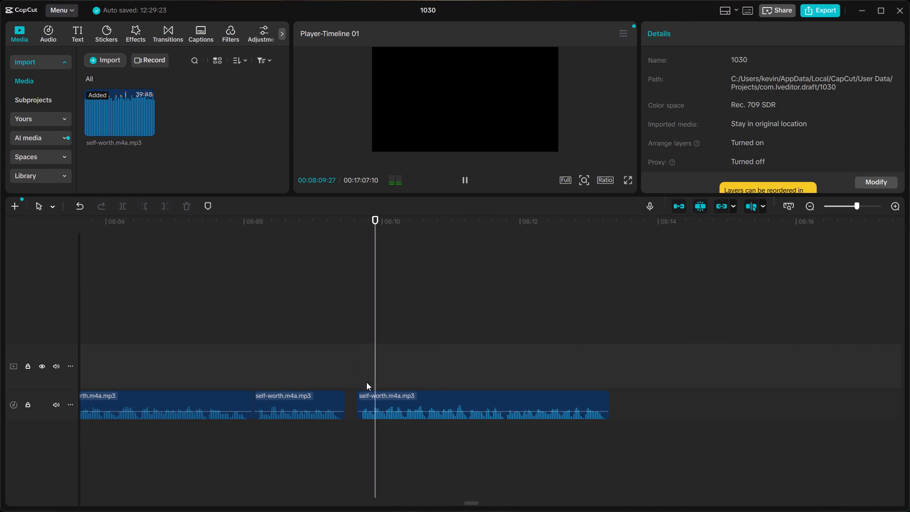
key("space")
left_click(441, 396)
key("BackSpace")
right_click(409, 405)
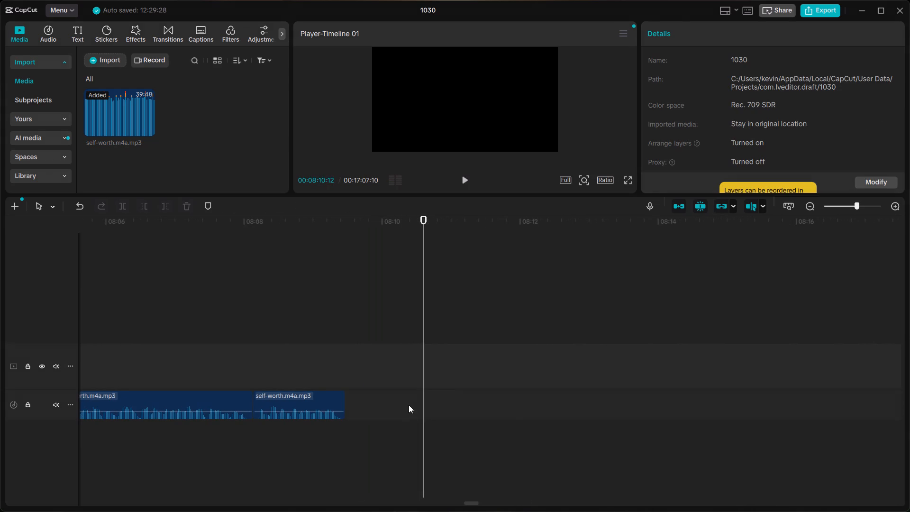
left_click(419, 409)
Shift the clip following the 08:09:14 join about 0.13 s later to leave a short pause, and listen across the join.
left_click(253, 355)
key("space")
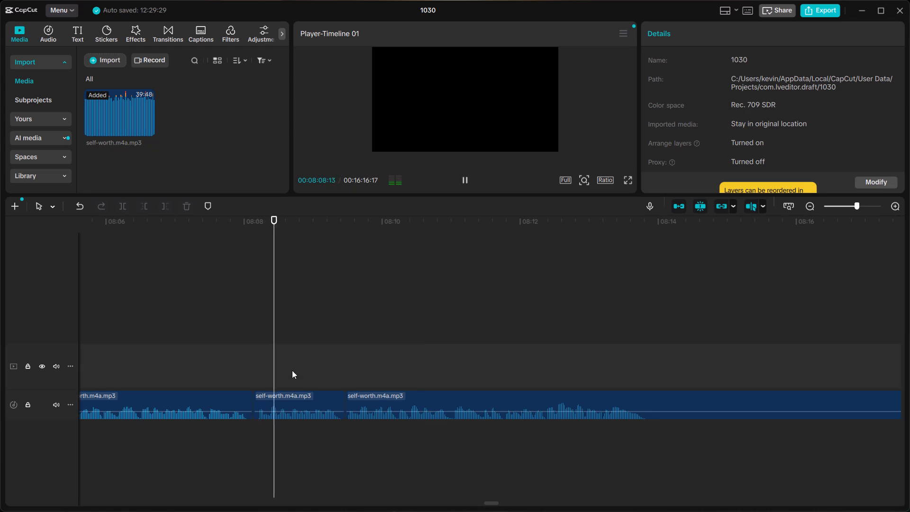
key("space")
left_click(373, 399)
left_click_drag(373, 399, 382, 400)
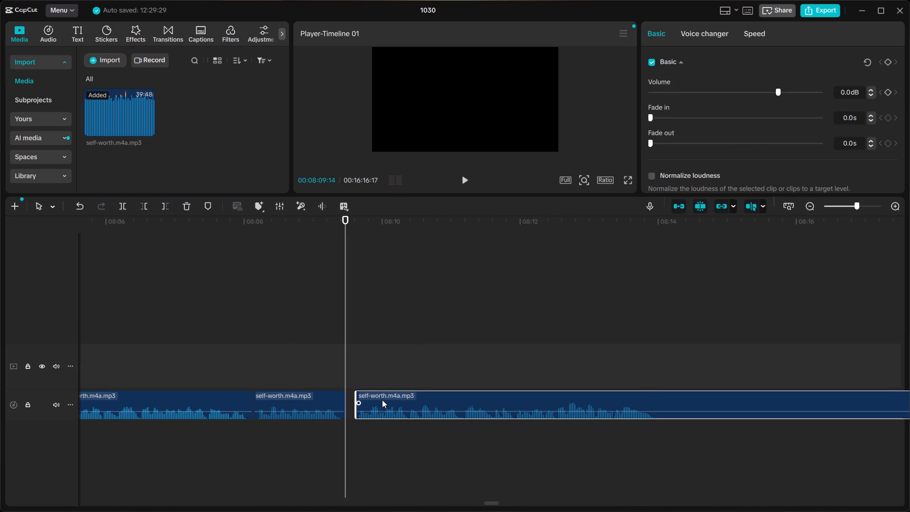
left_click_drag(382, 400, 381, 400)
left_click(226, 363)
key("space")
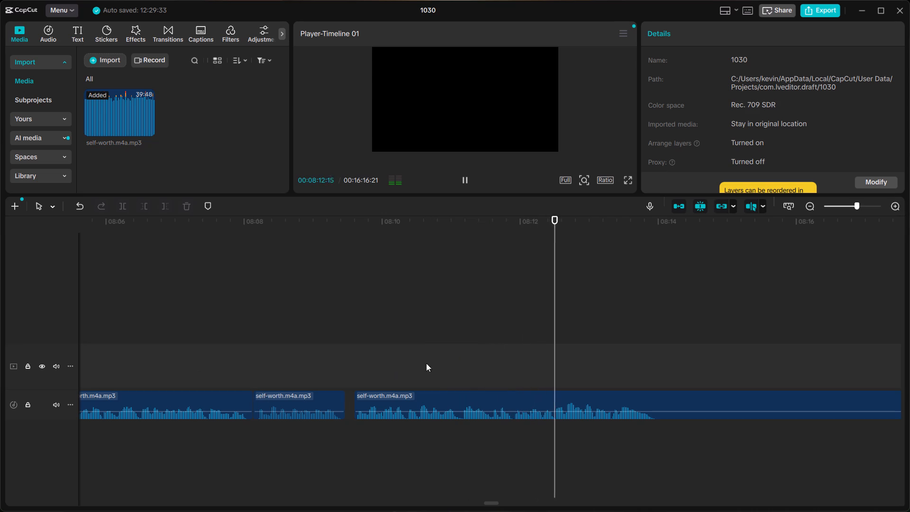
key("space")
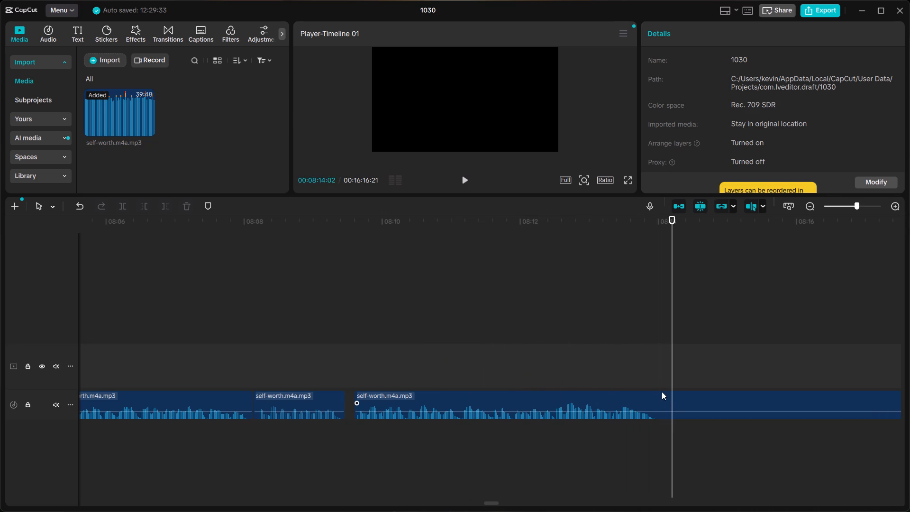
Split the narration just after the phrase ends, at about 08:14:01.
left_click(662, 392)
left_click(665, 376)
left_click(660, 382)
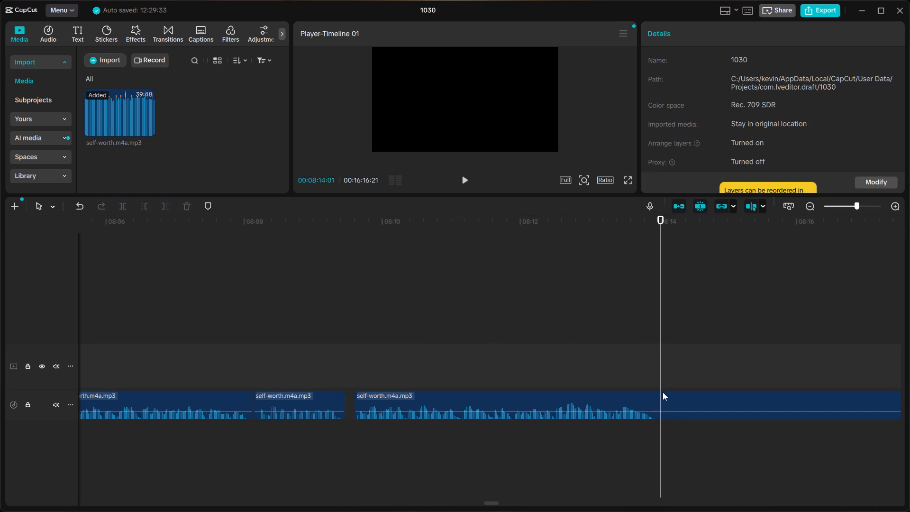
left_click(663, 392)
key("ctrl+b")
Listen through the takes following the 08:14:01 cut, up to about 08:41, to find where the usable narration resumes.
scroll(663, 393, "left", 2)
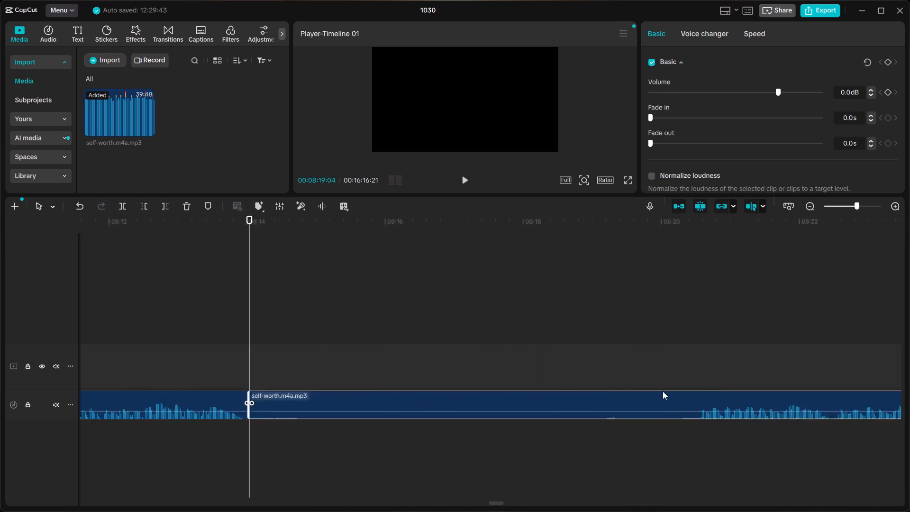
scroll(663, 391, "left", 1)
left_click(594, 378)
key("space")
scroll(593, 378, "left", 1)
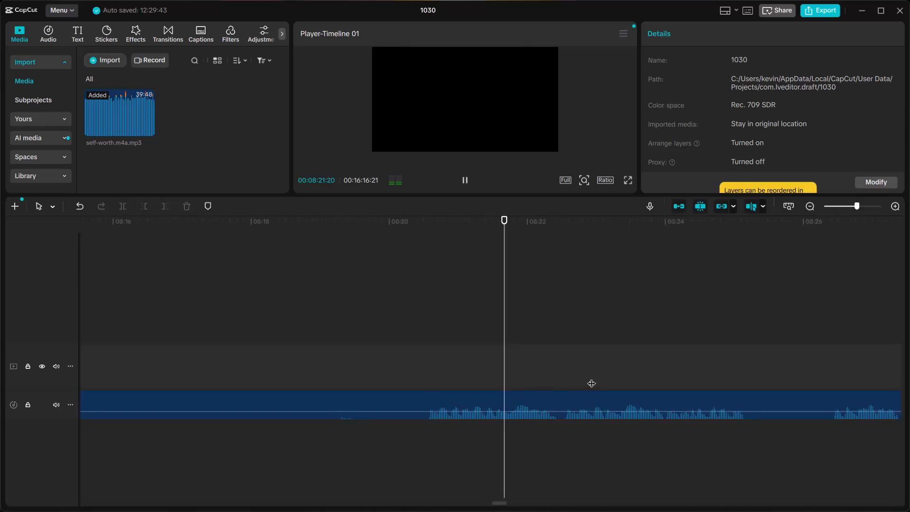
scroll(591, 377, "left", 1)
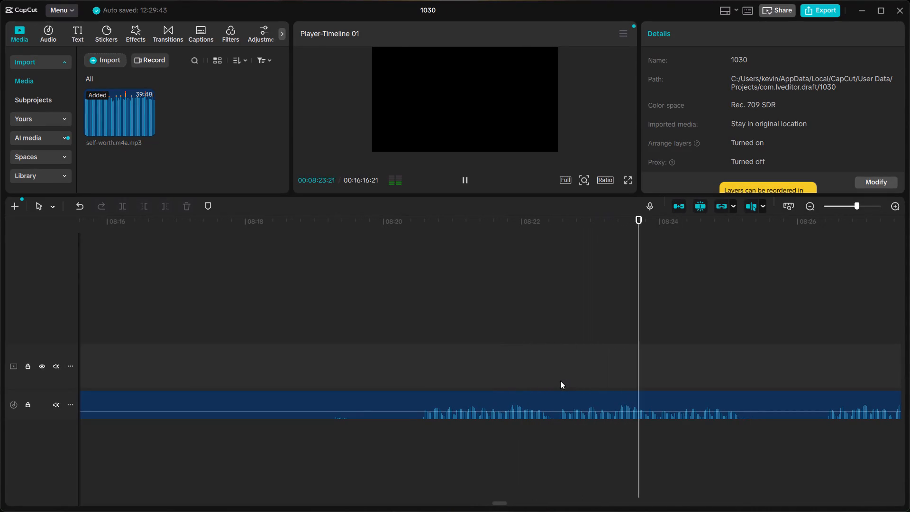
left_click(560, 381)
scroll(560, 381, "left", 1)
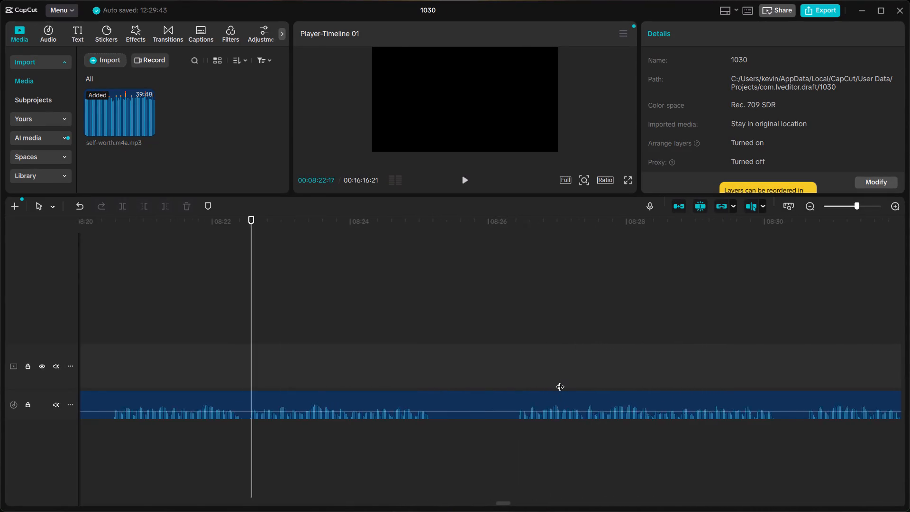
scroll(560, 381, "left", 1)
left_click(494, 385)
key("space")
left_click(488, 381)
key("space")
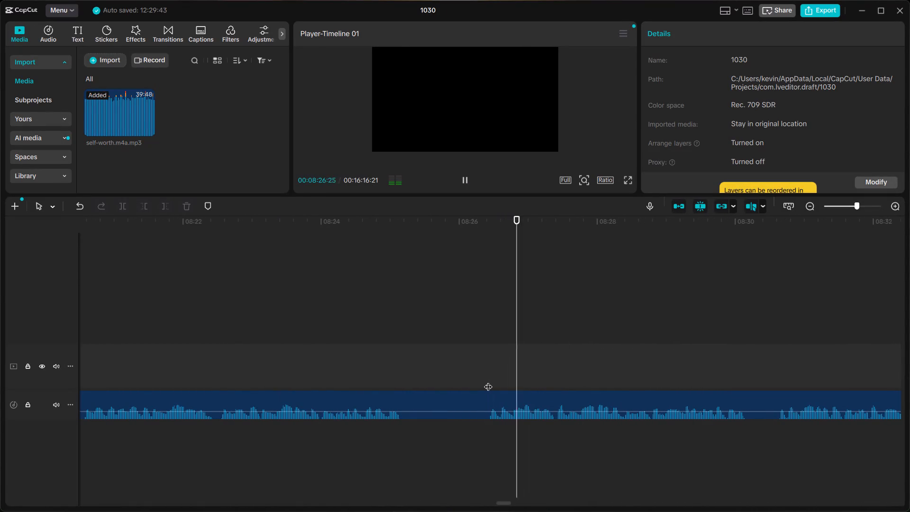
scroll(488, 381, "left", 1)
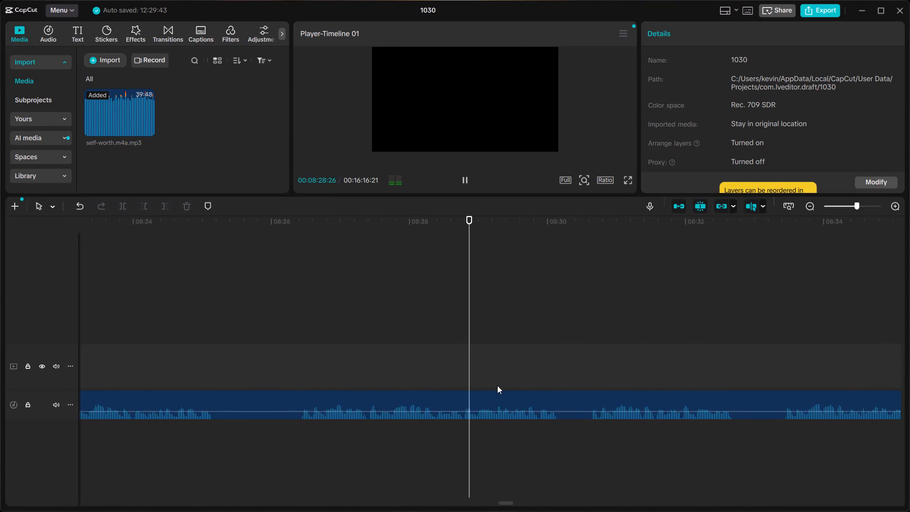
scroll(497, 385, "left", 1)
left_click(568, 388)
key("space")
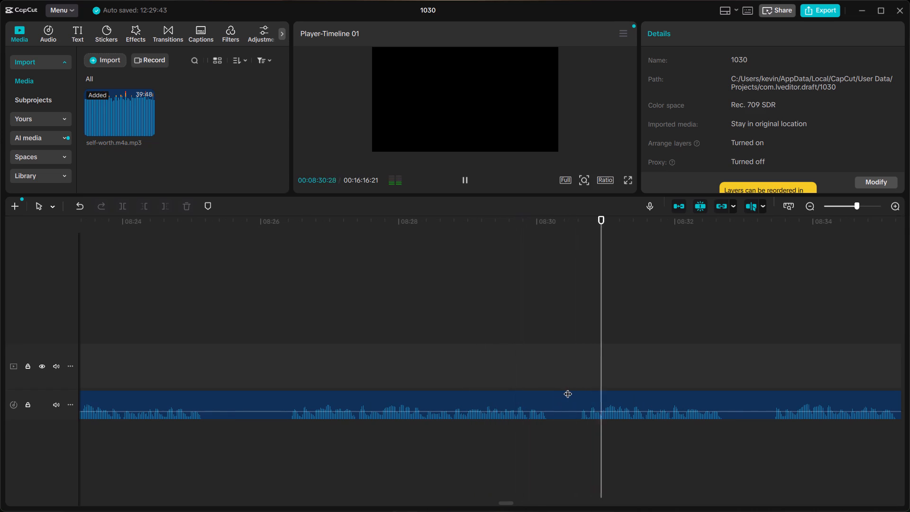
scroll(568, 388, "left", 1)
left_click(497, 380)
key("space")
scroll(497, 381, "left", 1)
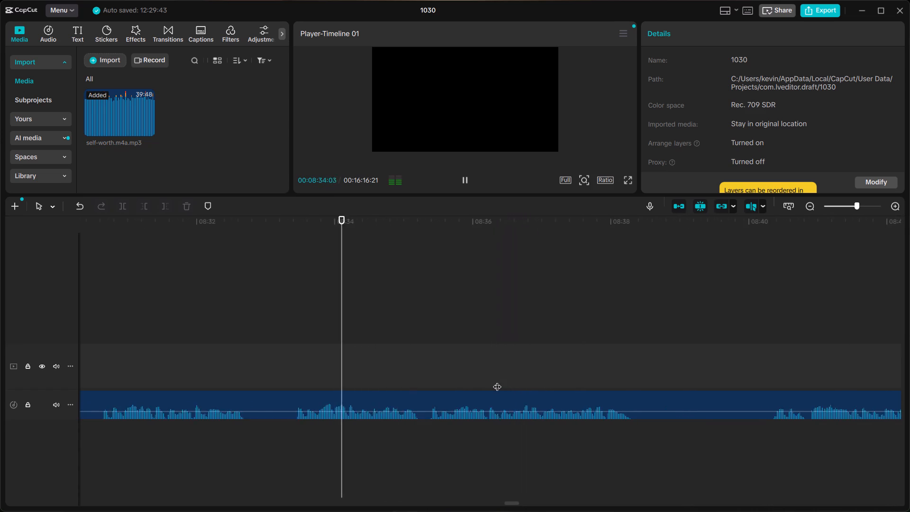
scroll(497, 381, "left", 1)
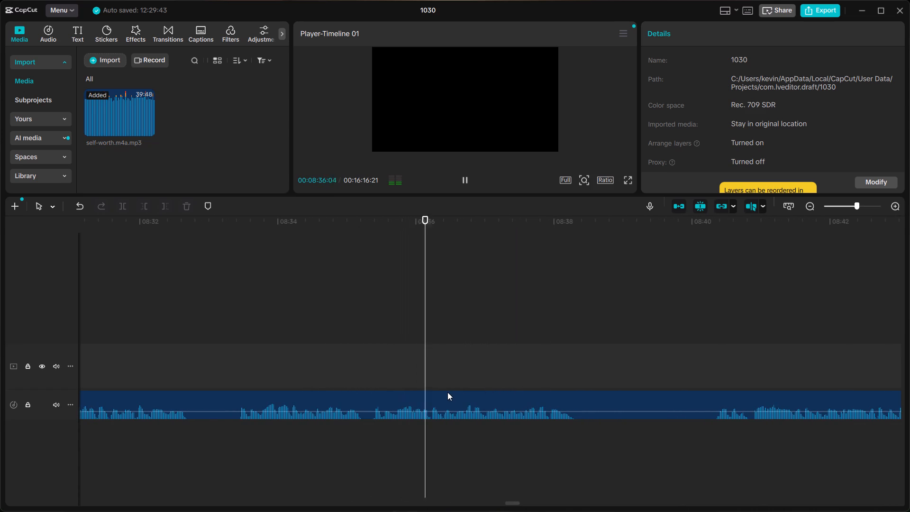
left_click(714, 379)
key("space")
key("space")
Split the narration at about 08:35:10 and delete the piece running from 08:14:01 to that cut.
left_click(369, 378)
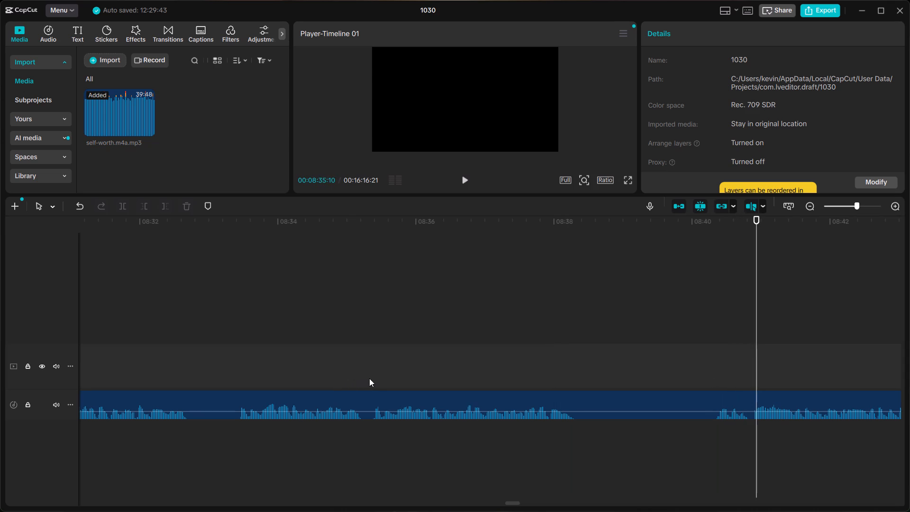
left_click(369, 390)
left_click(367, 390, "ctrl")
key("ctrl+b")
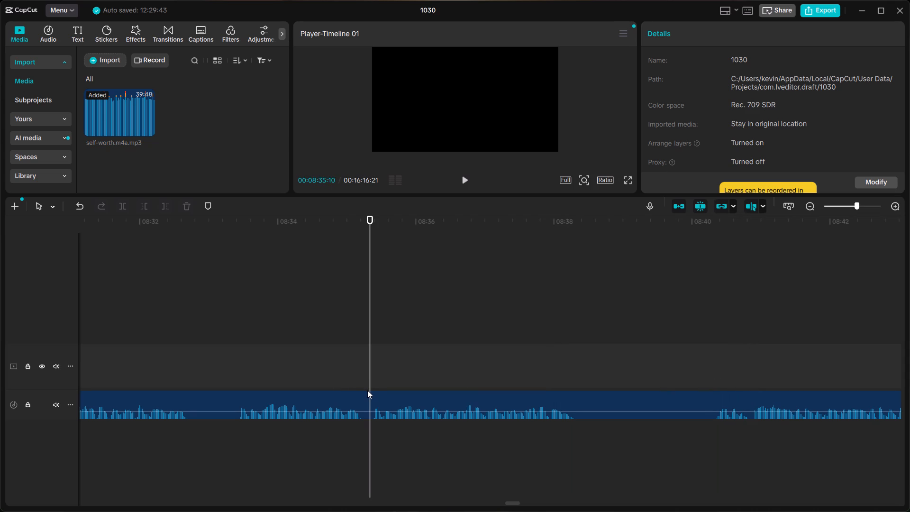
left_click(368, 399)
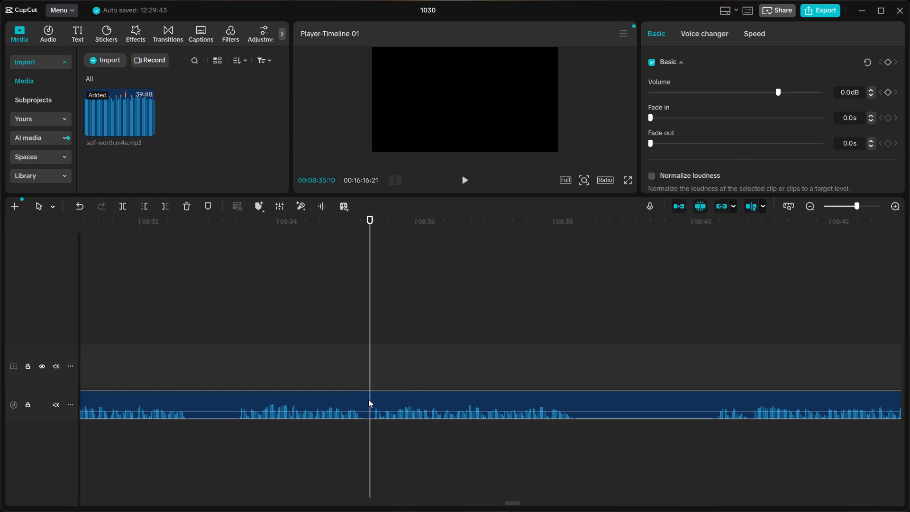
key("ctrl+b")
left_click(351, 400)
scroll(351, 399, "right", 2)
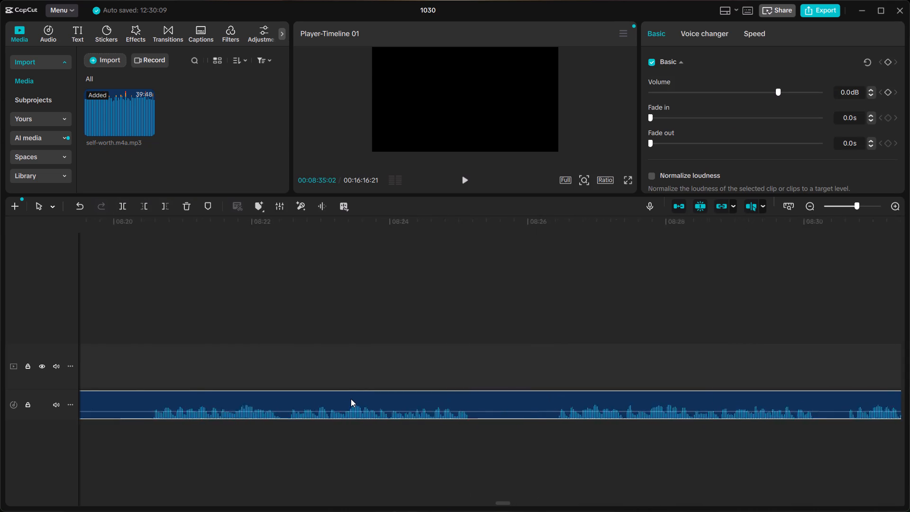
scroll(351, 399, "right", 4)
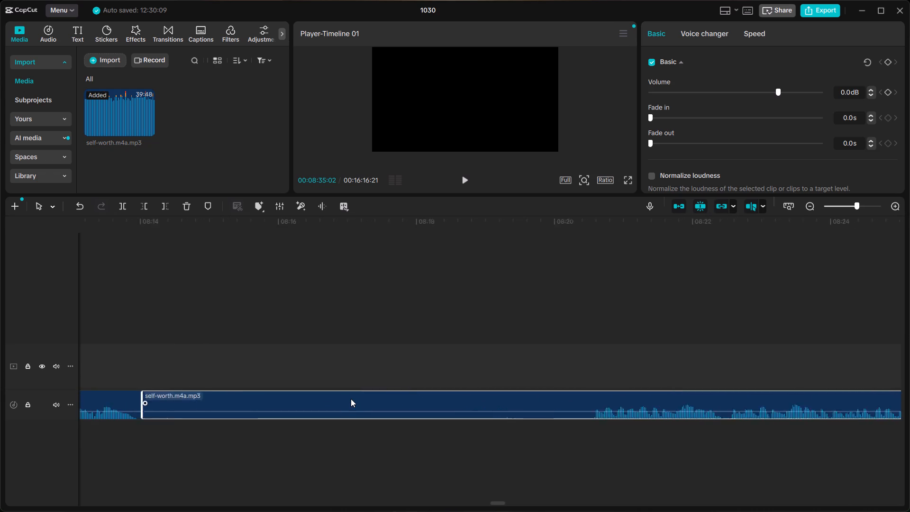
scroll(351, 399, "right", 1)
key("BackSpace")
Close the gap after the phrase ending at 08:14:01 and listen across the join.
scroll(351, 399, "right", 1)
left_click(352, 401)
right_click(352, 401)
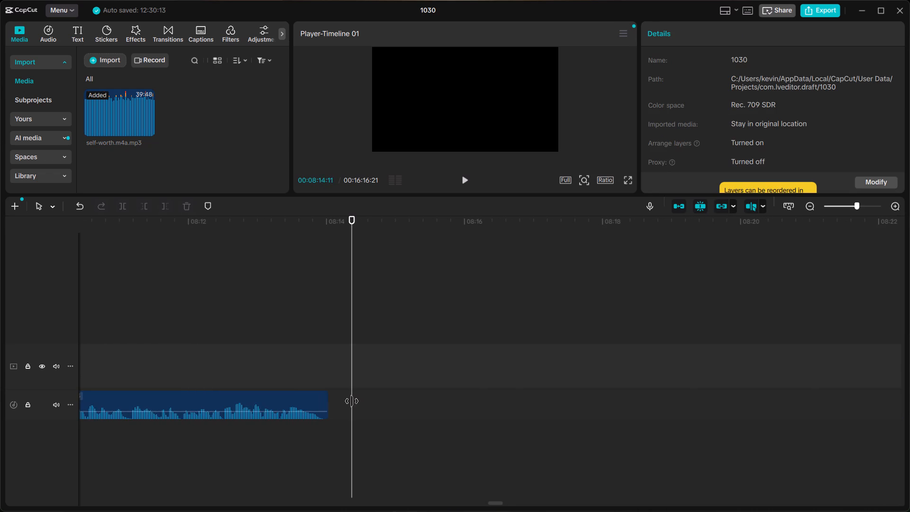
left_click(376, 405)
left_click(241, 345)
key("space")
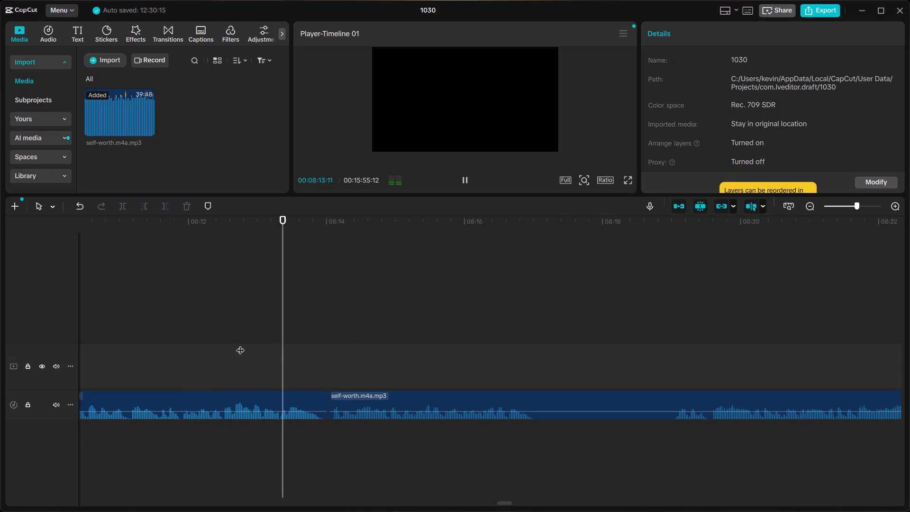
left_click(179, 374)
key("space")
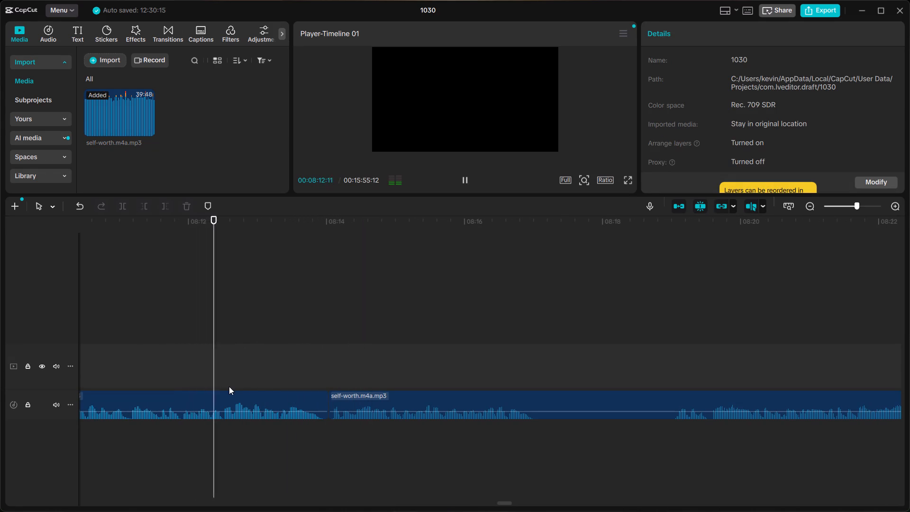
key("space")
Shift the clip following the 08:14:01 join about 0.07 s later to leave a short pause, and listen across the join.
double_click(349, 400)
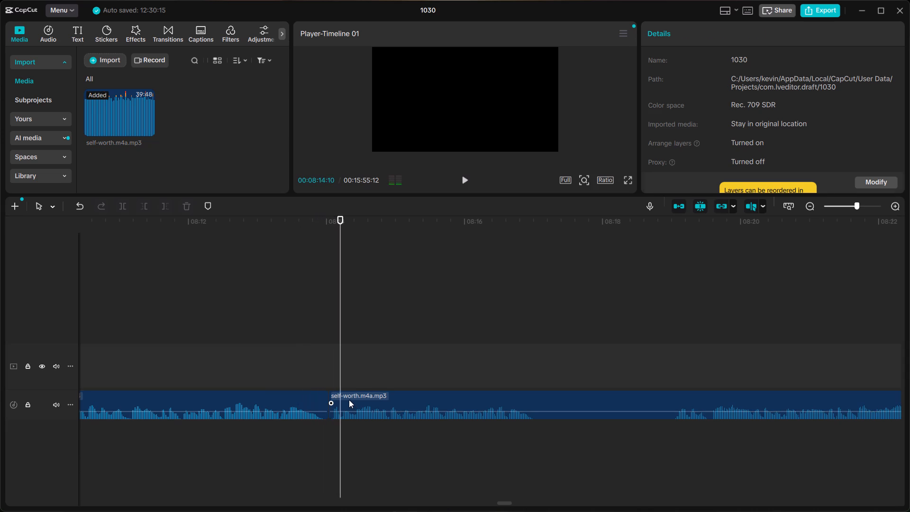
left_click(188, 360)
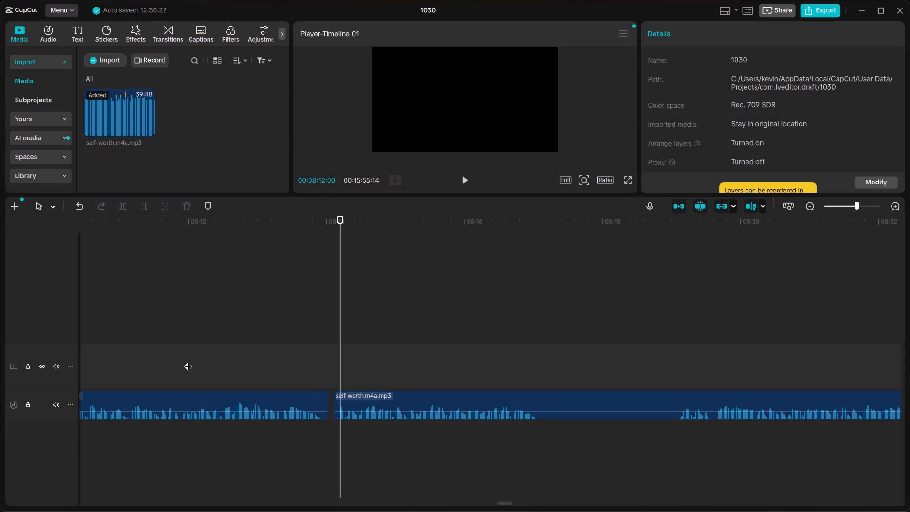
key("space")
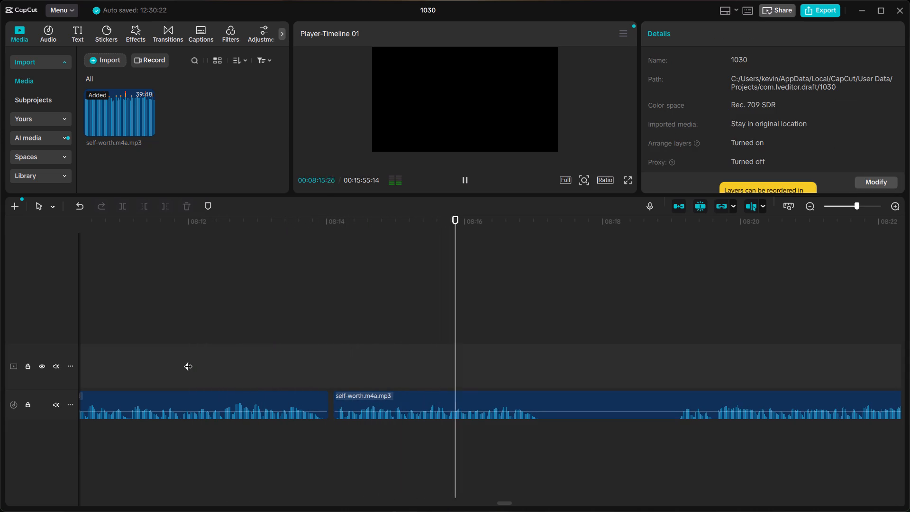
key("space")
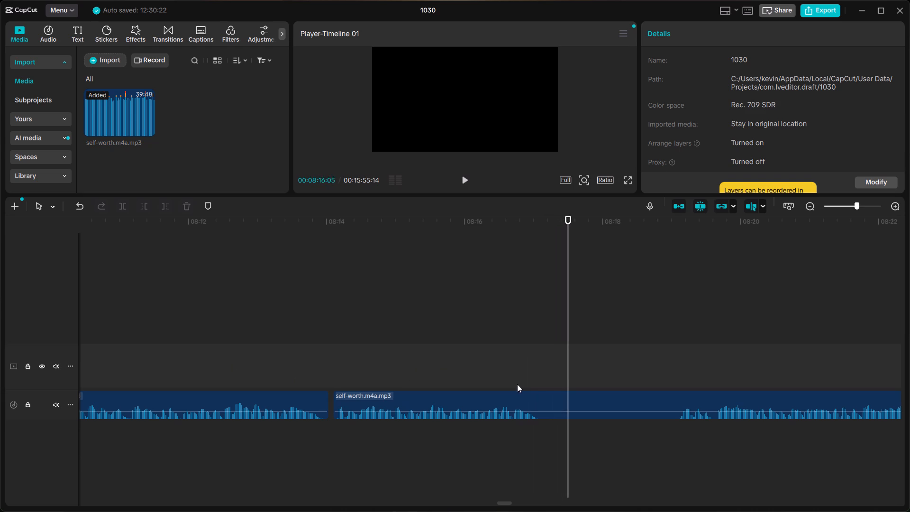
Split the narration just after the phrase ends, at about 08:17:03.
left_click(540, 377)
left_click(540, 396)
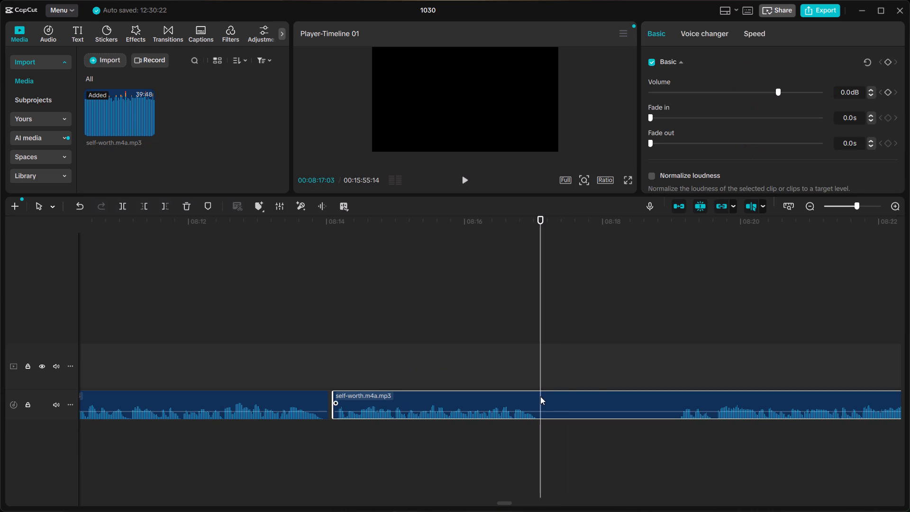
key("ctrl+b")
Listen to the next phrase, split the narration just before it at about 08:19:02, and delete the silent piece between the two cuts.
left_click(671, 379)
key("space")
scroll(672, 379, "left", 1)
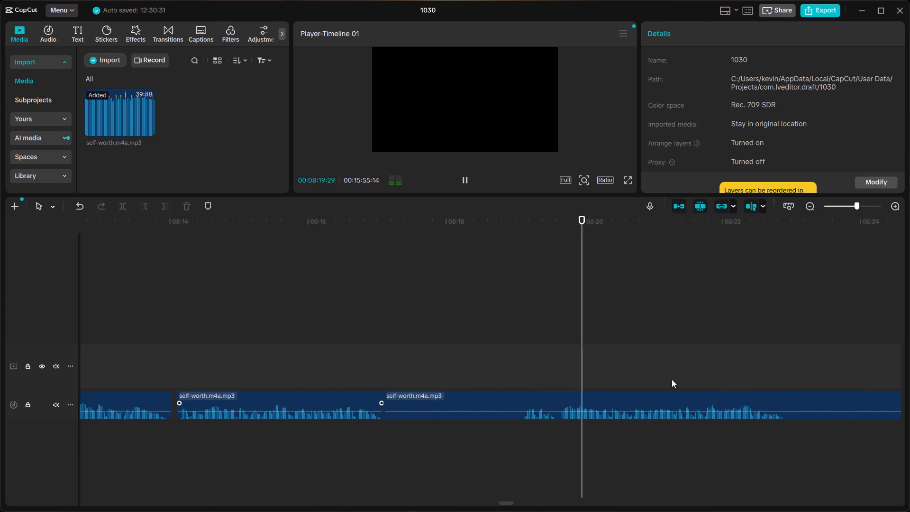
scroll(672, 379, "left", 1)
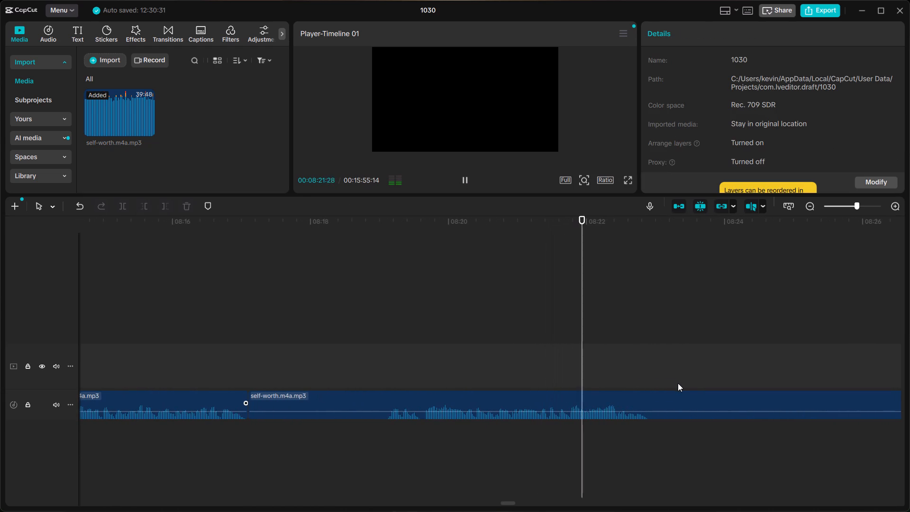
key("space")
left_click(386, 385)
key("space")
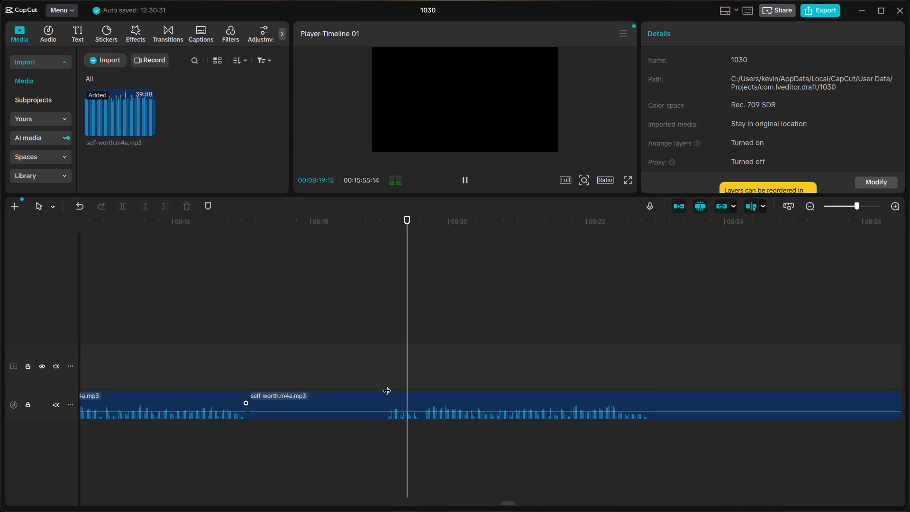
key("space")
left_click(387, 384)
left_click(384, 384)
left_click(384, 387)
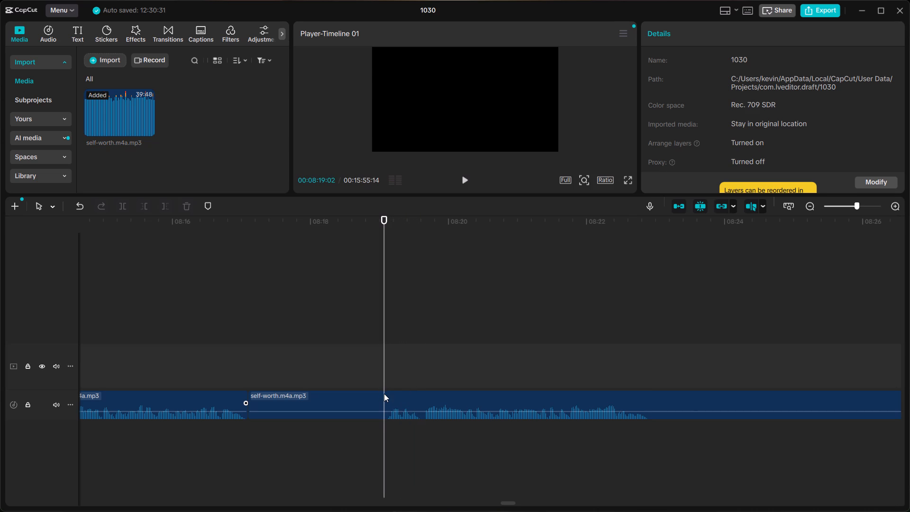
left_click(384, 393)
key("ctrl+b")
left_click(373, 403)
key("BackSpace")
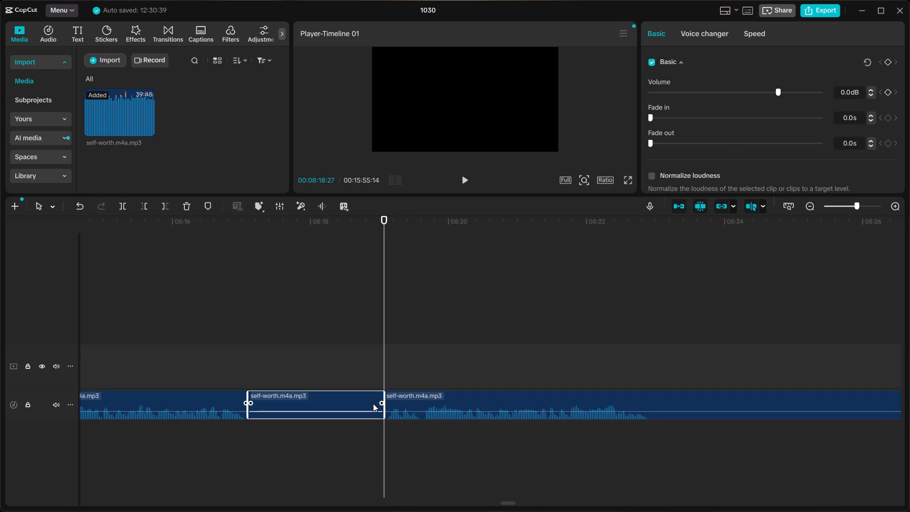
Move the following clip earlier to leave a pause of about 0.07 s after 08:17:03, and listen across the join.
left_click(408, 405)
left_click_drag(412, 398, 284, 399)
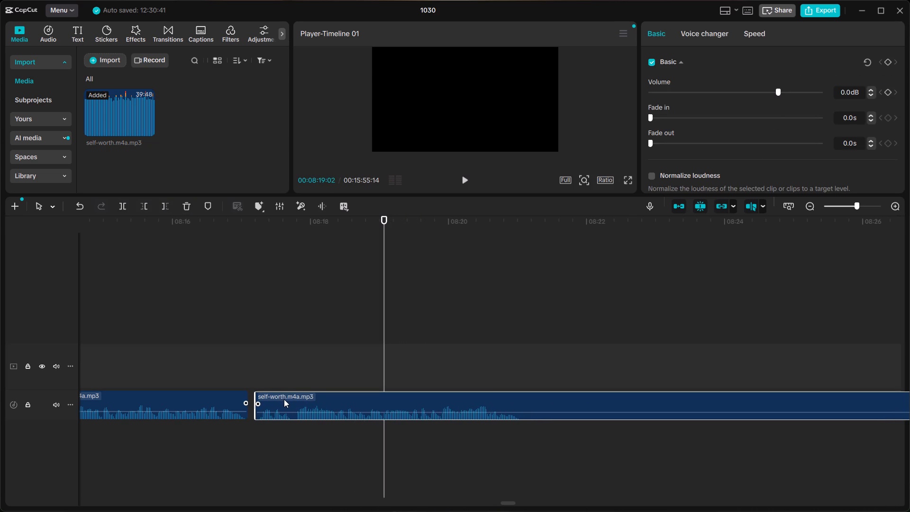
left_click_drag(284, 399, 279, 402)
left_click(275, 396)
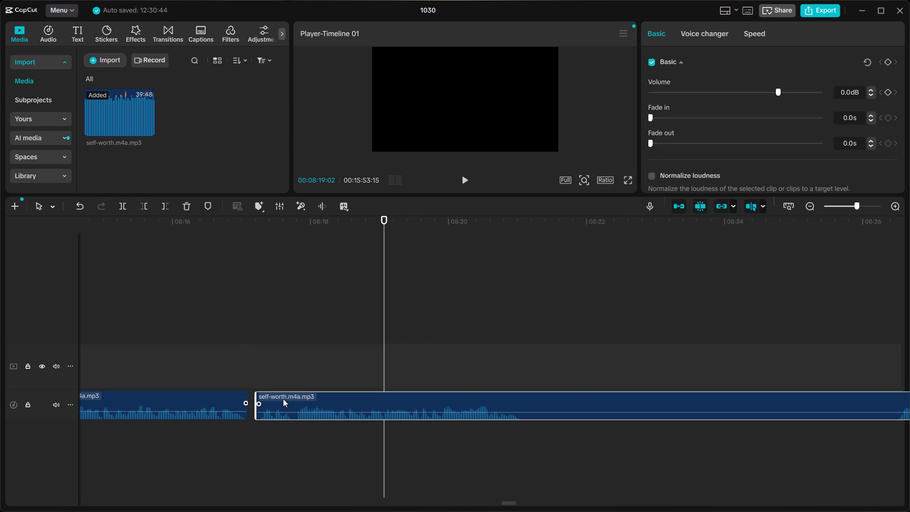
left_click_drag(276, 398, 279, 401)
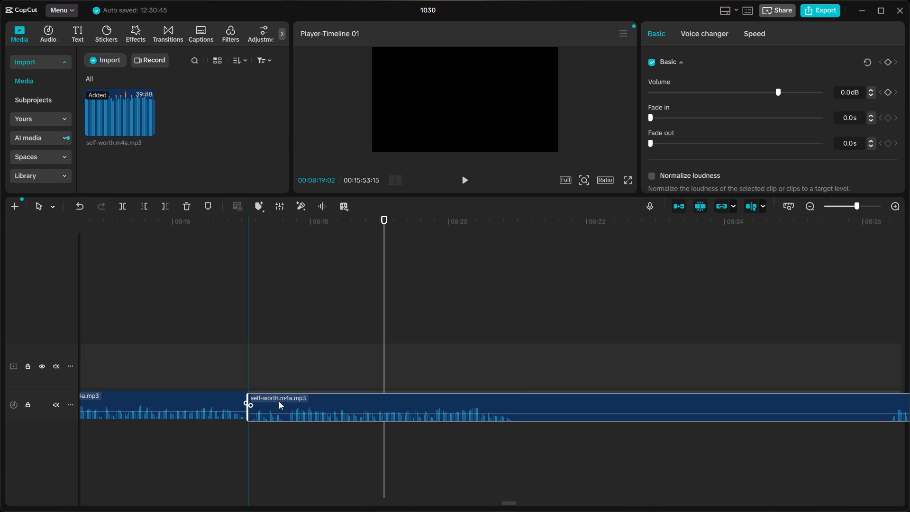
left_click_drag(279, 401, 281, 401)
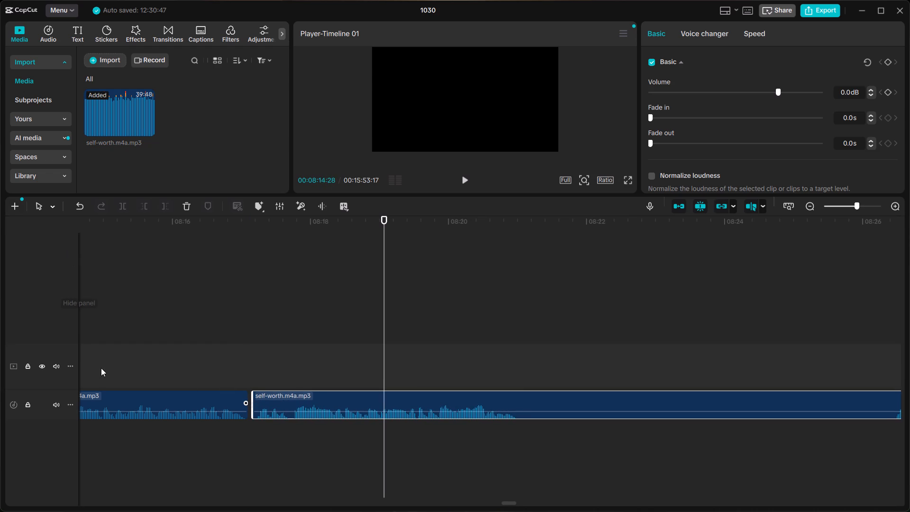
left_click(101, 368)
key("space")
scroll(101, 368, "right", 1)
left_click(166, 360)
key("space")
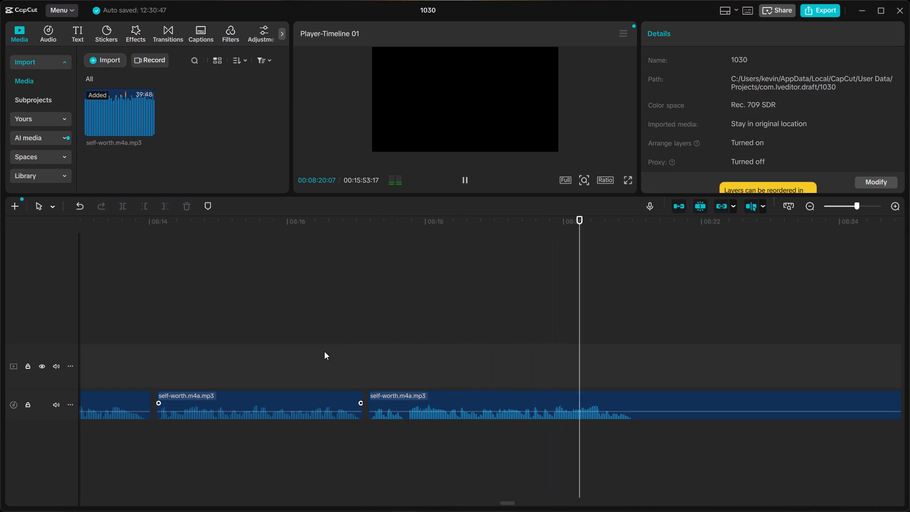
key("space")
Split the narration just after the phrase ends, at about 08:21:02.
left_click(637, 381)
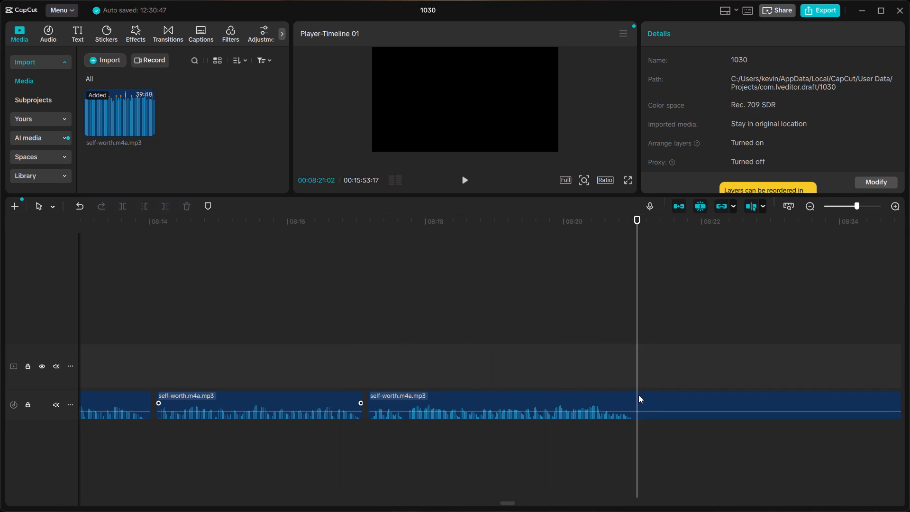
left_click(638, 395)
key("ctrl+b")
Listen to the following takes, split the narration just before the phrase at about 08:32:01, and delete the unwanted piece back to 08:21:02.
scroll(669, 389, "left", 1)
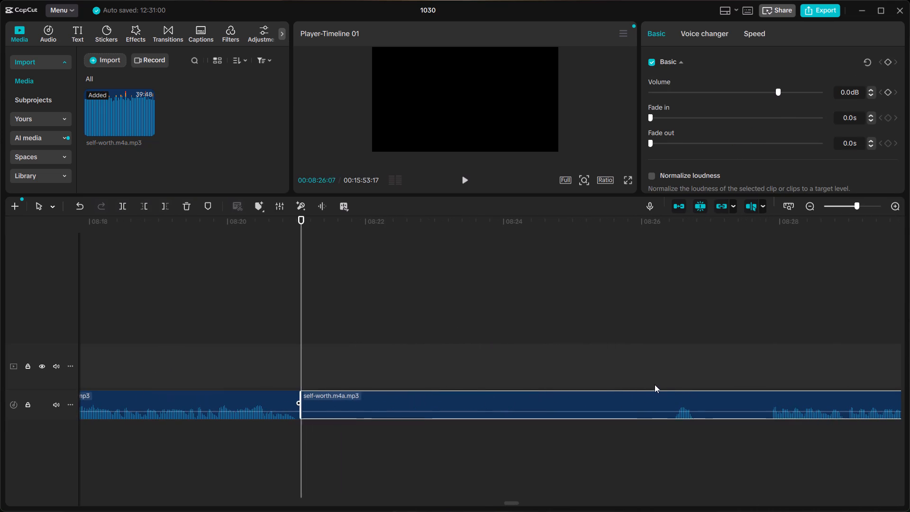
left_click(662, 378)
key("space")
left_click(764, 378)
key("space")
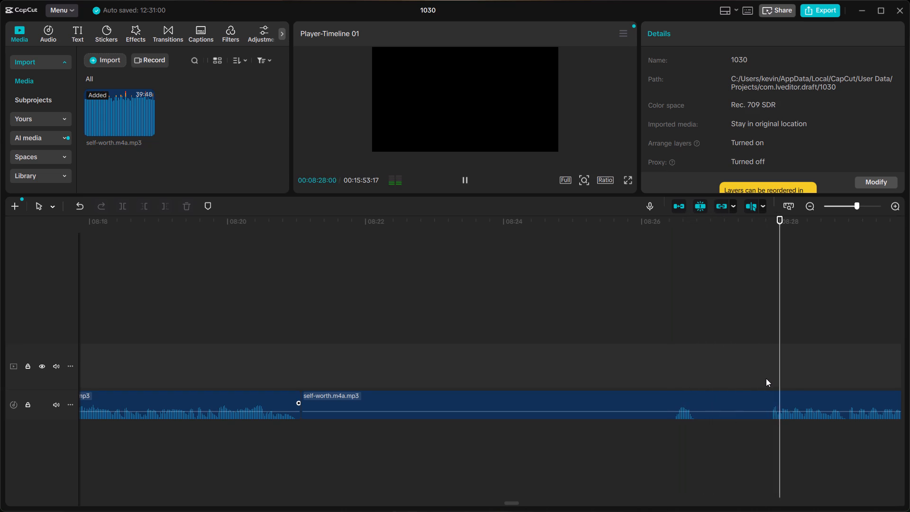
scroll(766, 378, "left", 1)
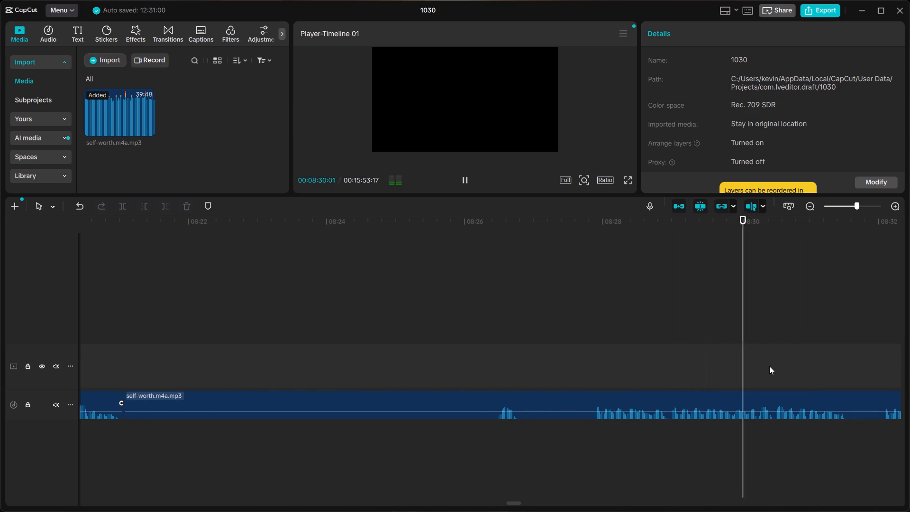
scroll(764, 367, "left", 1)
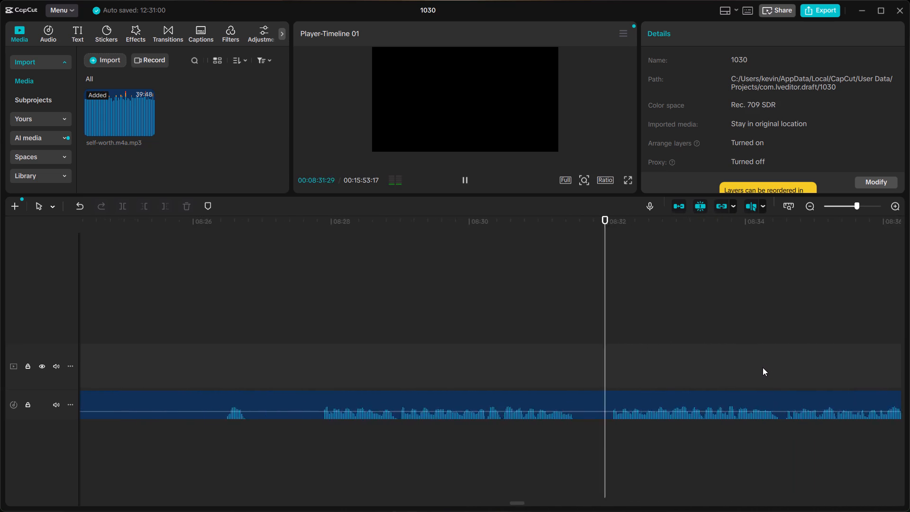
scroll(763, 367, "left", 1)
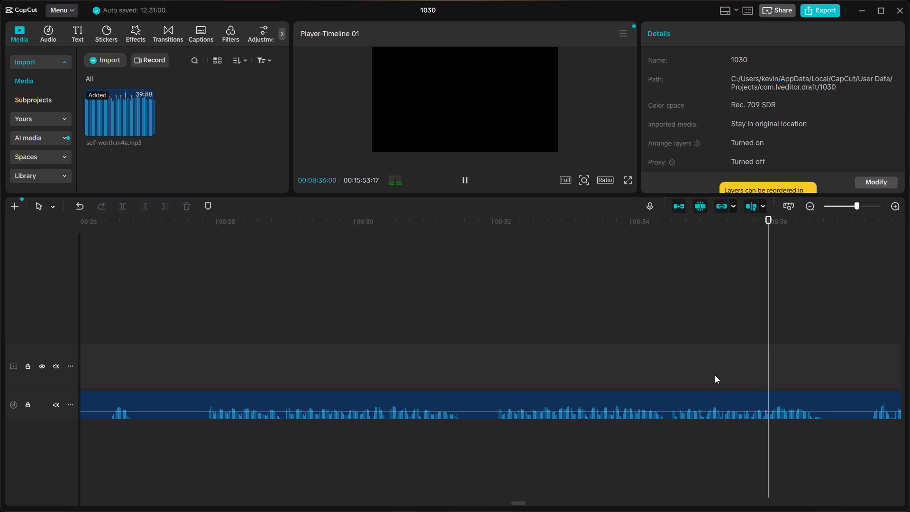
key("space")
left_click(494, 380)
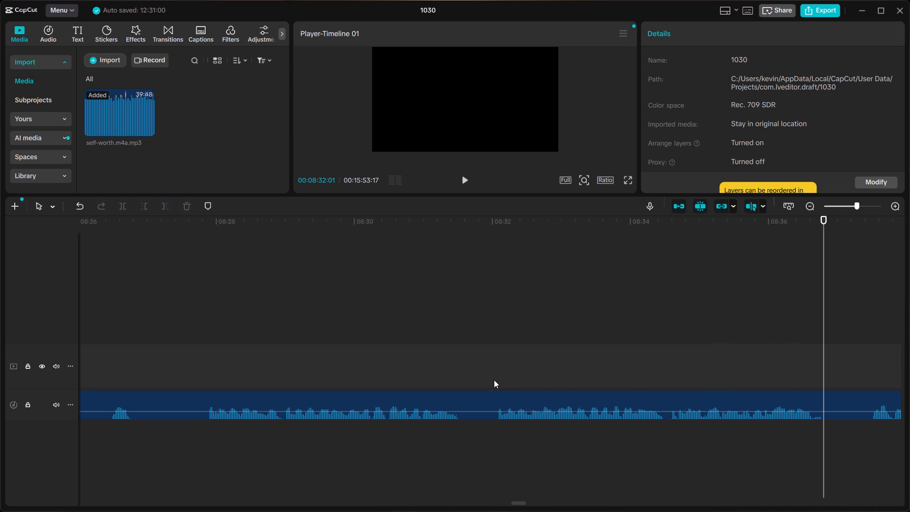
left_click(493, 396)
key("ctrl+b")
left_click(476, 402)
scroll(476, 402, "right", 1)
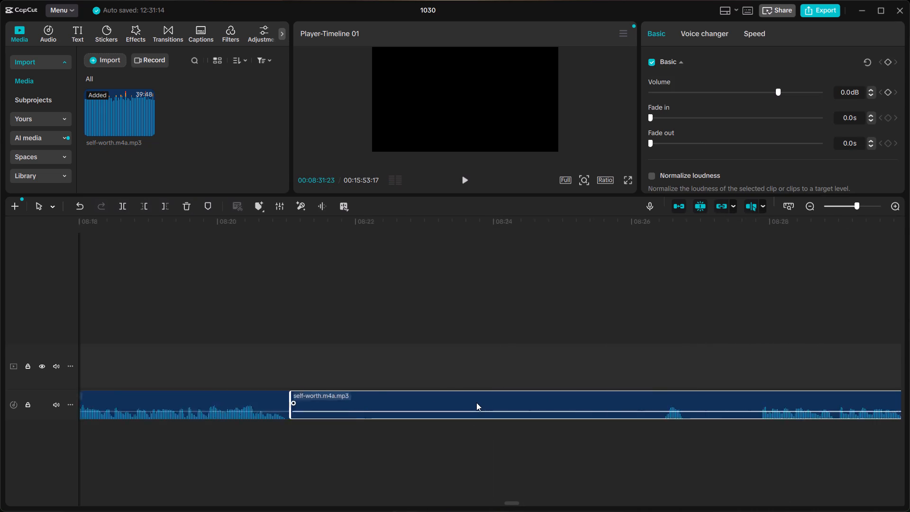
scroll(476, 402, "right", 2)
key("BackSpace")
Move the following clip earlier to leave a pause of about 0.17 s after 08:21:02, and listen across the join.
scroll(476, 402, "left", 1)
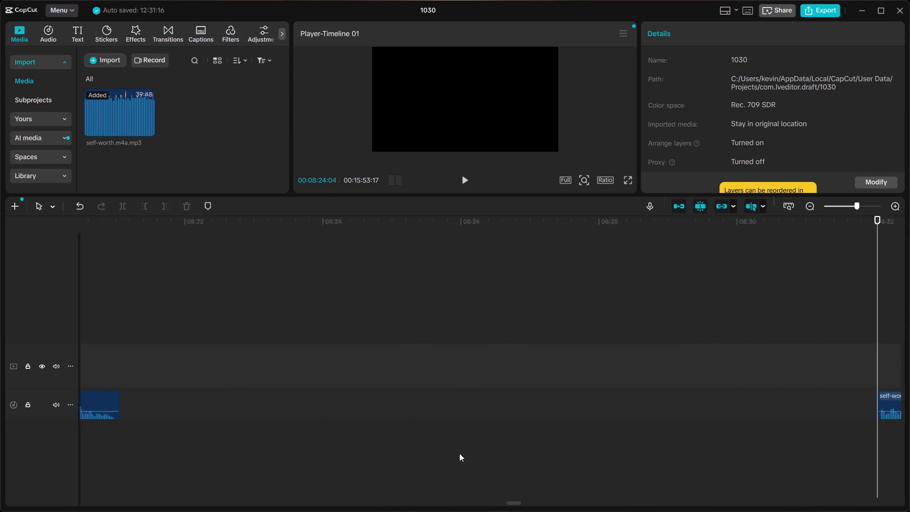
scroll(459, 453, "left", 1)
left_click_drag(857, 402, 667, 407)
scroll(732, 397, "right", 2)
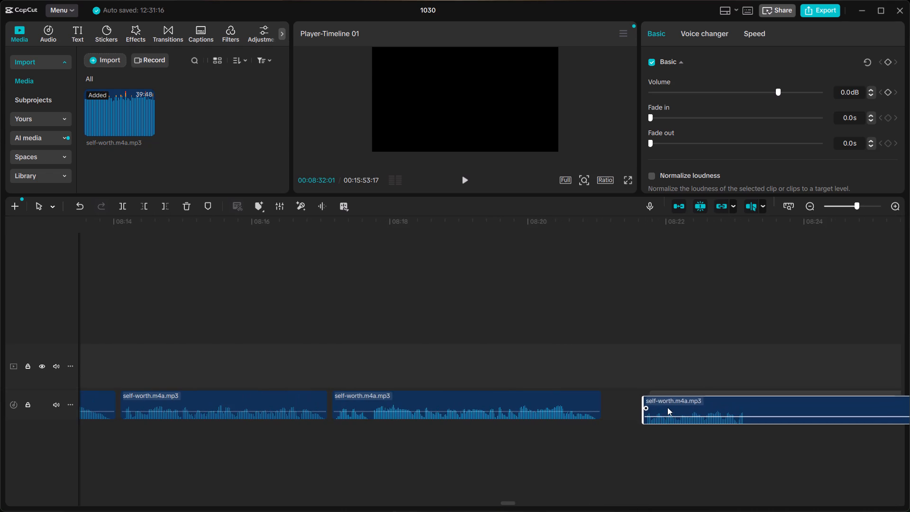
scroll(667, 407, "right", 1)
left_click_drag(667, 407, 634, 406)
left_click(446, 368)
key("space")
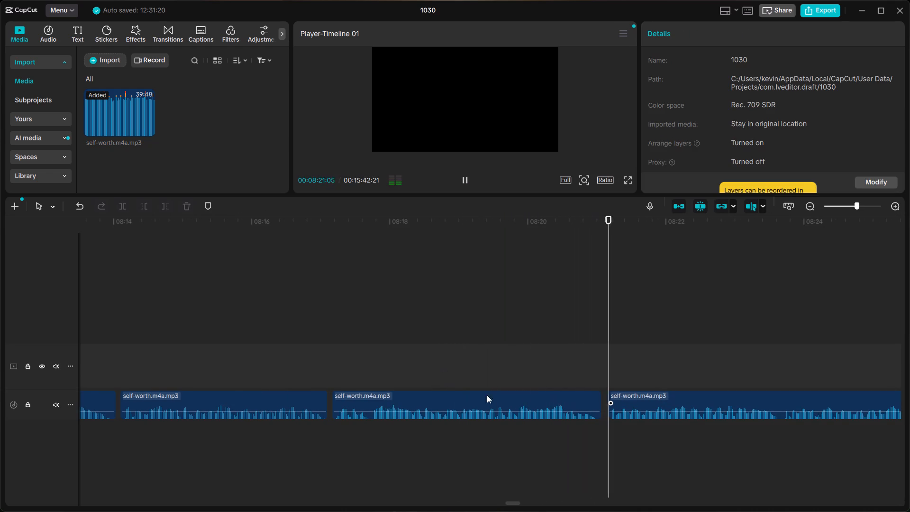
key("space")
left_click(646, 396)
left_click_drag(646, 396, 651, 396)
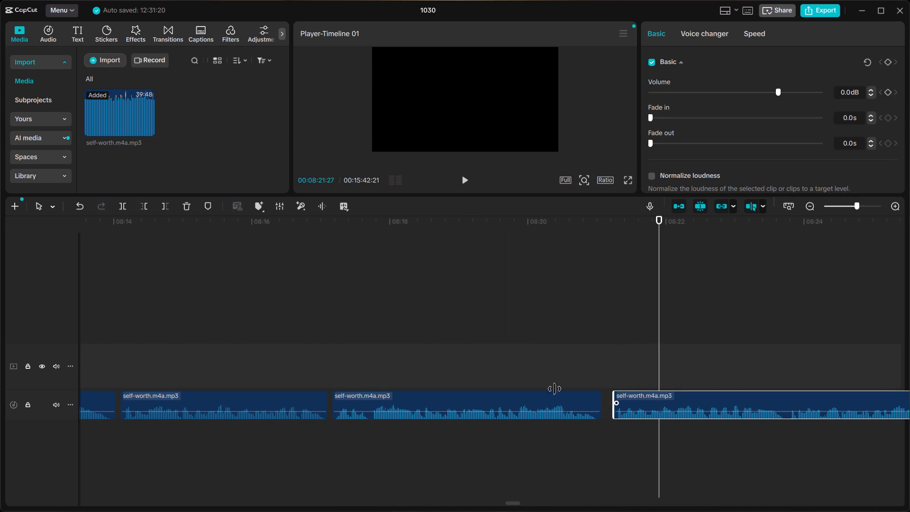
left_click(426, 373)
key("space")
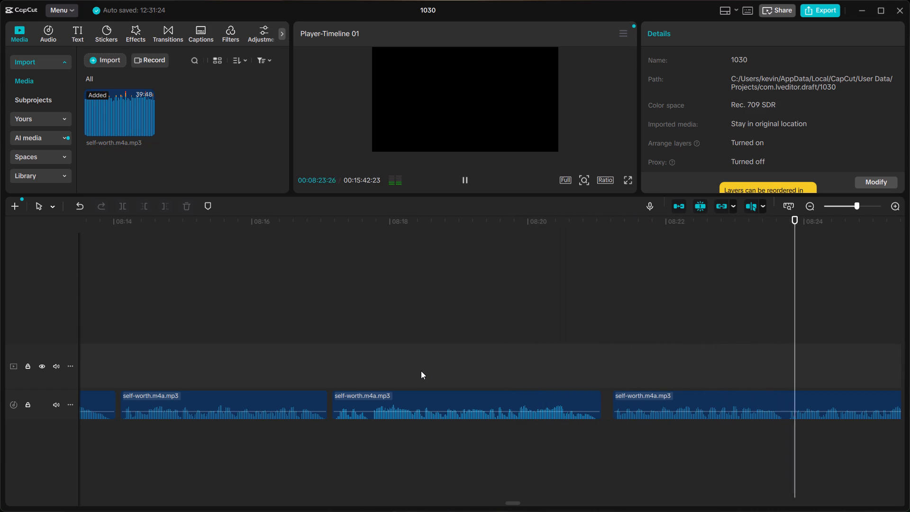
Split the narration at the phrase end, about 08:26:03, and before the next phrase, about 08:26:18, and delete the silent piece between.
scroll(750, 368, "left", 1)
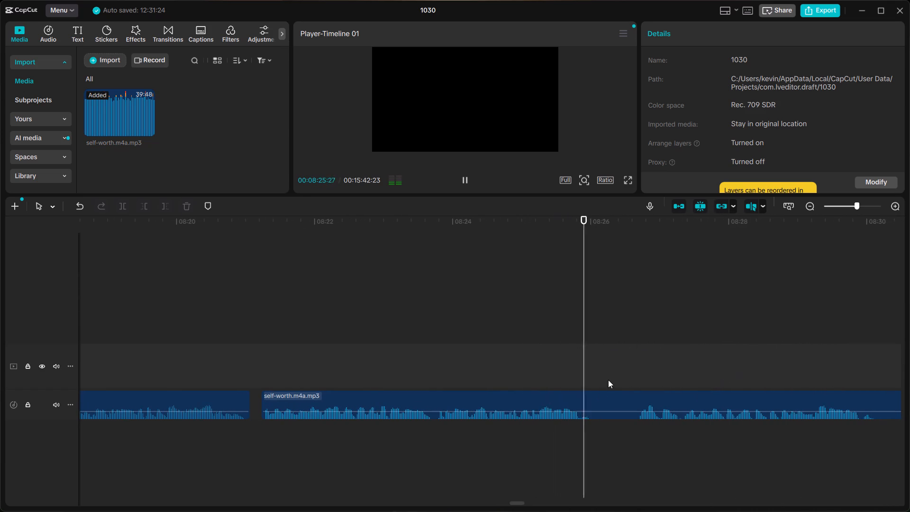
left_click(608, 378)
key("space")
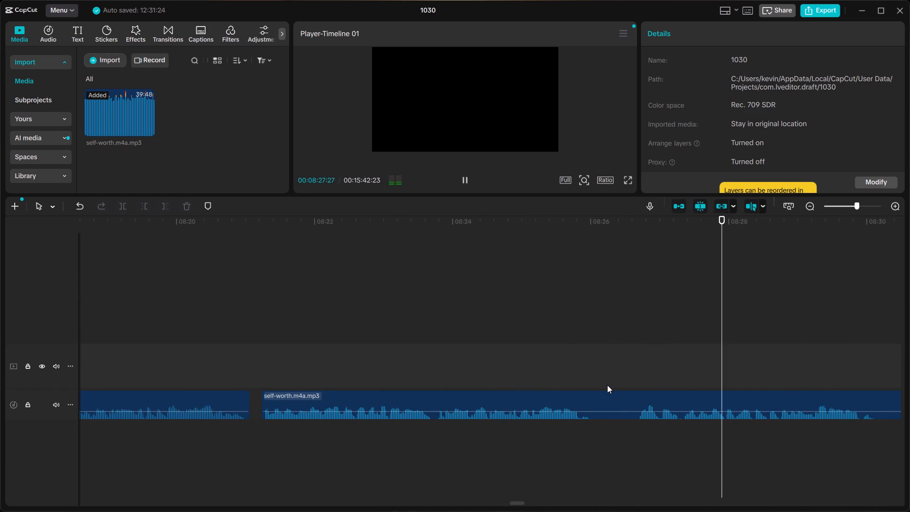
scroll(607, 385, "left", 1)
key("space")
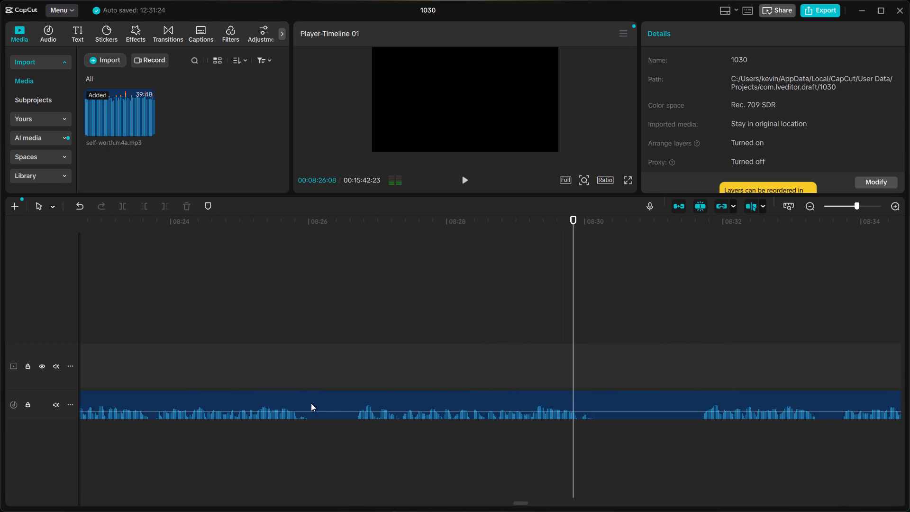
left_click(316, 386)
left_click(313, 400)
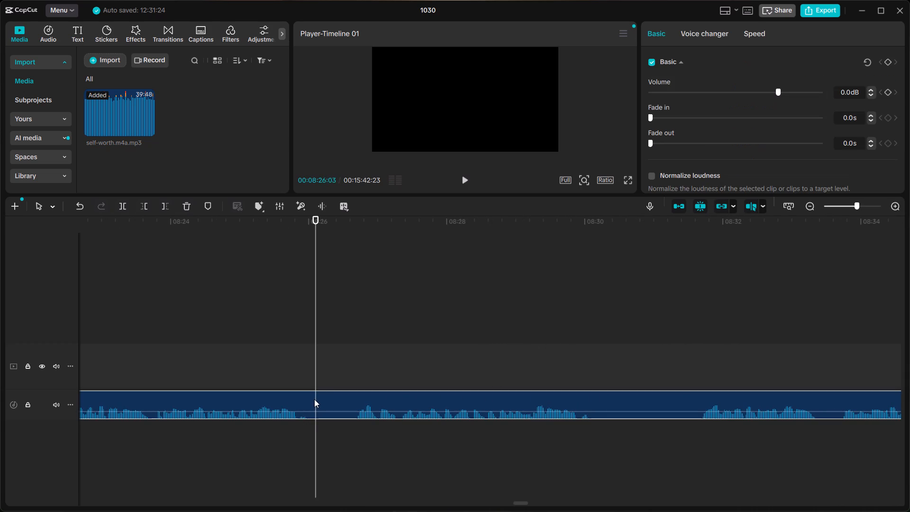
key("ctrl+b")
left_click(350, 385, "ctrl")
key("ctrl+b")
left_click(336, 406)
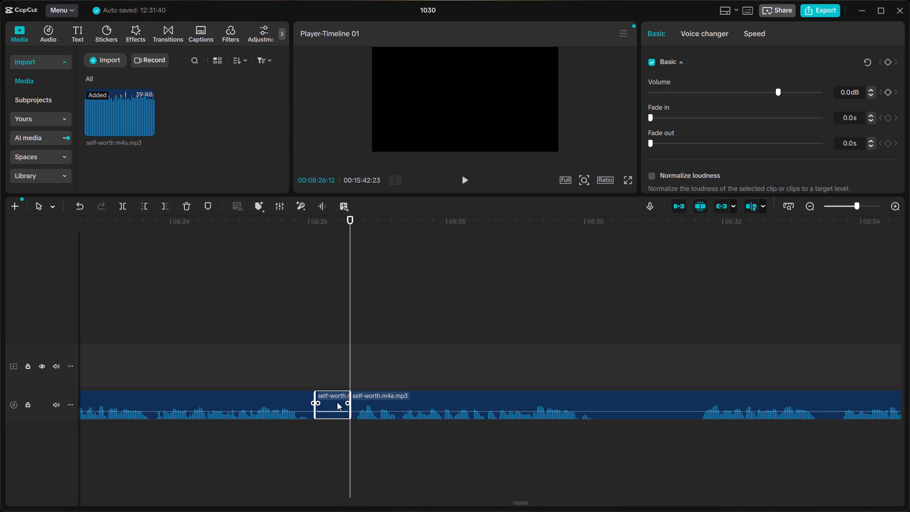
key("BackSpace")
Move the following clip earlier to leave a pause of about 0.07 s after 08:26:03, and listen across the join.
left_click(383, 398)
left_click_drag(383, 398, 352, 402)
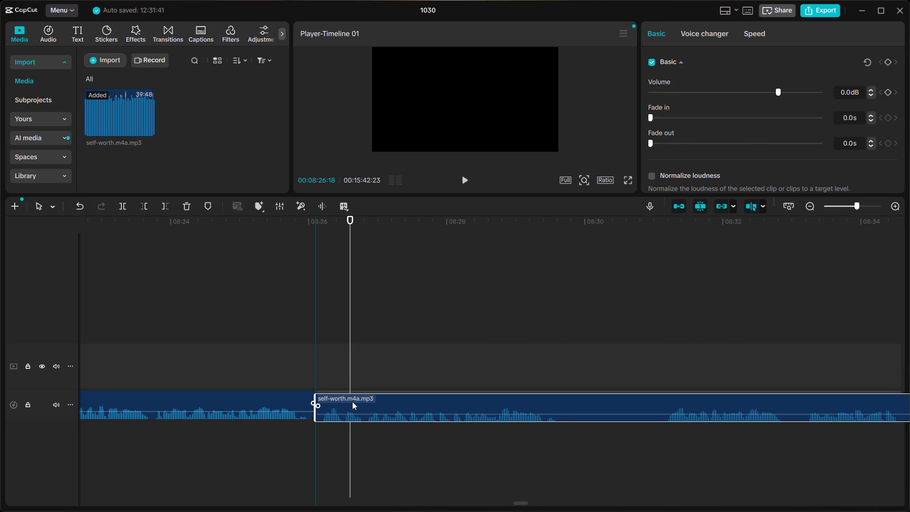
left_click_drag(352, 402, 353, 401)
left_click(223, 366)
key("space")
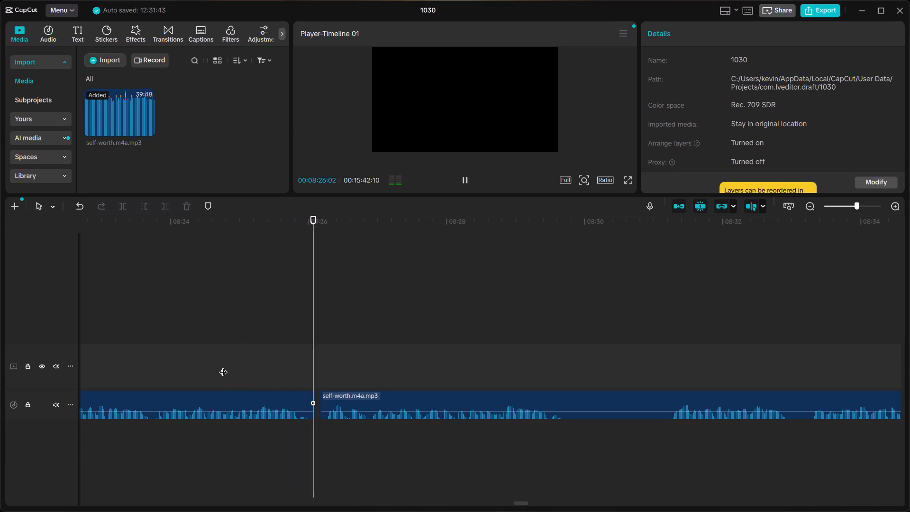
Split the narration just after the phrase ends, at about 08:29:25.
scroll(223, 366, "left", 1)
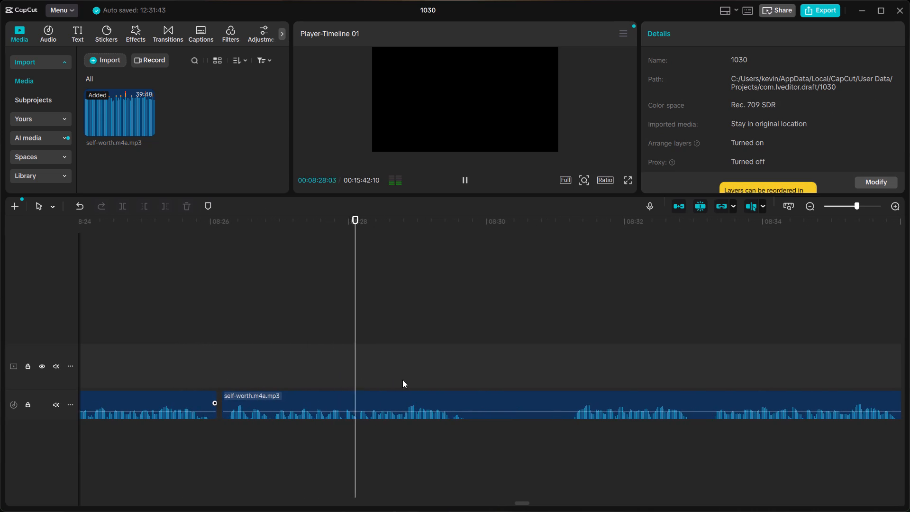
key("space")
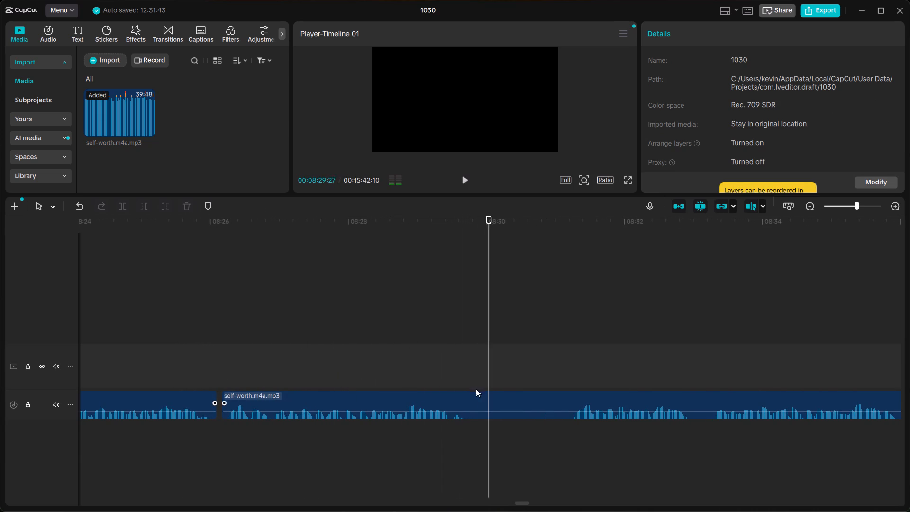
left_click(474, 386)
left_click(474, 395)
key("ctrl+b")
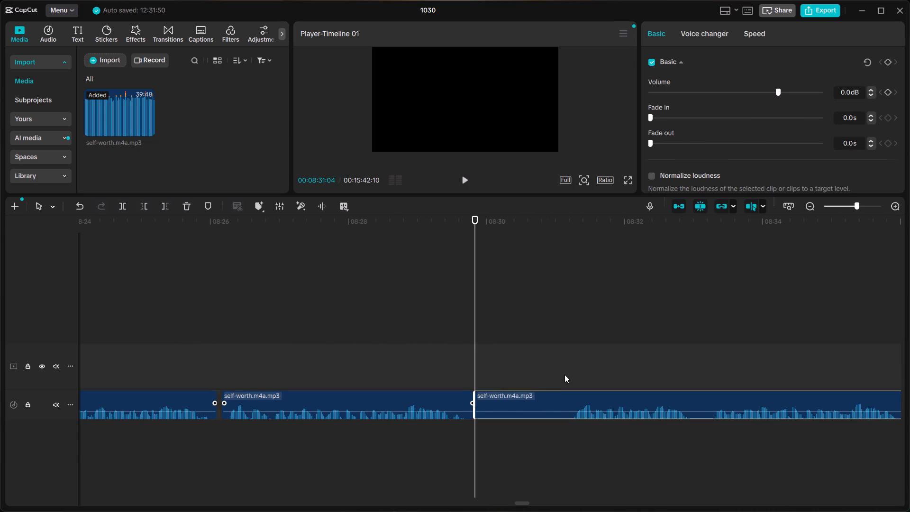
Listen to the takes between 08:31 and 08:44, replaying the lead-in before 08:29:25, to judge where the narration should resume.
left_click(564, 375)
key("space")
scroll(566, 374, "left", 1)
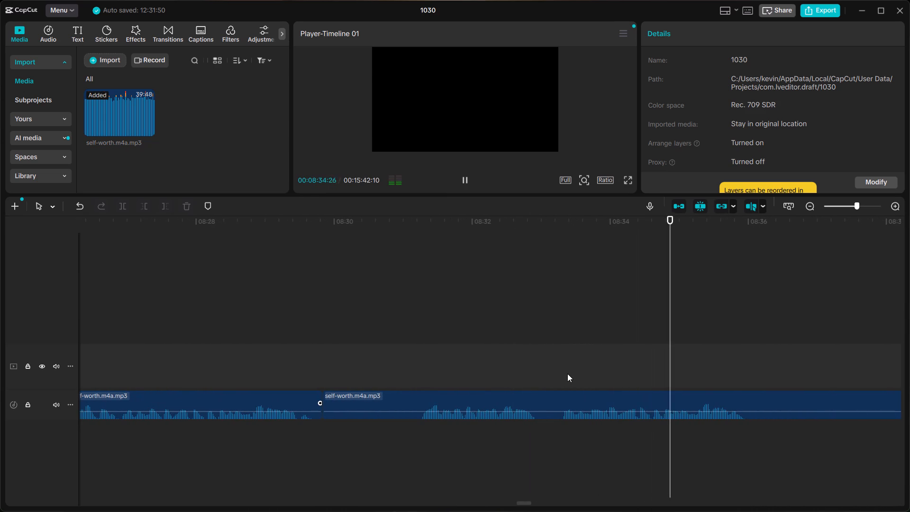
key("space")
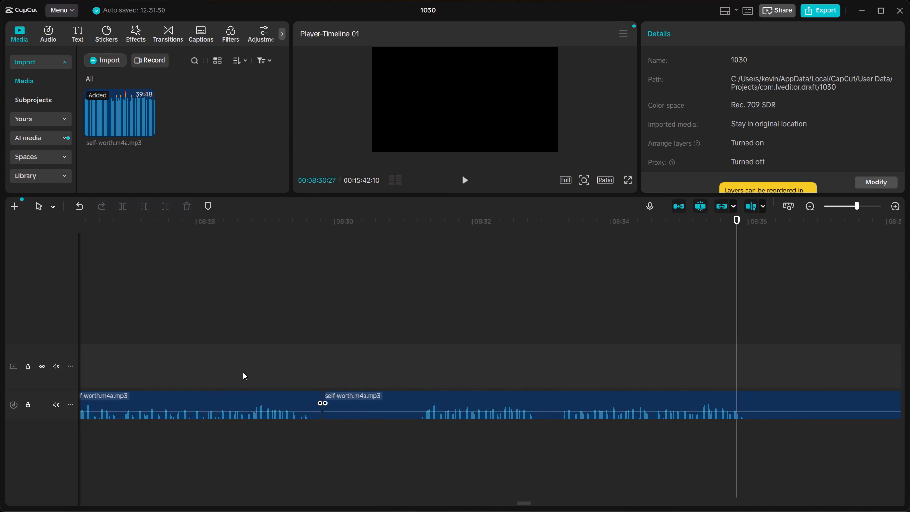
left_click(151, 361)
key("space")
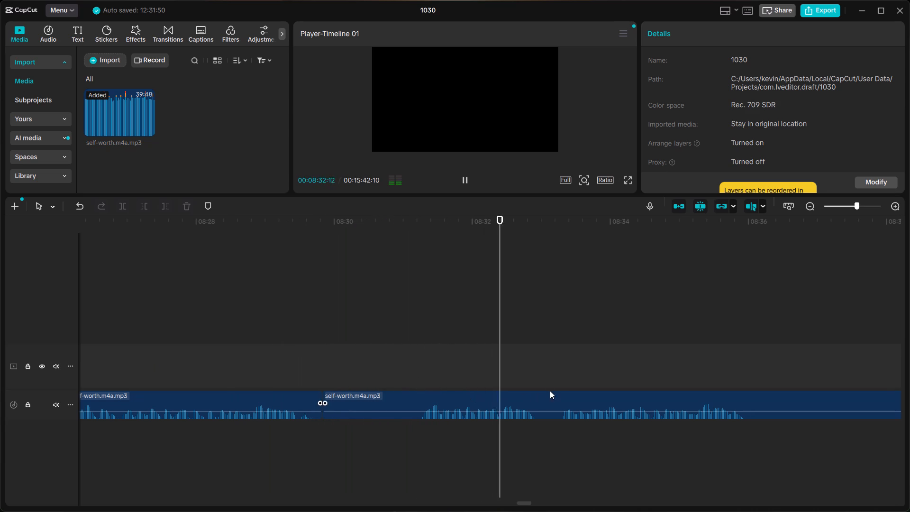
left_click(557, 373)
key("space")
scroll(557, 373, "right", 1)
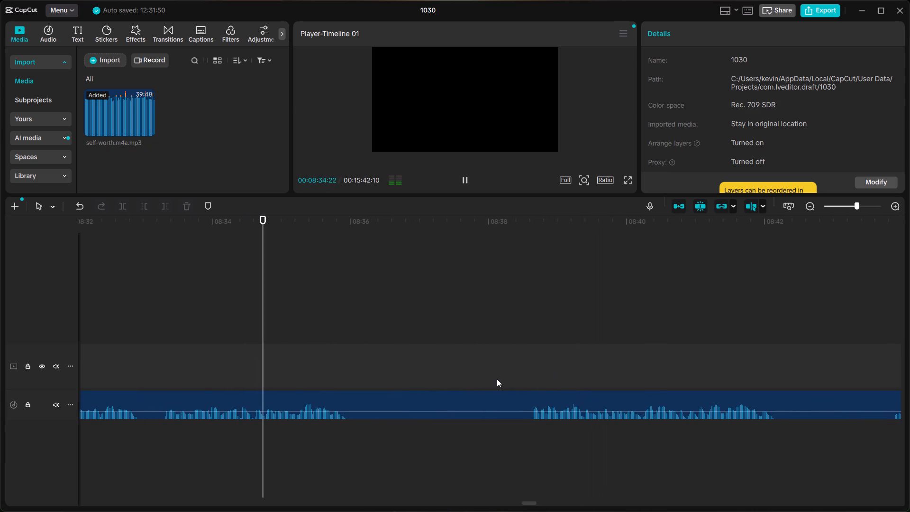
key("space")
left_click(501, 376)
left_click(519, 373)
key("space")
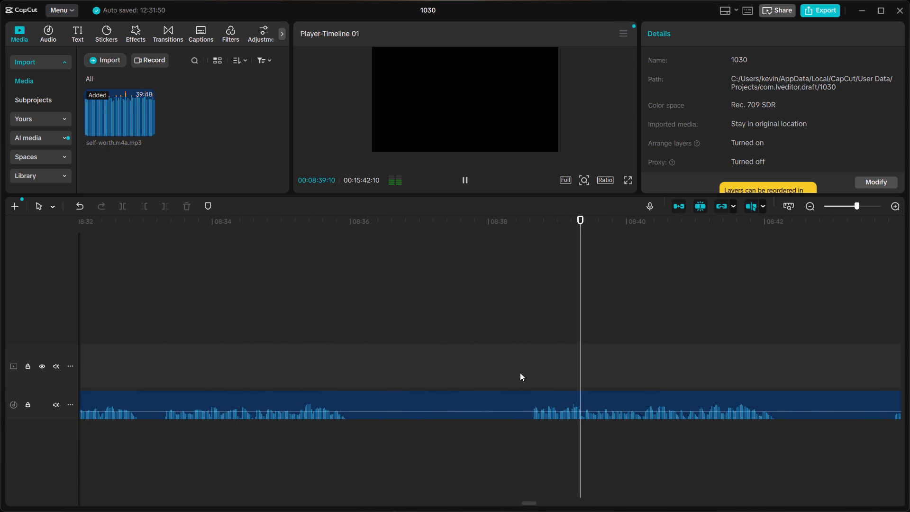
key("space")
scroll(520, 373, "right", 3)
left_click(235, 383)
key("space")
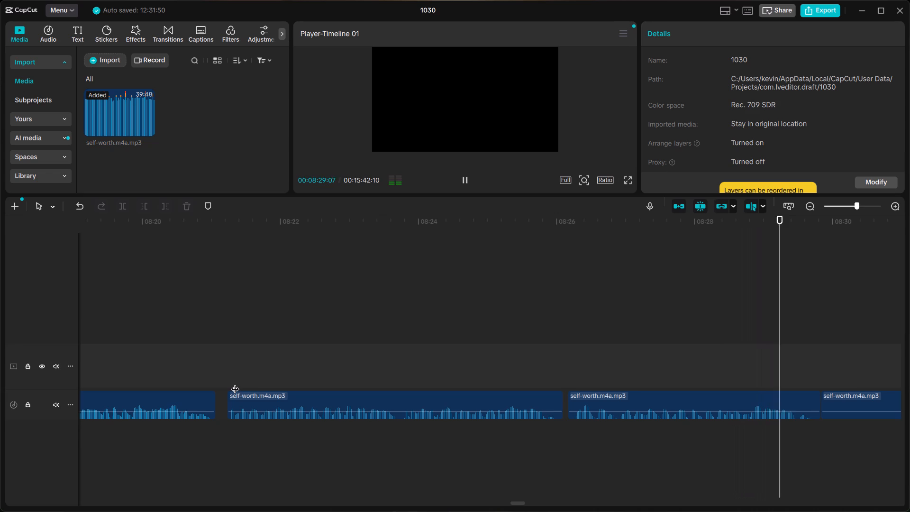
key("space")
scroll(415, 461, "left", 2)
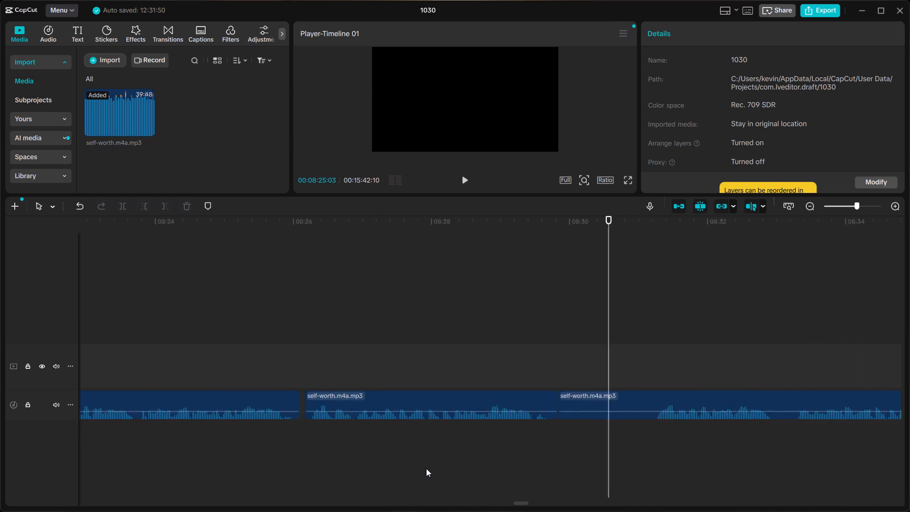
scroll(426, 468, "left", 2)
left_click(707, 375)
key("space")
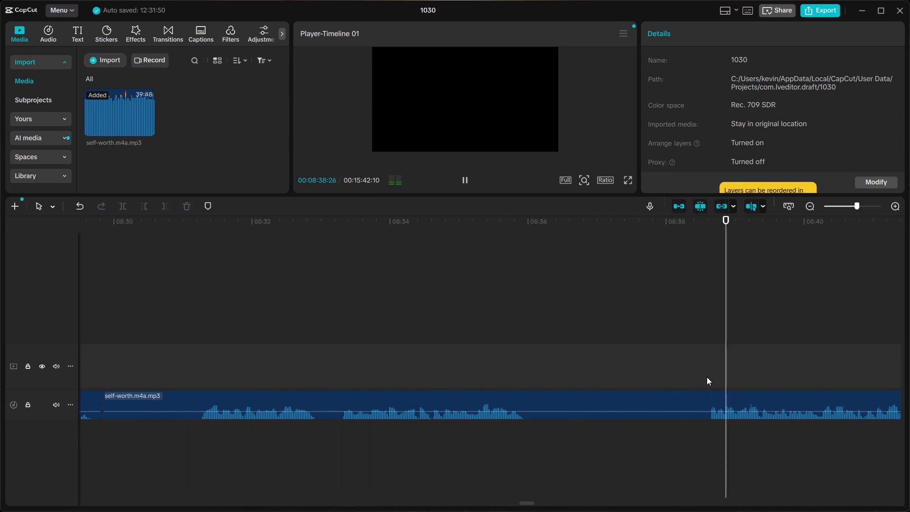
scroll(707, 377, "left", 2)
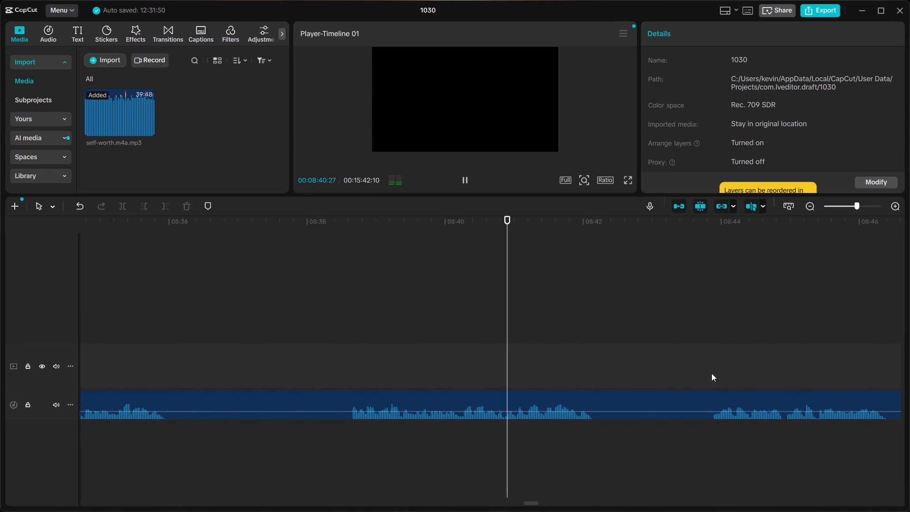
left_click(707, 378)
key("space")
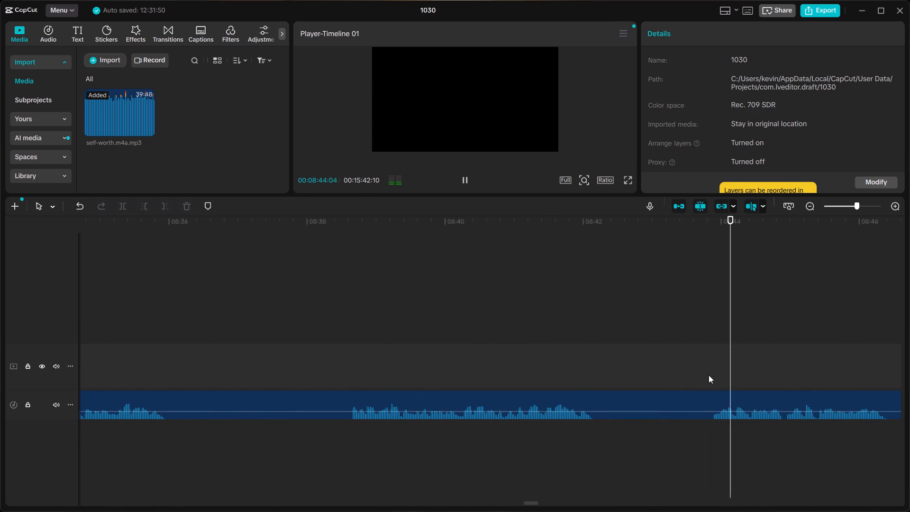
key("space")
Split the narration just before the phrase at about 08:38:18 and delete the unwanted takes back to 08:29:25.
left_click(348, 386)
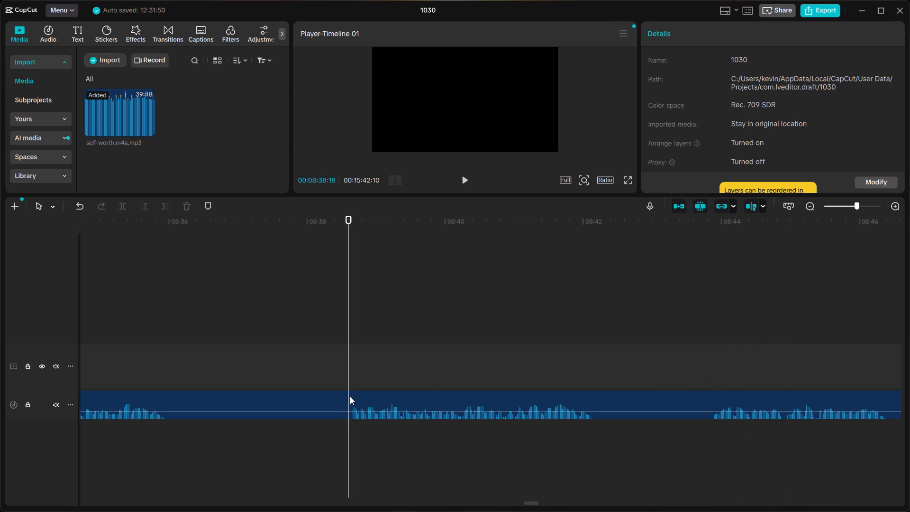
left_click(350, 396)
key("ctrl+b")
left_click(337, 396)
scroll(337, 396, "right", 3)
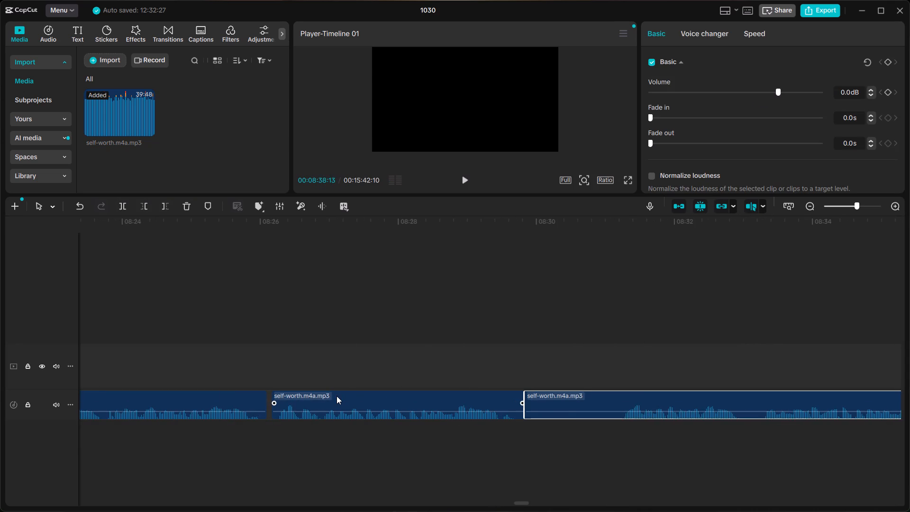
key("BackSpace")
Close the gap after 08:29:25 and listen across the join.
right_click(540, 401)
left_click(550, 409)
left_click(421, 351)
key("space")
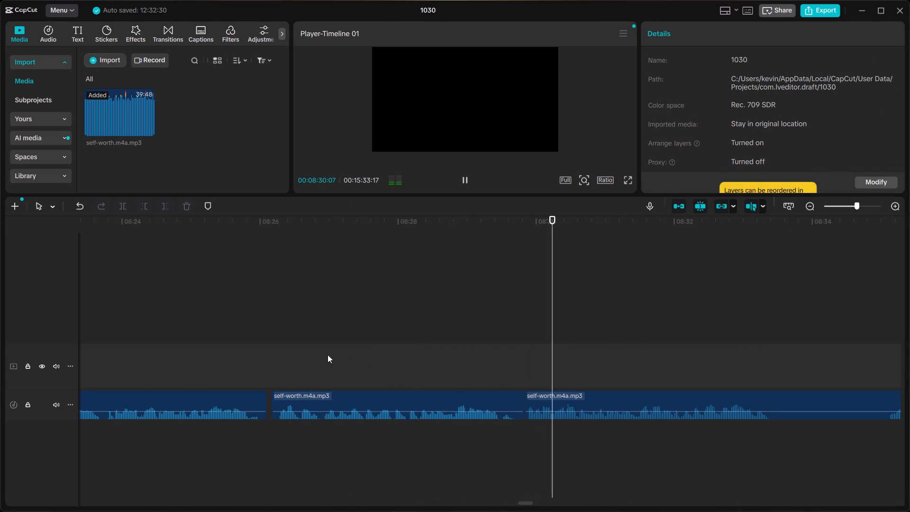
Replay the narration across the join at 08:29:25 and split it just after the phrase ends, at about 08:33:14.
left_click(311, 354)
key("space")
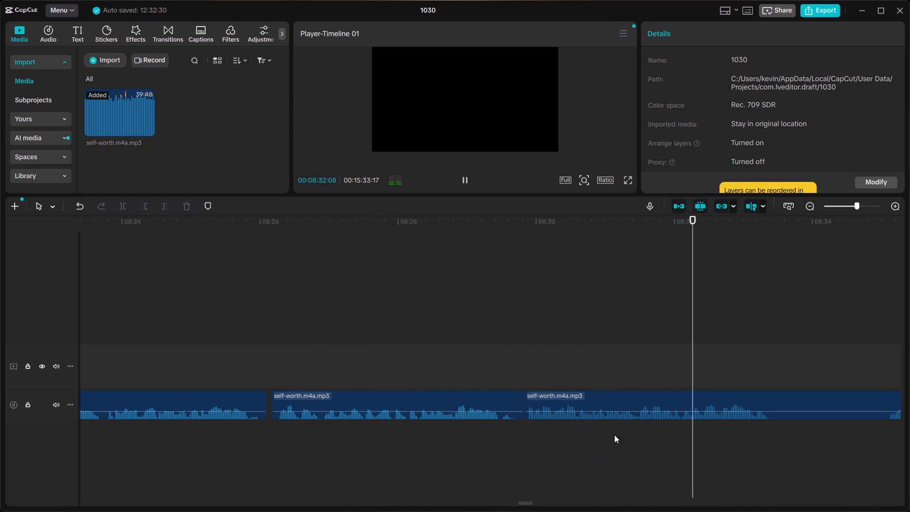
scroll(642, 421, "left", 1)
key("space")
left_click(598, 387)
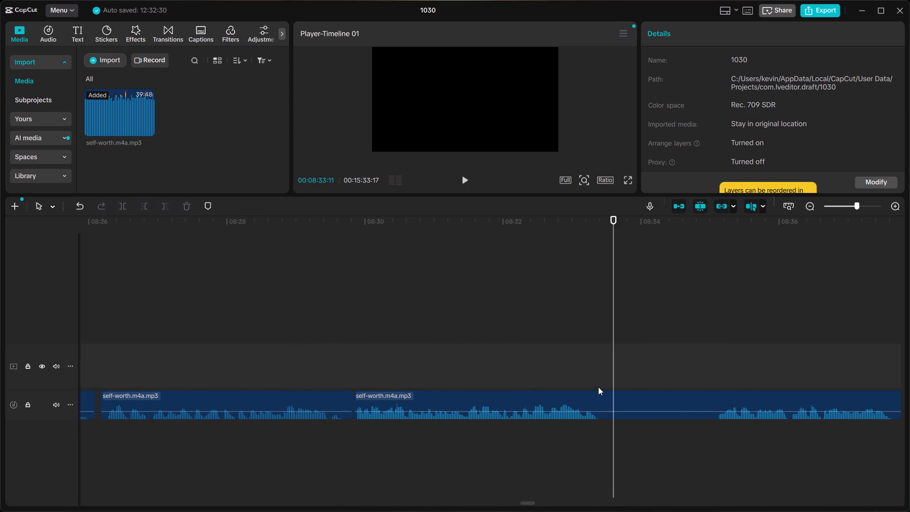
left_click(606, 388)
left_click(581, 384)
left_click(601, 379)
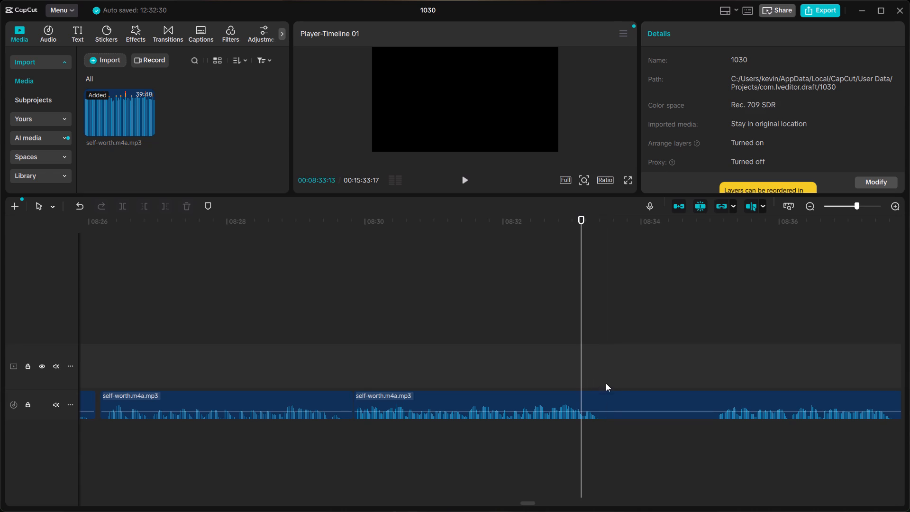
left_click(603, 381)
left_click(606, 393)
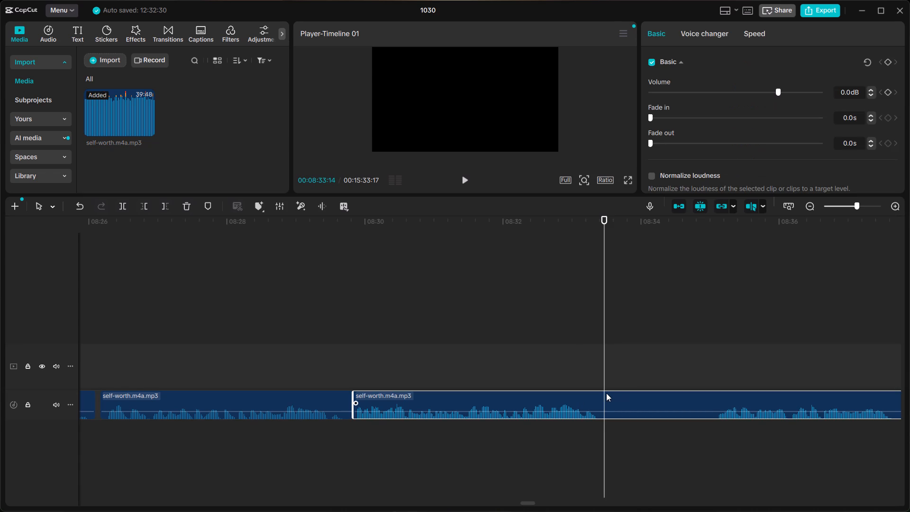
key("ctrl+b")
Listen to the takes from about 08:35 onward to judge where the narration should resume after the 08:33:14 split.
left_click(714, 373)
key("space")
scroll(714, 373, "left", 1)
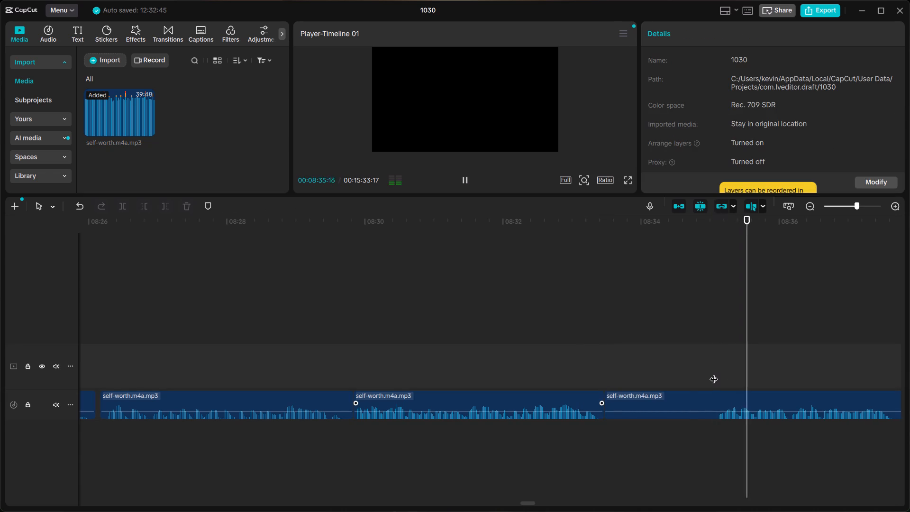
scroll(714, 373, "left", 2)
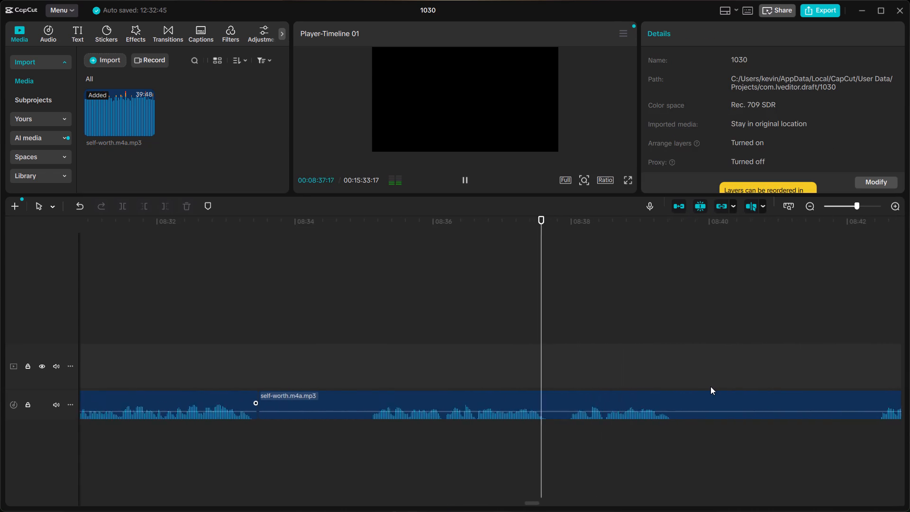
Listen through the self-worth.m4a.mp3 audio from about 08:37 to 08:53, skipping the long silent gap before 08:42.
scroll(710, 386, "left", 1)
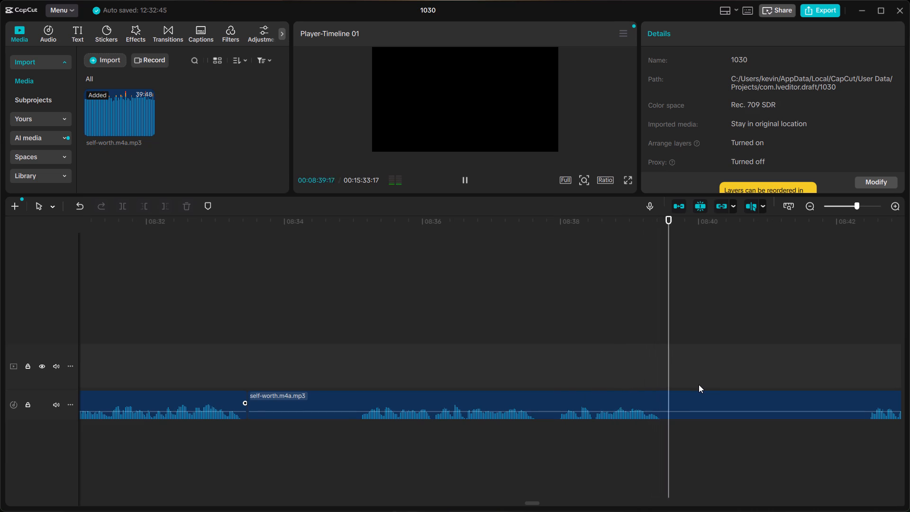
scroll(699, 384, "left", 1)
left_click(674, 377)
key("space")
left_click(674, 377)
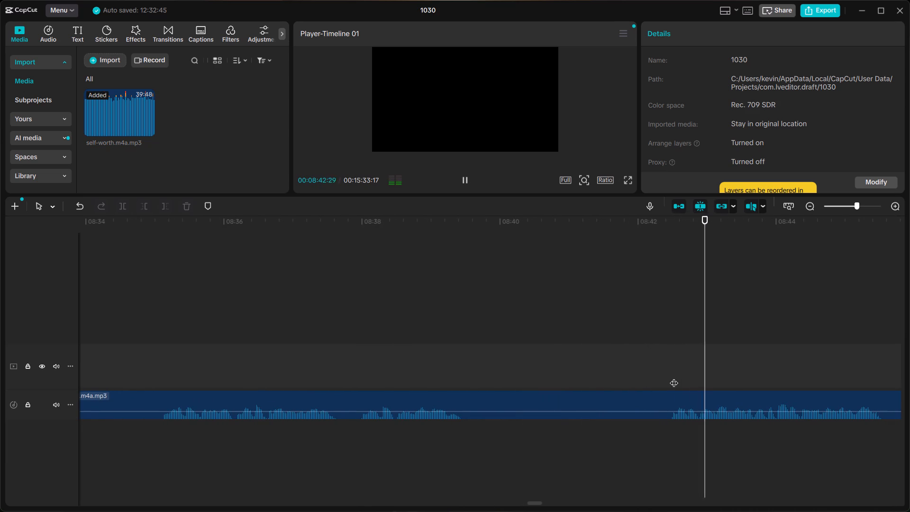
key("space")
left_click(669, 377)
left_click(664, 379)
key("space")
scroll(664, 379, "left", 1)
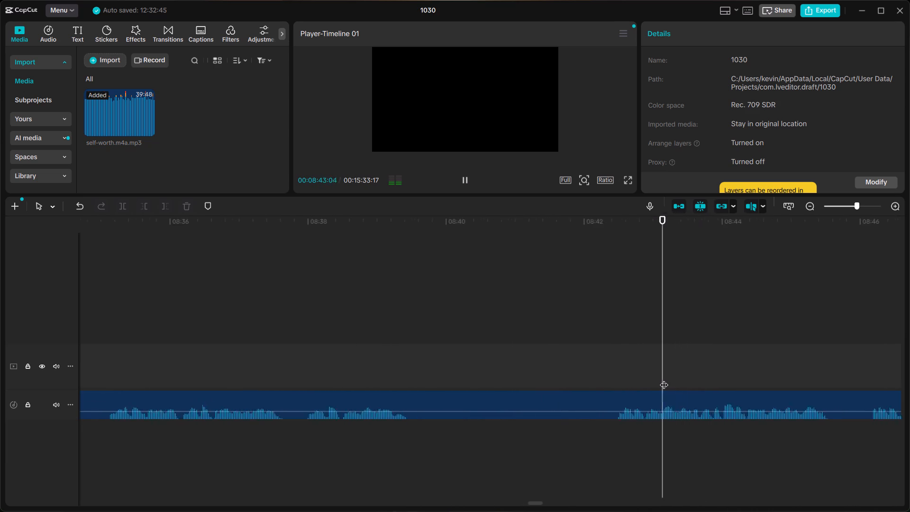
scroll(664, 379, "left", 1)
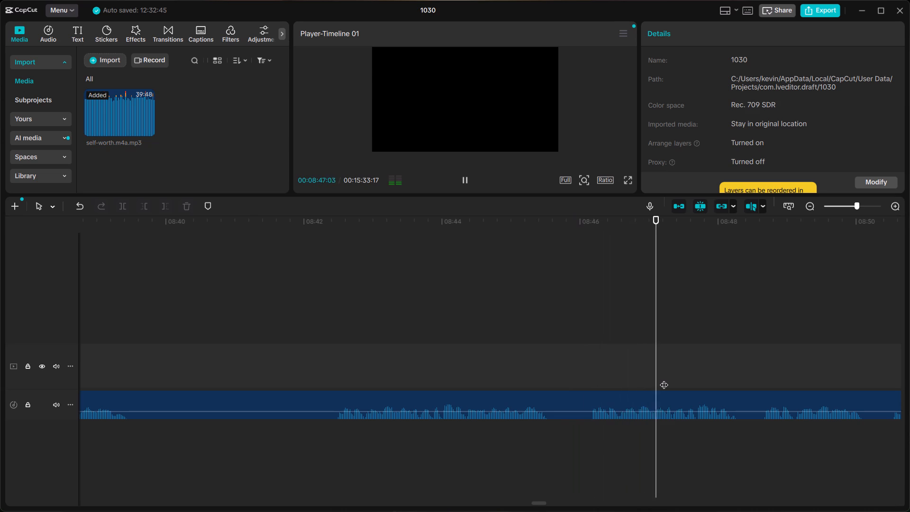
scroll(664, 379, "left", 1)
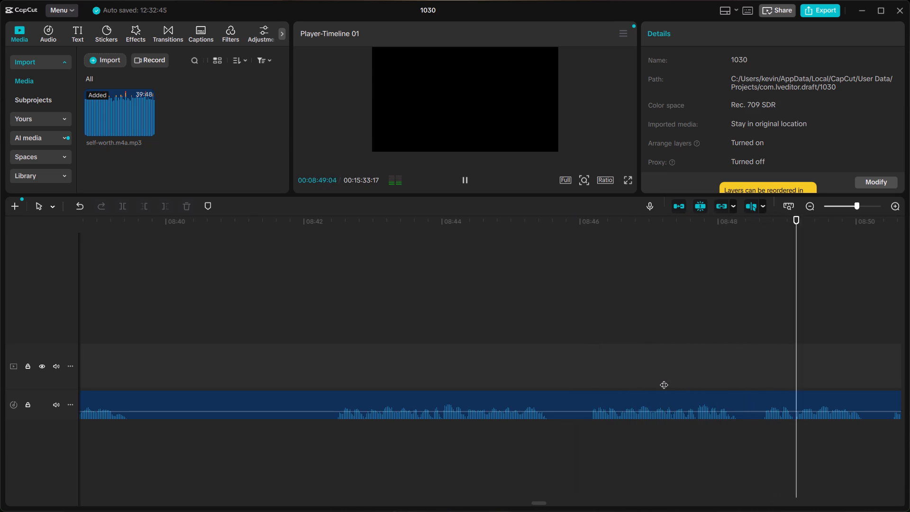
scroll(664, 379, "left", 1)
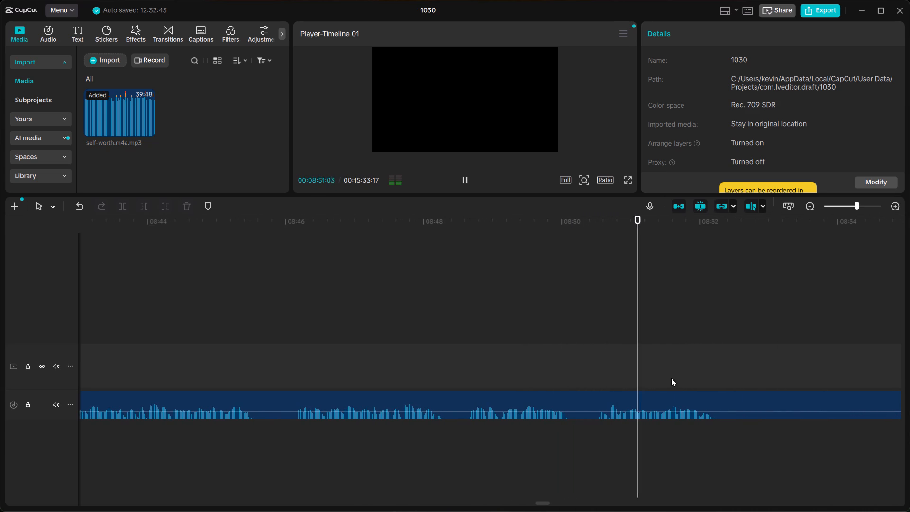
scroll(720, 397, "left", 1)
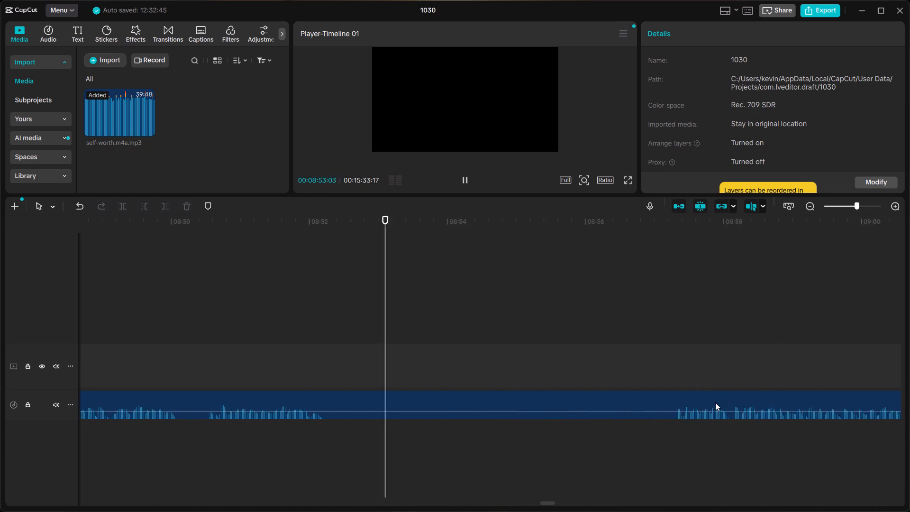
Listen to the spoken phrases between about 08:57 and 09:11, replaying the passage at about 09:02.
scroll(715, 402, "left", 1)
left_click_drag(639, 377, 644, 372)
left_click(655, 367)
key("space")
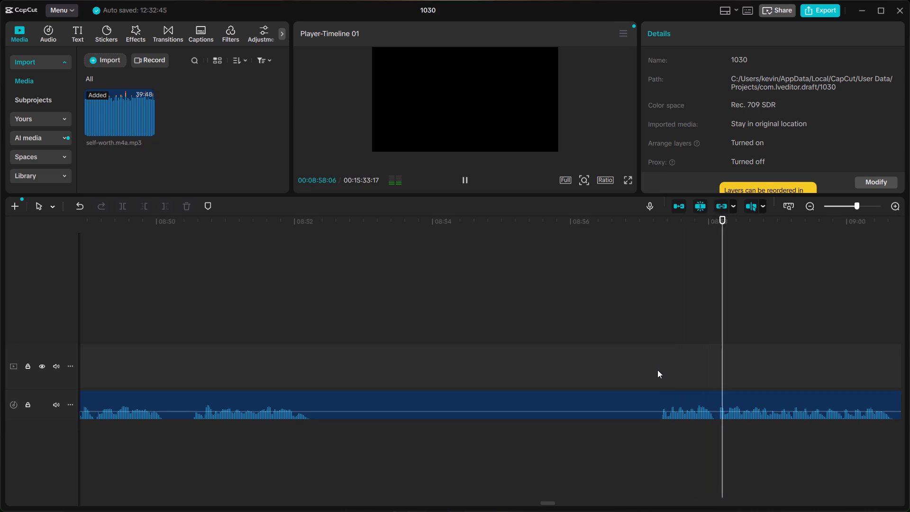
scroll(657, 370, "left", 1)
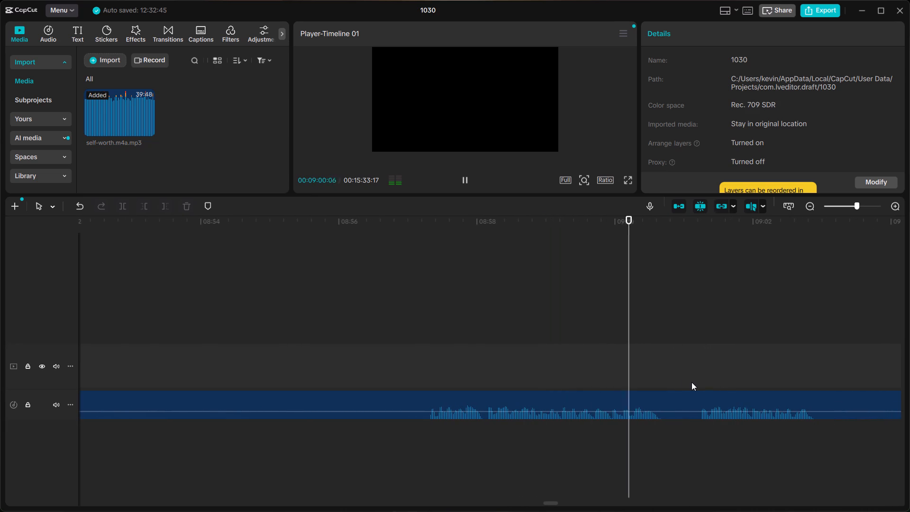
scroll(857, 377, "left", 1)
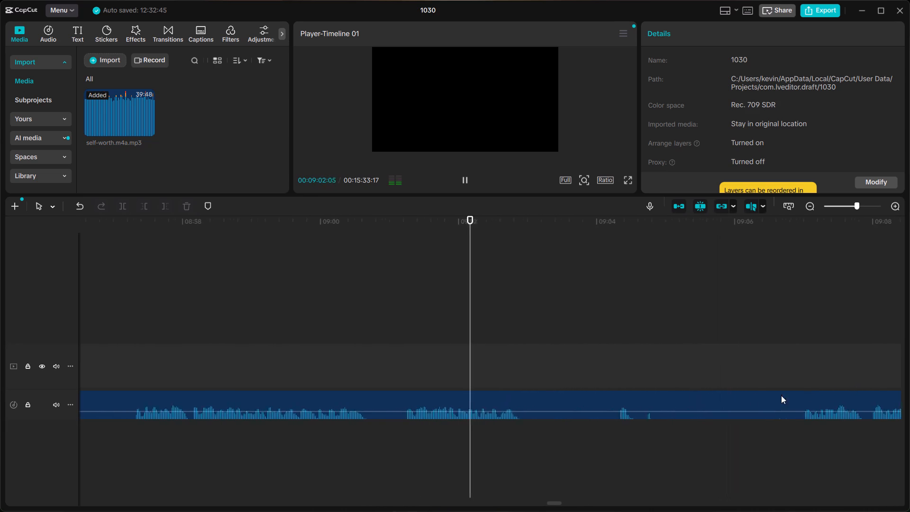
scroll(781, 395, "left", 1)
left_click(800, 379)
key("space")
scroll(800, 379, "left", 1)
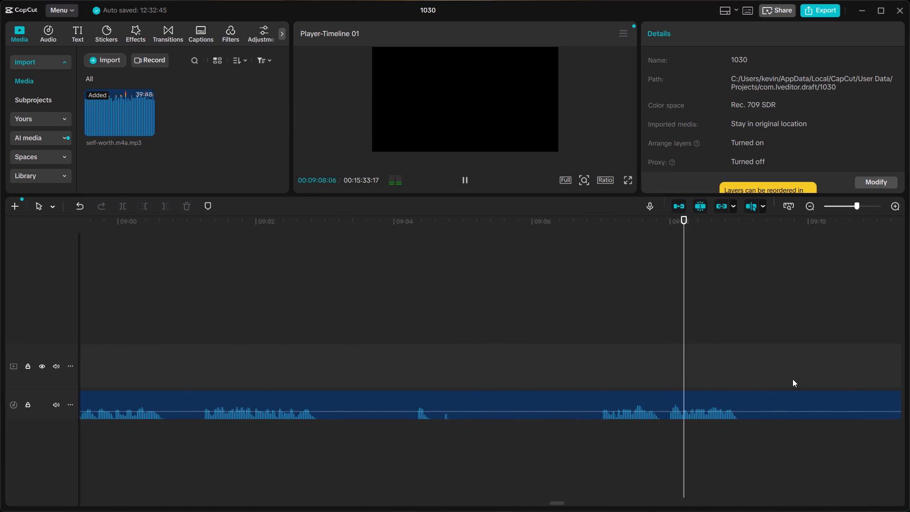
key("space")
left_click(261, 374)
key("space")
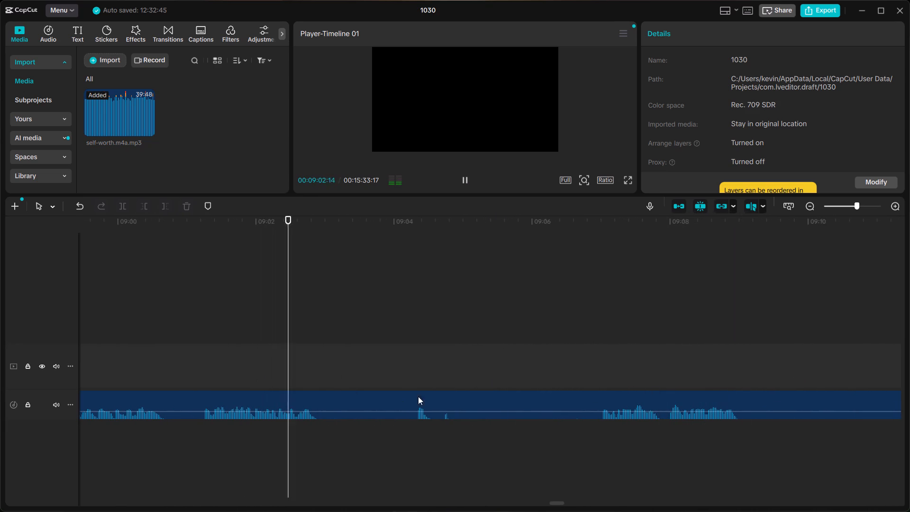
key("space")
scroll(633, 364, "left", 2)
left_click(484, 384)
key("space")
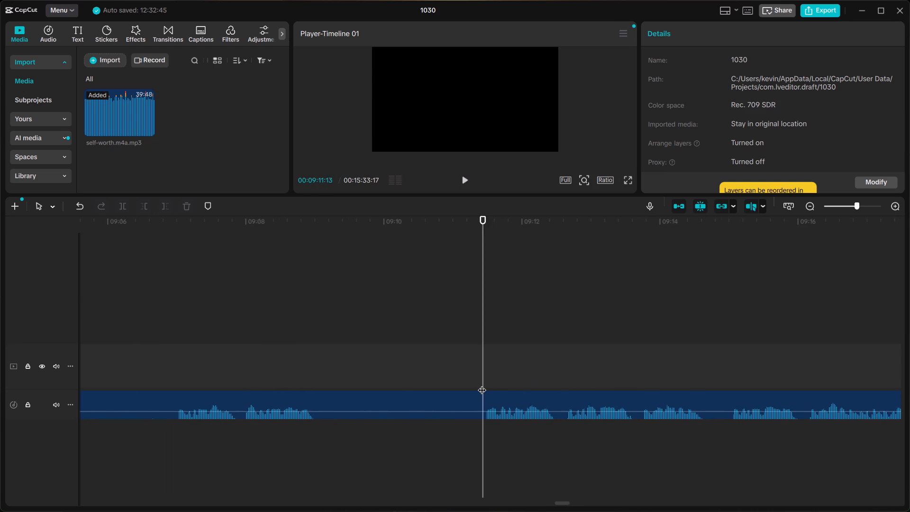
Listen to the audio from about 09:16 to 09:33, jumping ahead between the spoken phrases.
left_click(804, 379)
key("space")
scroll(805, 377, "left", 1)
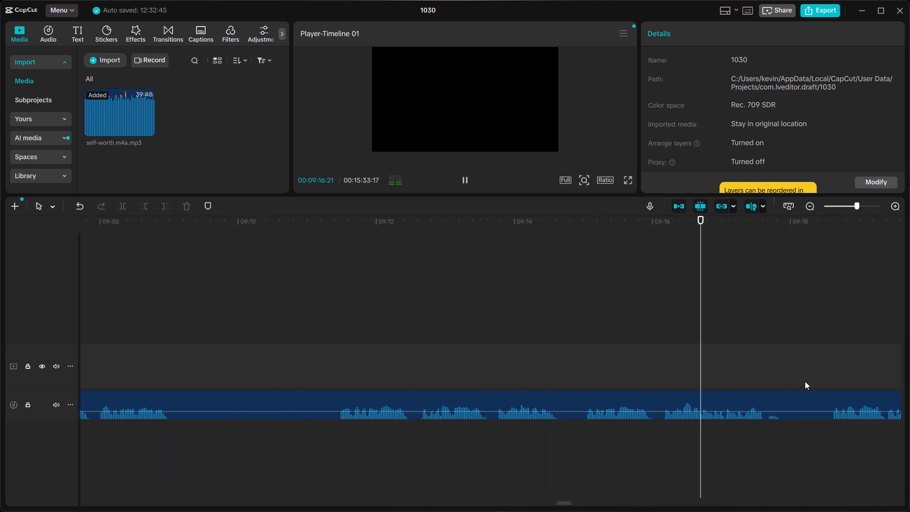
scroll(805, 381, "left", 1)
left_click(709, 375)
key("space")
scroll(710, 385, "left", 1)
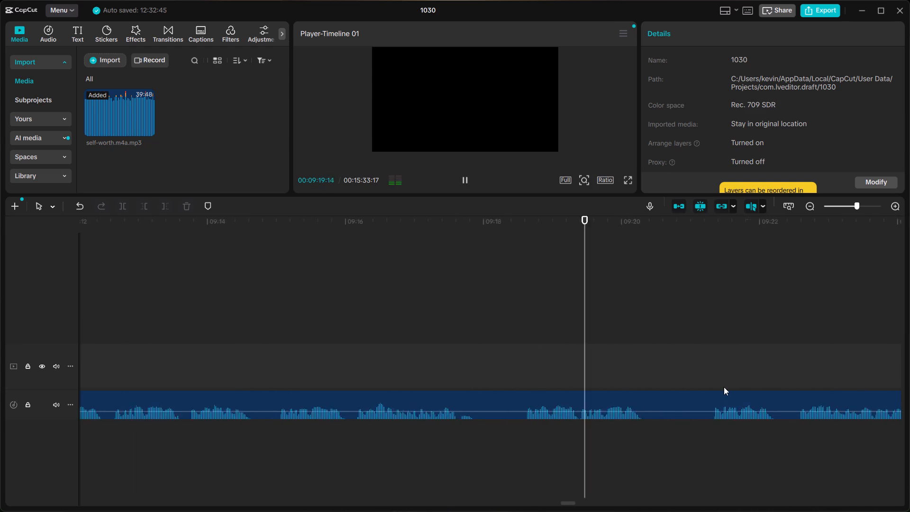
scroll(724, 387, "left", 1)
left_click(741, 382)
key("space")
scroll(744, 381, "left", 1)
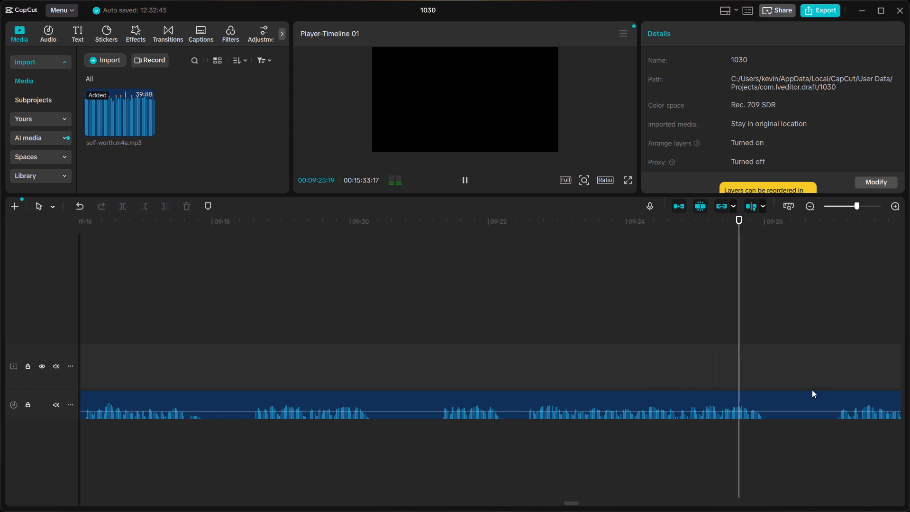
scroll(814, 385, "left", 1)
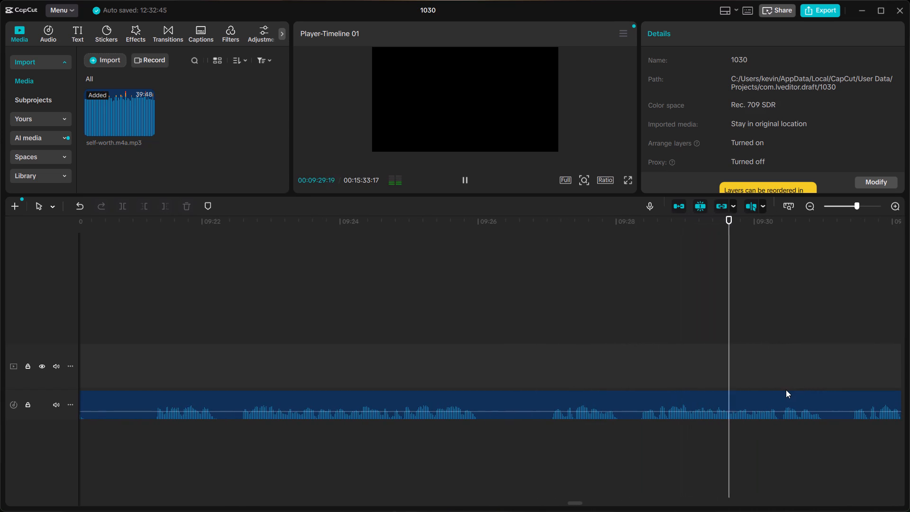
scroll(775, 386, "left", 1)
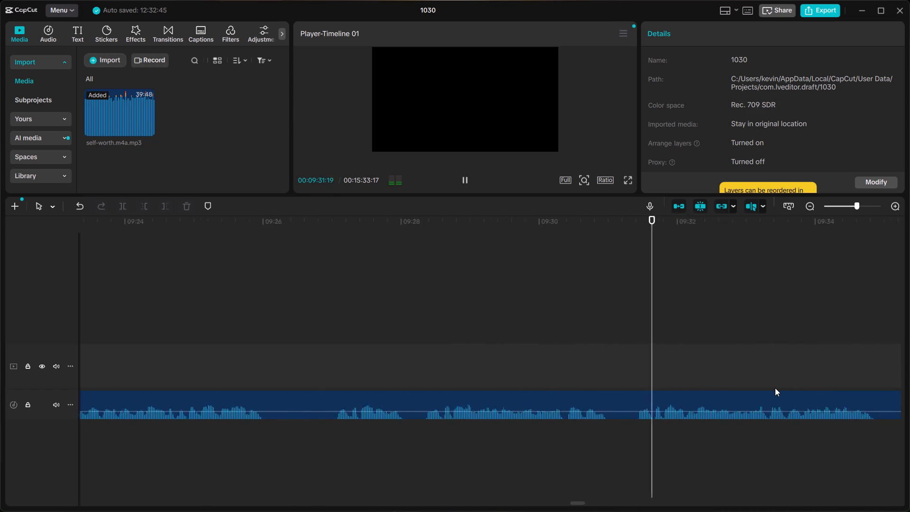
scroll(775, 388, "left", 1)
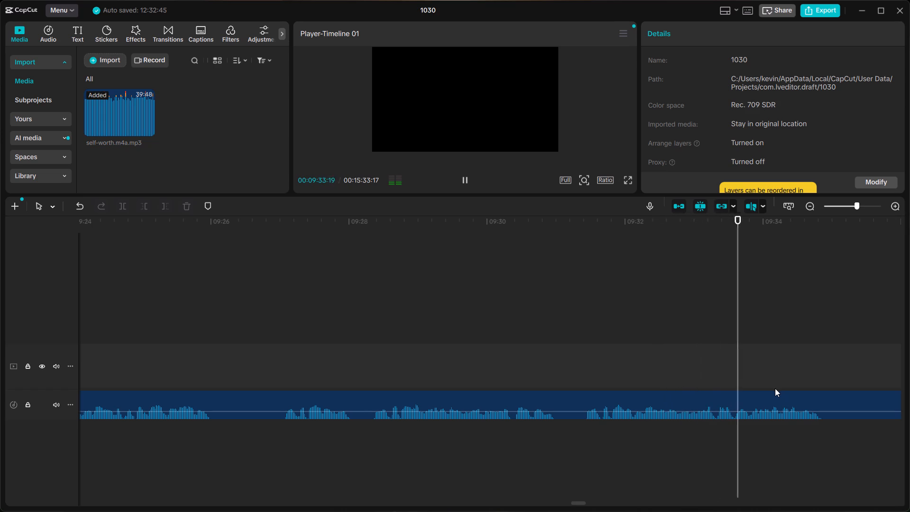
Split the audio clip at 00:09:31:12, just before the spoken phrase begins.
key("space")
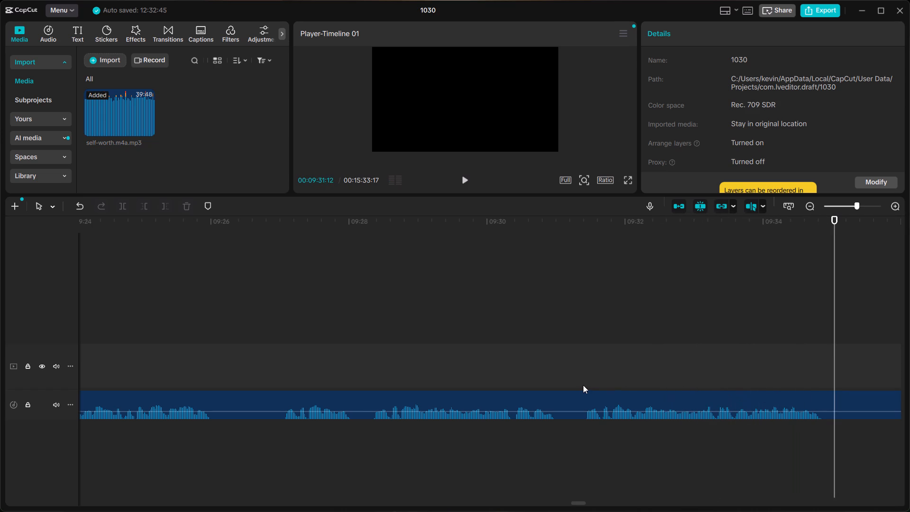
left_click(583, 385)
left_click(581, 393)
left_click(581, 393)
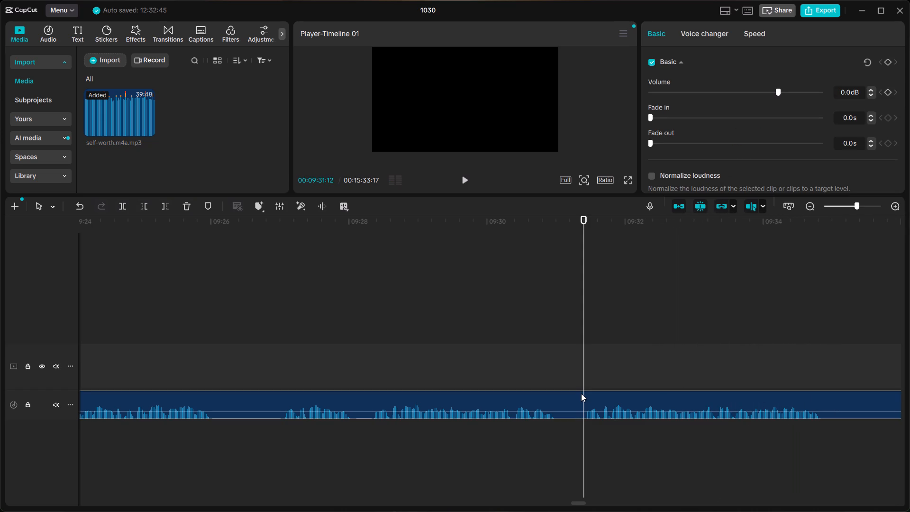
key("ctrl+b")
Listen to the audio from about 09:39 to 10:07, jumping ahead to the start of successive phrases.
scroll(626, 394, "left", 2)
left_click(646, 381)
key("space")
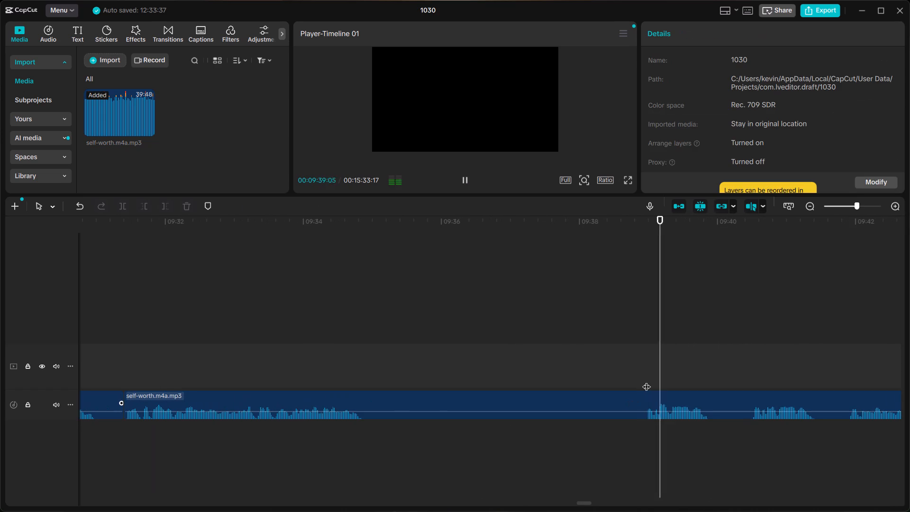
scroll(785, 381, "left", 1)
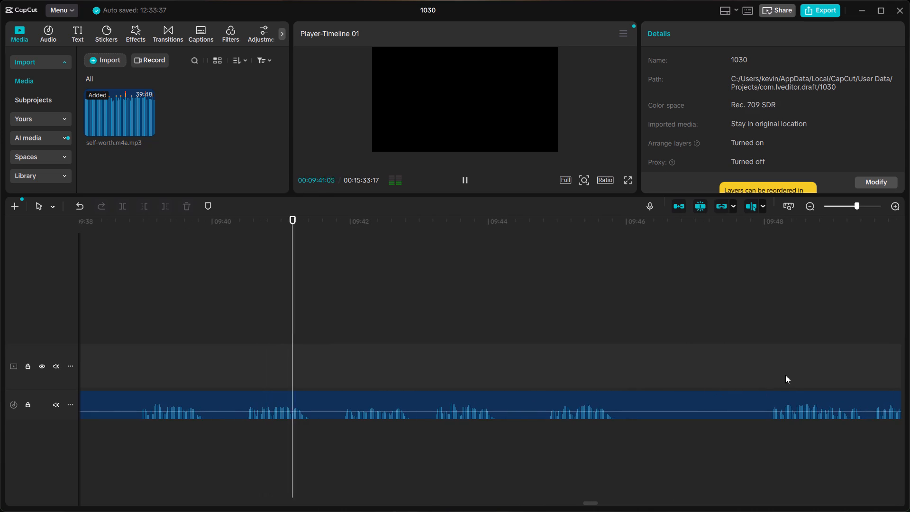
left_click(767, 382)
key("space")
scroll(767, 382, "left", 2)
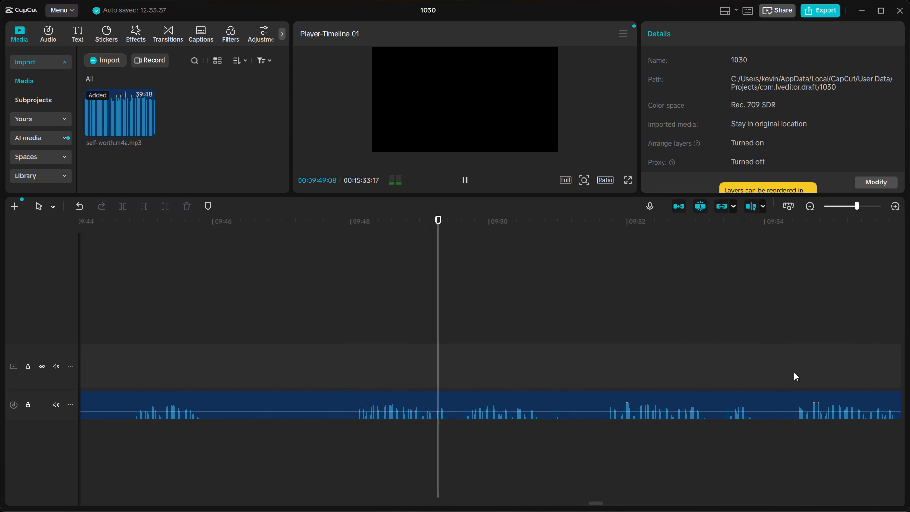
left_click(792, 374)
key("space")
scroll(792, 374, "left", 2)
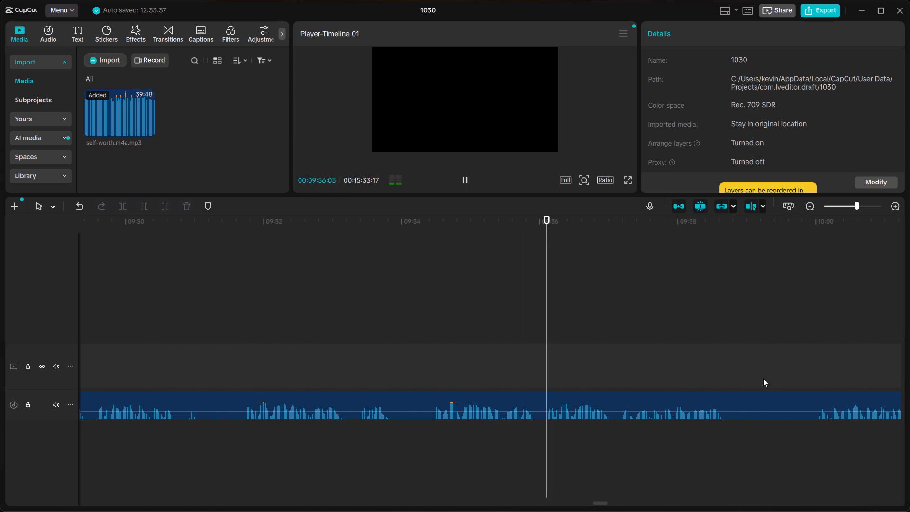
left_click(816, 369)
key("space")
scroll(816, 369, "left", 1)
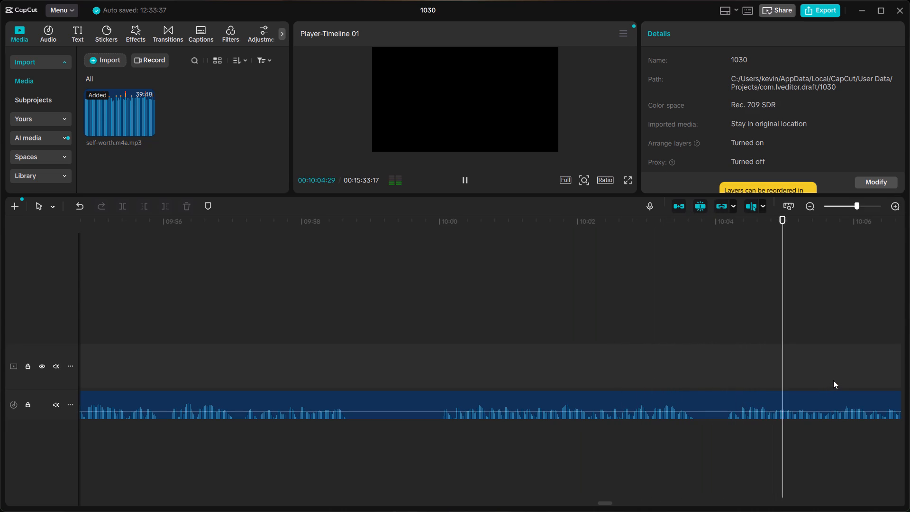
scroll(829, 385, "left", 1)
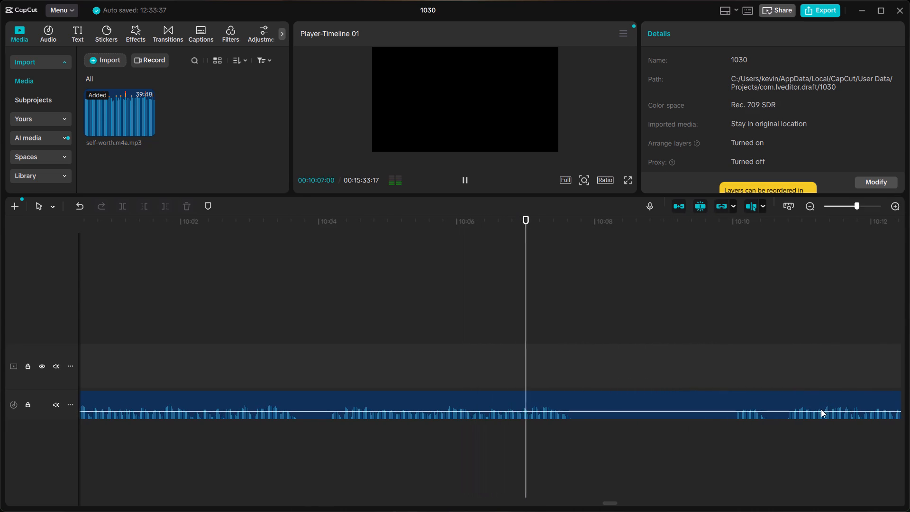
Replay the passage starting at about 10:04 and check the phrases between about 10:10 and 10:13.
key("space")
left_click(327, 387)
key("space")
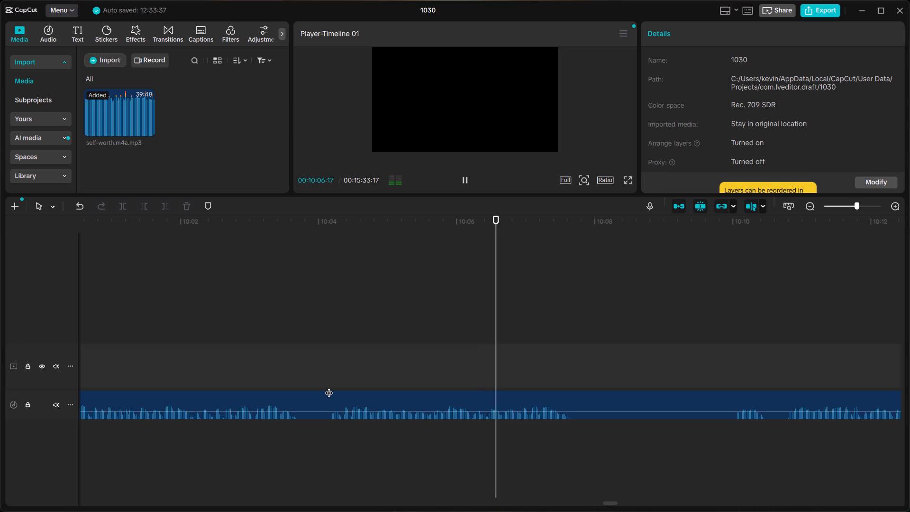
left_click(768, 375)
key("space")
scroll(773, 373, "left", 1)
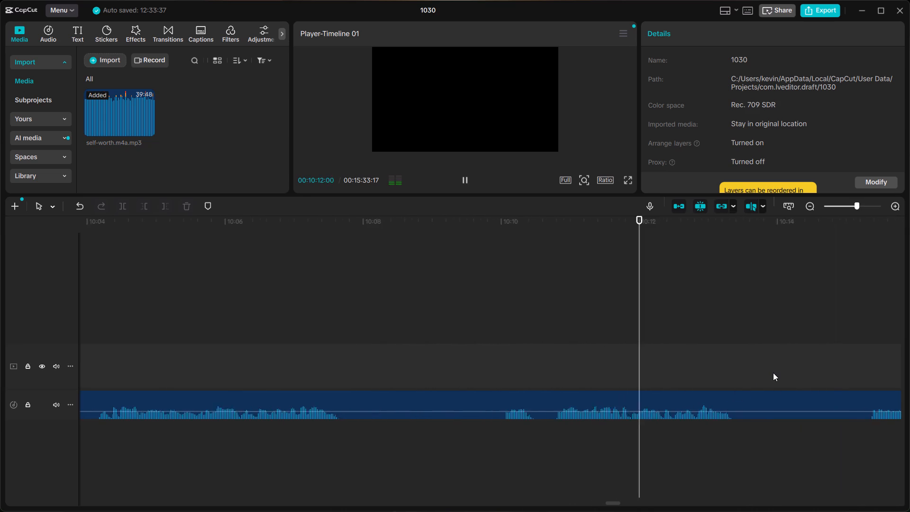
scroll(773, 373, "left", 1)
left_click(546, 390)
key("space")
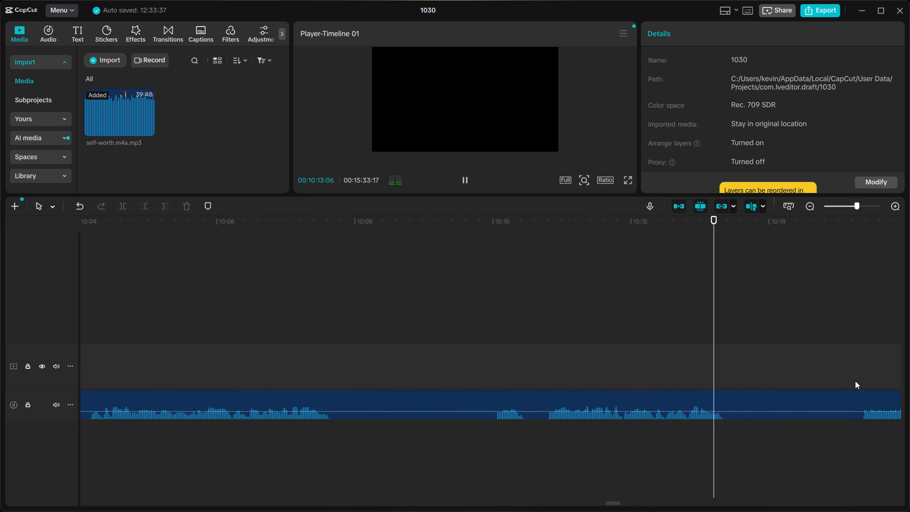
Listen to the spoken phrases starting at about 10:15 and 10:20.
key("space")
scroll(855, 381, "left", 1)
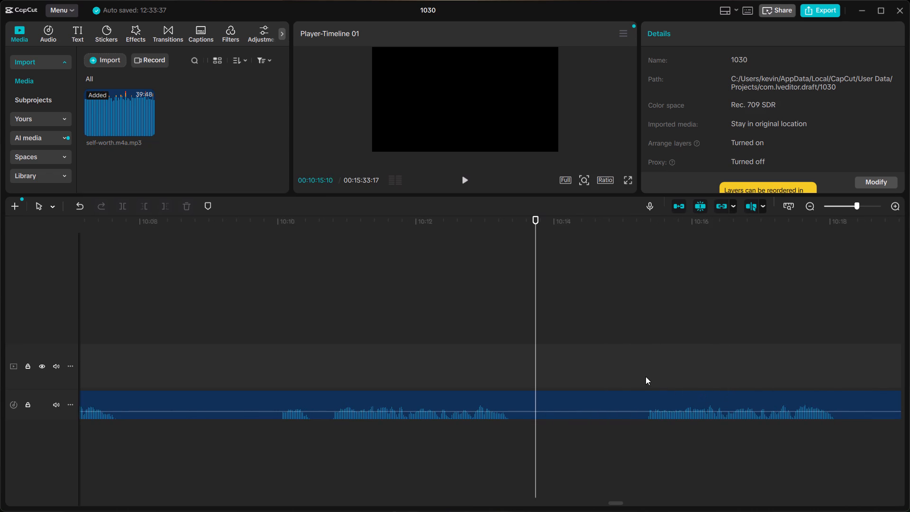
left_click(646, 376)
key("space")
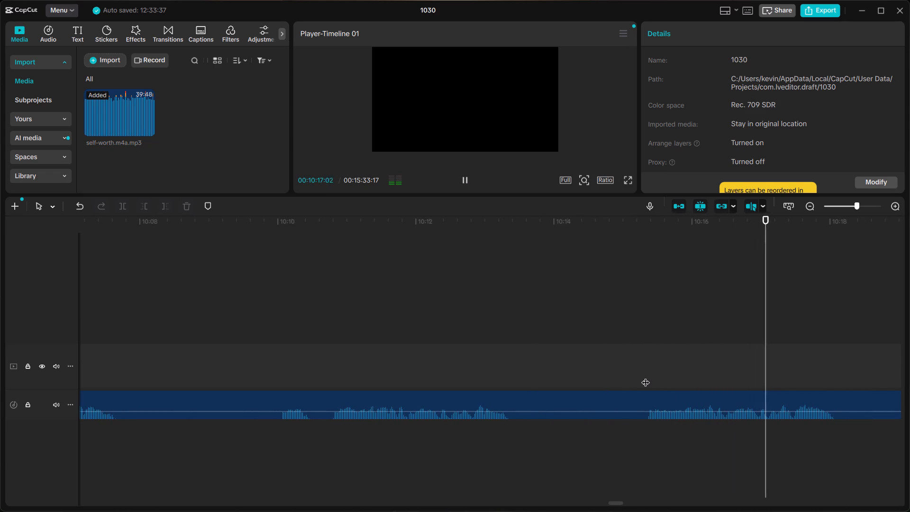
key("space")
scroll(646, 376, "left", 1)
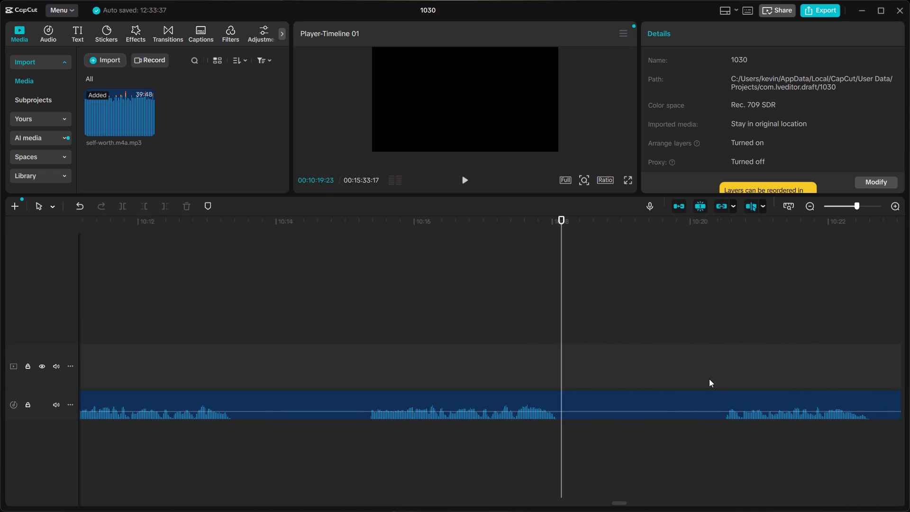
left_click(710, 378)
key("space")
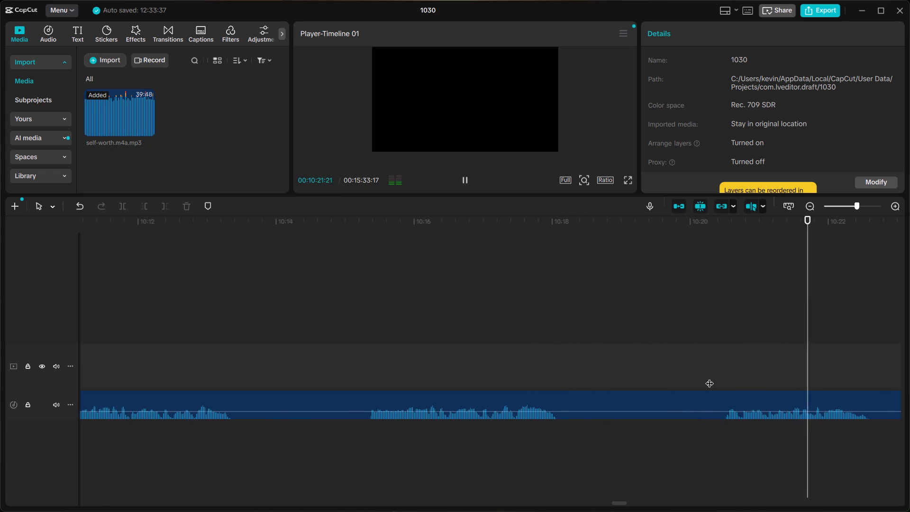
Split the audio clip at 00:10:15:07, just before the spoken phrase begins.
key("space")
left_click(361, 385)
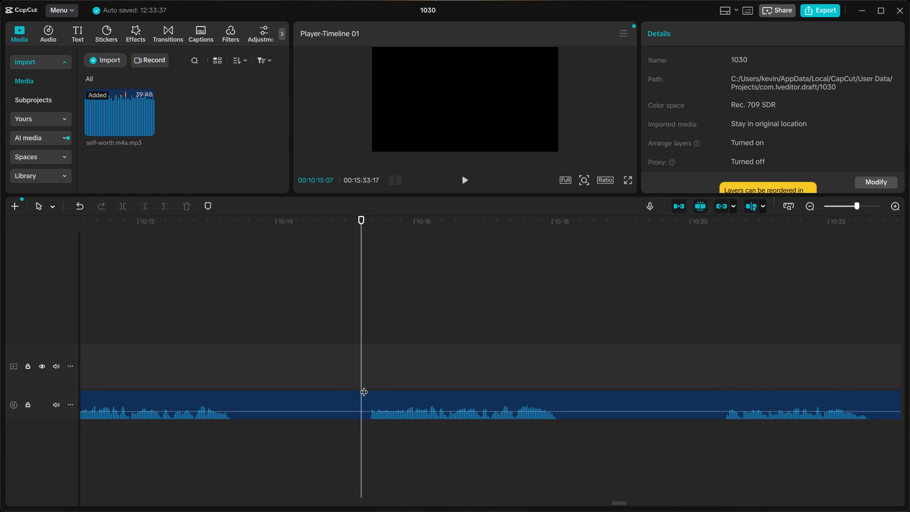
left_click(364, 394)
key("ctrl+b")
Go back to the join at about 08:33, check its audio, delete the segment following it and close the gap.
scroll(348, 420, "right", 7)
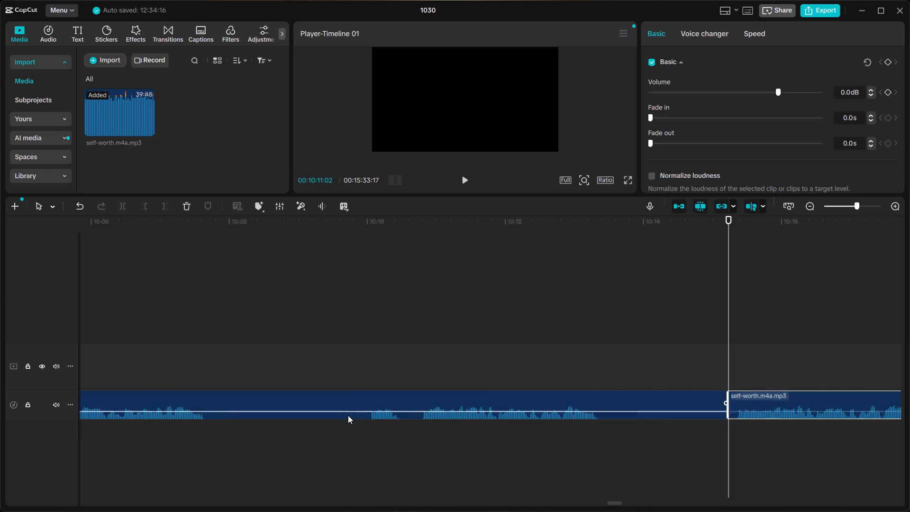
scroll(348, 415, "right", 13)
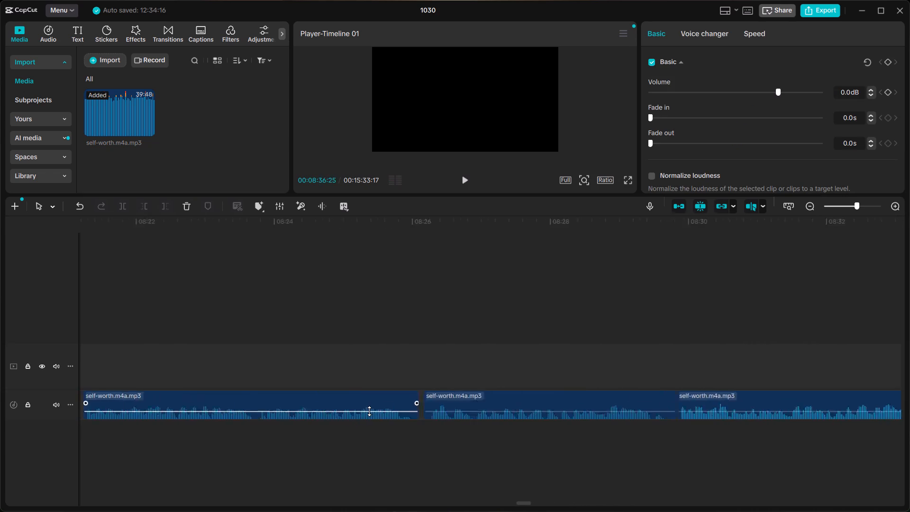
scroll(369, 411, "right", 4)
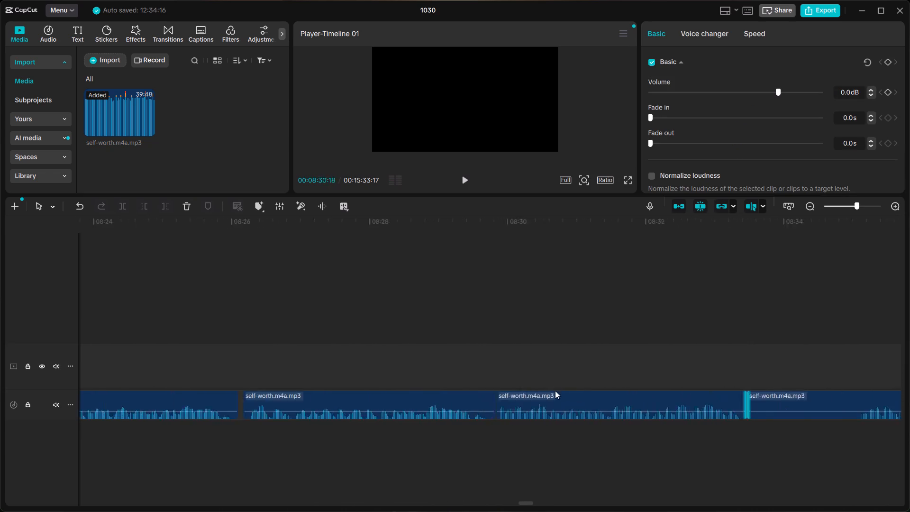
scroll(555, 391, "right", 1)
left_click(365, 384)
key("space")
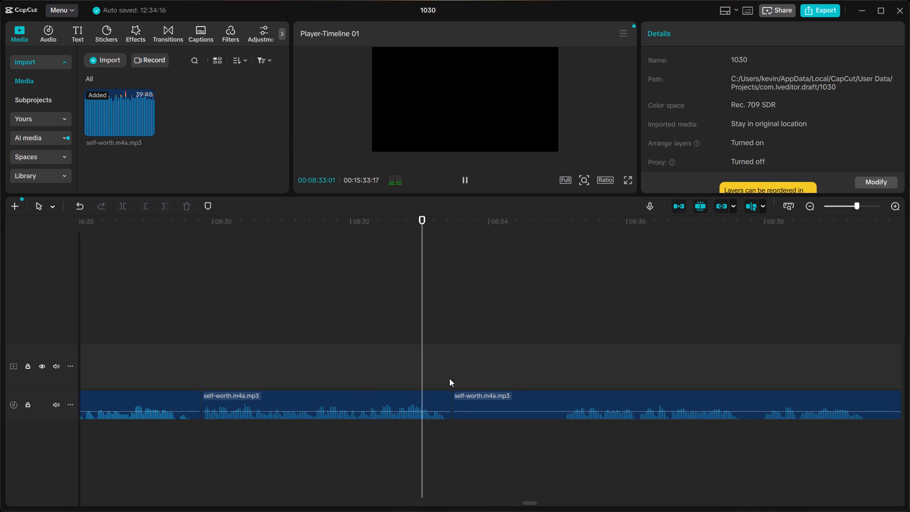
key("space")
left_click(491, 402)
key("BackSpace")
right_click(497, 402)
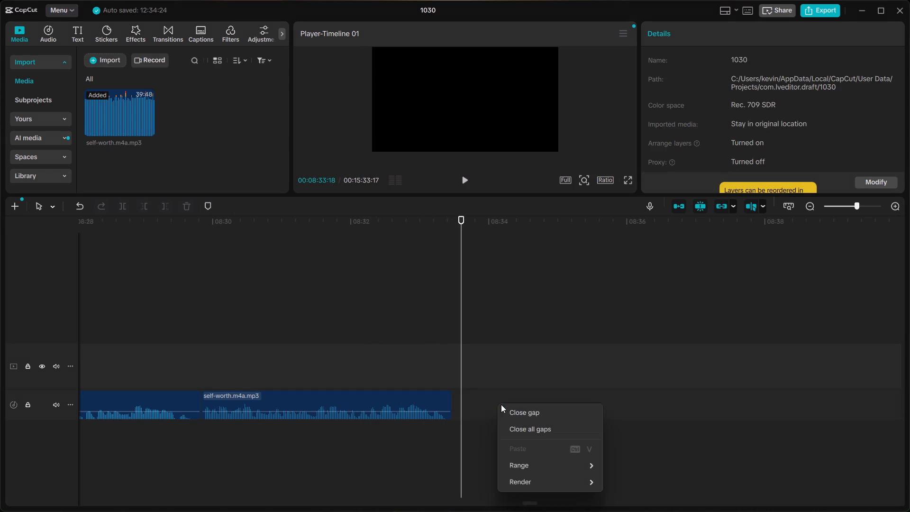
left_click(506, 407)
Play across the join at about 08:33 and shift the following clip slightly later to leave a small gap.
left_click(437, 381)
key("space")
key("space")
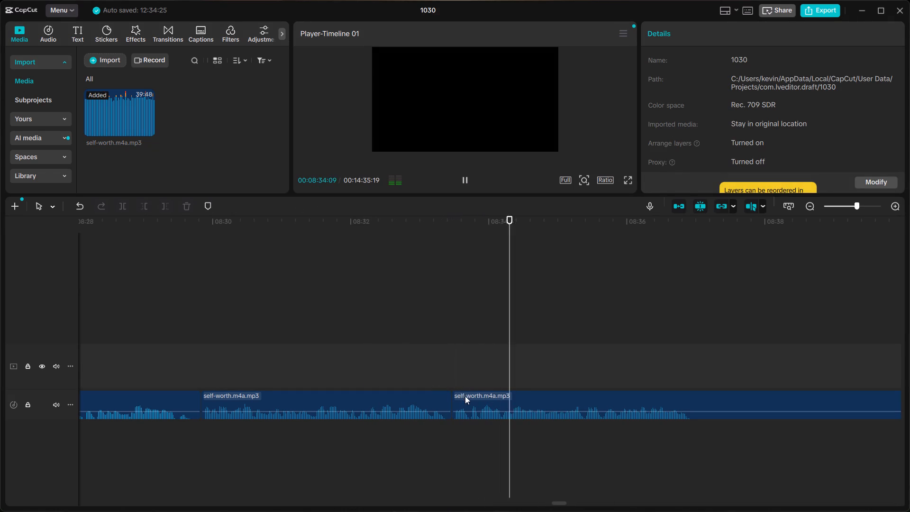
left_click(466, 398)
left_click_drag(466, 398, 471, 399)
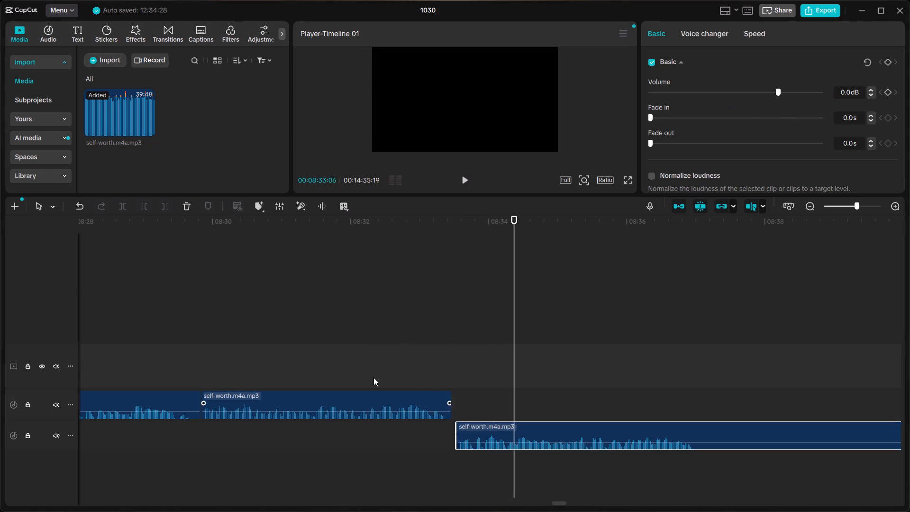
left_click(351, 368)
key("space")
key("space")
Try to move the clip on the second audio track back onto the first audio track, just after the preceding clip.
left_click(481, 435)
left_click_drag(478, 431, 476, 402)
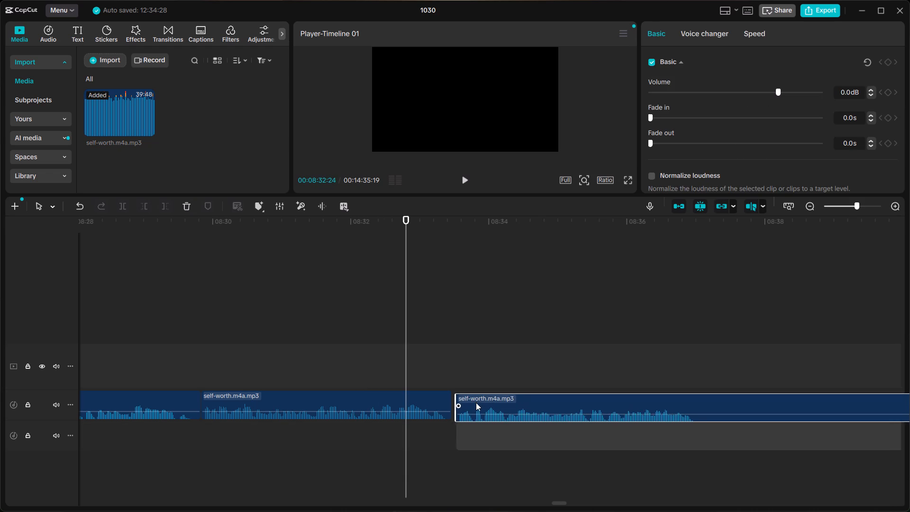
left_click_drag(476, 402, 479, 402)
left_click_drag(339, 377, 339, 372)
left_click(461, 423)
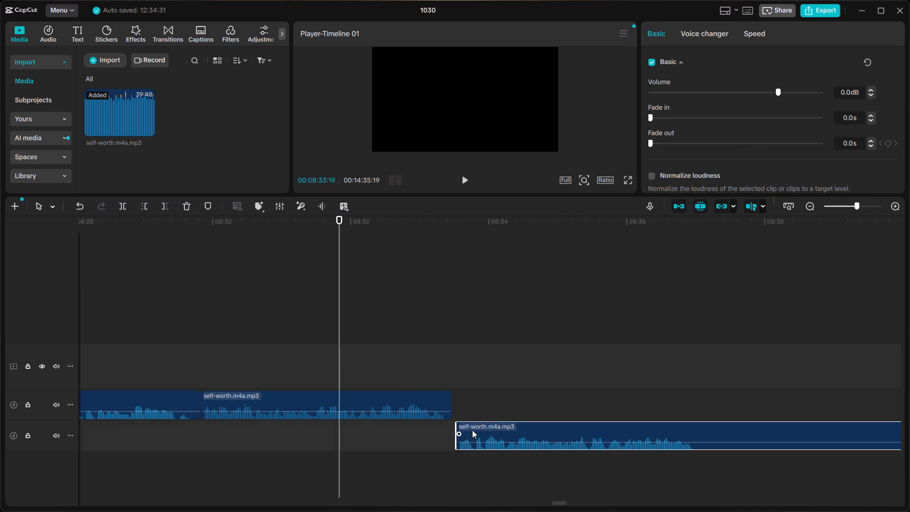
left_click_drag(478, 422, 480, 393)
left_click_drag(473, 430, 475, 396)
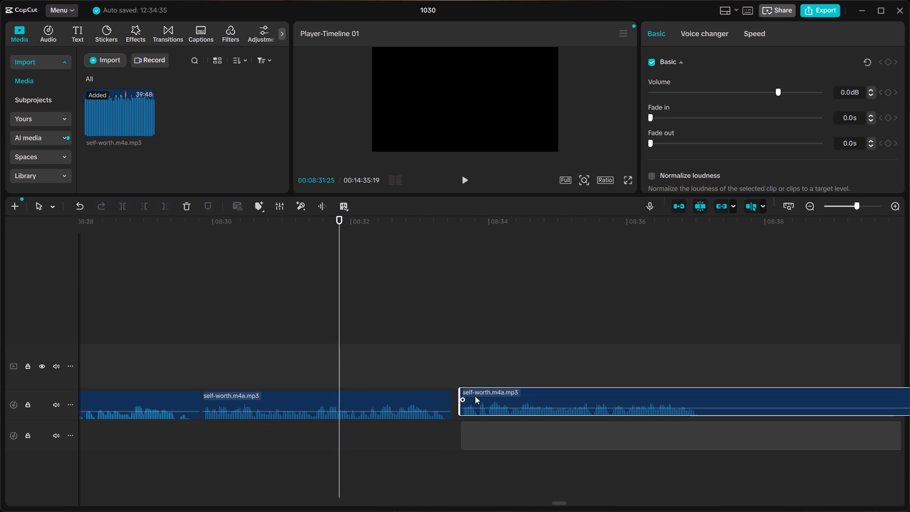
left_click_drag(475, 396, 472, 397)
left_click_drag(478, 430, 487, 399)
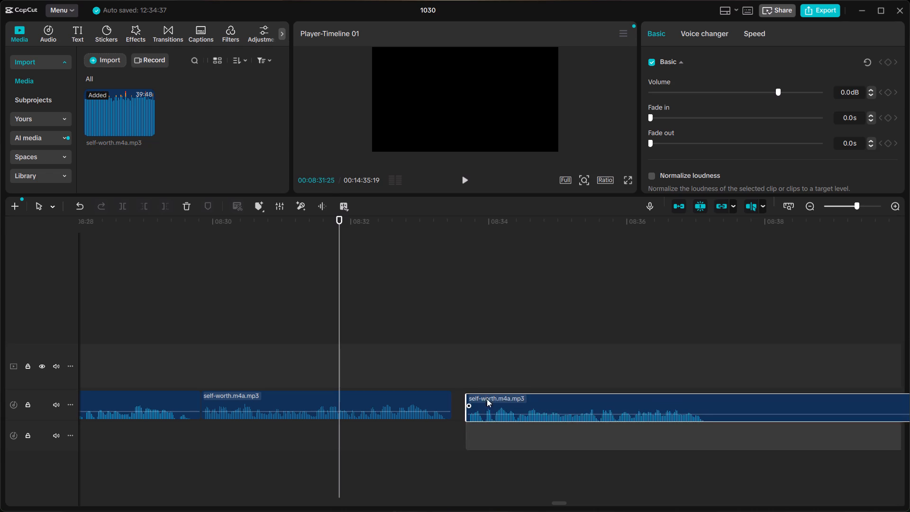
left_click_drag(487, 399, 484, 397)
Split the clip on the second audio track at 00:08:37:06, after its first phrase, and delete the remainder.
scroll(485, 401, "left", 1)
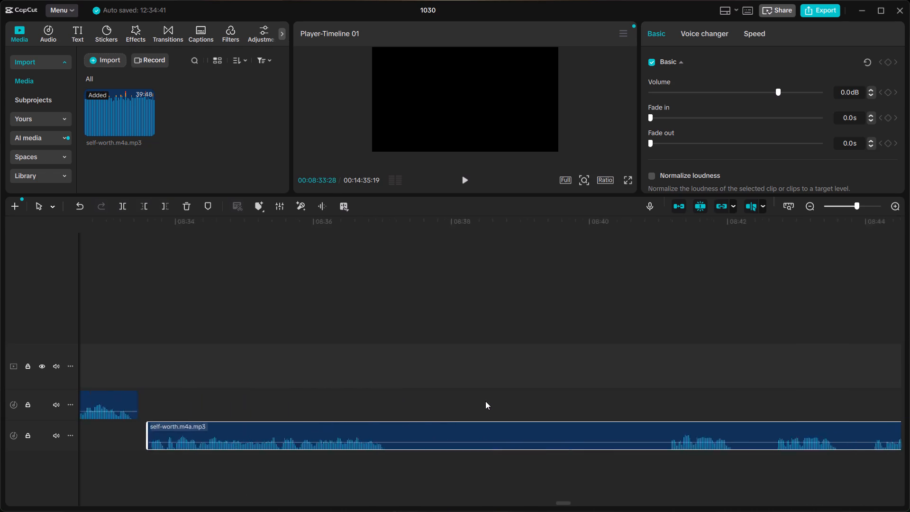
scroll(485, 401, "left", 1)
left_click(358, 414)
left_click(362, 439)
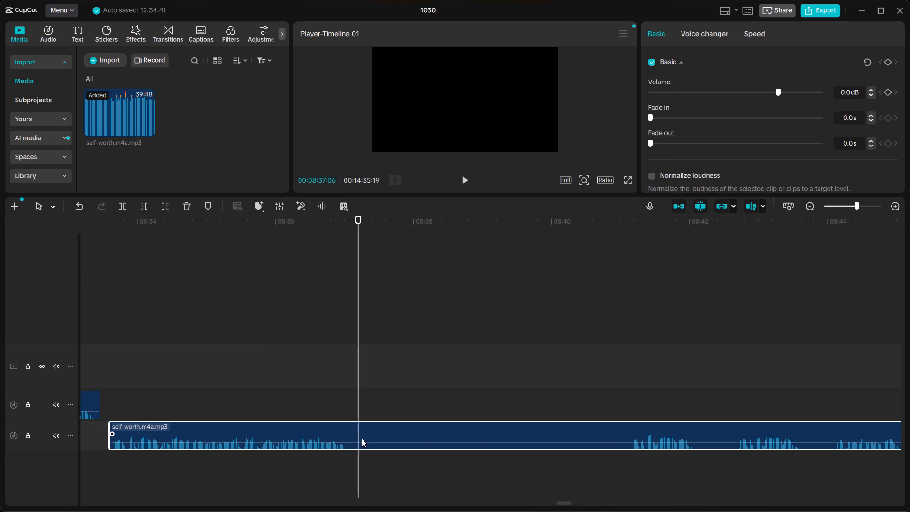
key("ctrl+b")
left_click(383, 431)
key("BackSpace")
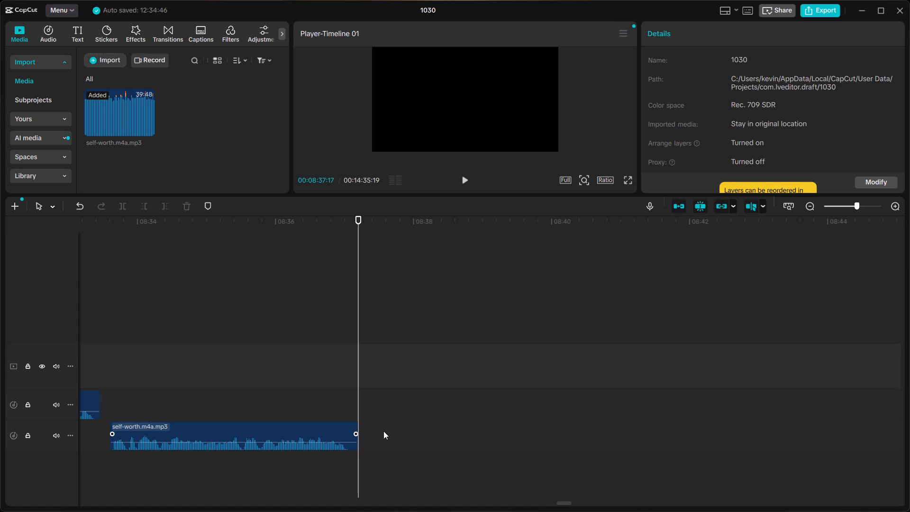
Move the short clip onto the first audio track at about 08:33:15, leaving a small gap before it, and play it through.
scroll(383, 428, "right", 2)
left_click(622, 432)
left_click_drag(622, 432, 627, 401)
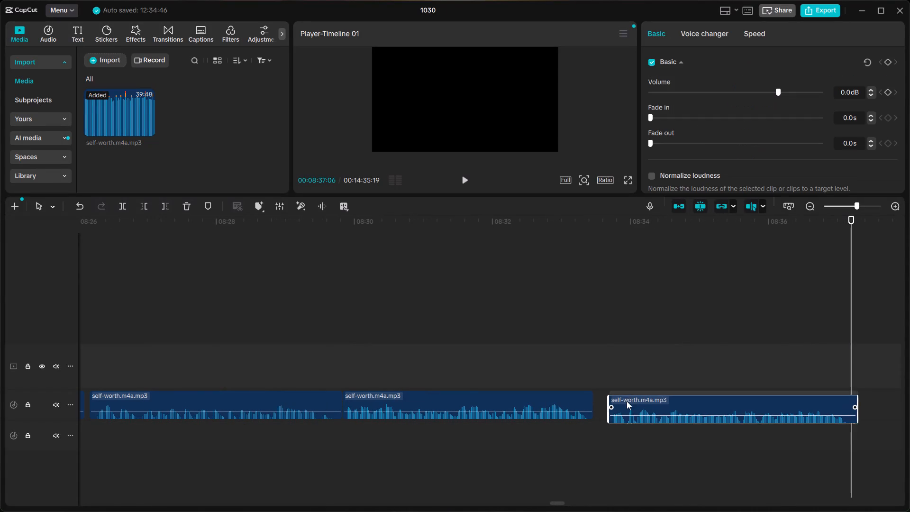
left_click_drag(627, 401, 617, 402)
left_click(457, 356)
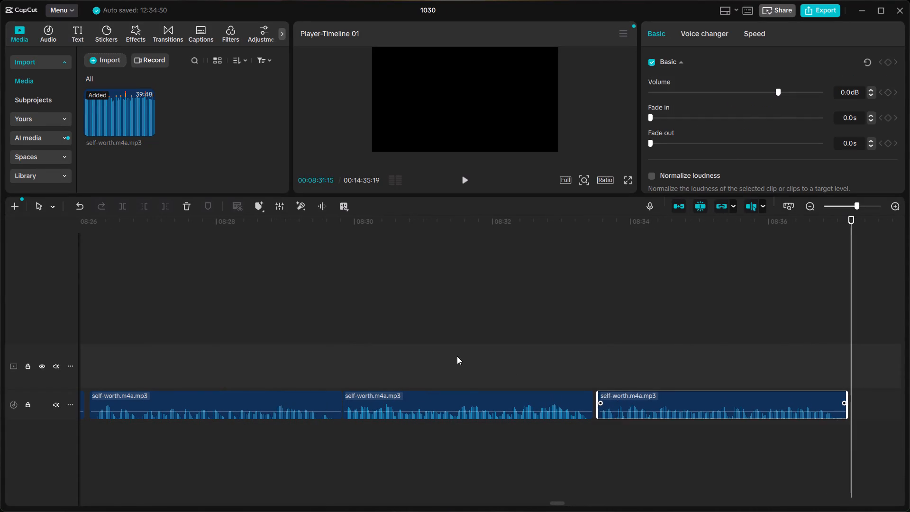
key("space")
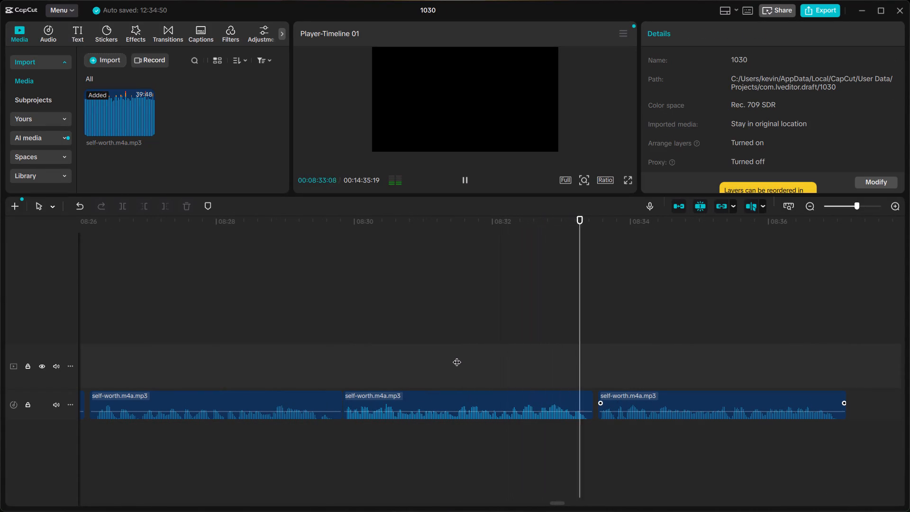
scroll(723, 366, "left", 1)
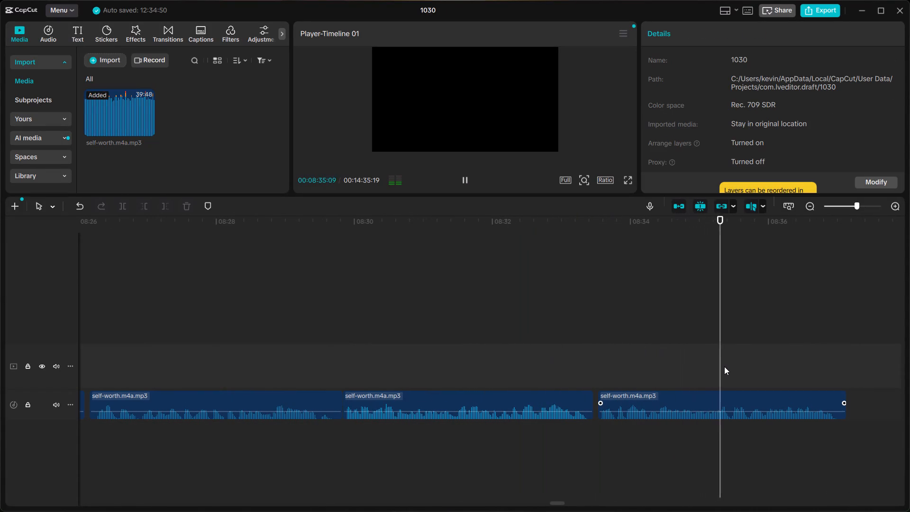
scroll(724, 366, "left", 1)
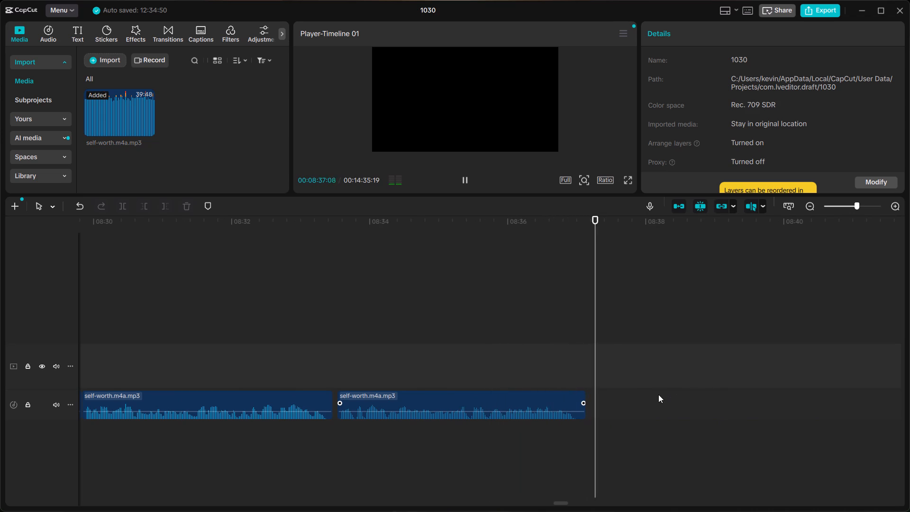
key("space")
Close the gap after the short clip at about 08:37 and play across the new join.
right_click(599, 401)
left_click(618, 411)
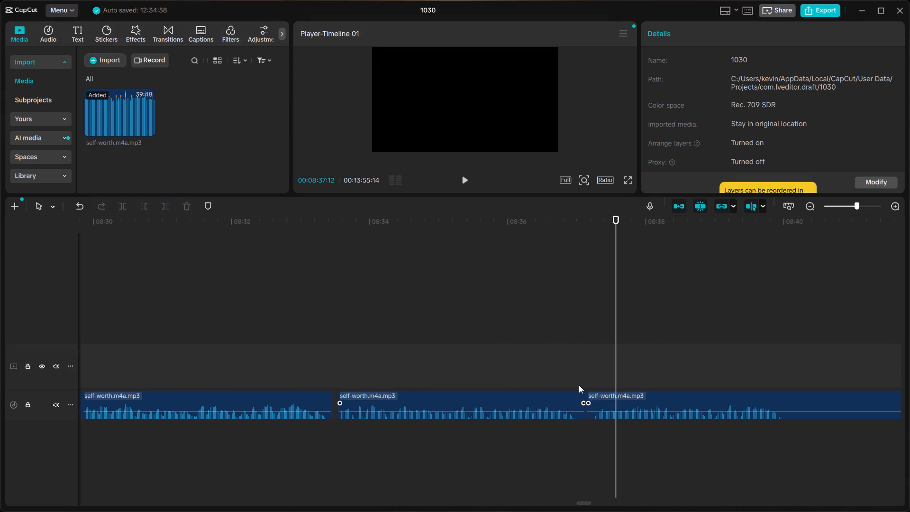
left_click(552, 366)
key("space")
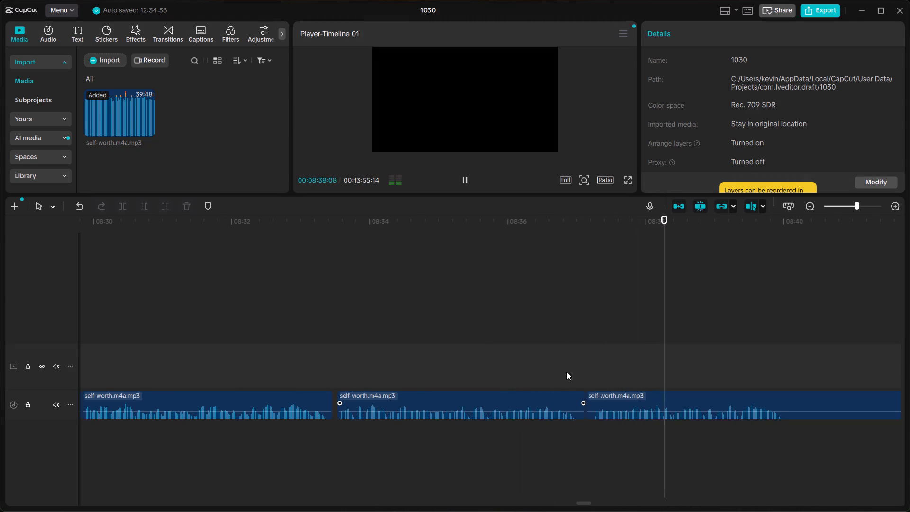
key("space")
Trim the short clip's end to about 08:37:00 and shave the silence off the start of the following clip.
left_click(563, 401)
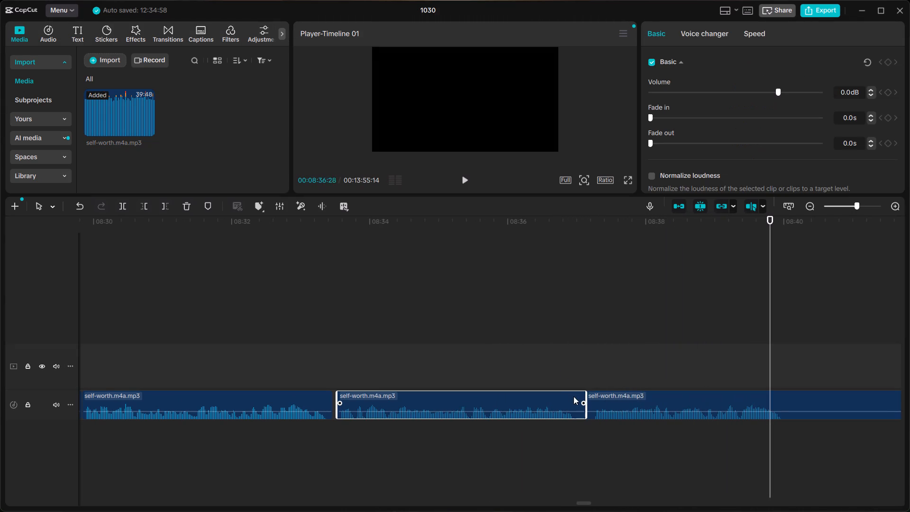
left_click_drag(587, 396, 577, 398)
left_click(596, 393)
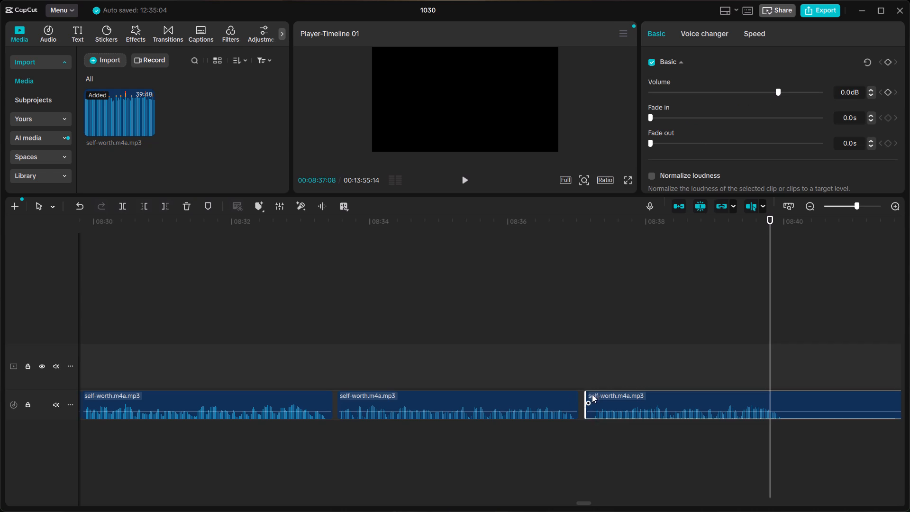
left_click_drag(585, 398, 591, 403)
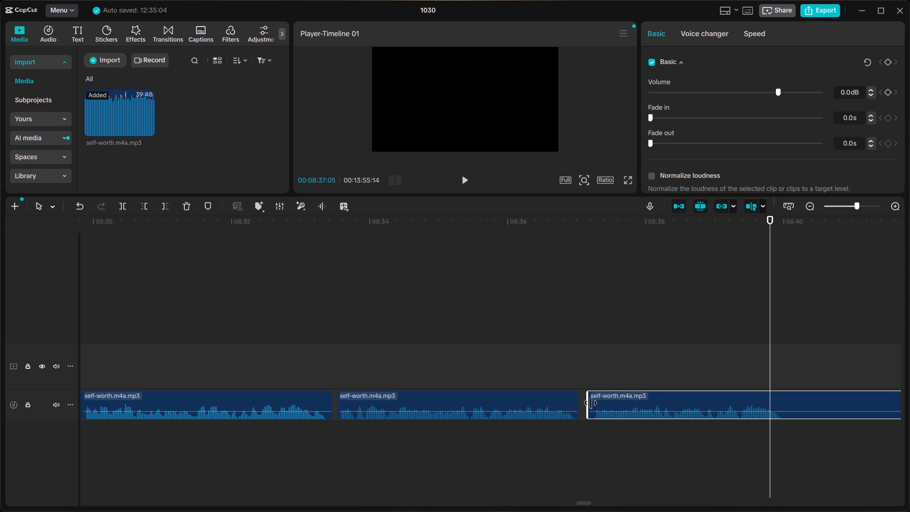
left_click_drag(591, 403, 592, 404)
Move the following clip back against the trimmed clip's end at about 08:37 and play across the join.
left_click_drag(604, 398, 596, 397)
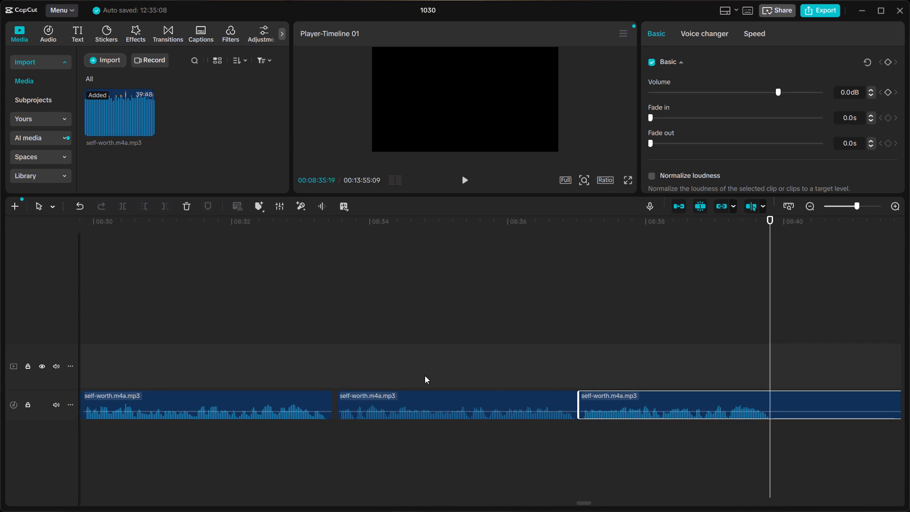
left_click(346, 376)
key("space")
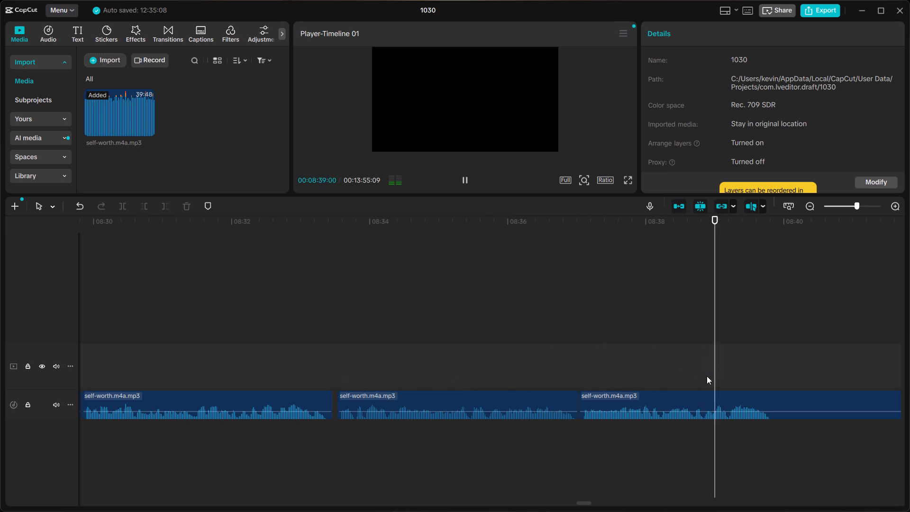
key("space")
Split the audio clip at about 00:08:39:26, right after the spoken phrase ends.
scroll(764, 371, "left", 1)
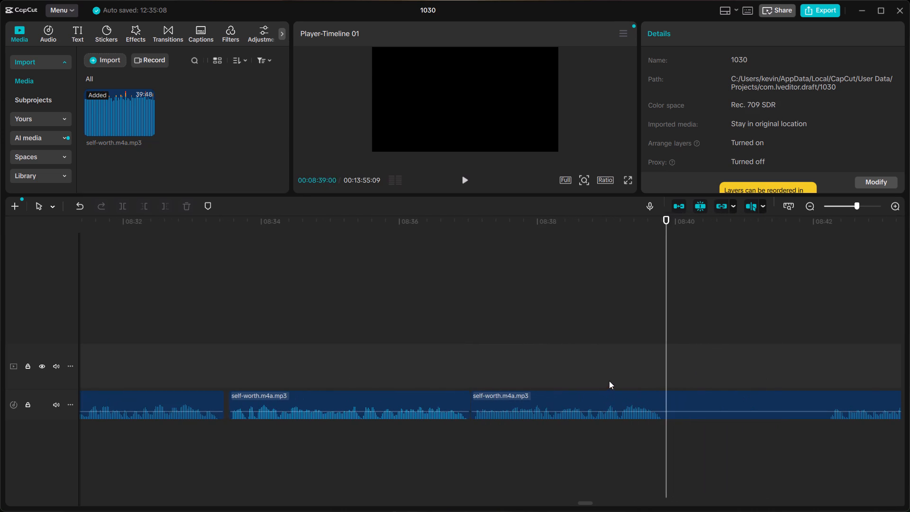
left_click(609, 381)
key("space")
key("space")
left_click(667, 386)
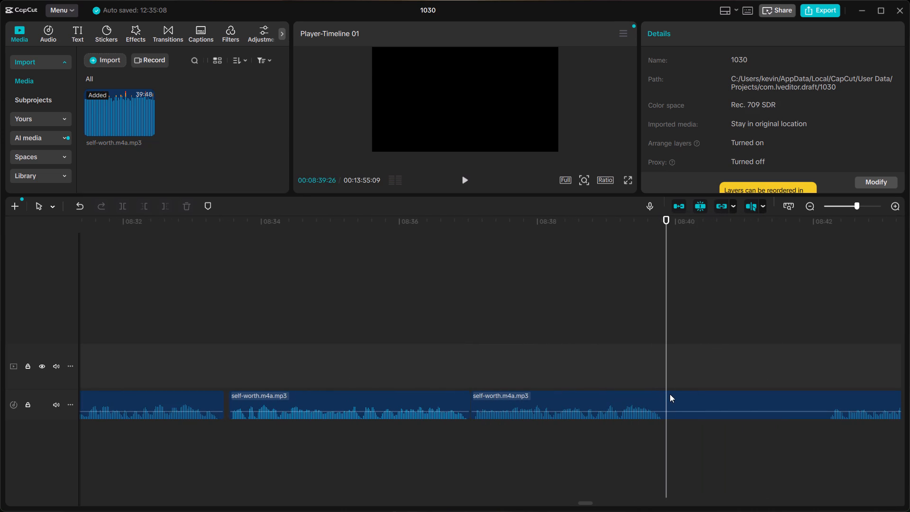
left_click(664, 400)
key("ctrl+b")
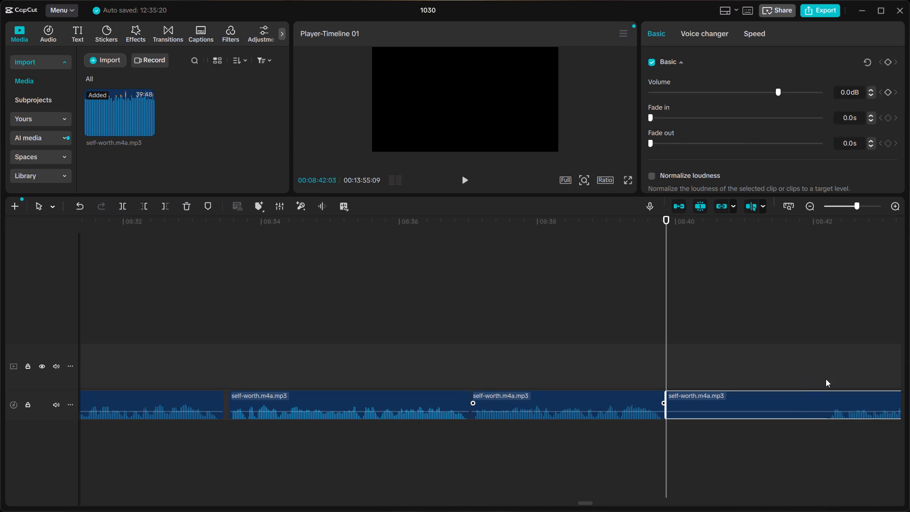
Listen to the phrases starting at about 08:42 and 08:48, and replay the one at about 08:42.
left_click(825, 378)
key("space")
scroll(824, 380, "left", 1)
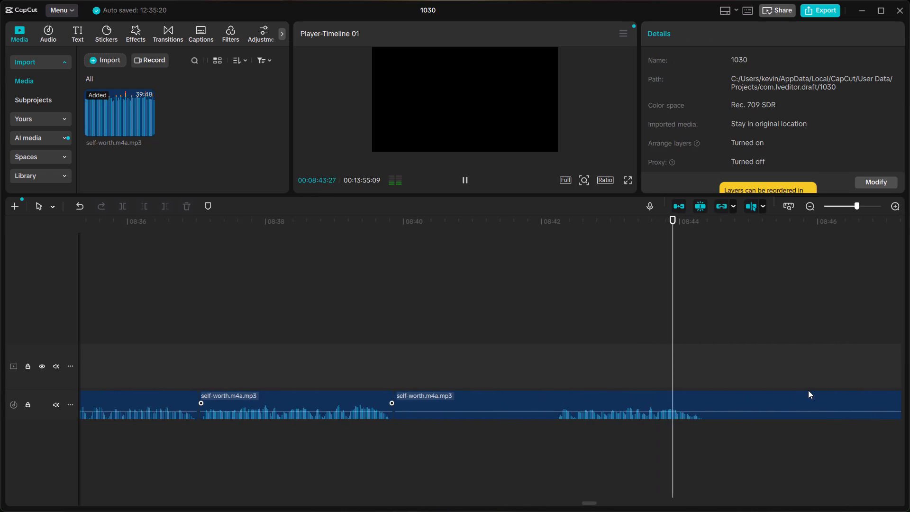
scroll(806, 392, "left", 1)
left_click(621, 382)
key("space")
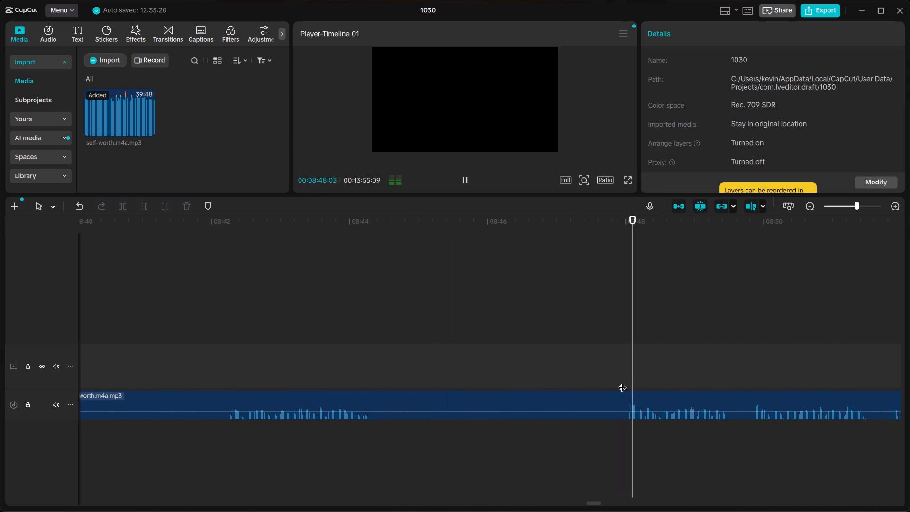
scroll(627, 377, "left", 1)
key("space")
scroll(625, 384, "right", 1)
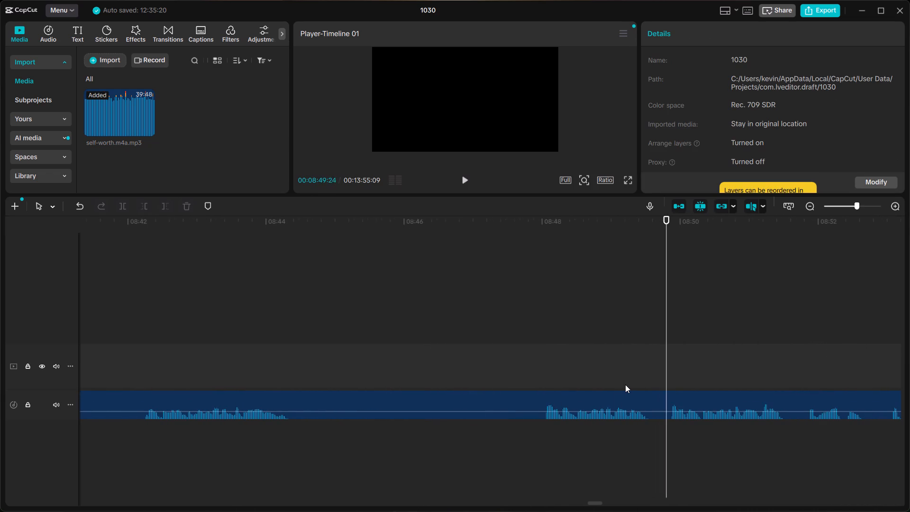
scroll(625, 384, "right", 1)
left_click(710, 379)
key("space")
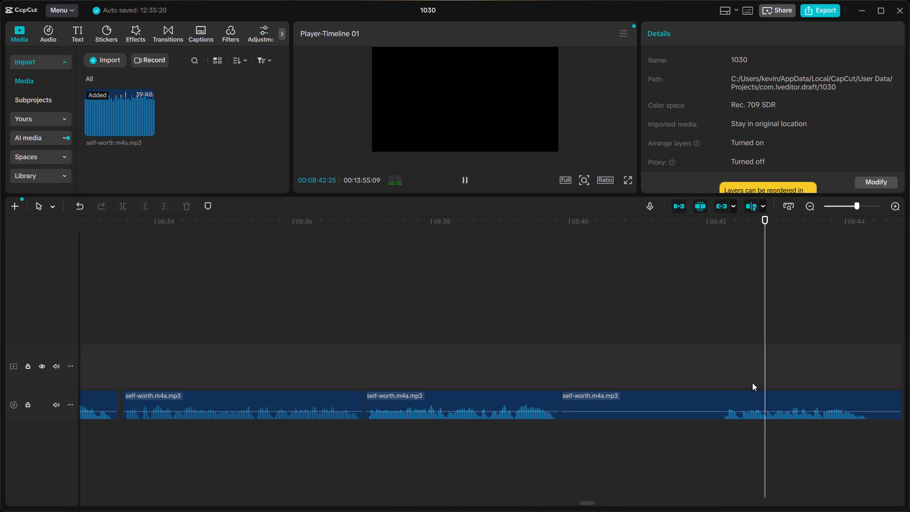
key("space")
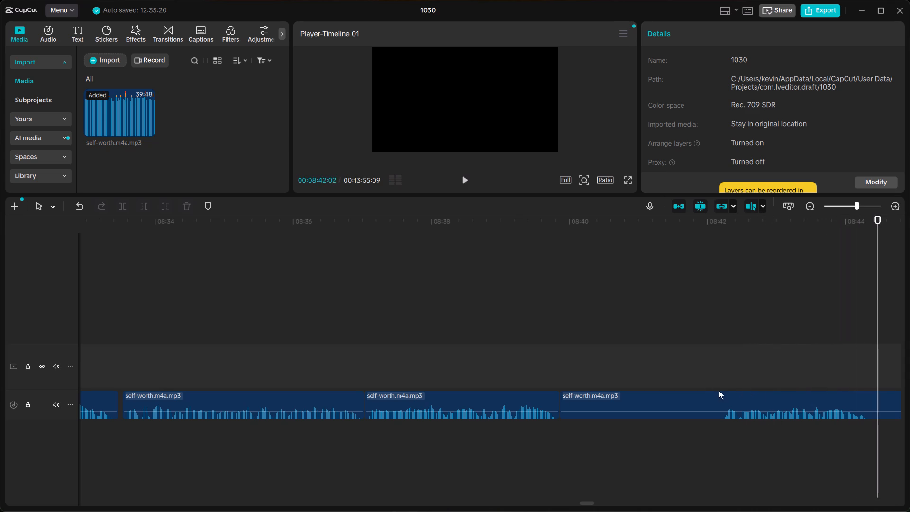
Split the audio at about 08:42, just before the phrase begins, delete the silent segment ahead of it and close the gap.
left_click(720, 388)
left_click(719, 396)
key("ctrl+b")
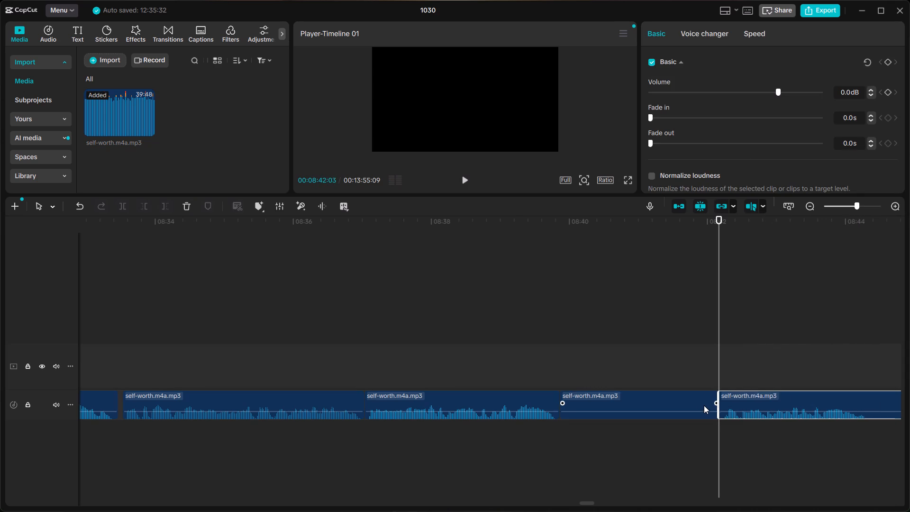
left_click(700, 406)
key("BackSpace")
right_click(665, 402)
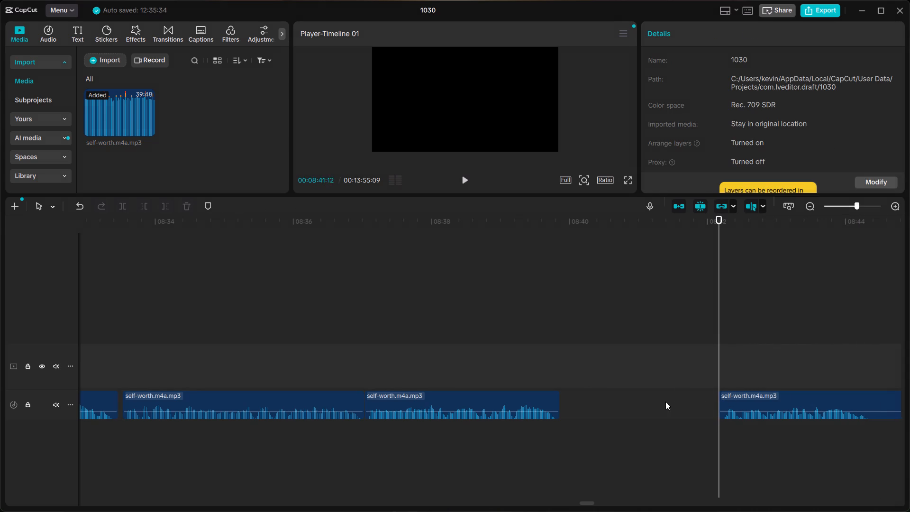
left_click(670, 406)
Play across the new join at about 08:39:26 and on through the phrase that follows it.
left_click(470, 359)
key("space")
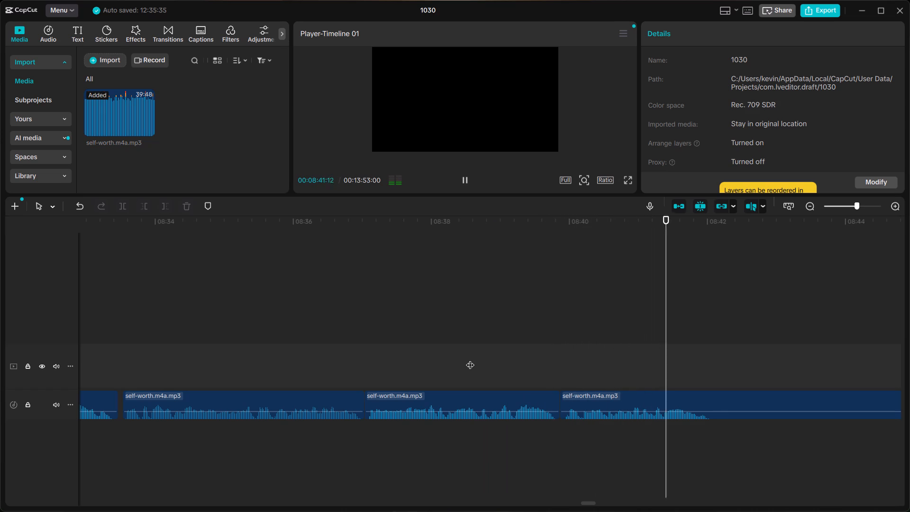
key("space")
left_click(355, 351)
key("space")
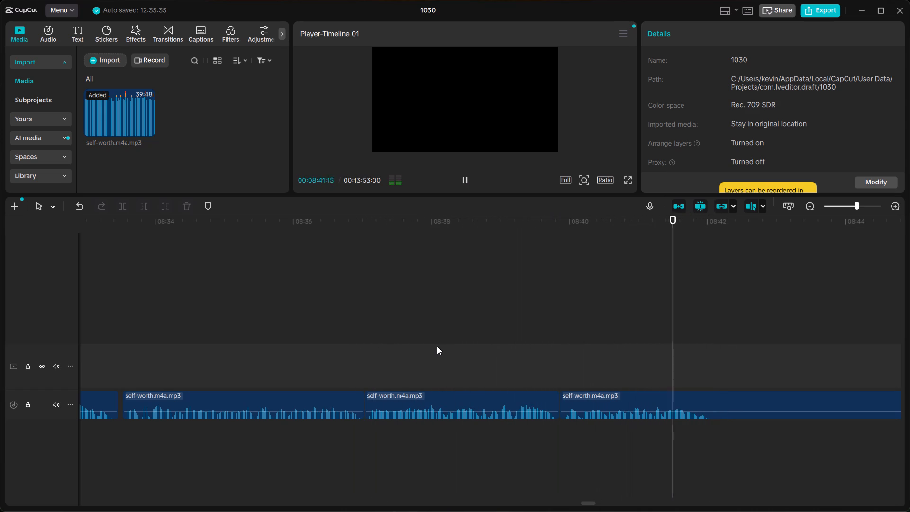
key("space")
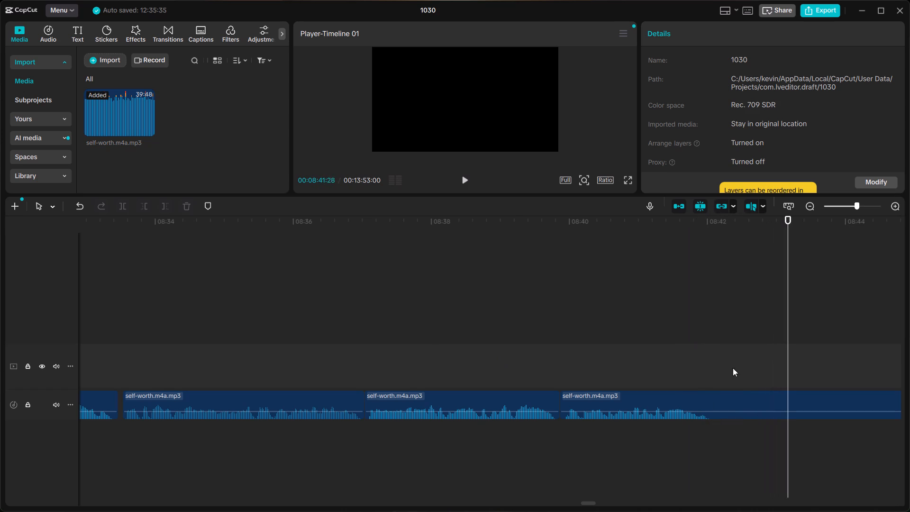
Split the audio clip at about 08:42:03, right after the spoken phrase ends.
left_click(722, 375)
left_click(713, 402)
left_click(707, 378)
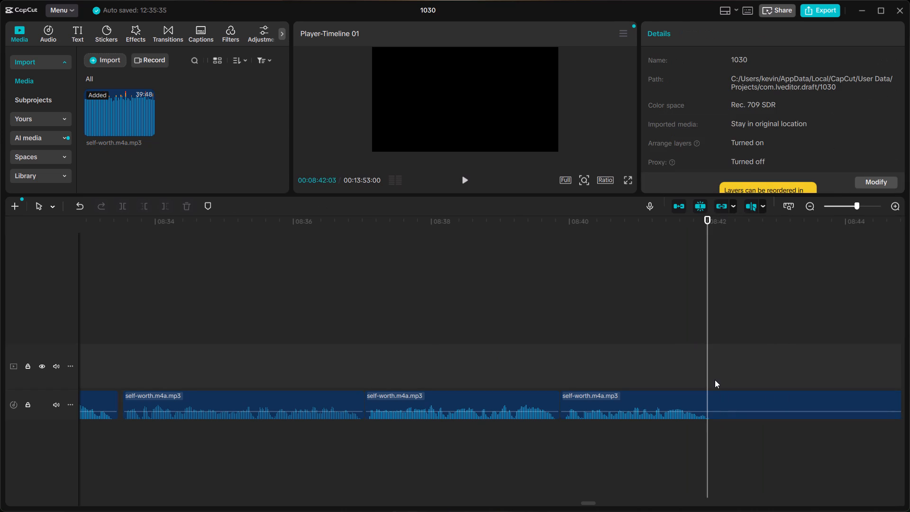
left_click(714, 387)
left_click(713, 398)
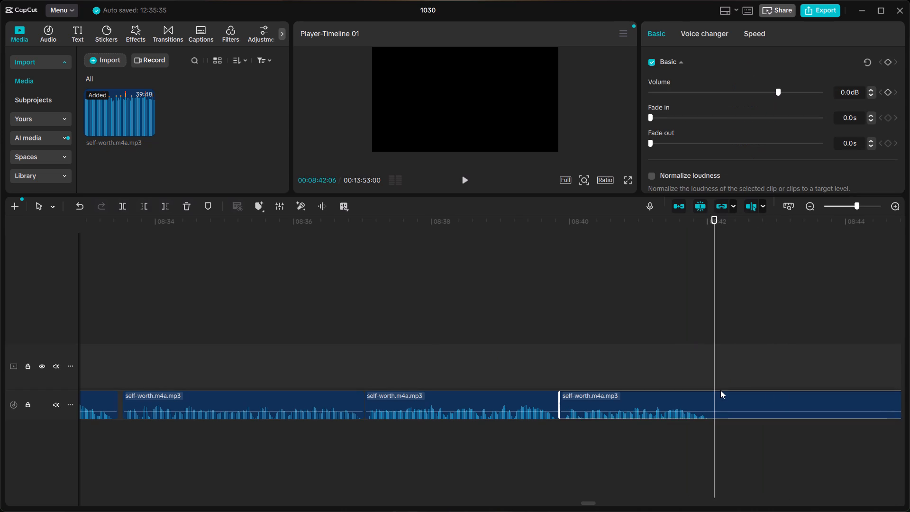
key("ctrl+b")
Listen to the recording from about 08:45, sampling the phrases starting near 08:52, 08:57, 09:00 and 09:04.
scroll(720, 390, "left", 1)
left_click(602, 377)
key("space")
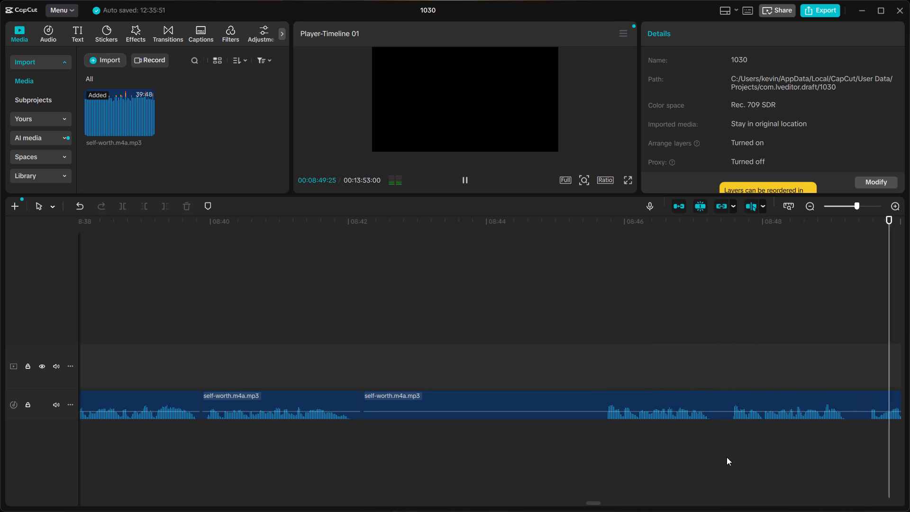
scroll(727, 458, "left", 1)
left_click(253, 377)
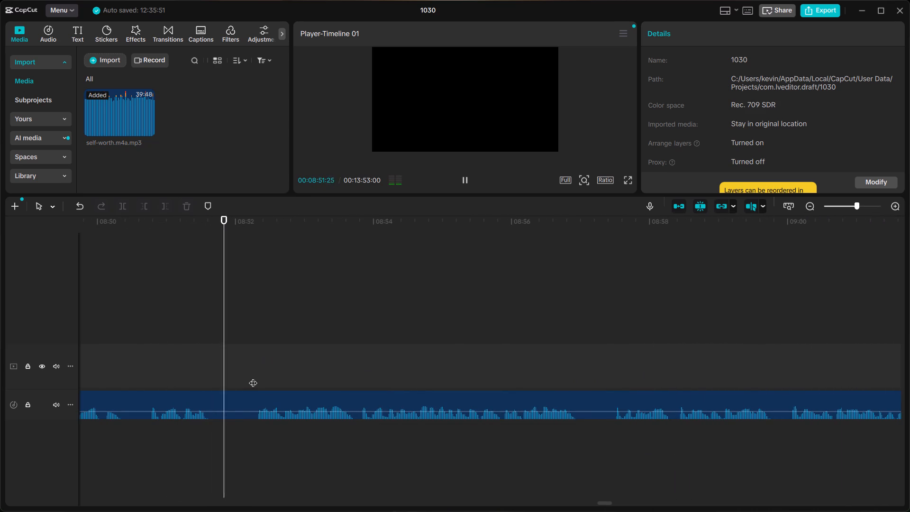
key("space")
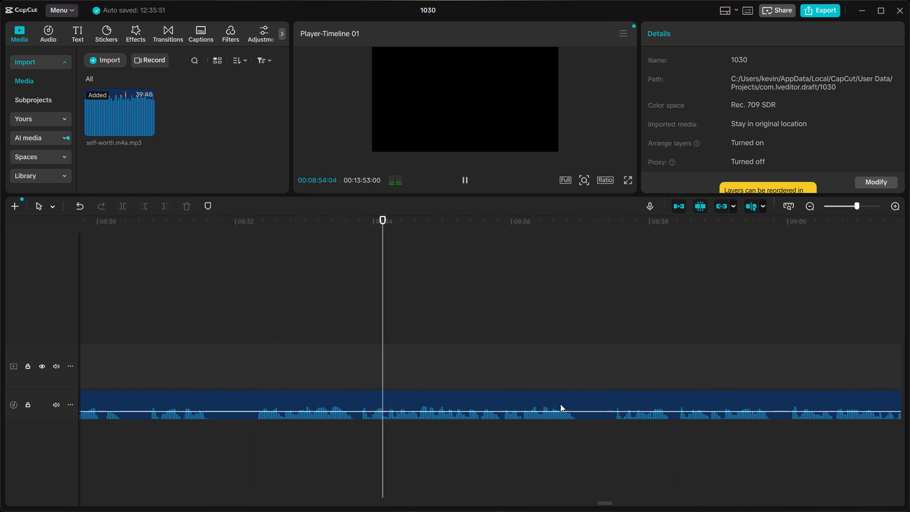
left_click(602, 374)
key("space")
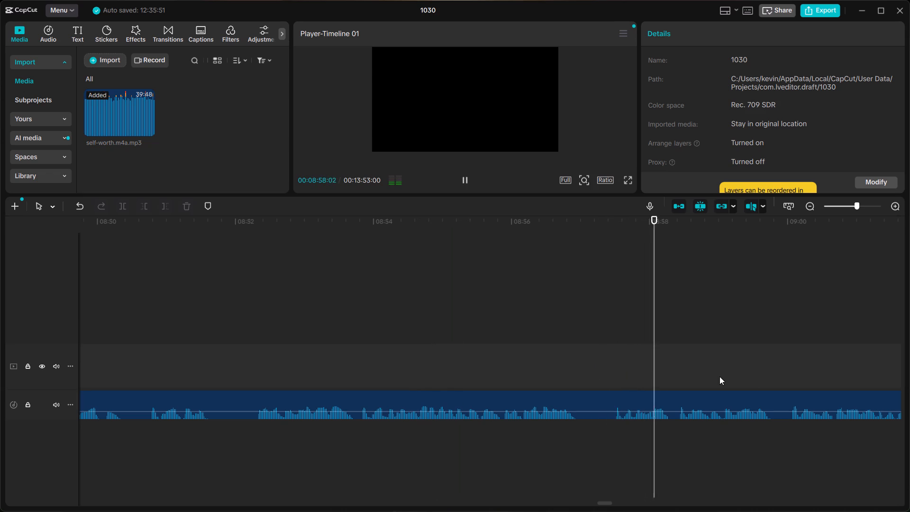
left_click(778, 377)
key("space")
scroll(780, 375, "left", 1)
left_click(693, 377)
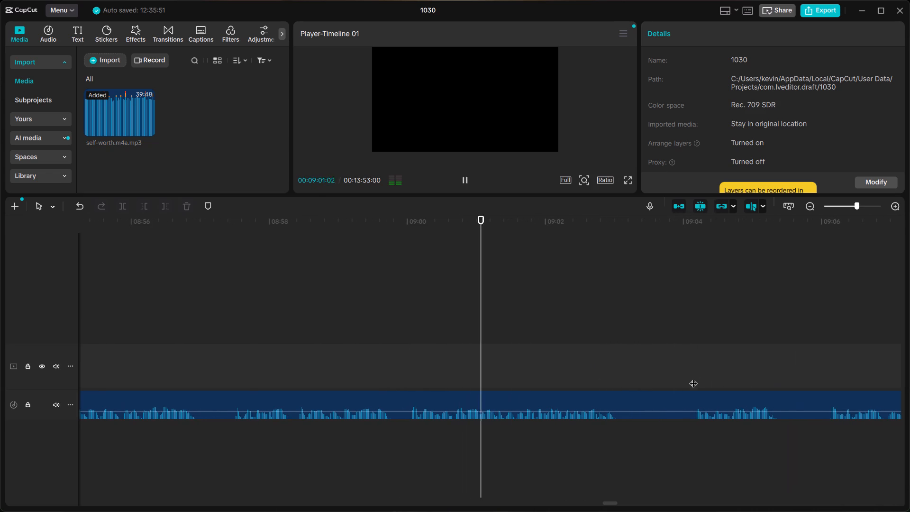
key("space")
scroll(700, 371, "left", 1)
key("space")
Replay the phrases starting at about 08:47 and 08:45 to compare them.
scroll(587, 385, "right", 2)
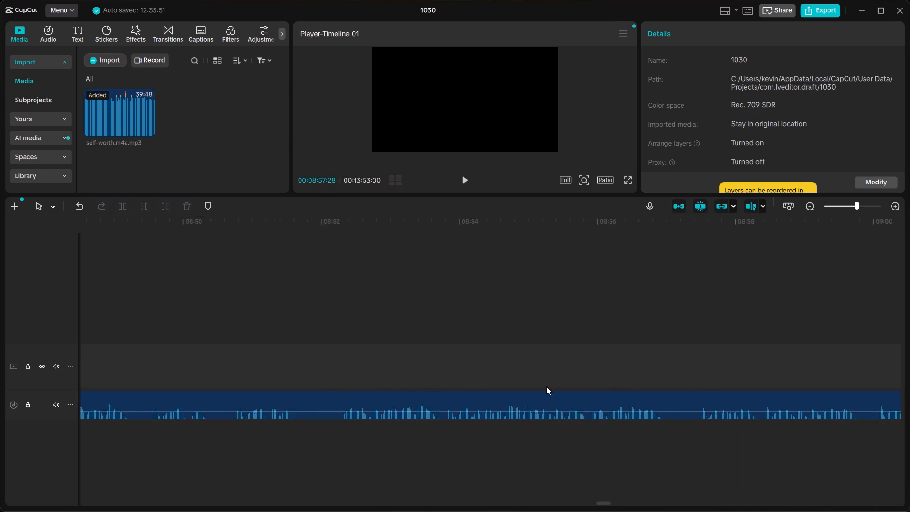
scroll(546, 386, "right", 2)
left_click(377, 378)
key("space")
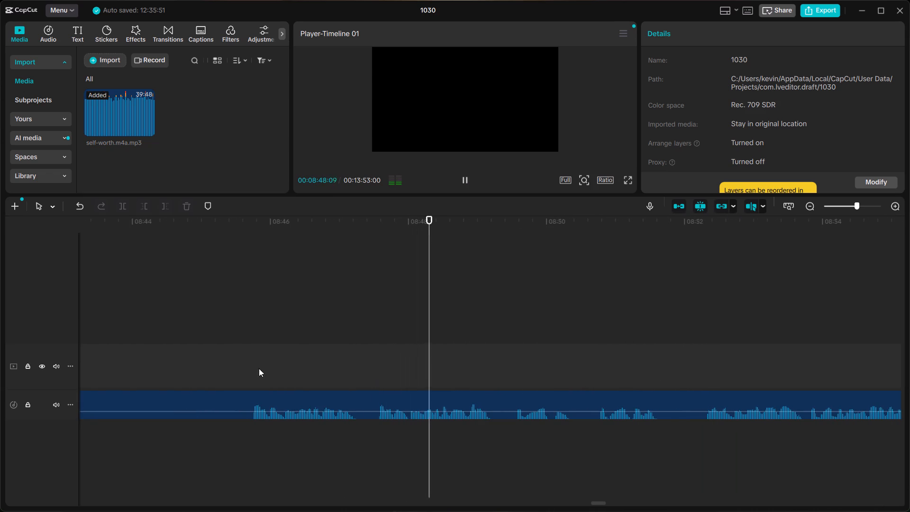
key("space")
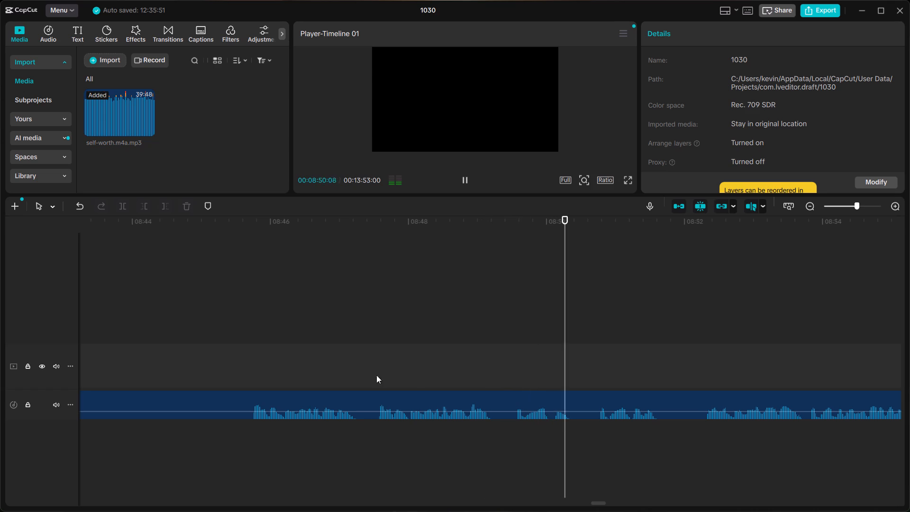
left_click(246, 377)
key("space")
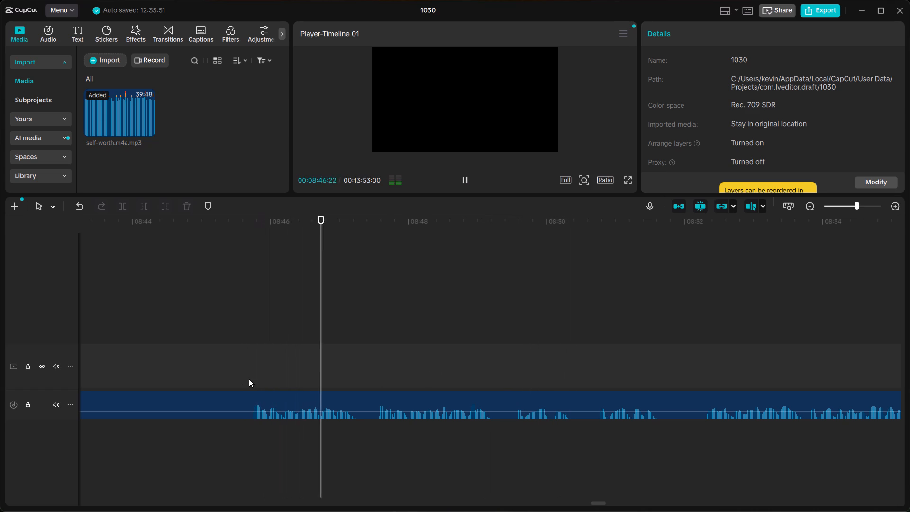
key("space")
Split the audio at about 08:45:21, just before the phrase, delete the silent segment preceding it and close the gap.
left_click(250, 384)
left_click(250, 387)
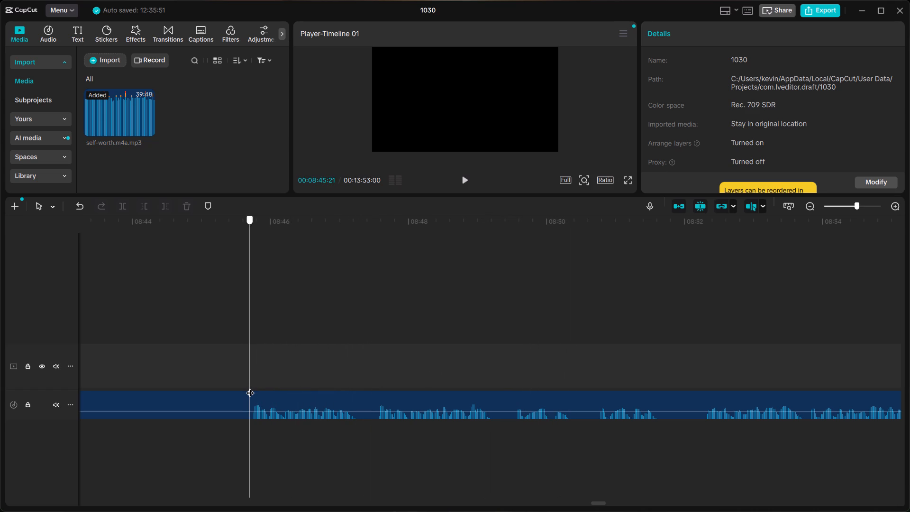
key("ctrl+b")
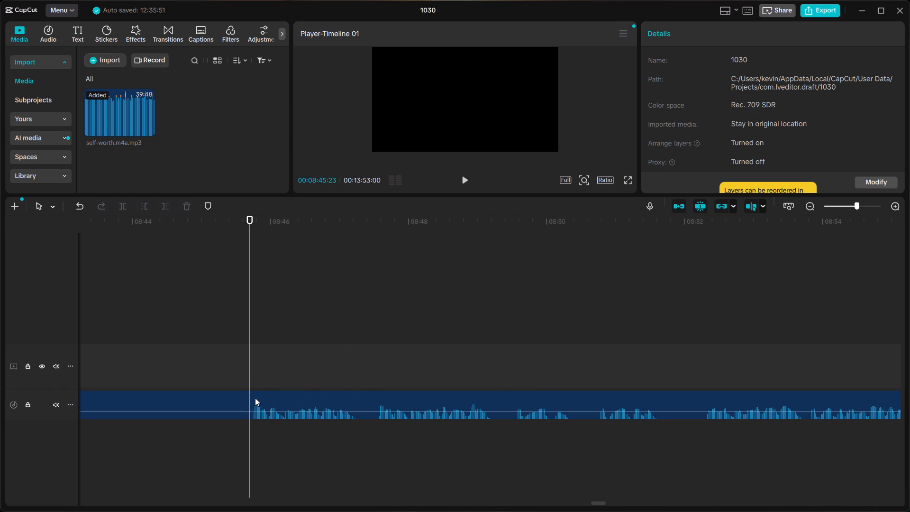
left_click(250, 397, "ctrl")
key("ctrl+b")
left_click(219, 401)
scroll(219, 401, "right", 1)
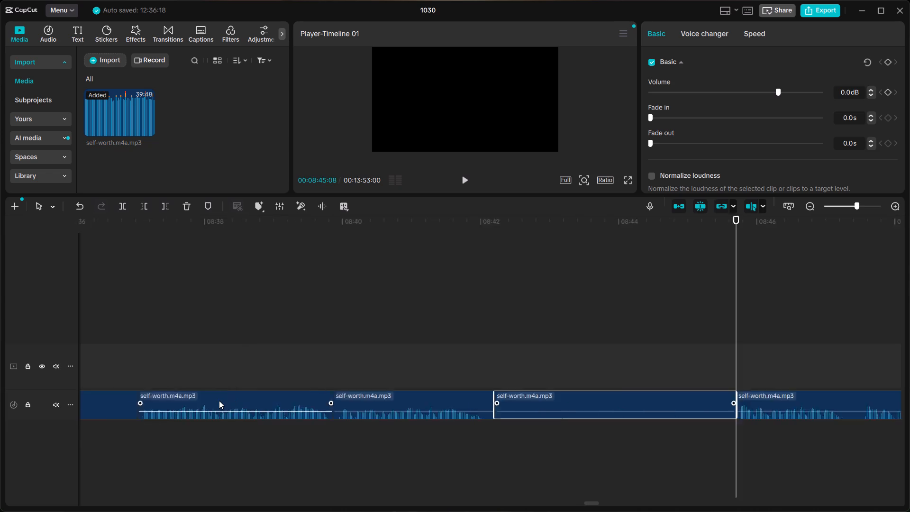
scroll(219, 401, "right", 3)
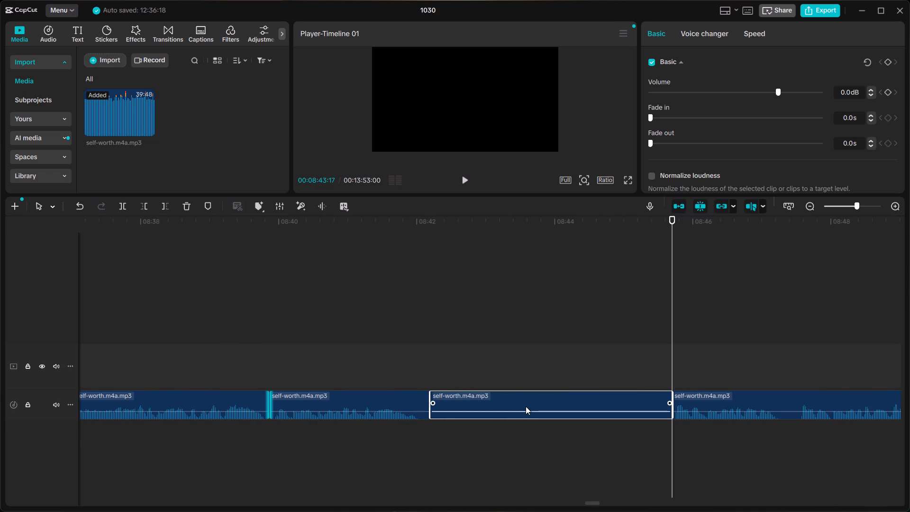
key("BackSpace")
right_click(474, 398)
left_click(487, 410)
Play across the join at about 08:42, starting from the phrase before it.
left_click(334, 374)
key("space")
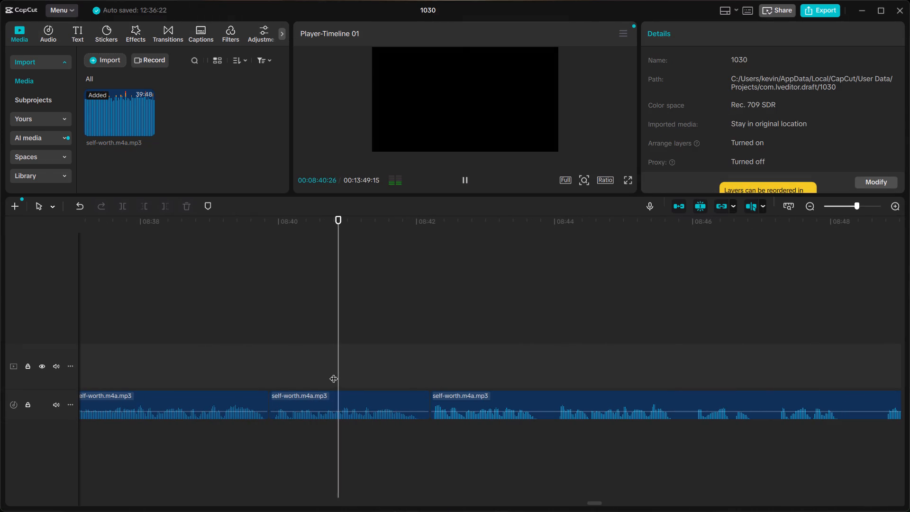
left_click(268, 362)
key("space")
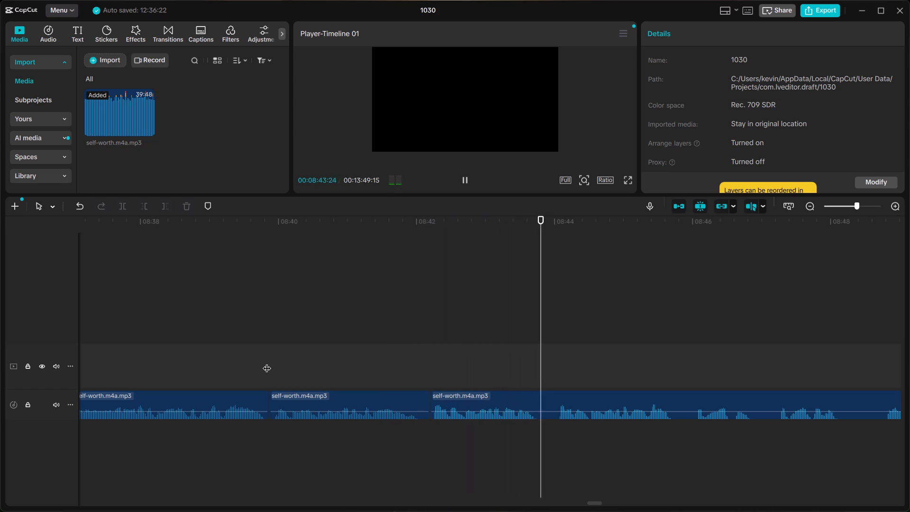
key("space")
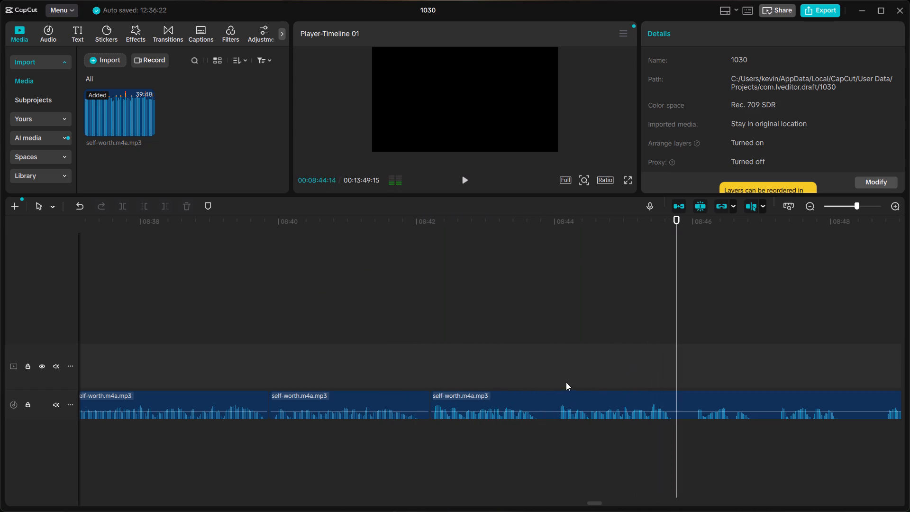
Shift the clip after the 08:42 join about two frames later to lengthen the pause, and play across it.
left_click(516, 395)
left_click_drag(514, 396, 520, 398)
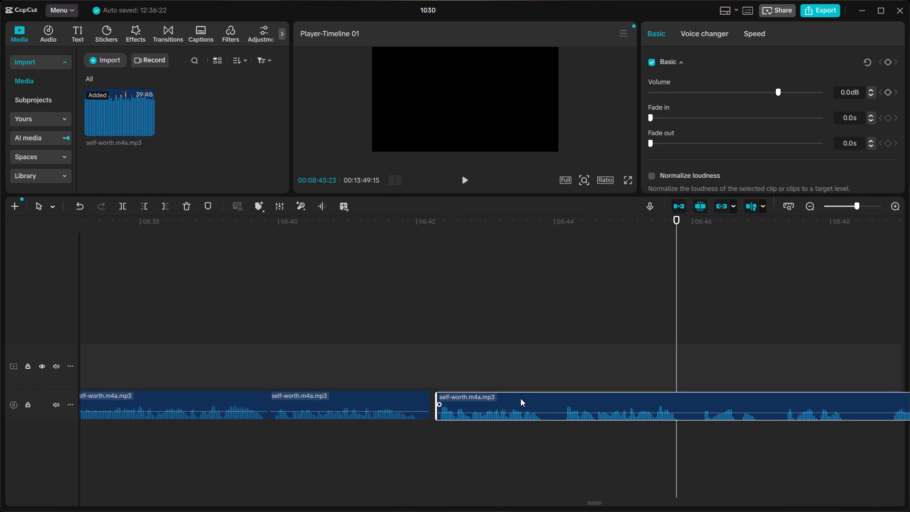
left_click_drag(520, 398, 519, 398)
left_click(333, 347)
key("space")
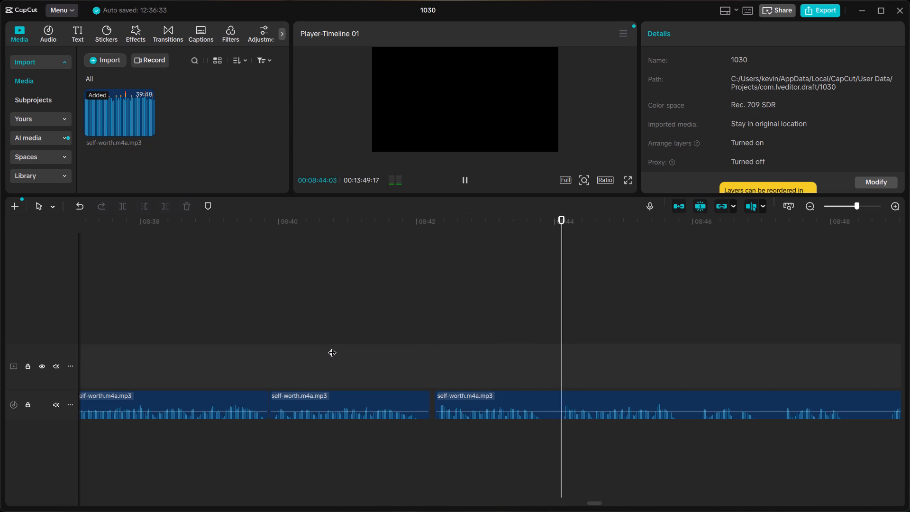
key("space")
Split the audio clip at about 08:43:26, in the pause after its first phrase.
left_click(546, 378)
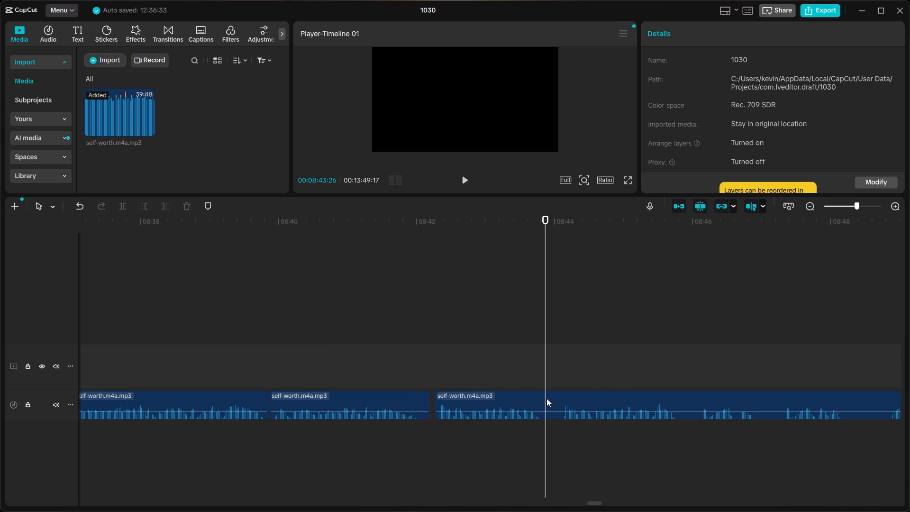
left_click(546, 398)
key("ctrl+b")
Listen to the phrases following the split, from about 08:44 to 08:52.
left_click(564, 384)
key("space")
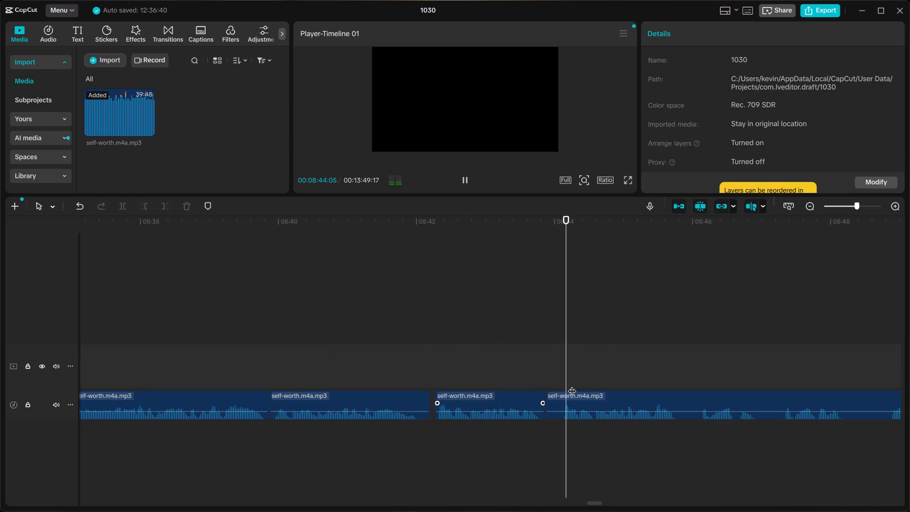
left_click(693, 379)
key("space")
scroll(700, 379, "left", 1)
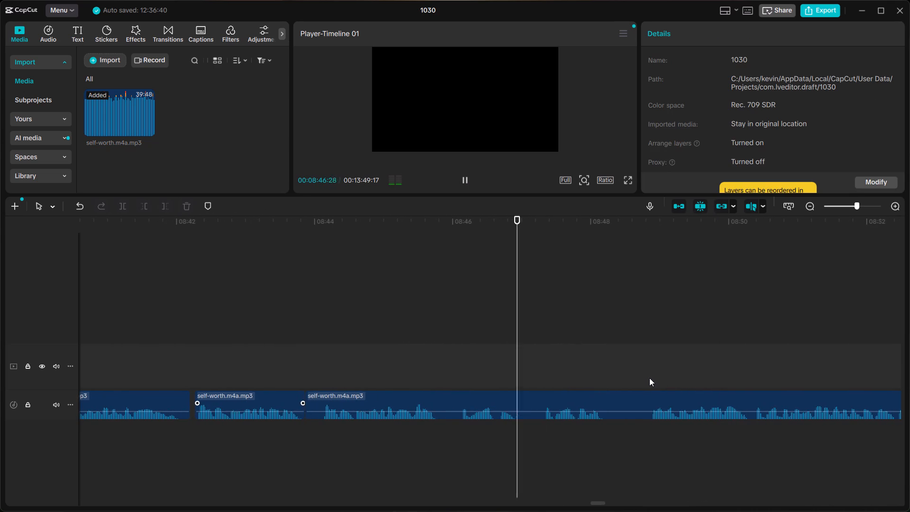
left_click(643, 373)
key("space")
scroll(643, 373, "left", 1)
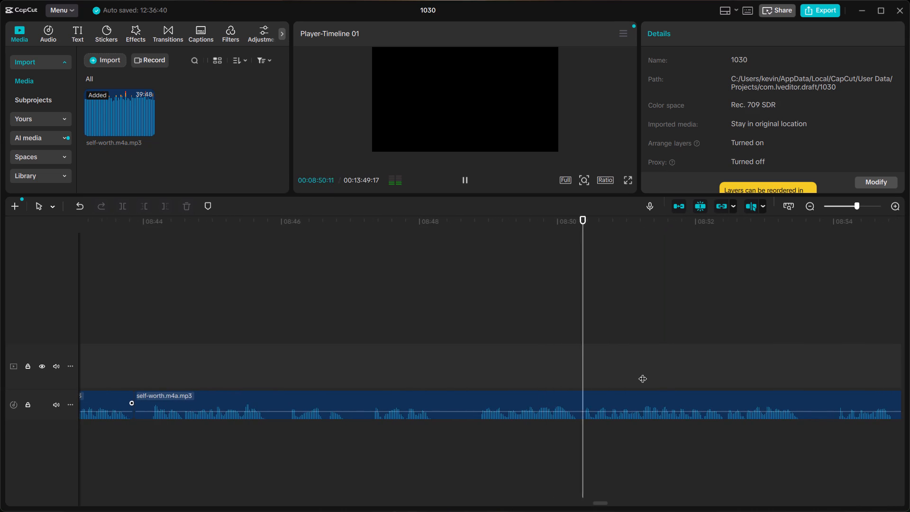
scroll(643, 373, "left", 1)
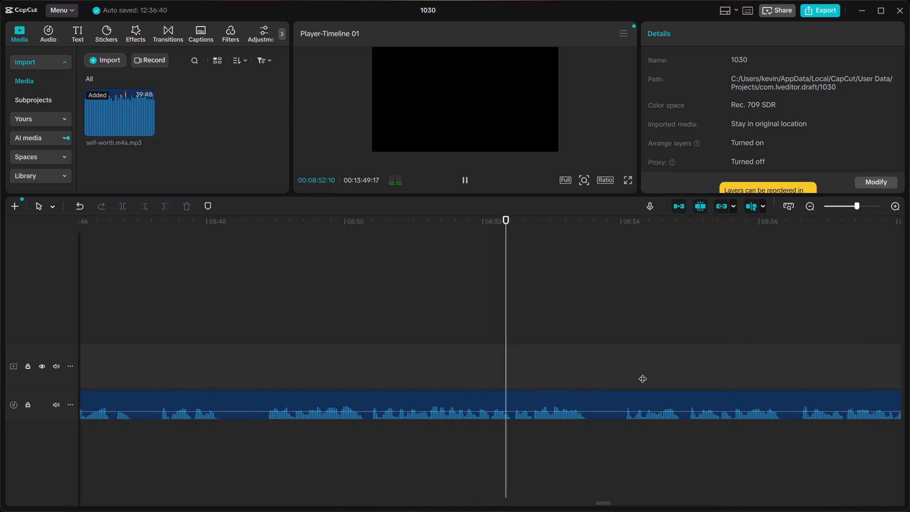
key("space")
Split the audio at about 08:50:09 and delete the segment between about 08:43:26 and that cut.
left_click(365, 383)
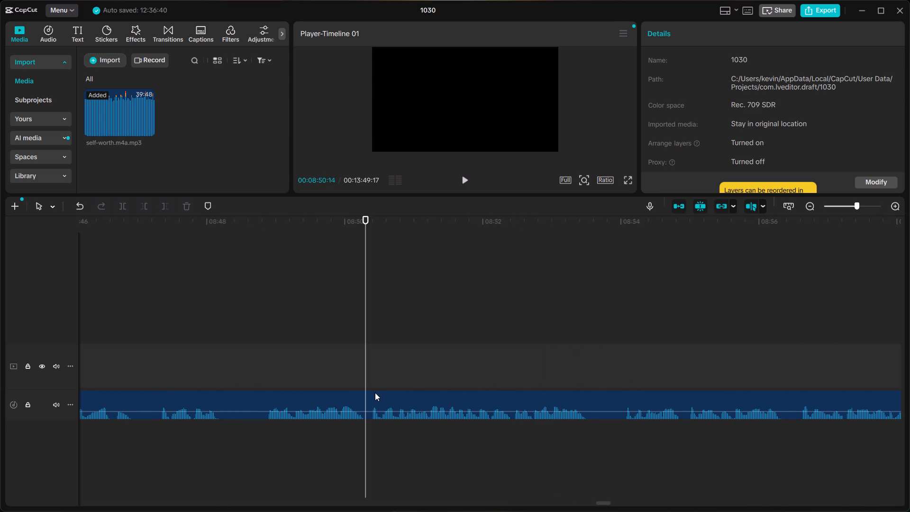
left_click(364, 394)
key("ctrl+b")
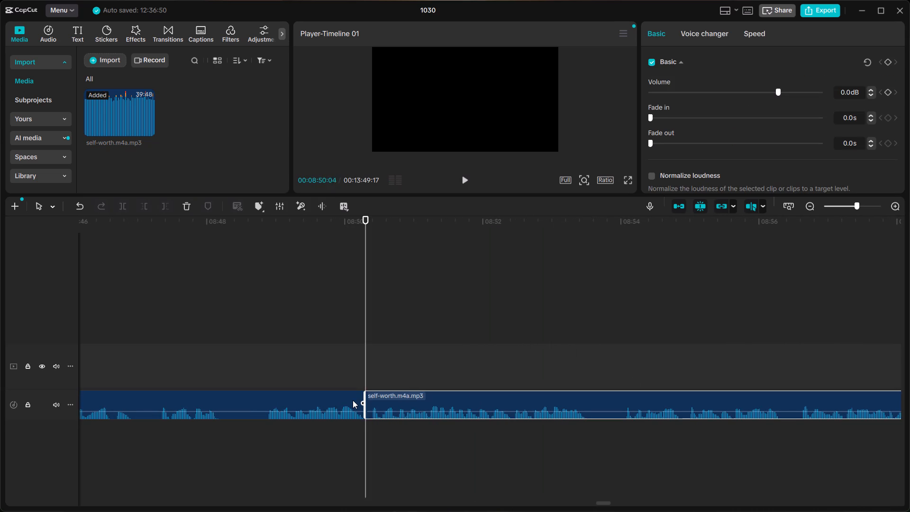
left_click(353, 400)
scroll(353, 400, "right", 2)
key("BackSpace")
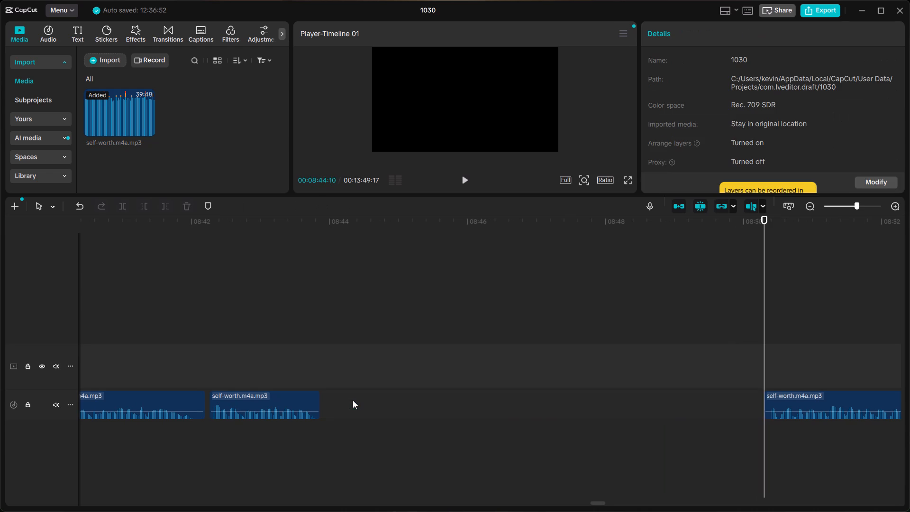
Move the remaining clip back against the kept phrase's end at about 08:43:26 and play across the join.
left_click(815, 404)
left_click_drag(814, 401, 506, 325)
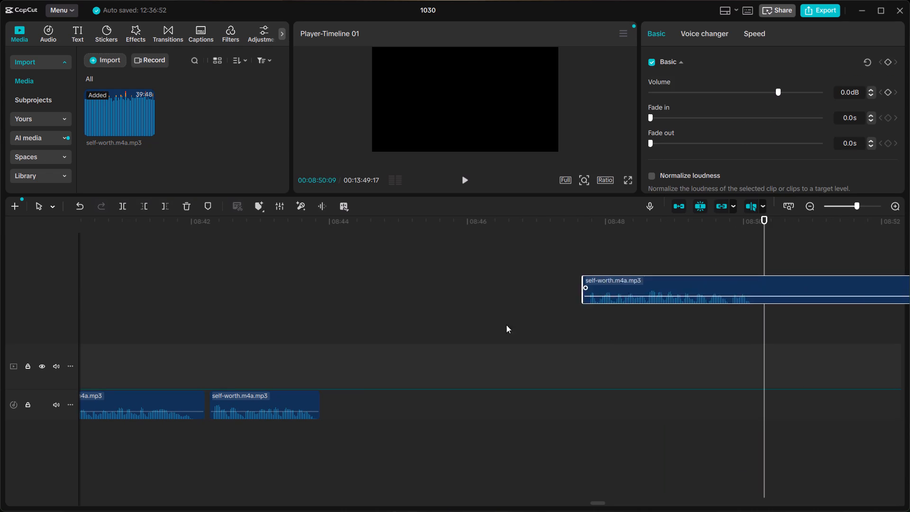
left_click_drag(506, 325, 372, 402)
left_click(261, 359)
key("space")
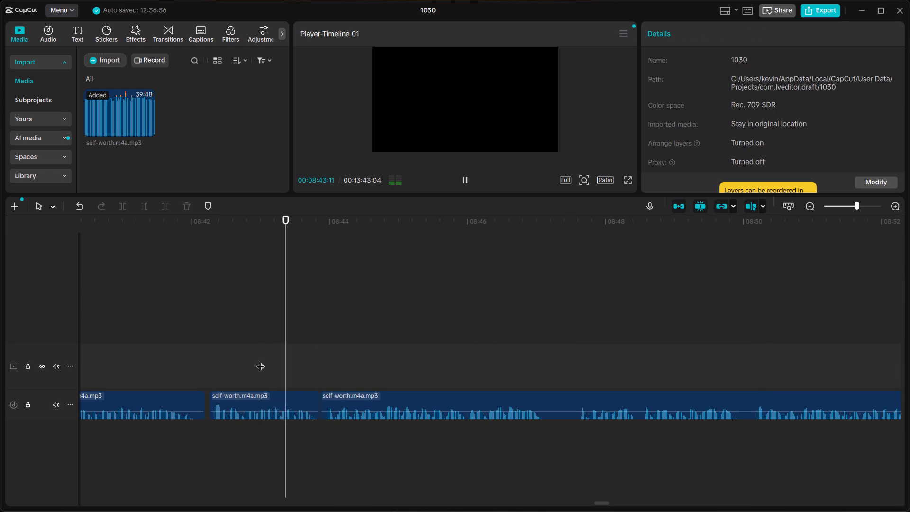
Play across the join near 08:43:26, shift the remaining clip about three frames later, and pull its start edge back slightly.
left_click(204, 361)
key("space")
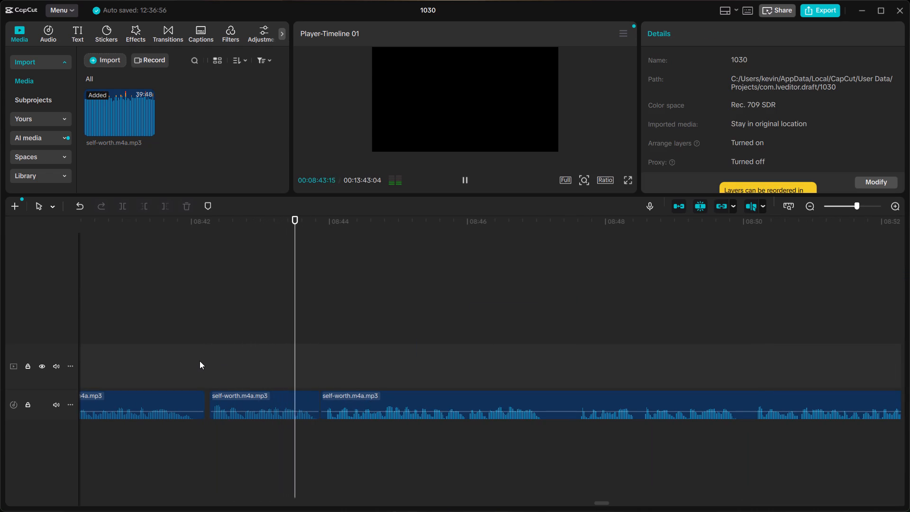
key("space")
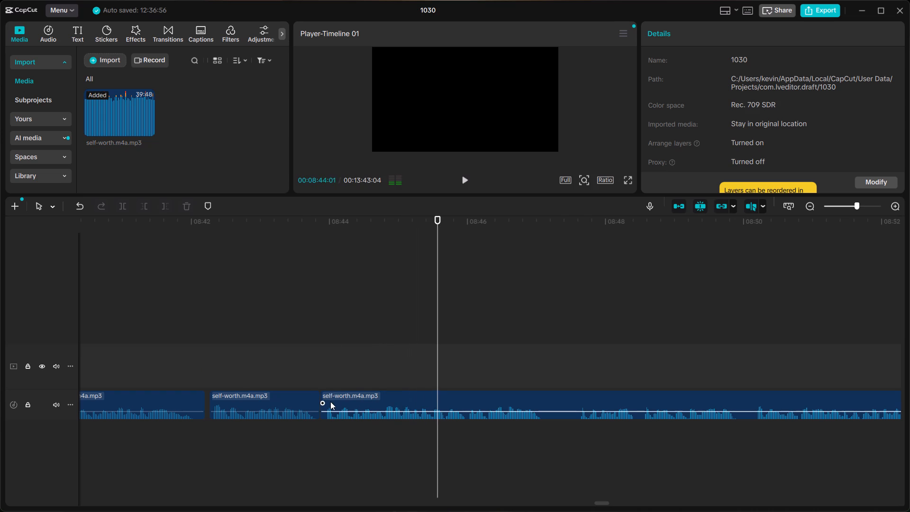
left_click_drag(331, 402, 337, 401)
left_click(325, 397)
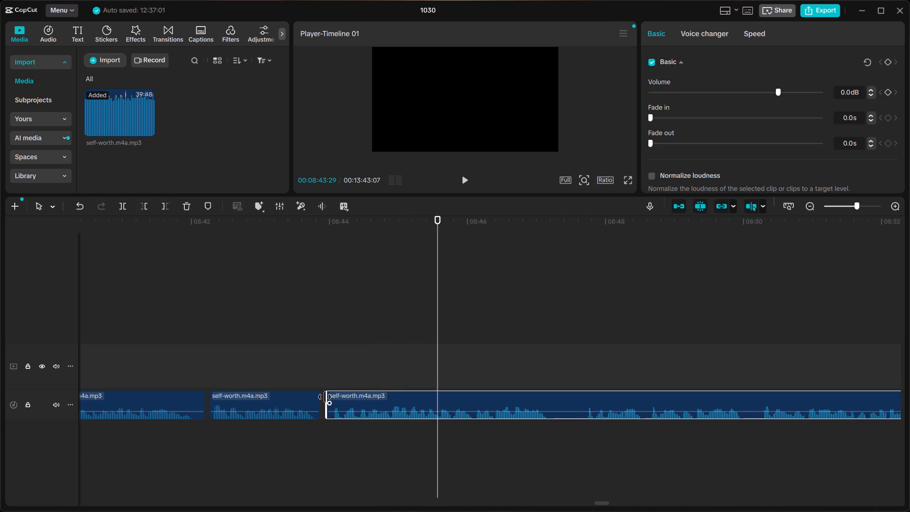
Listen on from the adjusted join and split the audio at about 08:50:08, just before the phrase starting there.
left_click(193, 365)
key("space")
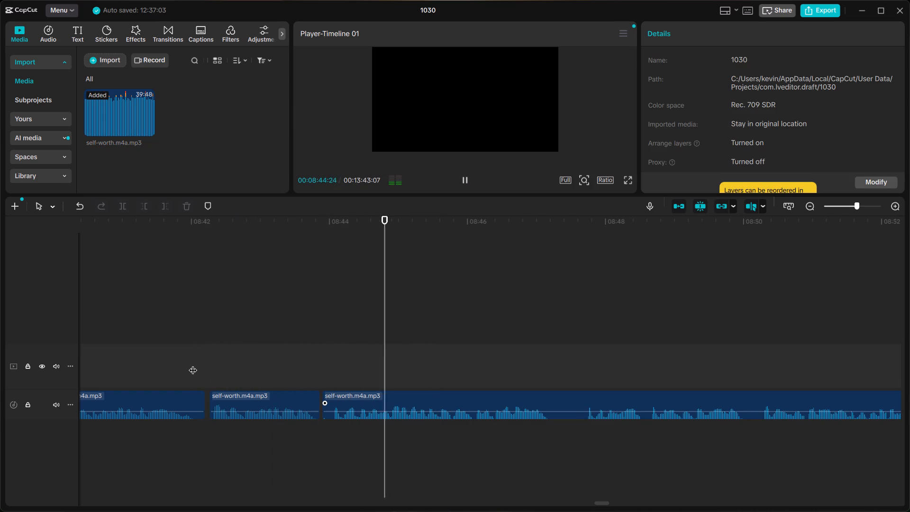
left_click(582, 378)
key("space")
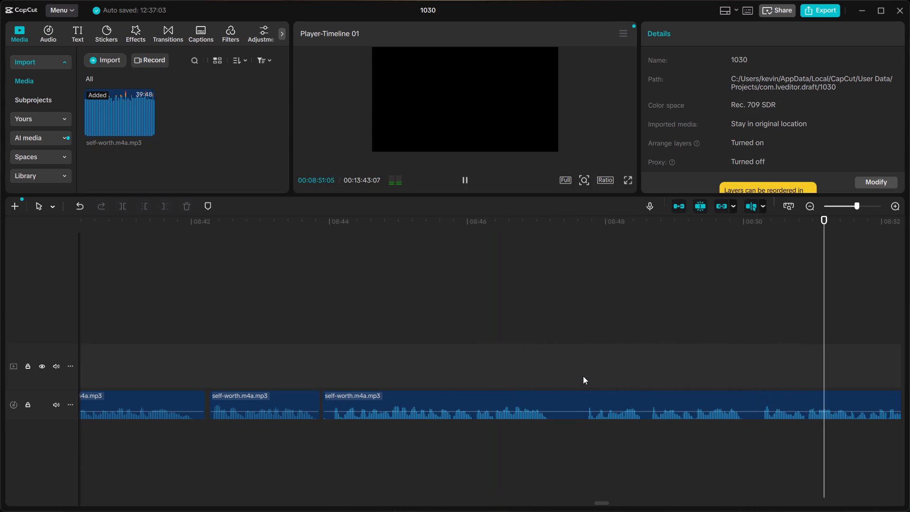
key("space")
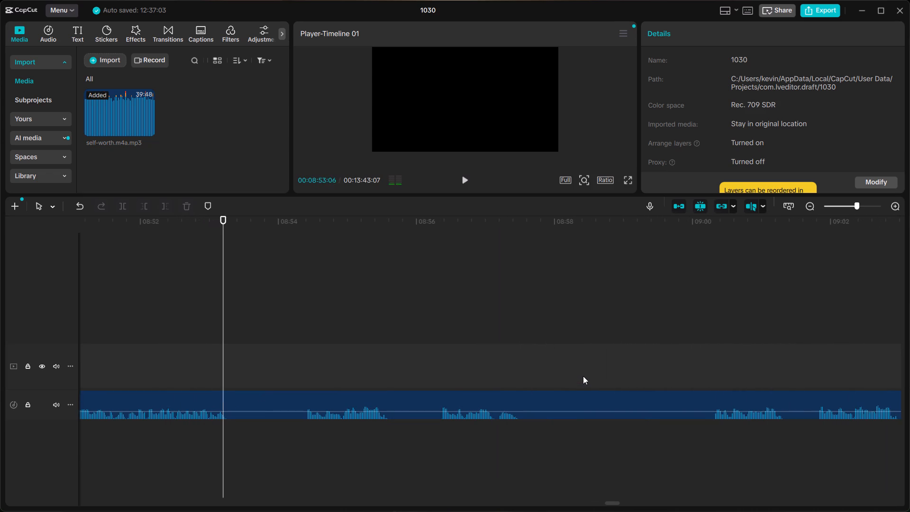
scroll(583, 376, "right", 3)
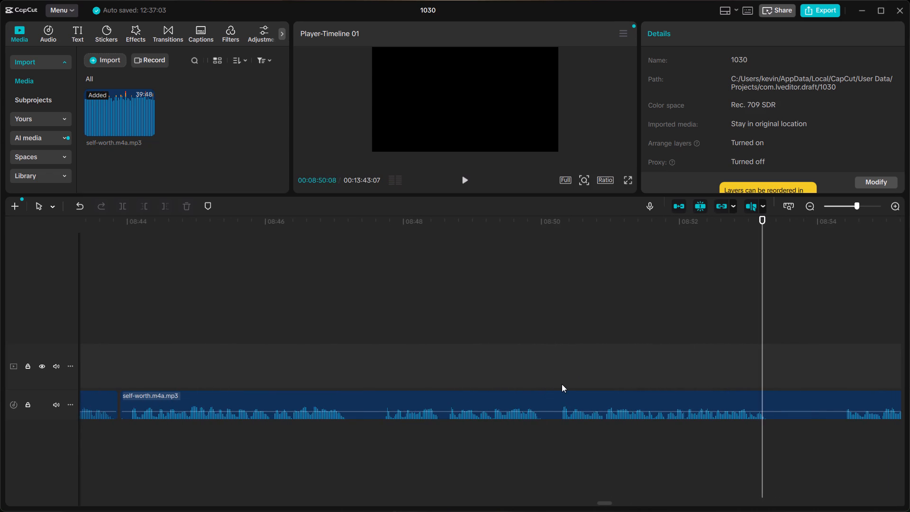
left_click(562, 384)
left_click(550, 384)
left_click(559, 387)
left_click(557, 392)
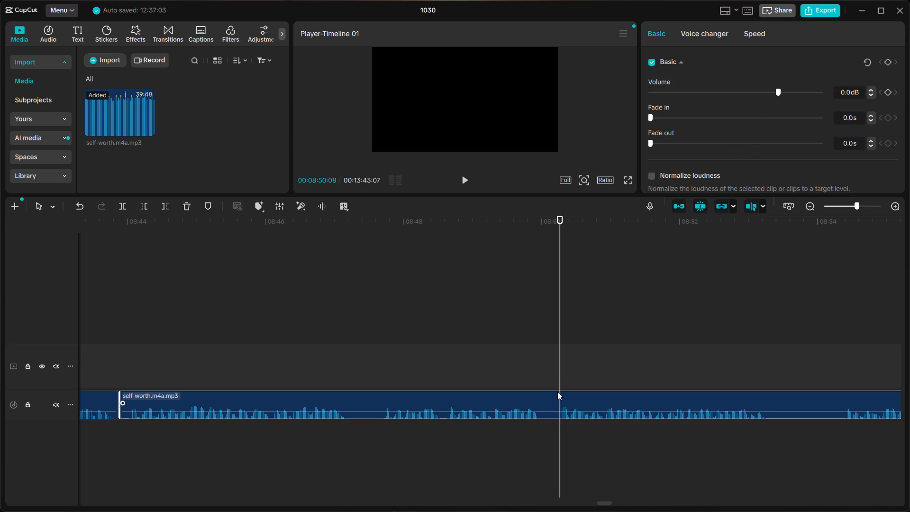
key("ctrl+b")
Trim about one frame off the start of the clip at about 08:43:28 and play through to about 08:47:15.
left_click(545, 397)
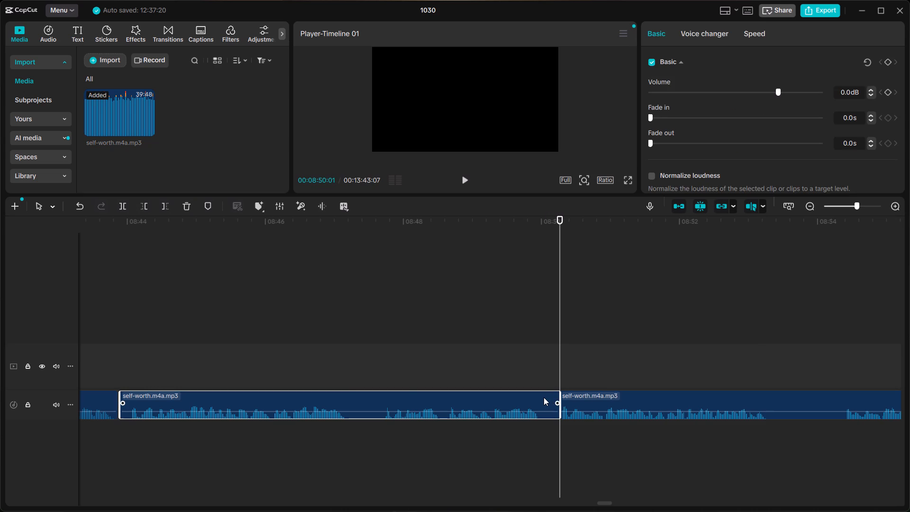
scroll(533, 397, "right", 1)
left_click(455, 362)
key("space")
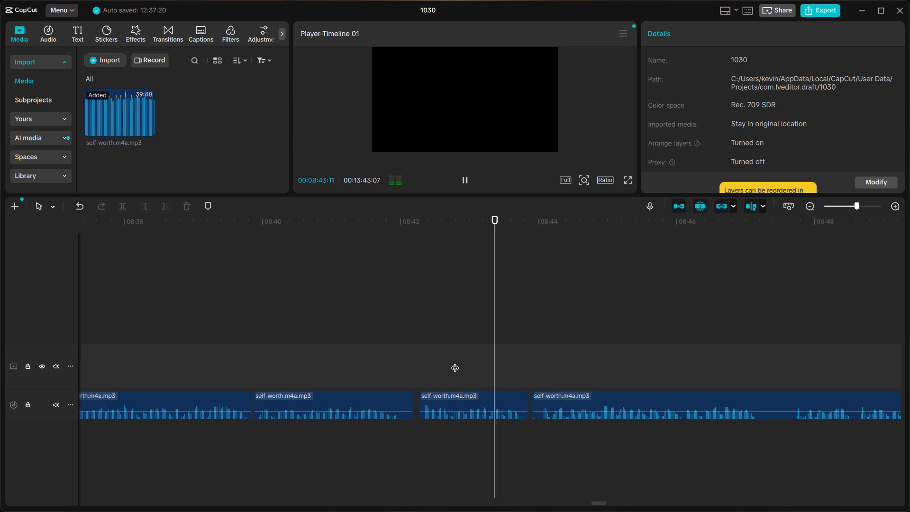
key("space")
left_click(542, 400)
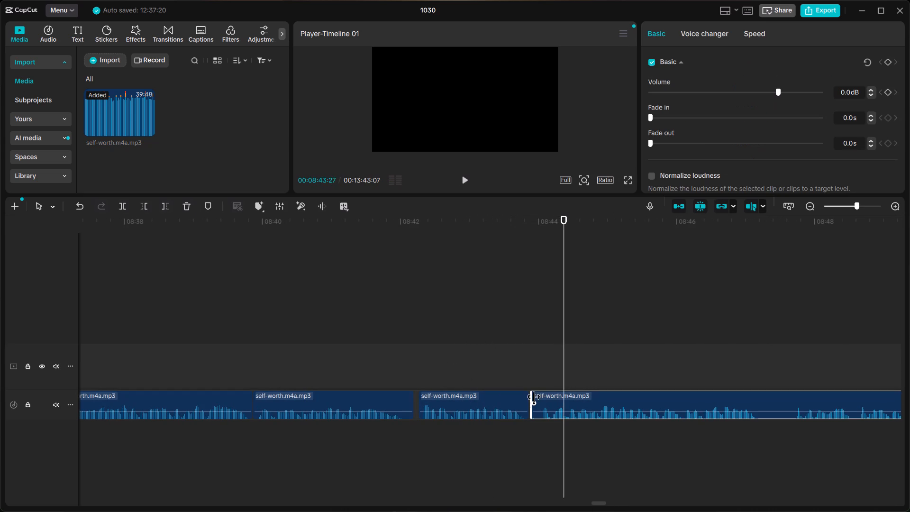
left_click(532, 395)
left_click(412, 355)
key("space")
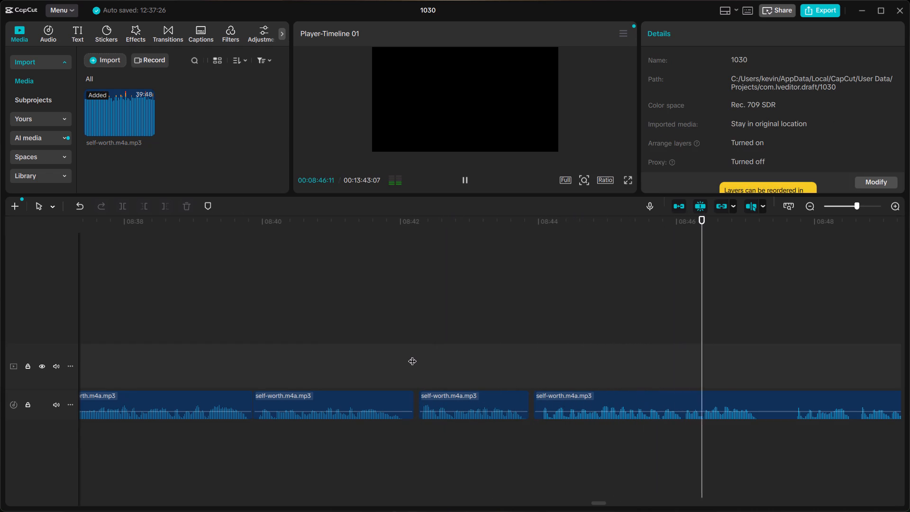
key("space")
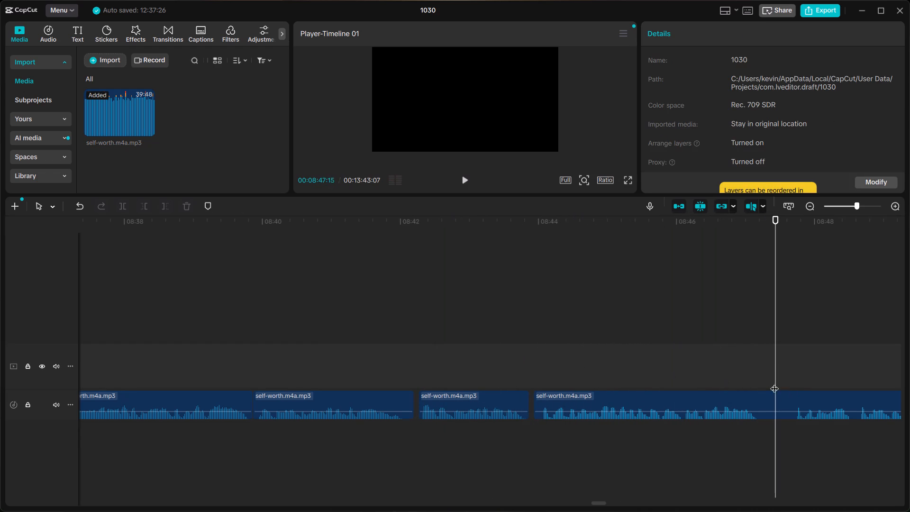
Split the audio at about 08:47:08, in the pause after the phrase, and delete the segment up to about 08:50:08.
left_click(764, 378)
left_click(764, 380)
left_click(764, 397)
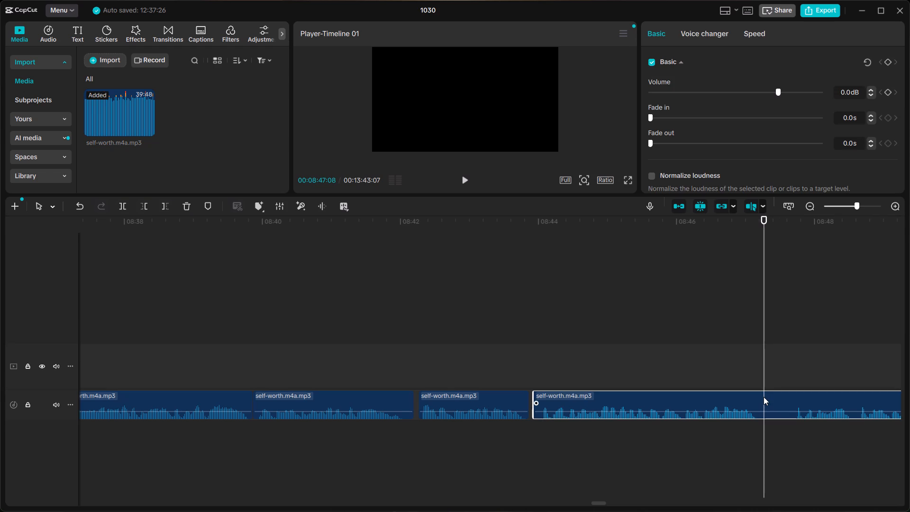
key("ctrl+b")
scroll(763, 397, "left", 1)
key("BackSpace")
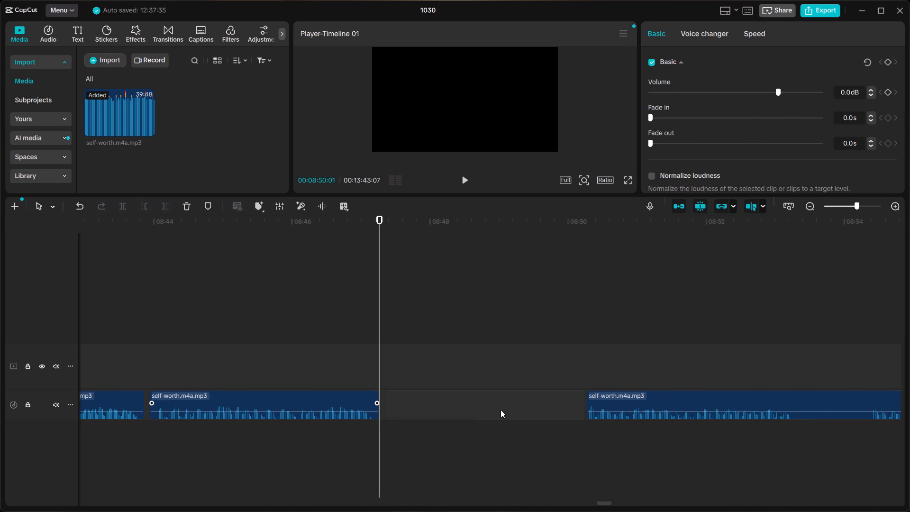
Close the gap after the kept phrase's end at about 08:47:08 and play across the new join.
right_click(480, 410)
left_click(489, 411)
left_click(491, 418)
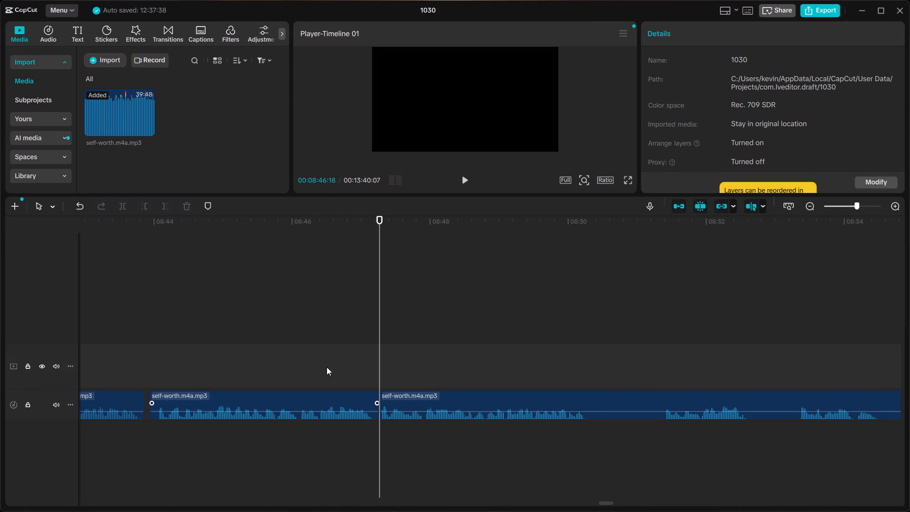
left_click(283, 368)
key("space")
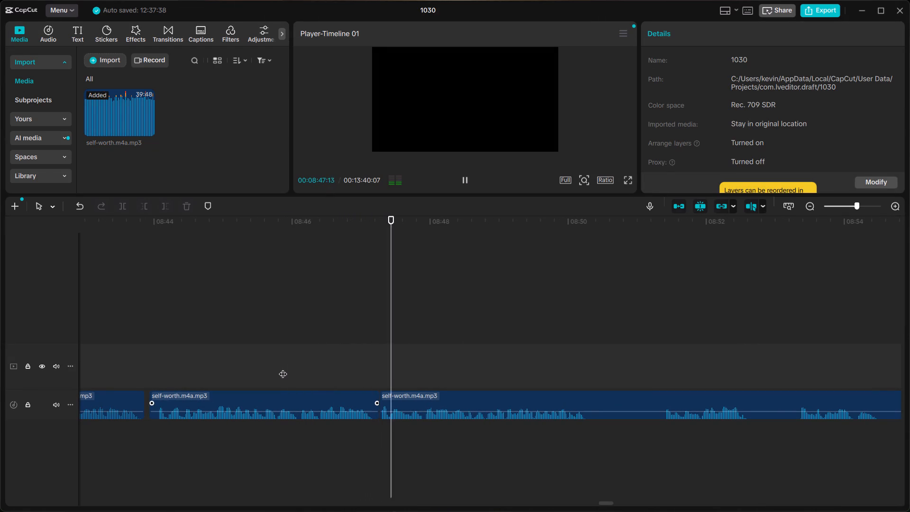
left_click(164, 366)
key("space")
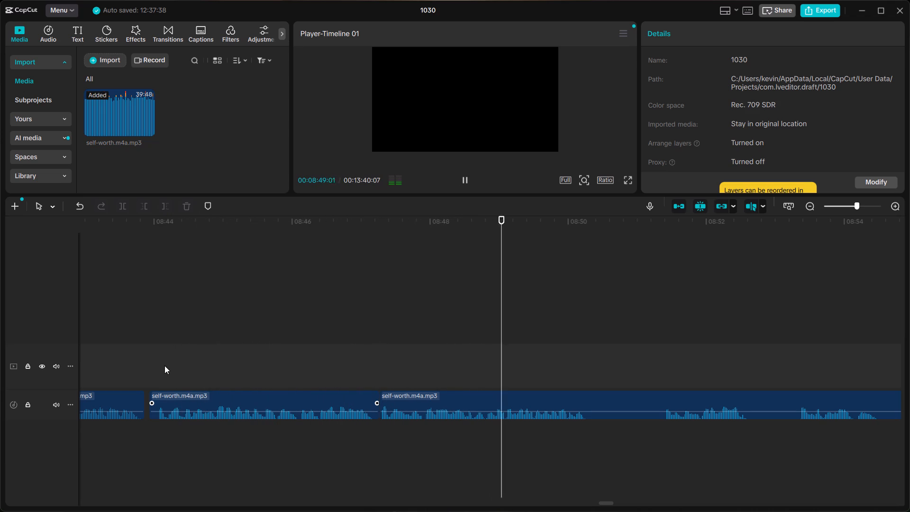
key("space")
Shift the clip after the 08:47:08 join about two frames later and listen to the join again.
left_click(409, 393)
left_click_drag(408, 397, 415, 400)
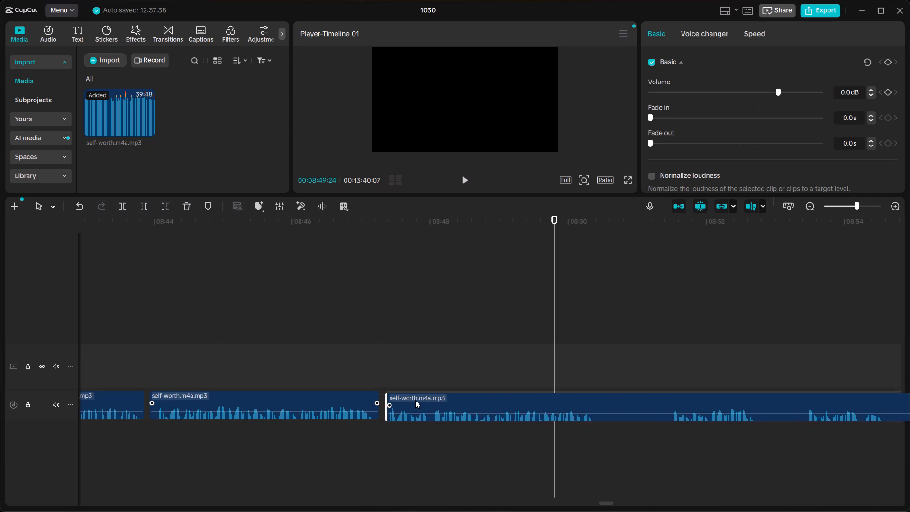
left_click_drag(415, 400, 414, 400)
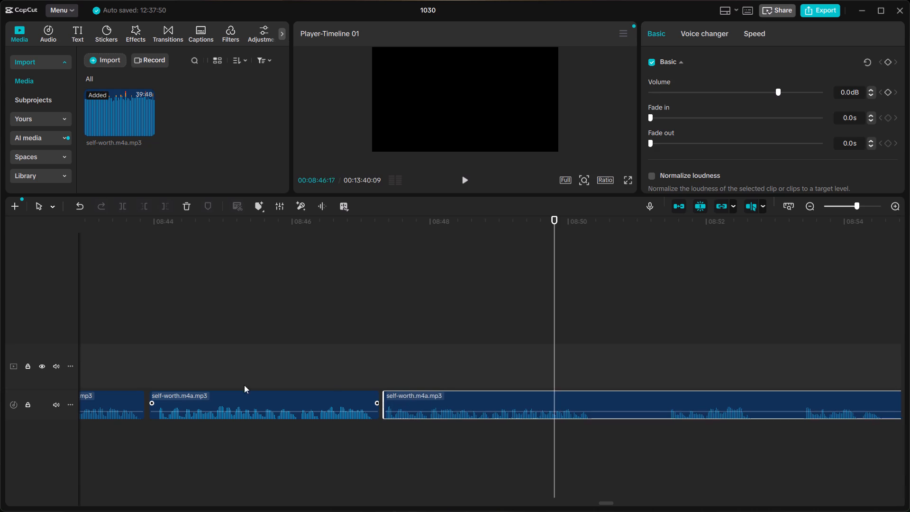
left_click(142, 357)
key("space")
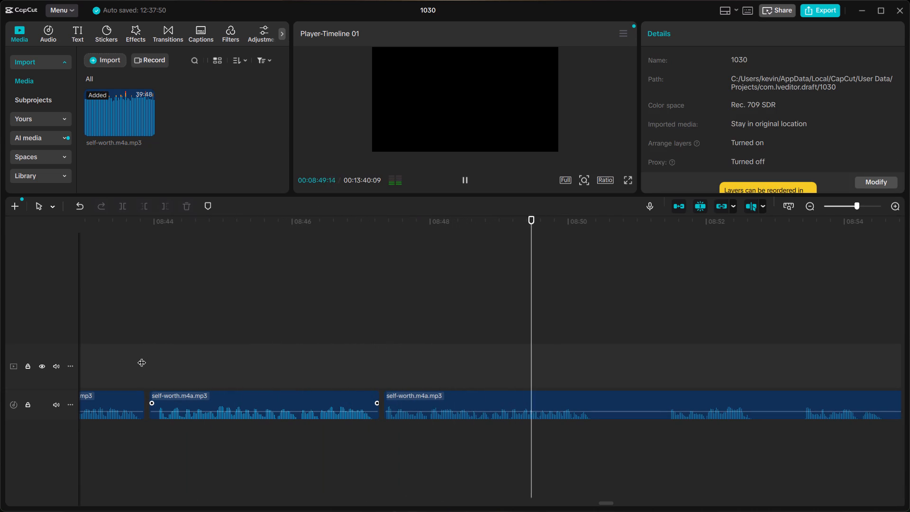
key("space")
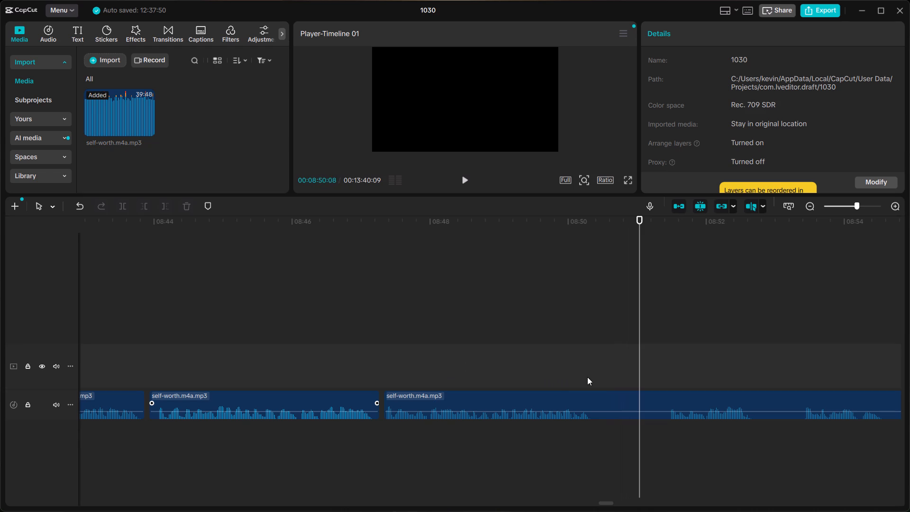
Split the audio at about 08:50:13, in the pause after the phrase.
left_click(596, 377)
left_click(597, 396)
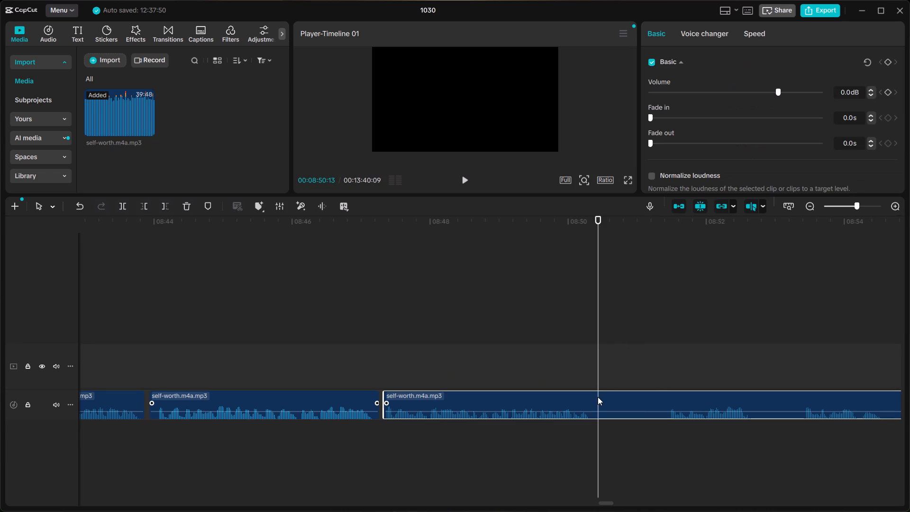
key("ctrl+b")
Listen through the recording from about 08:51 to 09:24 to choose where the next phrase worth keeping starts.
left_click(667, 374)
key("space")
scroll(667, 374, "left", 1)
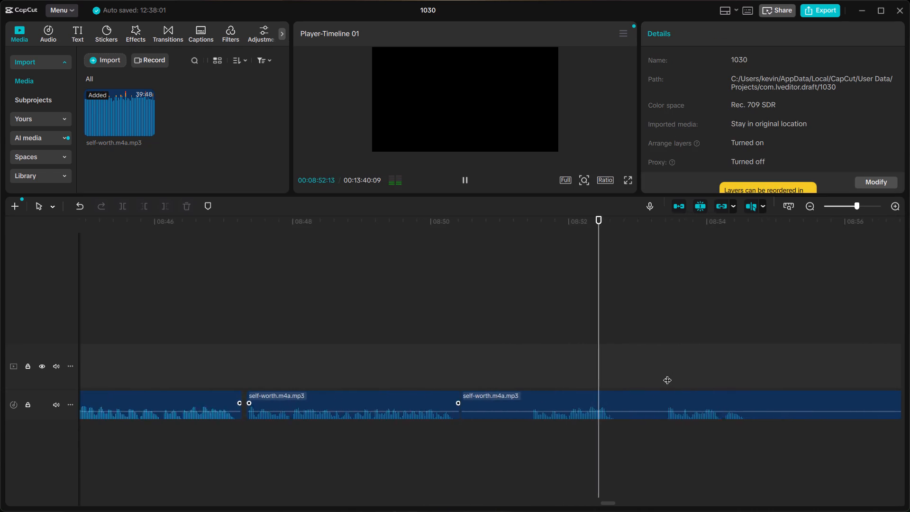
scroll(667, 374, "left", 1)
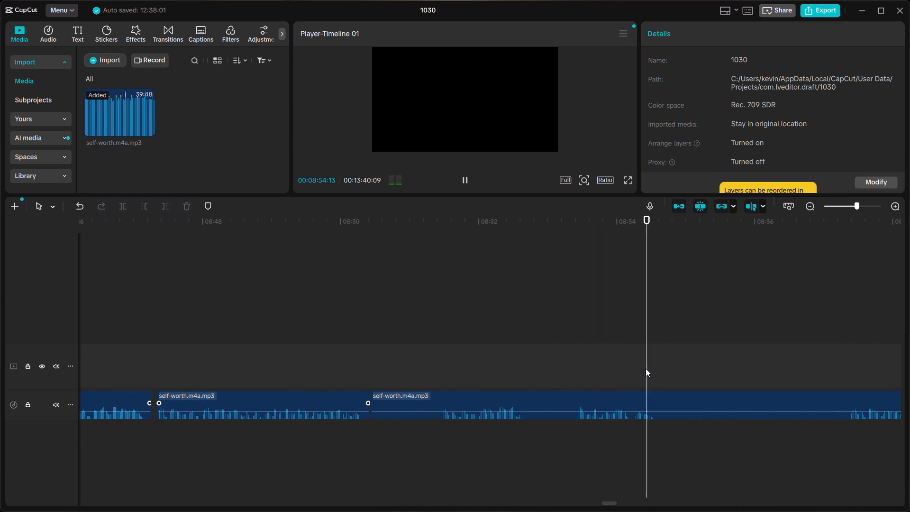
left_click(437, 369)
key("space")
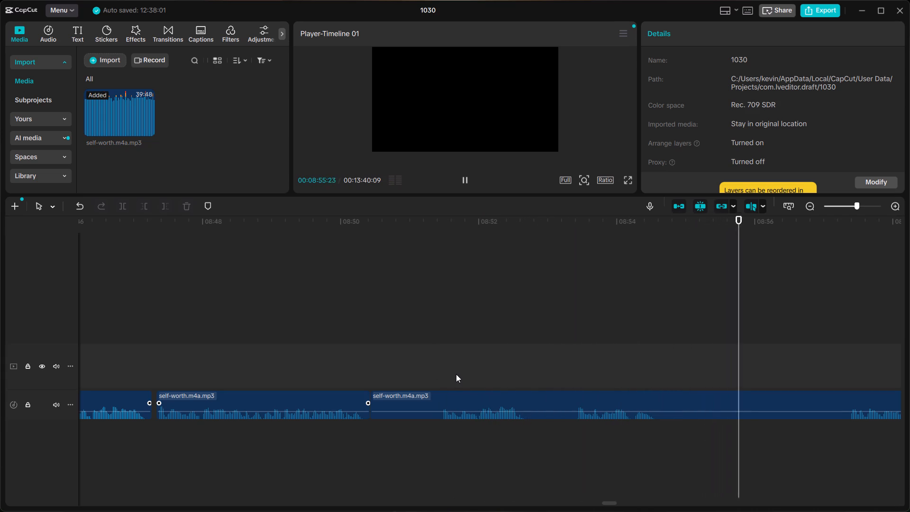
scroll(456, 375, "left", 1)
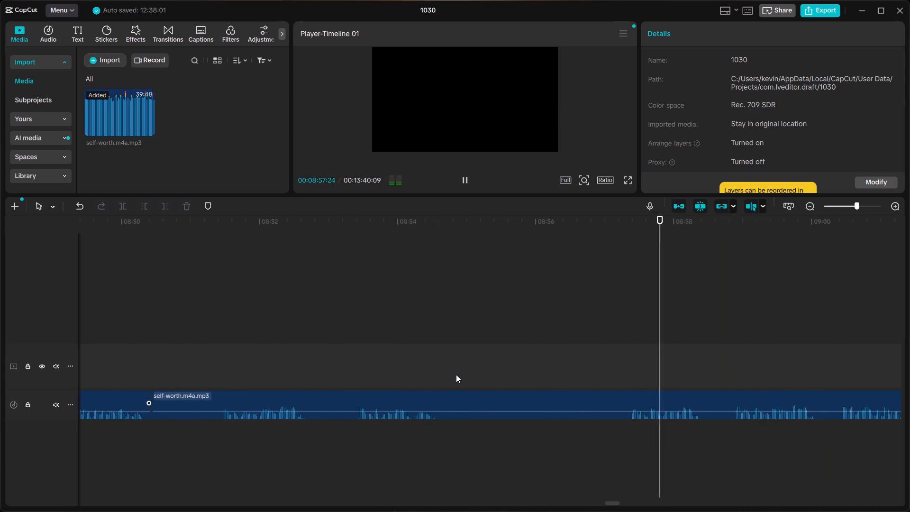
scroll(456, 375, "left", 2)
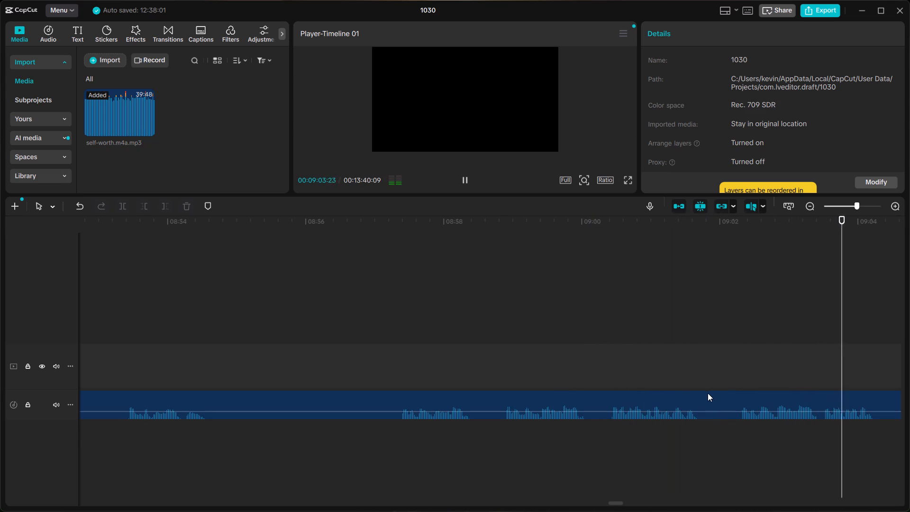
scroll(714, 391, "left", 1)
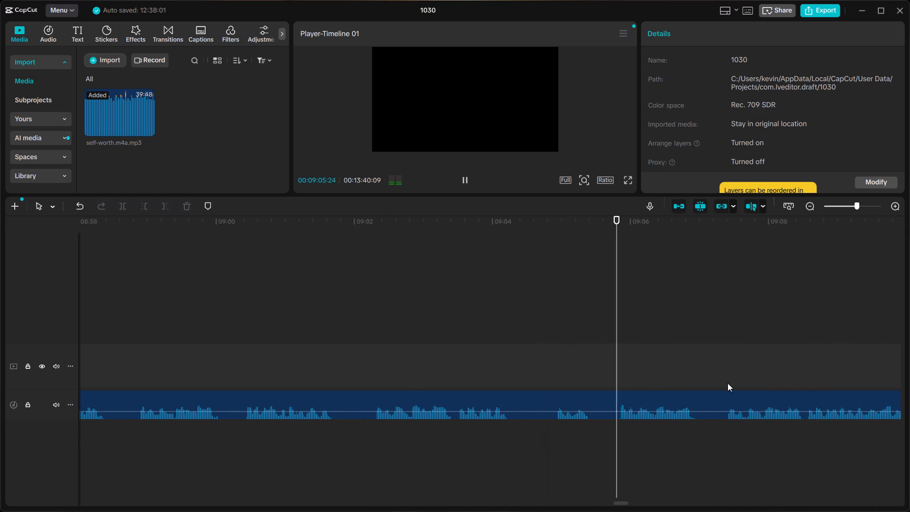
left_click(728, 383)
key("space")
scroll(727, 383, "left", 1)
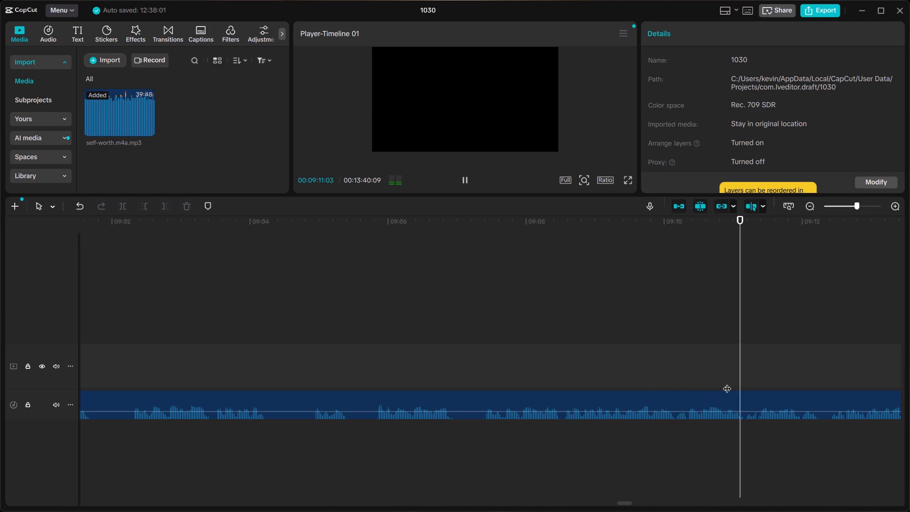
scroll(727, 383, "left", 1)
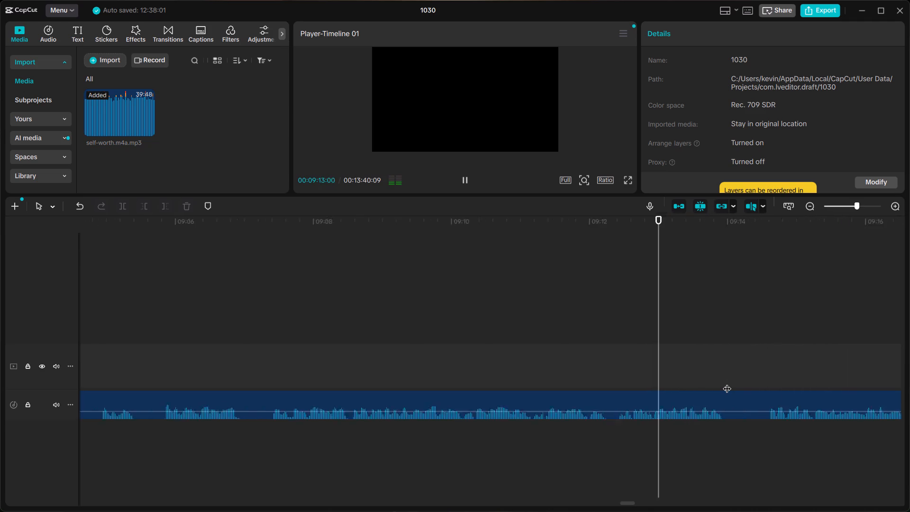
scroll(727, 383, "left", 1)
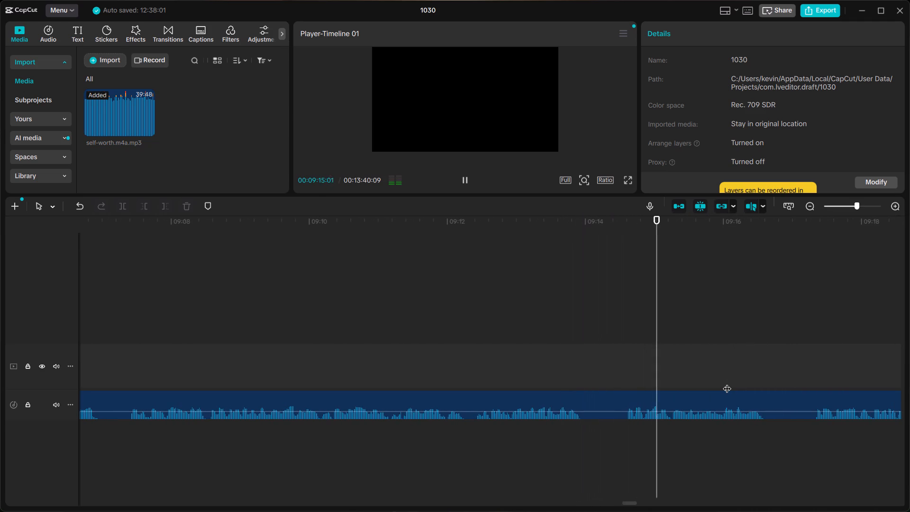
left_click(818, 371)
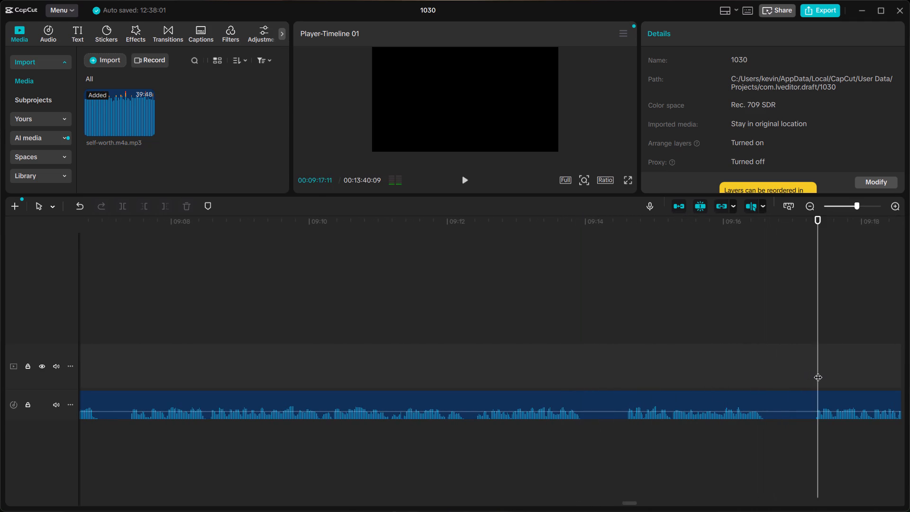
key("space")
scroll(818, 371, "left", 2)
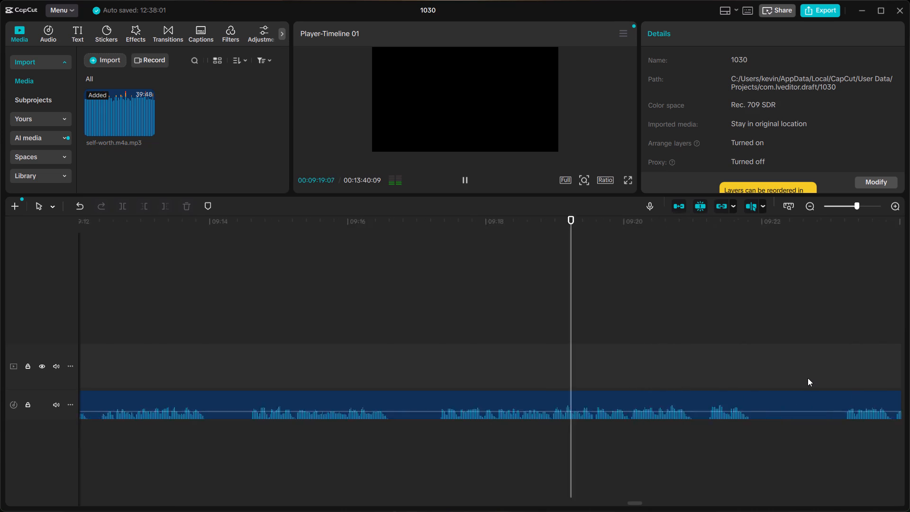
scroll(808, 378, "left", 1)
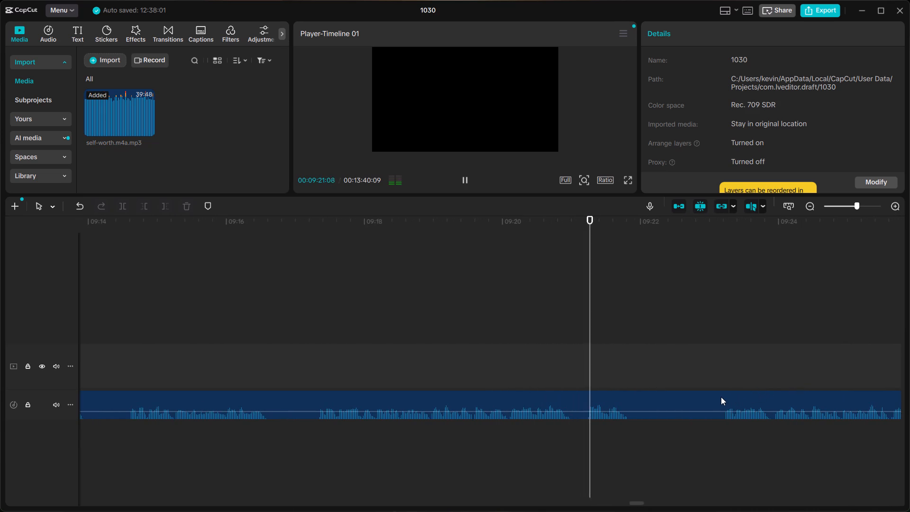
left_click(718, 389)
key("space")
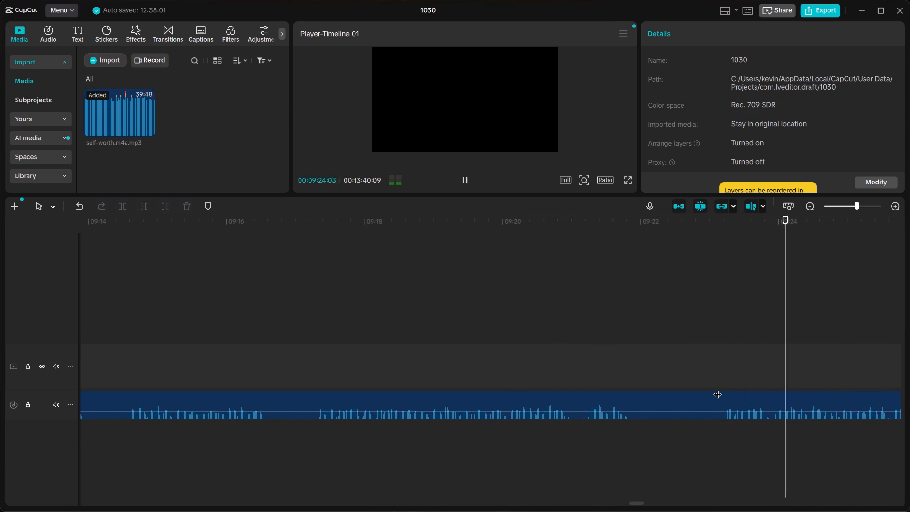
key("space")
Split the audio at about 09:07:10, in the pause just before the phrase starts.
scroll(687, 390, "right", 4)
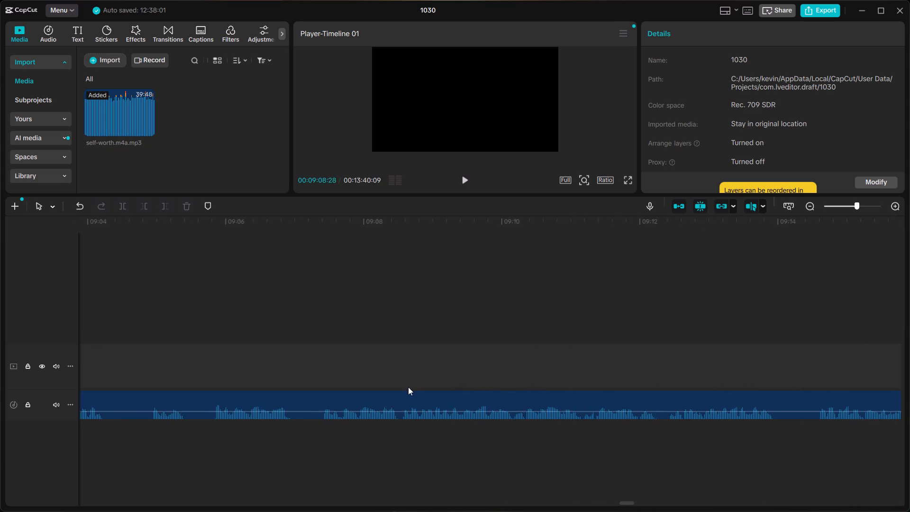
left_click(302, 377)
left_click(318, 375)
key("space")
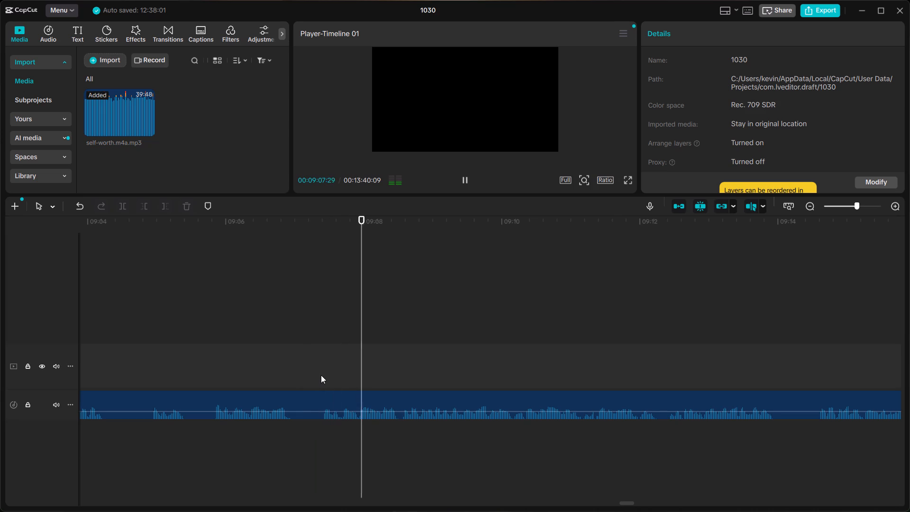
key("space")
left_click(321, 375)
left_click(321, 387)
left_click(313, 383)
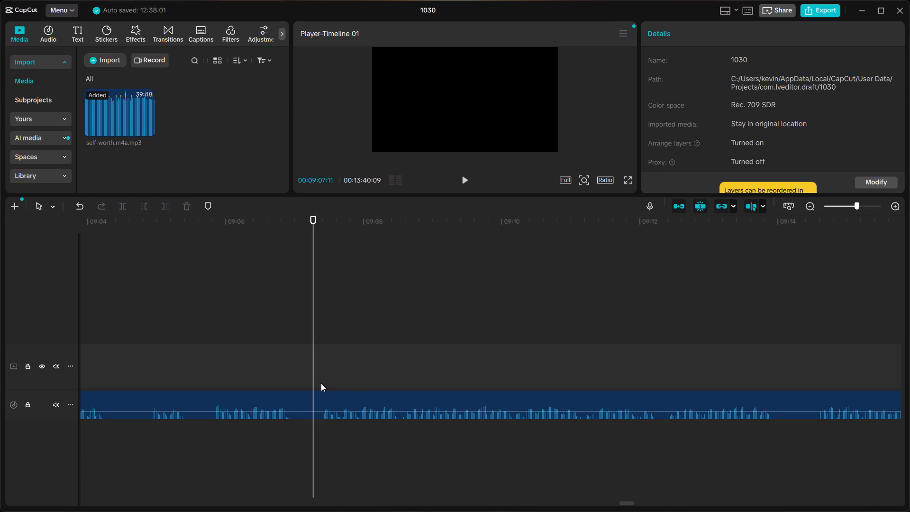
left_click(319, 381)
left_click(319, 384)
left_click(318, 391)
left_click(317, 402)
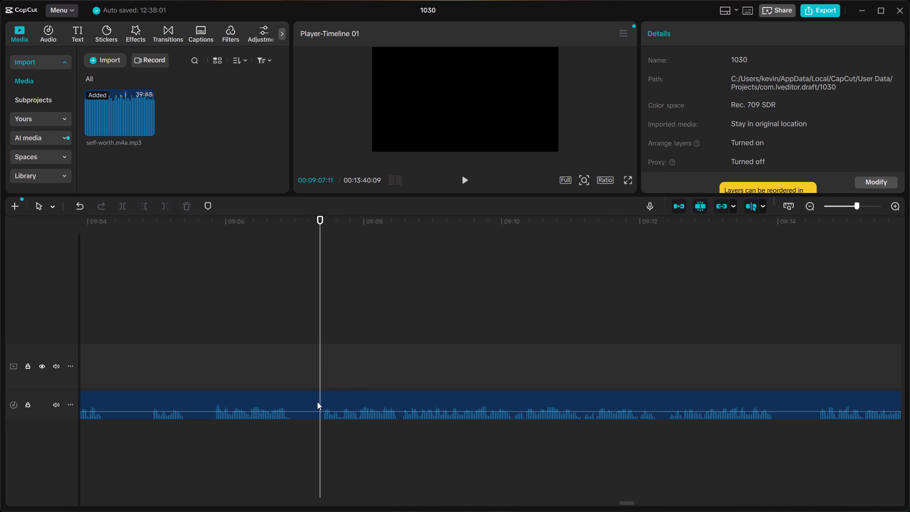
key("ctrl+b")
Delete the segment between the splits at about 08:50:13 and 09:07:10.
left_click(313, 402)
scroll(300, 402, "right", 2)
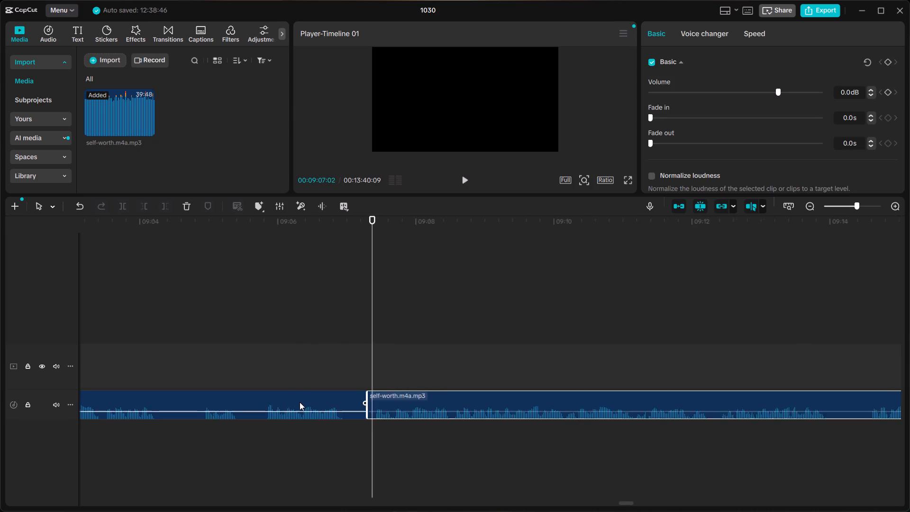
scroll(300, 402, "right", 4)
left_click(300, 402)
scroll(300, 402, "right", 1)
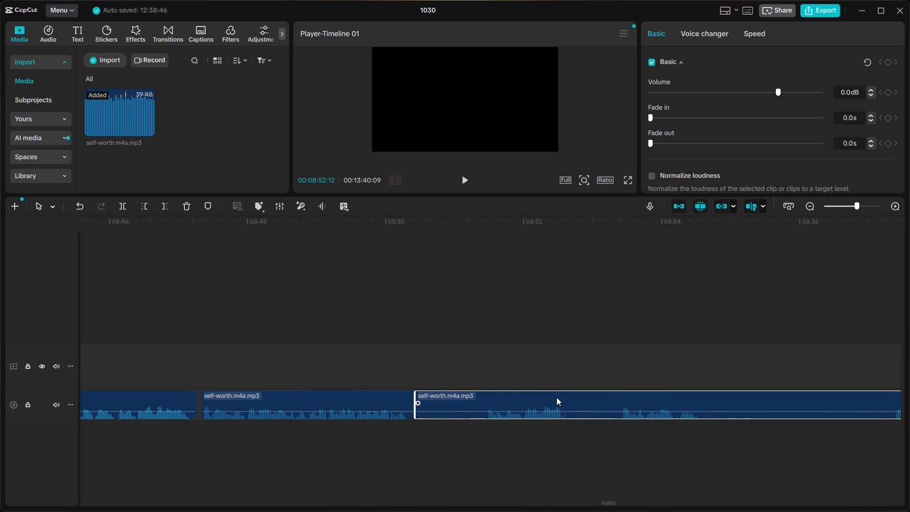
key("BackSpace")
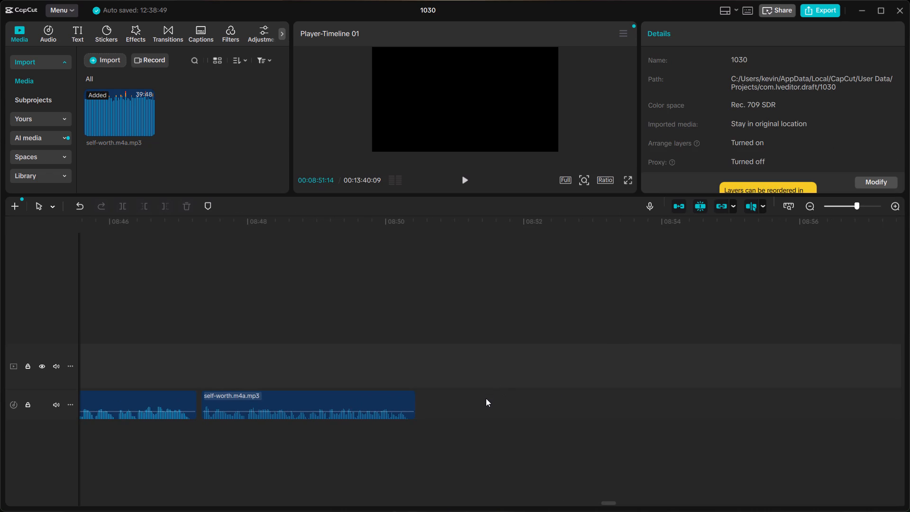
Close the gap after about 08:50:13 and play across the new join.
right_click(486, 398)
left_click(501, 407)
left_click(321, 362)
key("space")
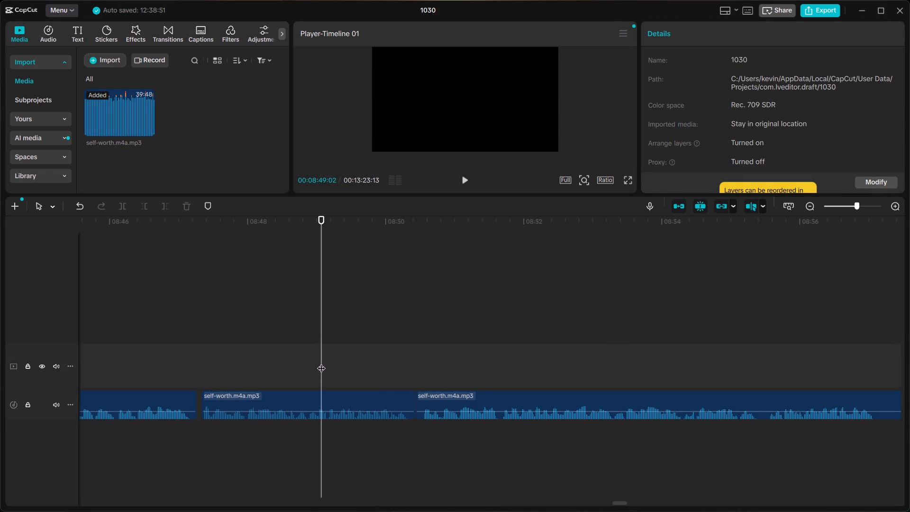
left_click(209, 360)
key("space")
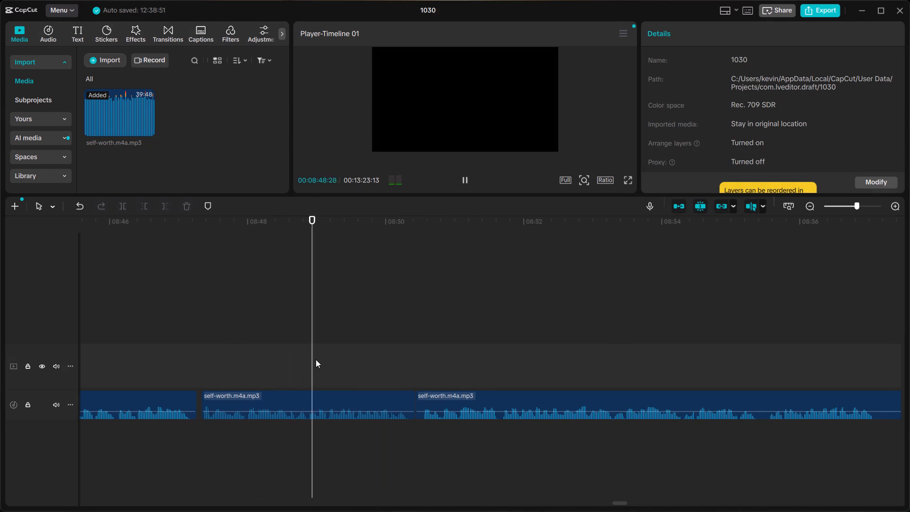
Raise the volume of the clip ending at about 08:50:13 to 1.0 dB and listen to it against the neighbouring clips.
left_click(362, 398)
key("space")
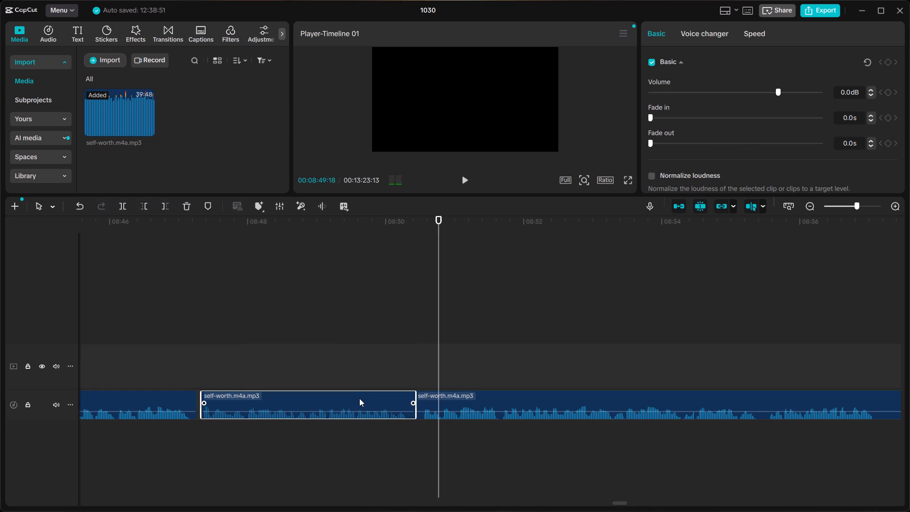
triple_click(870, 89)
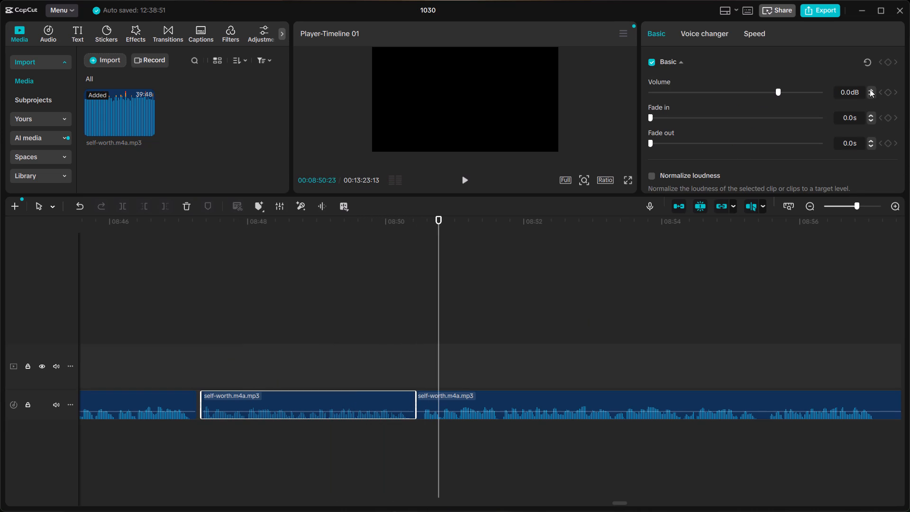
triple_click(870, 89)
triple_click(870, 89)
left_click(870, 89)
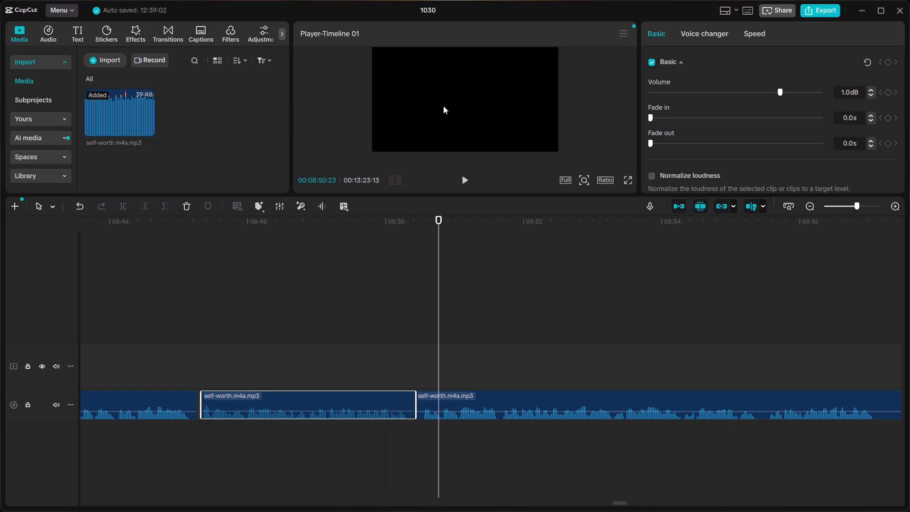
left_click(152, 323)
key("space")
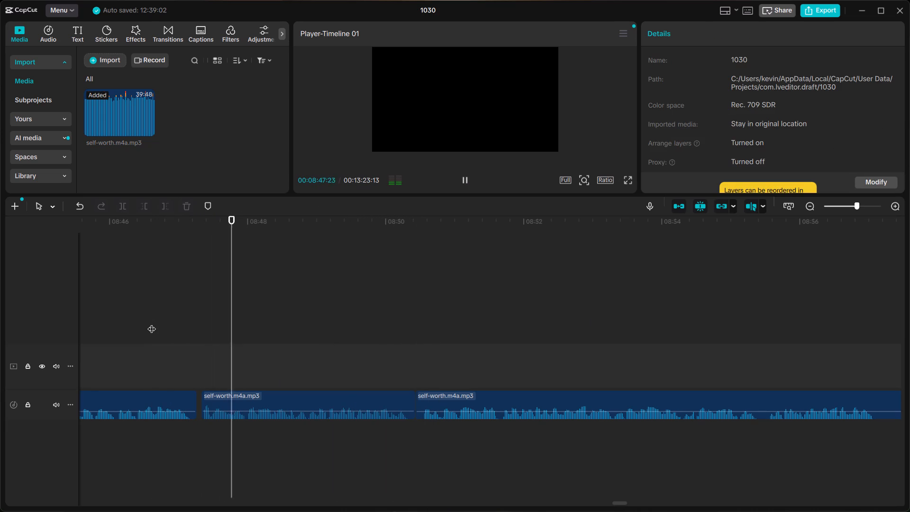
left_click(101, 353)
key("space")
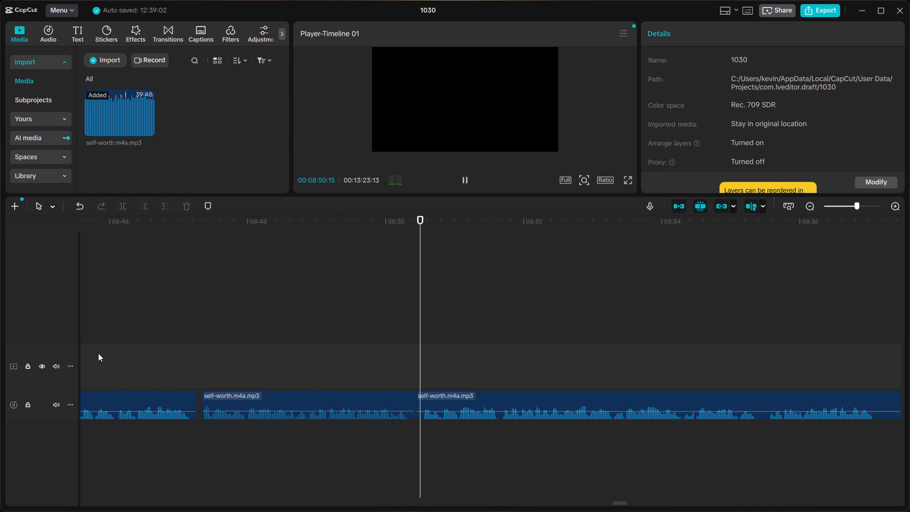
Listen on through the next clip and split it at about 08:57:05, in the pause after the phrase.
scroll(98, 353, "left", 1)
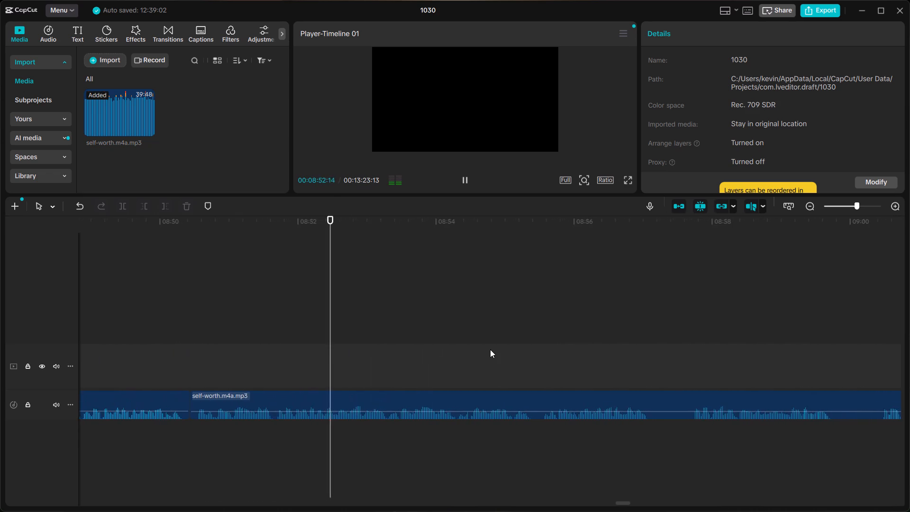
scroll(490, 349, "left", 1)
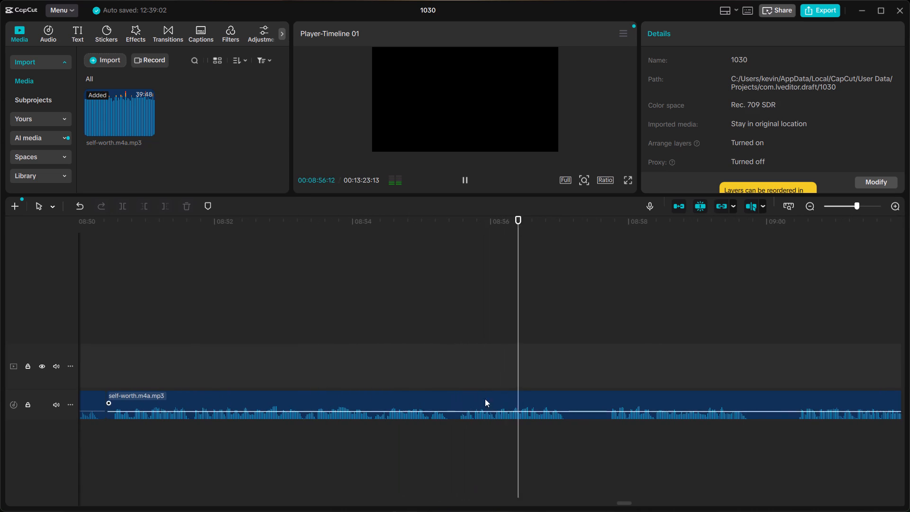
left_click(253, 357)
key("space")
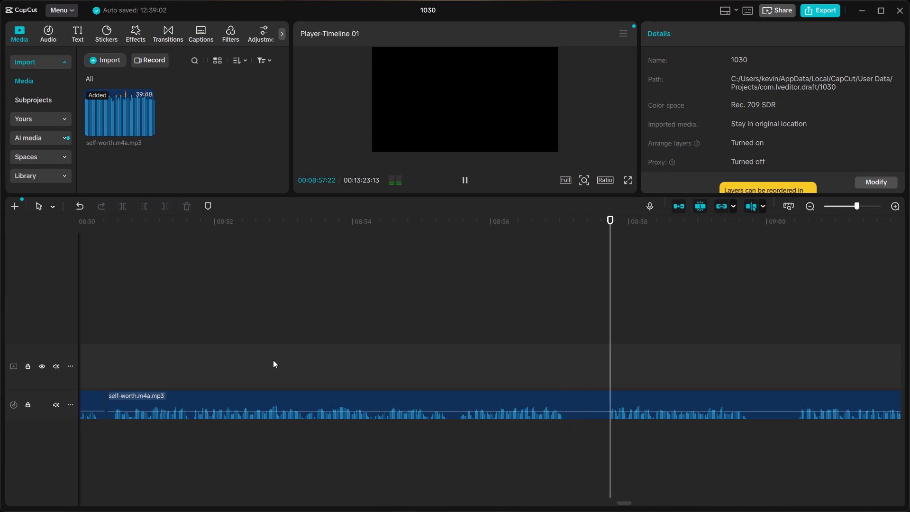
key("space")
left_click(570, 384)
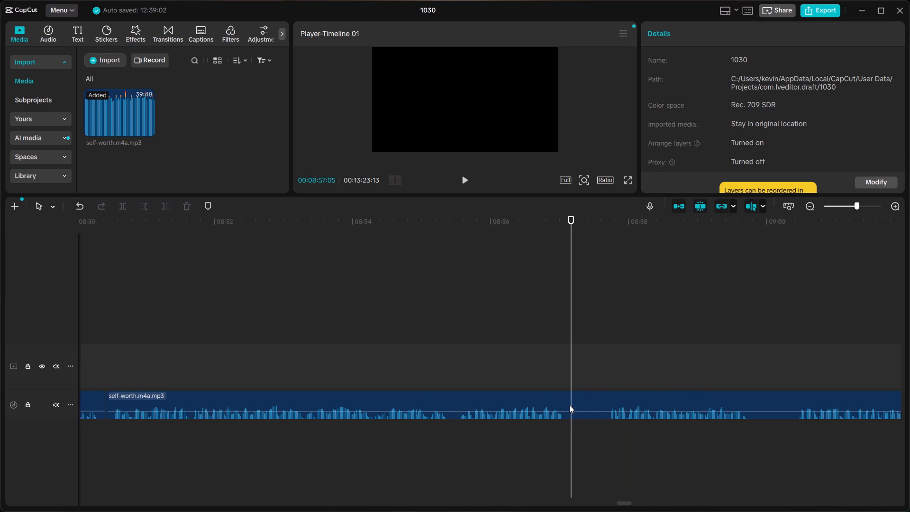
left_click(568, 409)
key("ctrl+b")
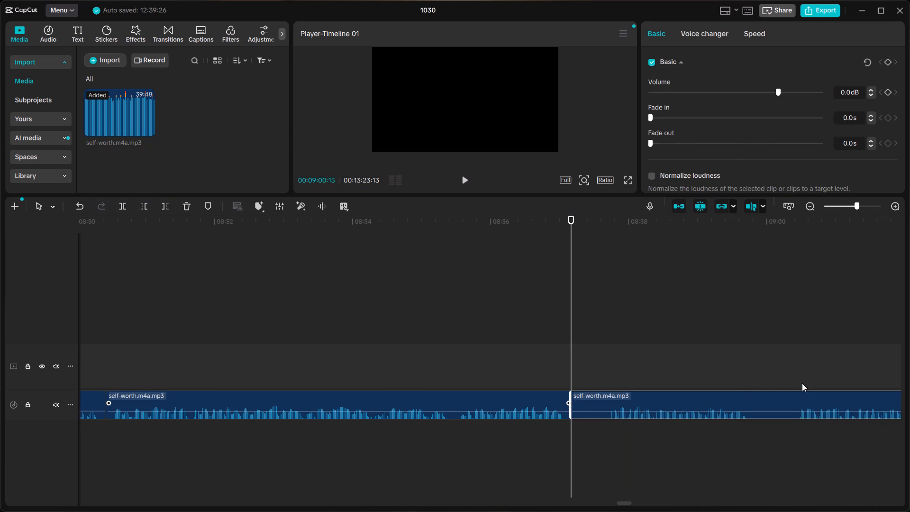
Split the audio at about 09:00:13, just before the next phrase, and delete the segment back to about 08:57:05.
left_click(798, 383)
key("space")
left_click(797, 384)
key("space")
left_click(794, 396)
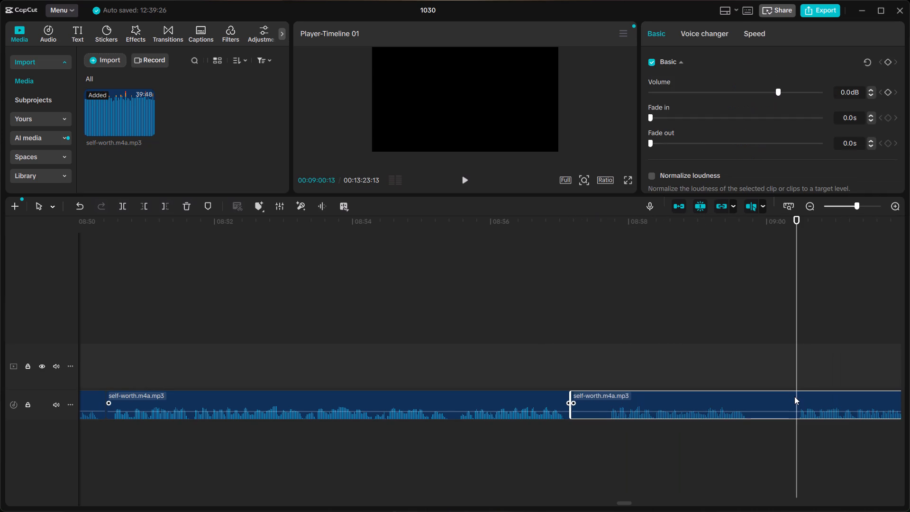
key("ctrl+b")
left_click(788, 403)
key("BackSpace")
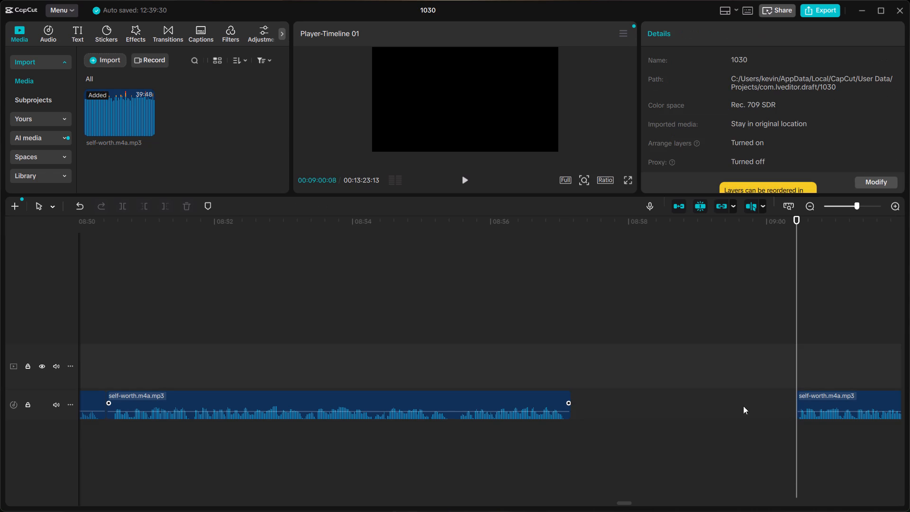
Close the gap after about 08:57:05 and play across the new join.
right_click(725, 404)
left_click(730, 408)
left_click(504, 351)
key("space")
left_click(356, 353)
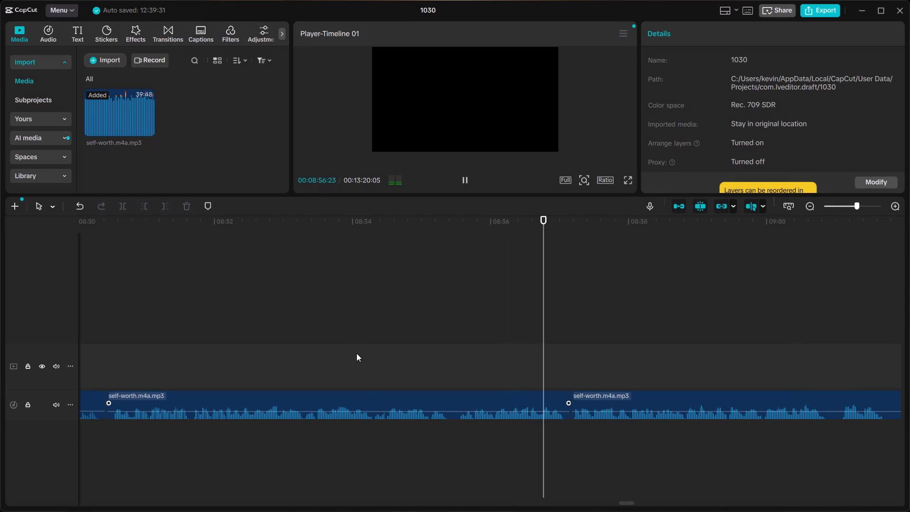
Listen across the join at about 08:57:05, try nudging the clip after it, and listen through it again.
key("space")
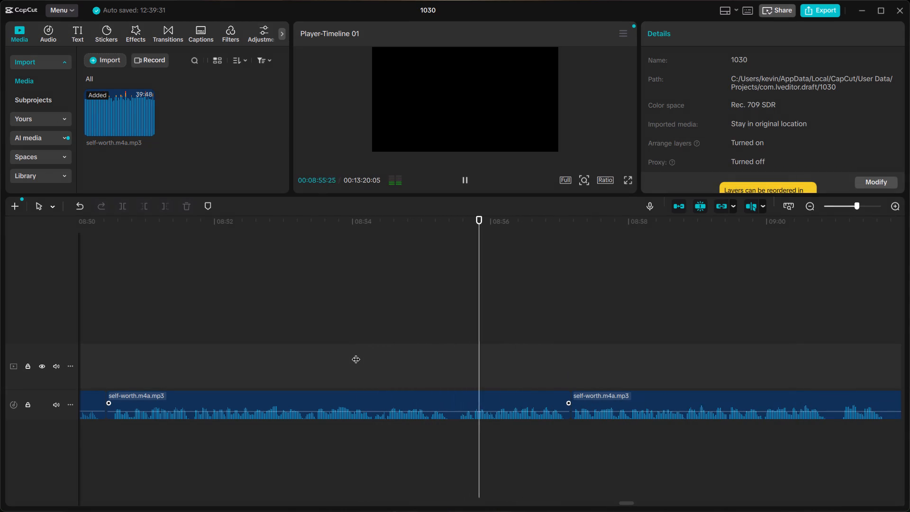
scroll(356, 353, "left", 1)
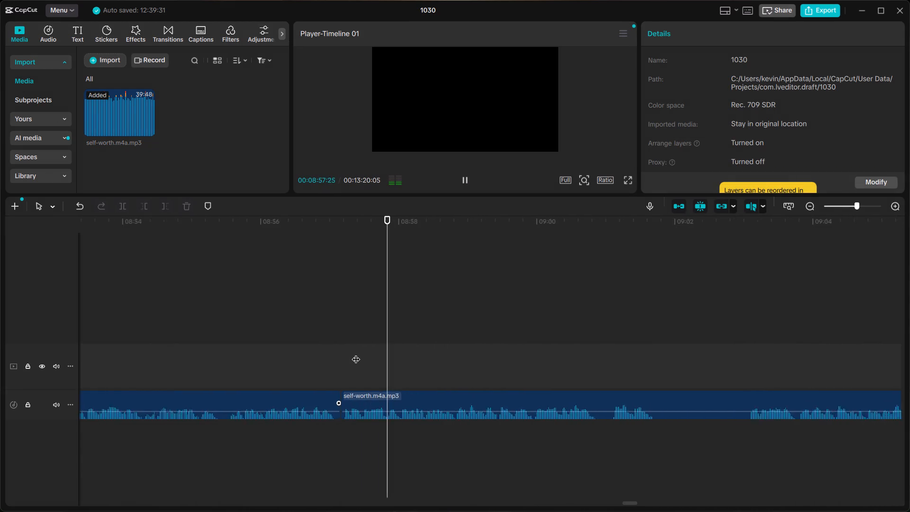
scroll(356, 353, "left", 1)
key("space")
double_click(330, 402)
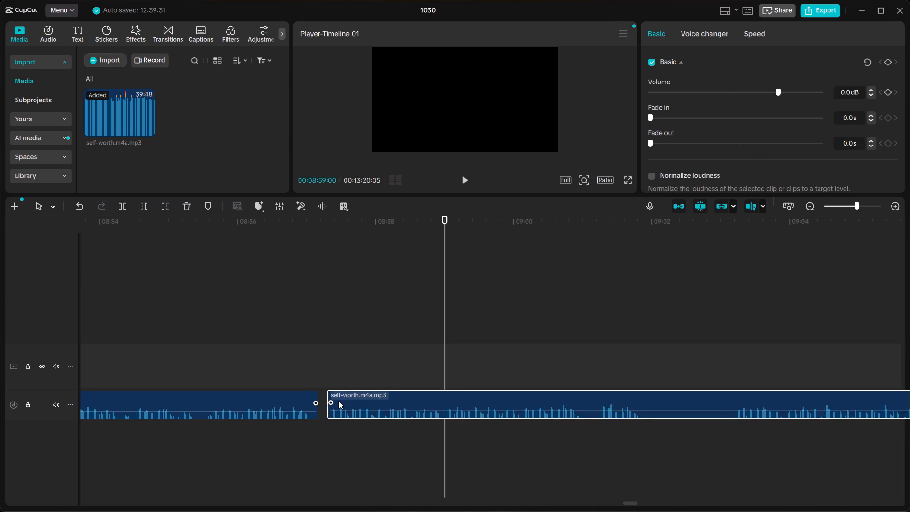
left_click(112, 368)
key("space")
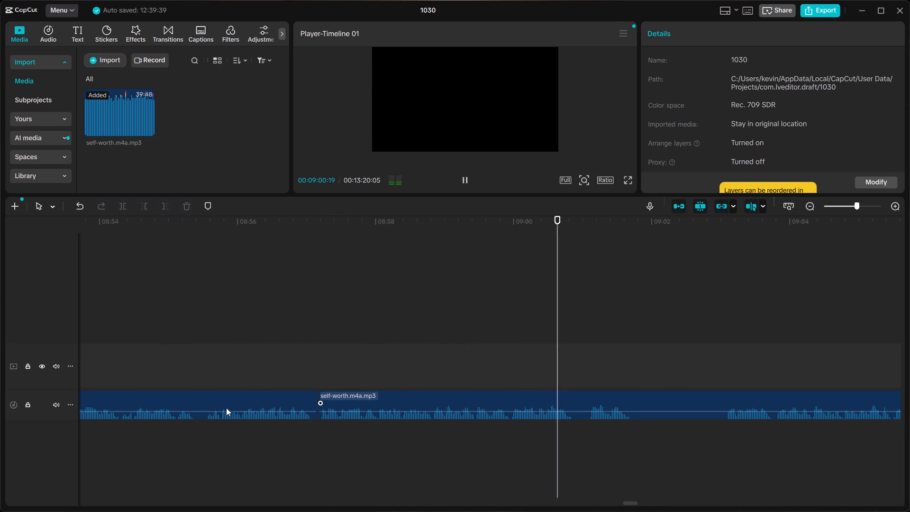
key("space")
Split the audio at about 08:55:15, in the pause between phrases, and delete the segment up to the join at about 08:57:05.
scroll(361, 417, "right", 1)
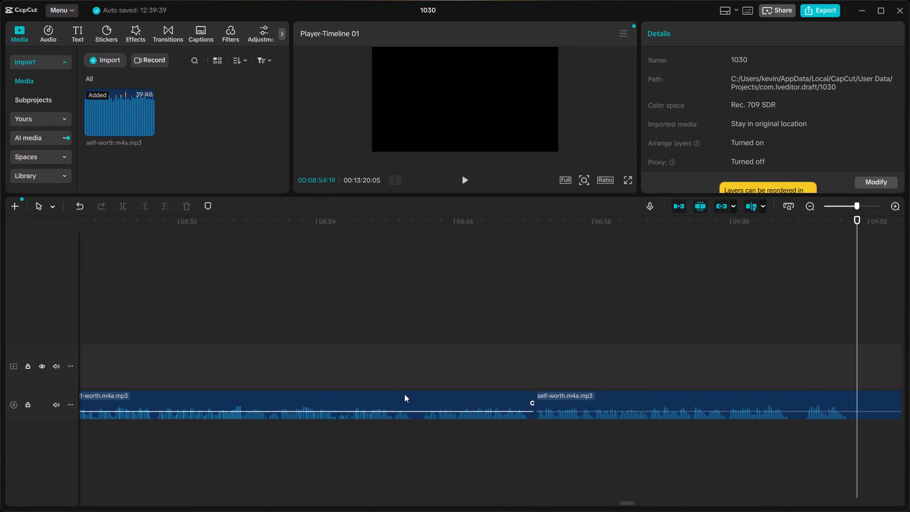
scroll(404, 394, "right", 1)
left_click(419, 378)
left_click(416, 393)
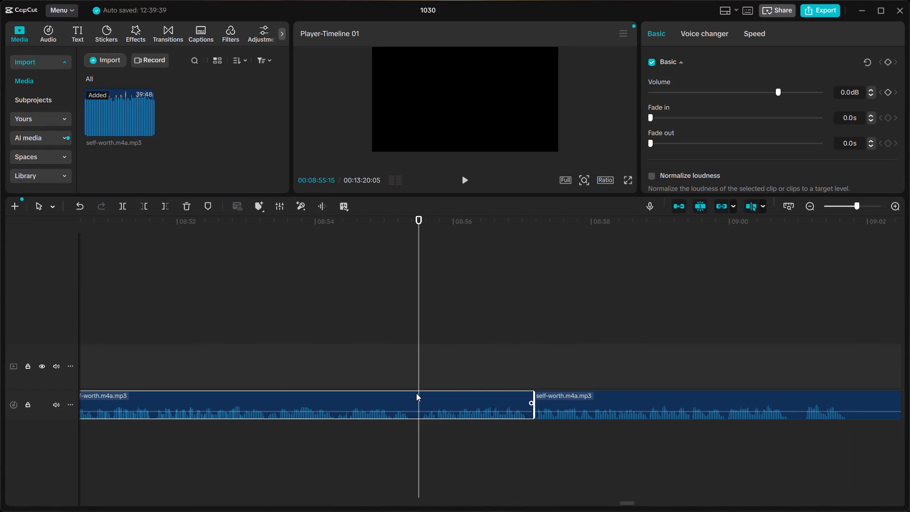
key("ctrl+b")
left_click(436, 400)
key("BackSpace")
Move the following clip back to close the gap after about 08:55:15 and play across the new join.
left_click(296, 370)
key("space")
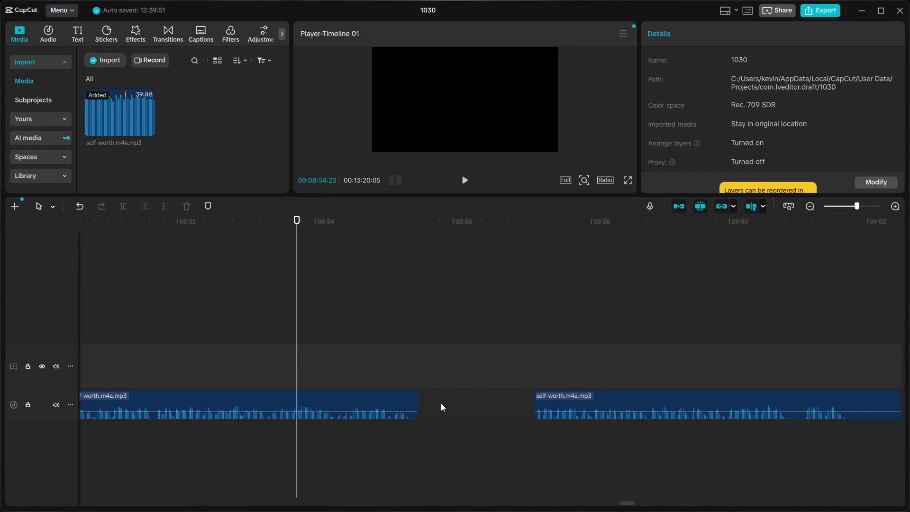
key("space")
left_click(580, 402)
left_click_drag(579, 402, 470, 407)
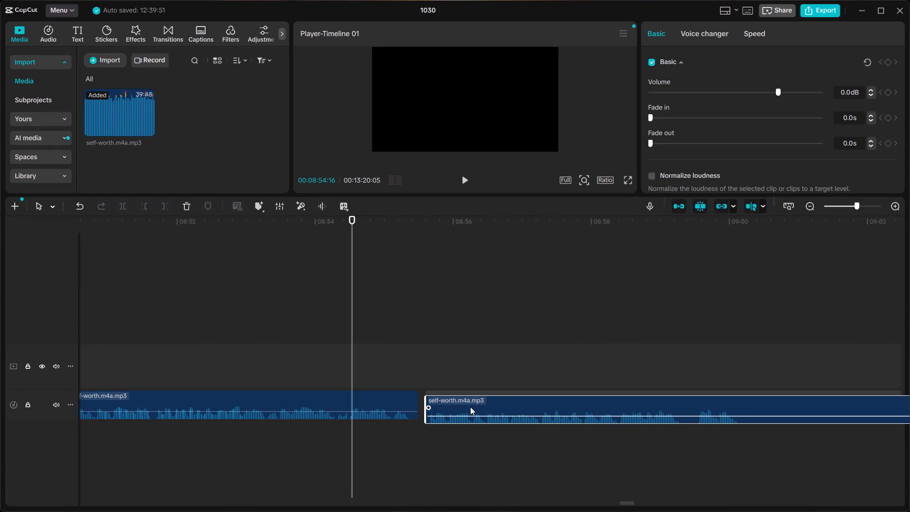
left_click_drag(470, 407, 465, 405)
left_click(205, 338)
key("space")
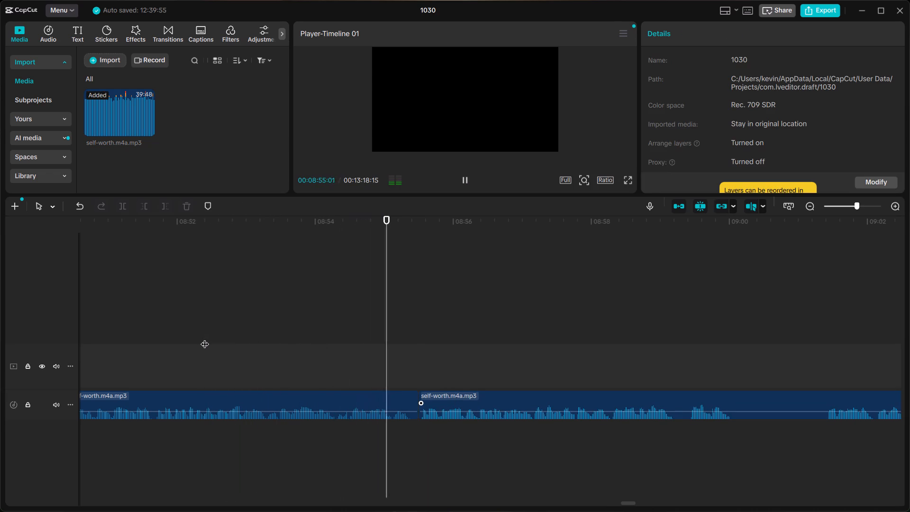
key("space")
Split the audio at about 08:54:09, in the short pause, and delete the segment up to the join at about 08:55:15.
scroll(250, 344, "up", 8, "ctrl")
scroll(315, 353, "up", 4, "ctrl")
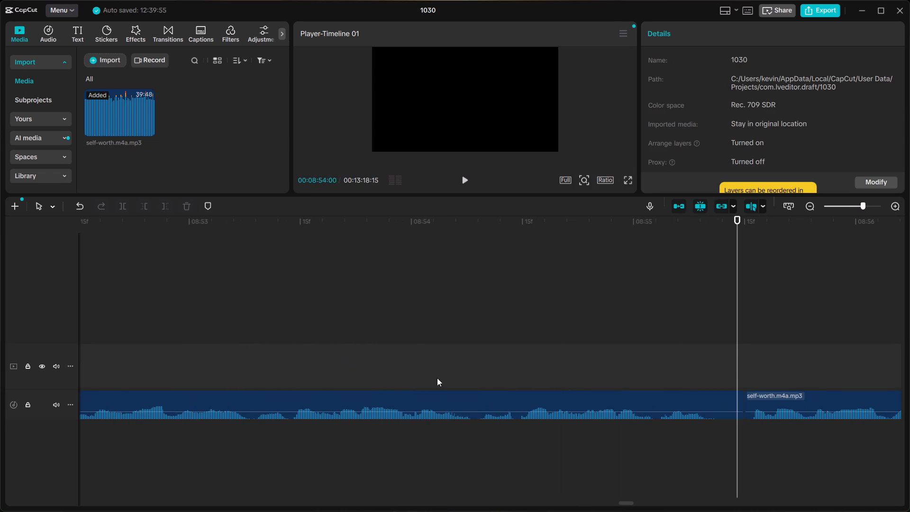
left_click(479, 378)
left_click(478, 386)
left_click(429, 368)
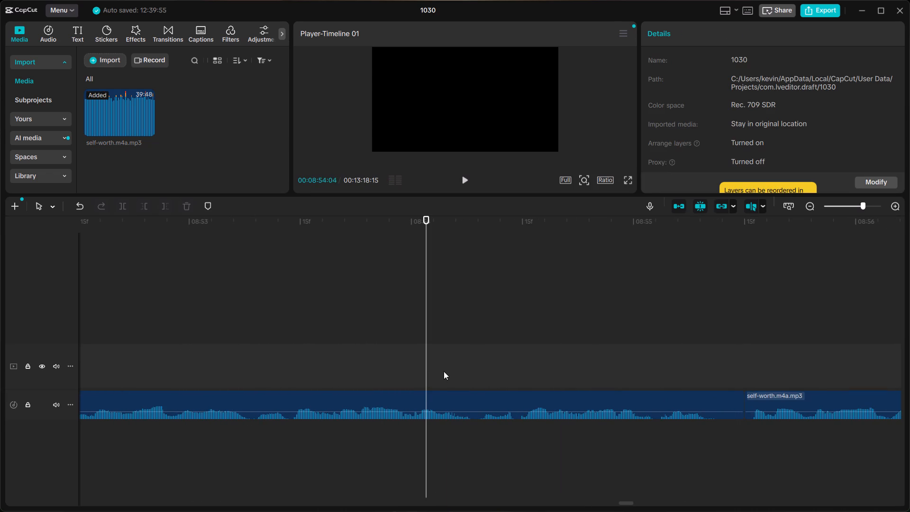
left_click(481, 381)
left_click(469, 383)
left_click(476, 381)
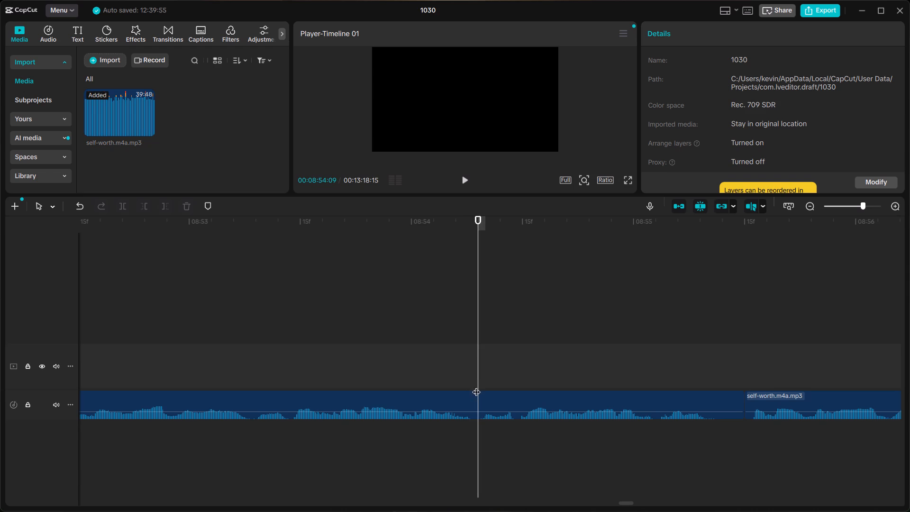
left_click(475, 389)
left_click(484, 398, "ctrl")
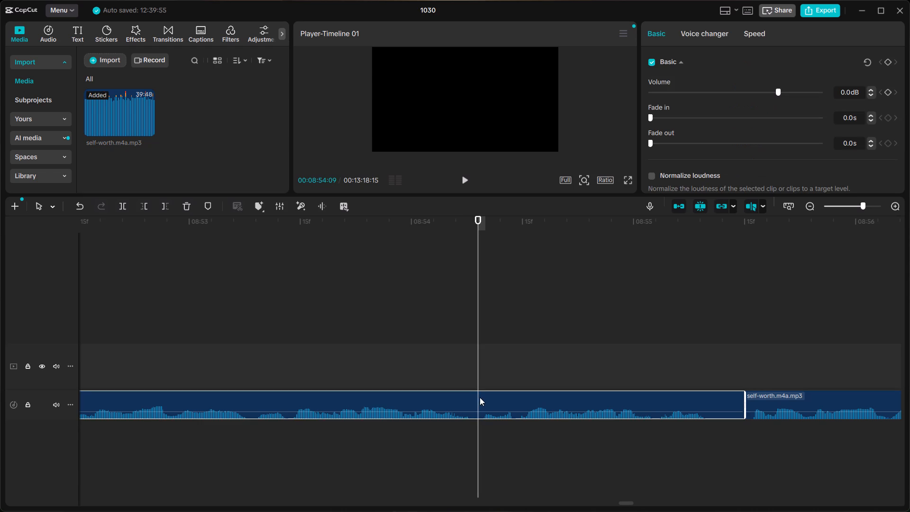
key("ctrl+b")
left_click(526, 401)
key("BackSpace")
Close the gap after about 08:54:09 and play across the new join.
right_click(540, 401)
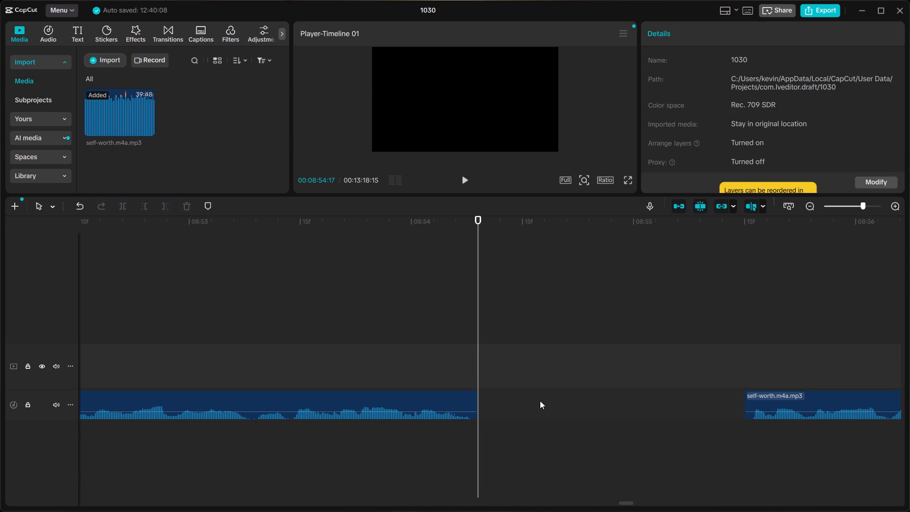
left_click(547, 411)
scroll(538, 410, "down", 7, "ctrl")
key("space")
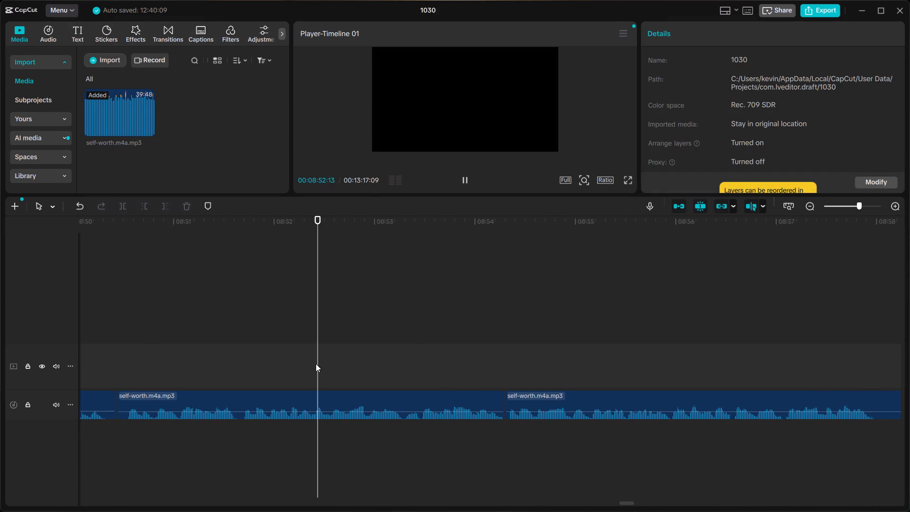
left_click(316, 364)
left_click(242, 373)
key("space")
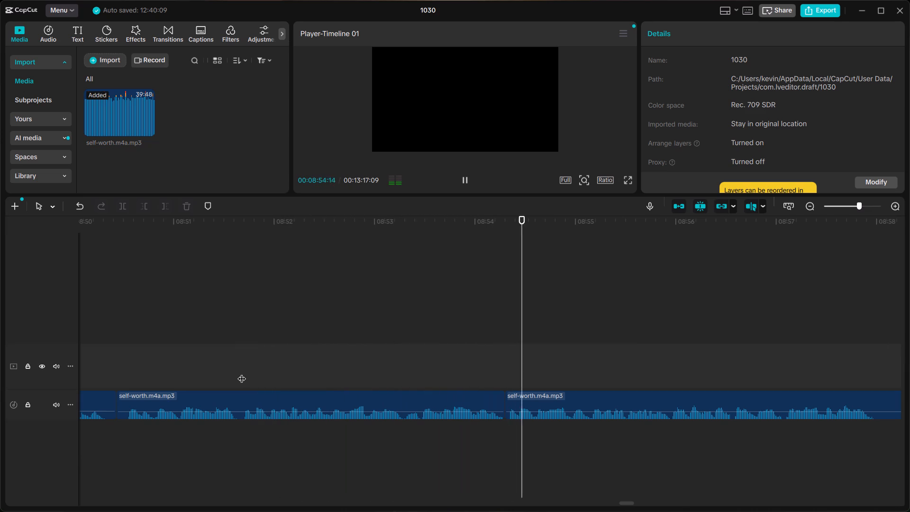
key("space")
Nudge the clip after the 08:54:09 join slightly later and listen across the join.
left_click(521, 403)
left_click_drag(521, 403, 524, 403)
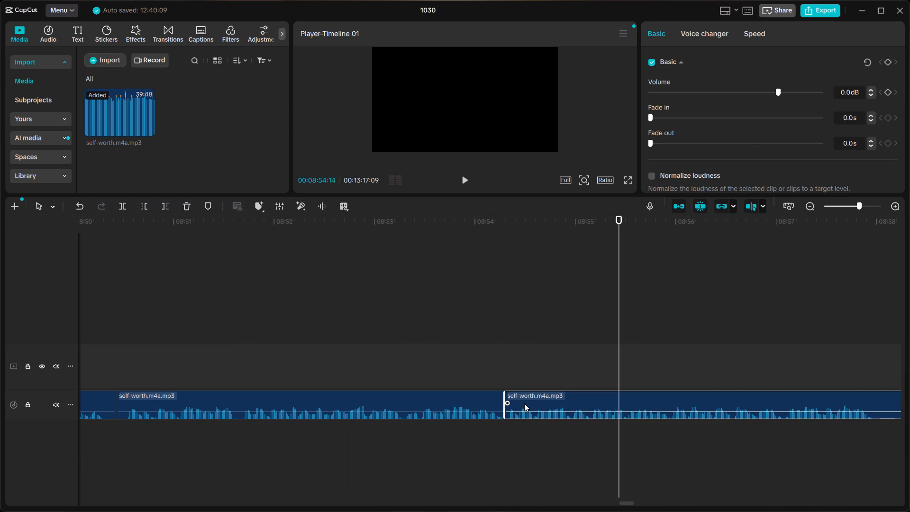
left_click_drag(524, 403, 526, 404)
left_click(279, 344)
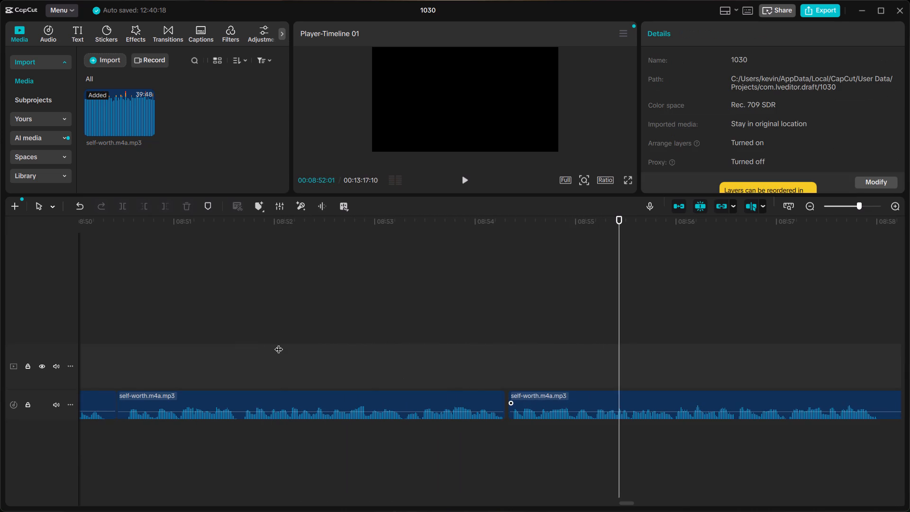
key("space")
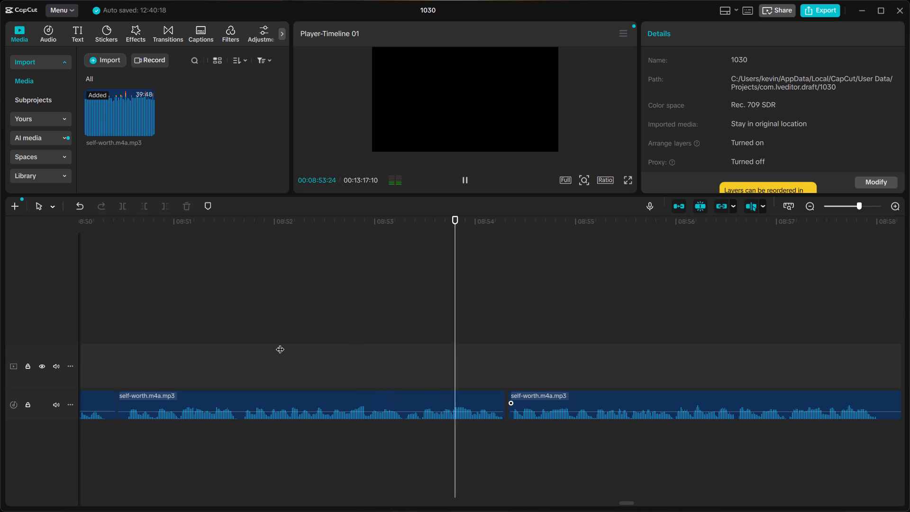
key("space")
Move the following clip later and repeatedly extend its start to restore its trimmed earlier audio, then play its beginning.
left_click(536, 402)
left_click_drag(535, 401, 643, 402)
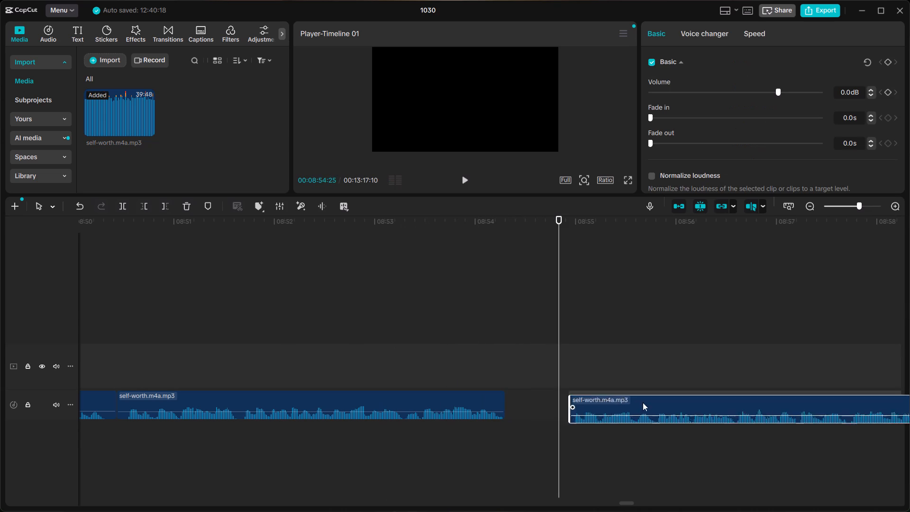
left_click_drag(643, 402, 677, 395)
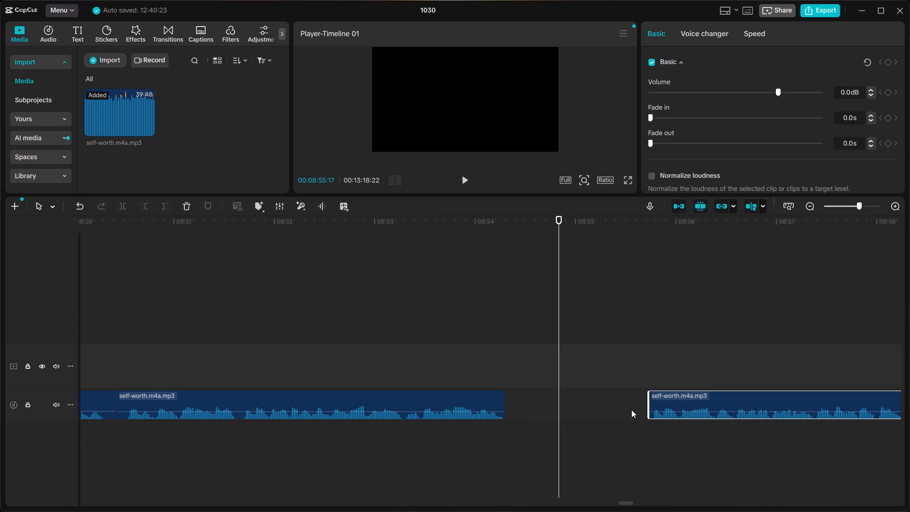
left_click_drag(651, 397, 532, 399)
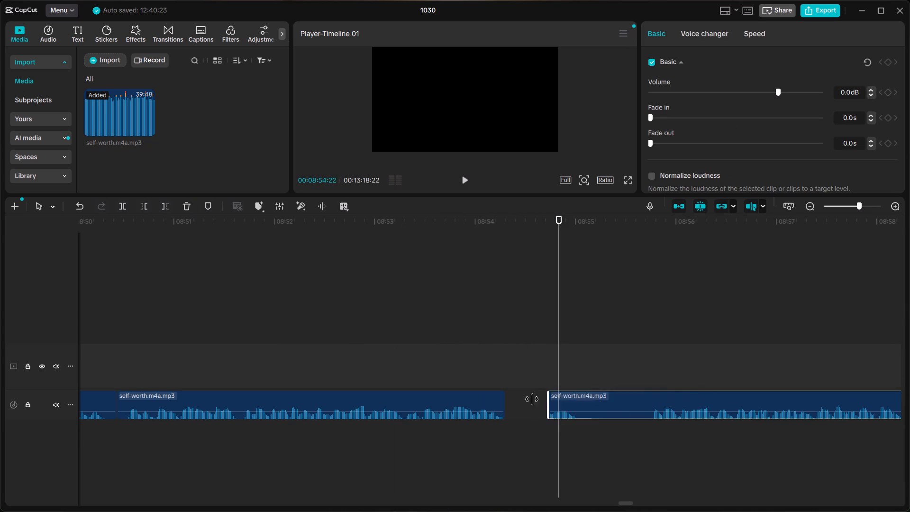
left_click_drag(532, 399, 511, 399)
left_click_drag(555, 401, 734, 405)
left_click_drag(690, 402, 646, 409)
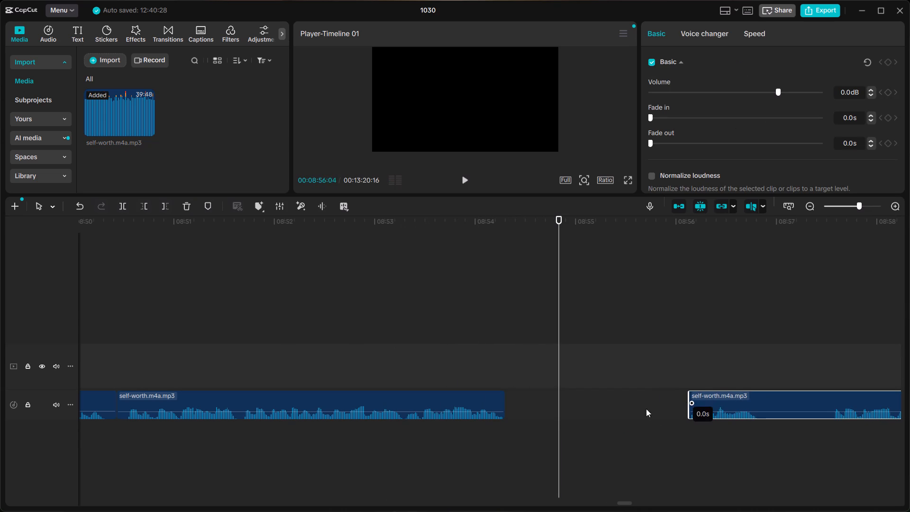
left_click_drag(646, 409, 648, 409)
left_click_drag(687, 393, 545, 408)
left_click_drag(586, 403, 839, 396)
left_click_drag(799, 395, 773, 399)
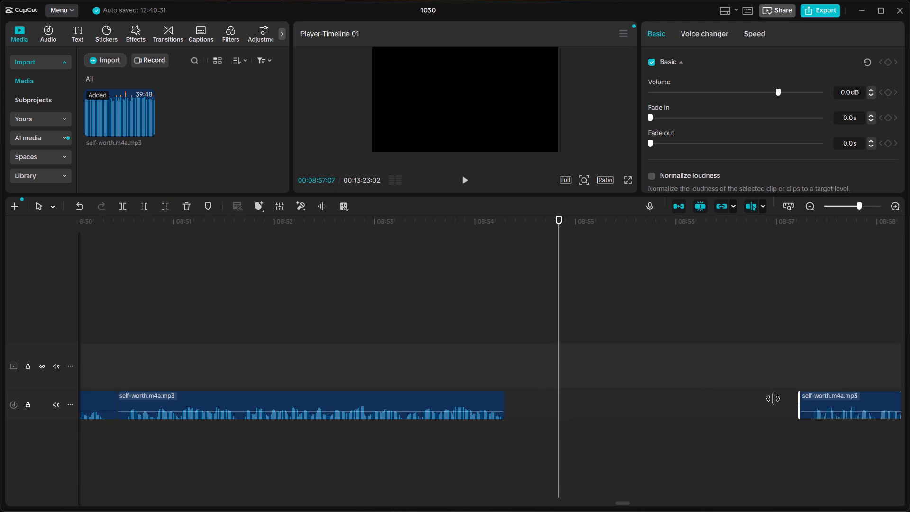
left_click_drag(773, 399, 590, 429)
left_click(586, 379)
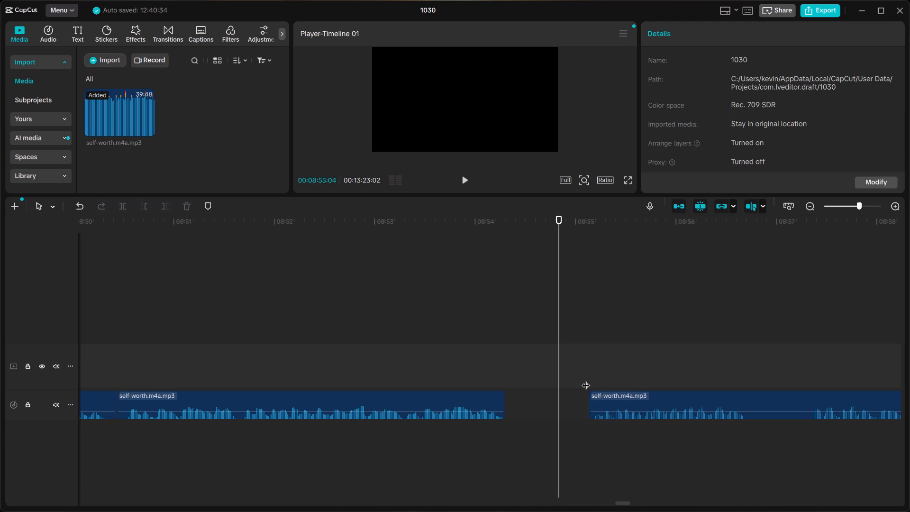
key("space")
key("space")
Move the extended clip back to just after the phrase ending at about 08:54:09 and listen across the join.
left_click(624, 399)
left_click_drag(624, 400, 543, 406)
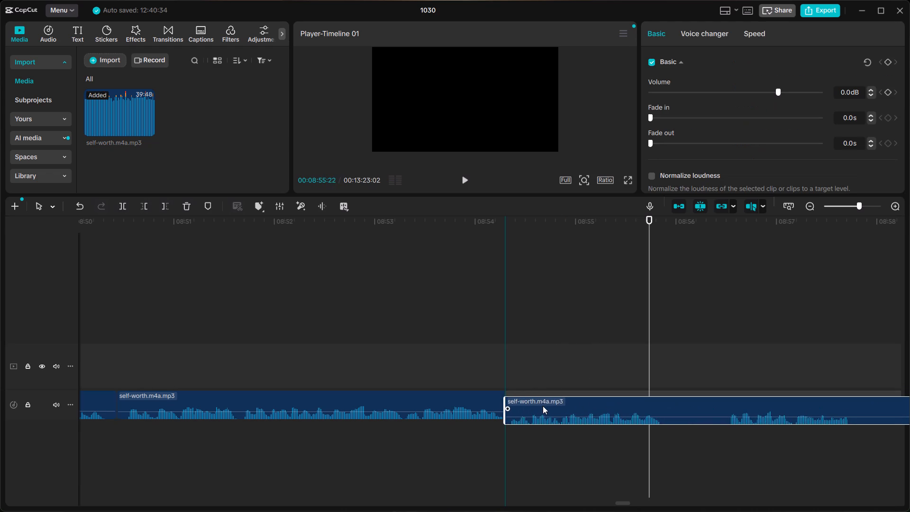
left_click_drag(543, 406, 546, 404)
left_click(237, 345)
key("space")
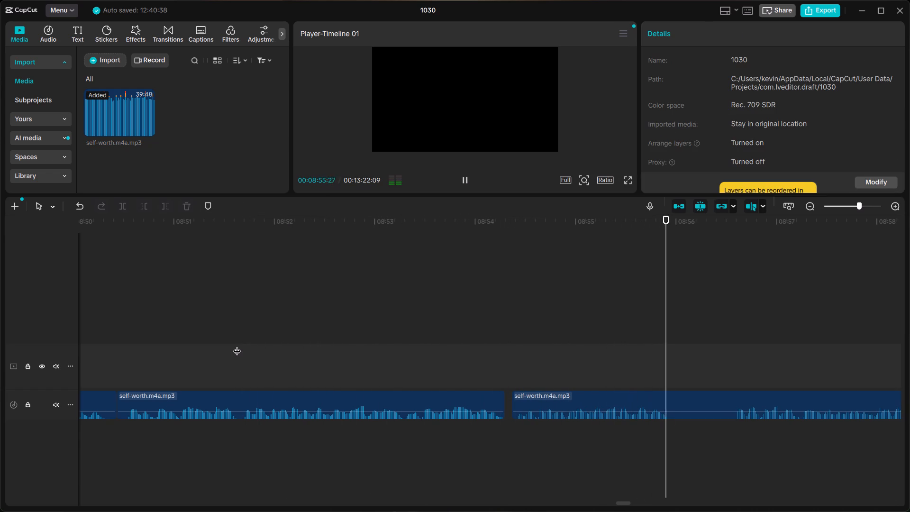
key("space")
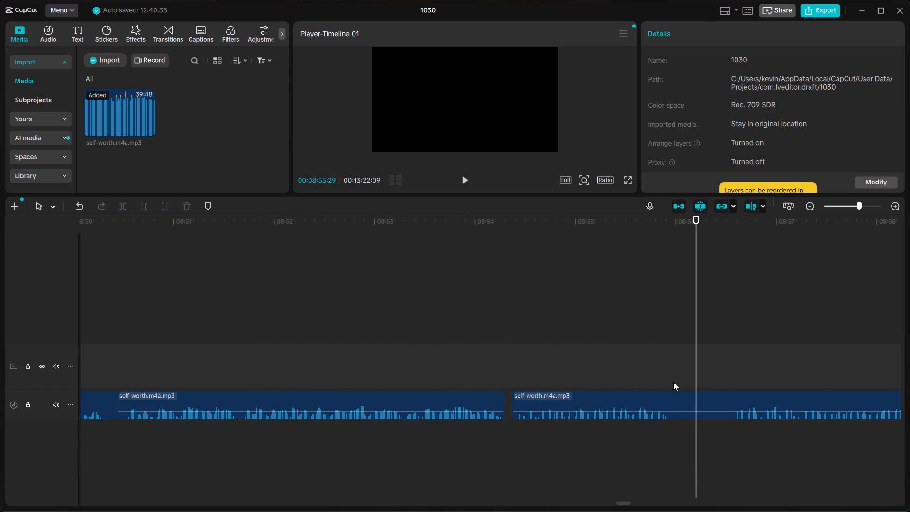
Split the extended clip at about 08:55:29 and 08:59:09 and delete the segment between the two cuts.
left_click(673, 382)
left_click(674, 392)
key("ctrl+b")
scroll(685, 395, "left", 1)
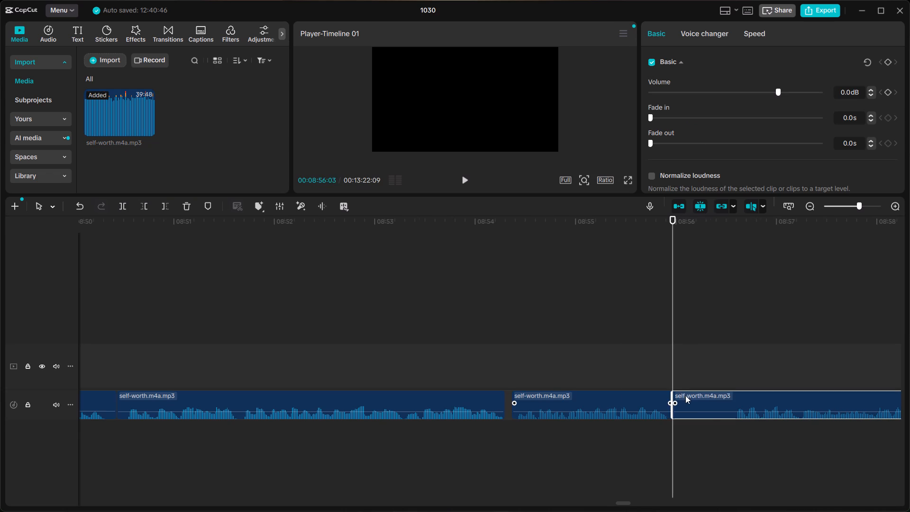
scroll(685, 395, "left", 1)
left_click(641, 384)
left_click(638, 399)
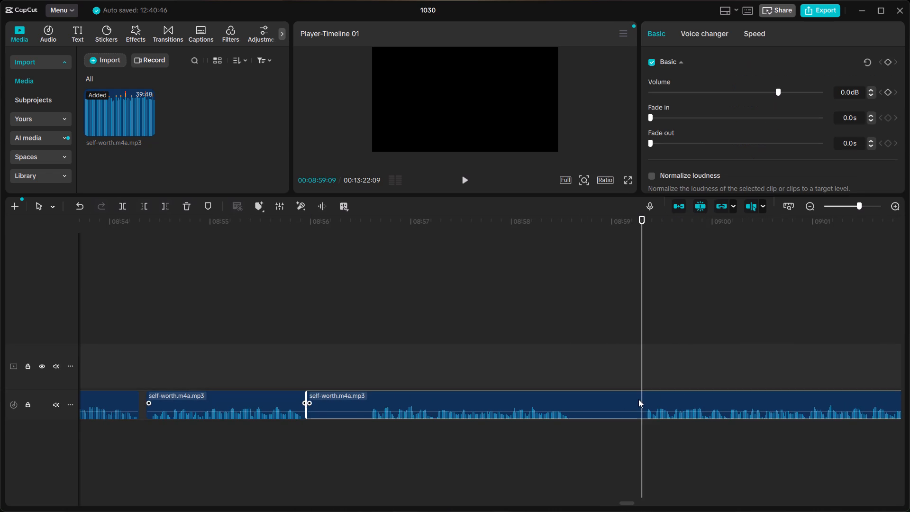
key("ctrl+b")
left_click(619, 406)
key("BackSpace")
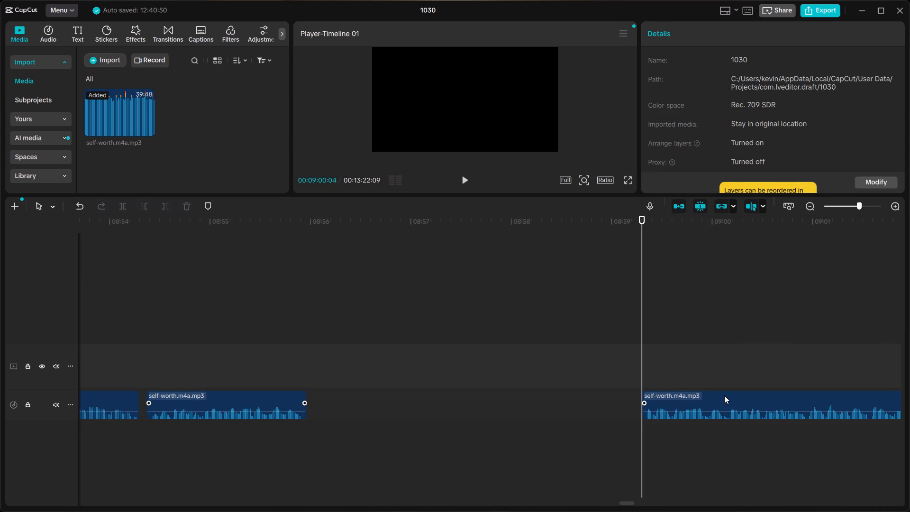
Move the remaining clip back to just after about 08:55:29 and listen across the join through its first phrases.
left_click(725, 395)
left_click_drag(725, 395, 398, 400)
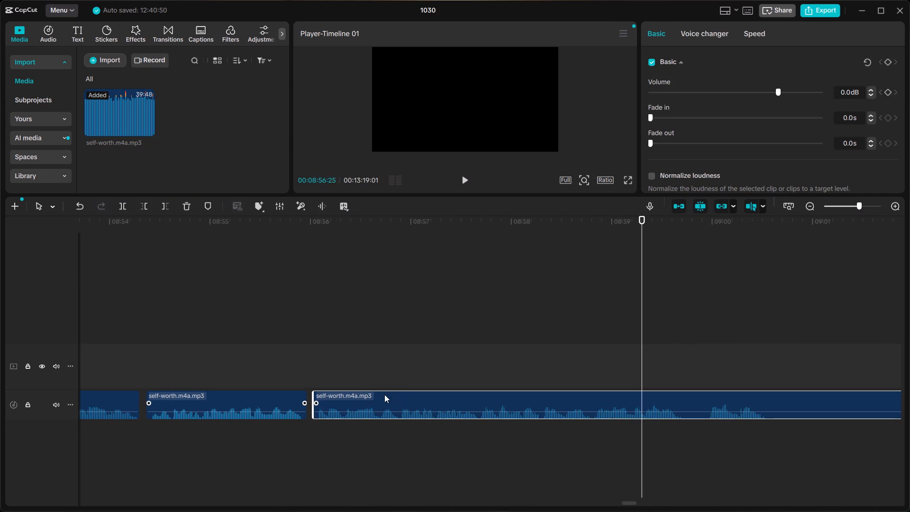
left_click(137, 354)
key("space")
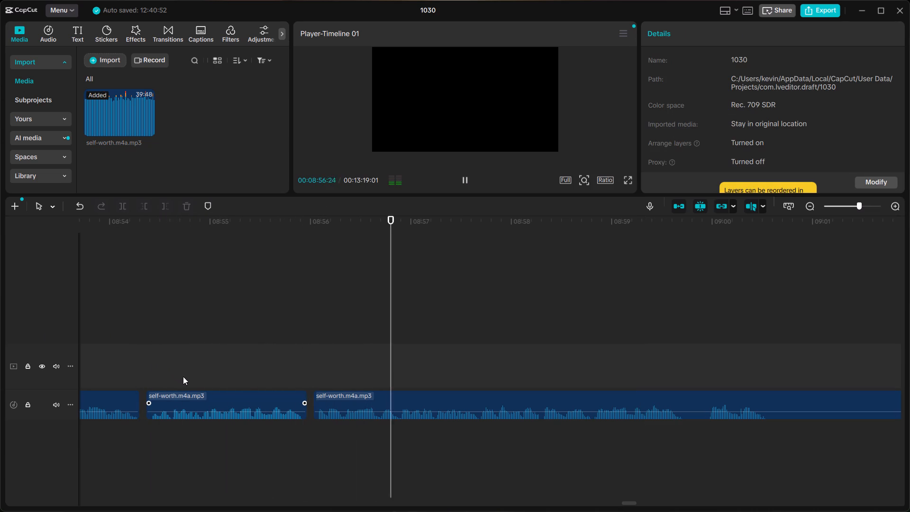
scroll(425, 456, "left", 1)
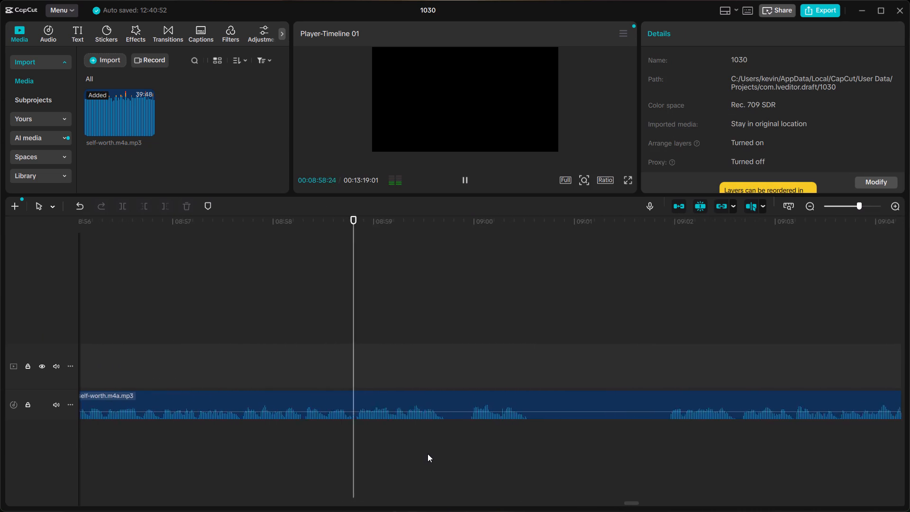
scroll(428, 454, "left", 1)
key("space")
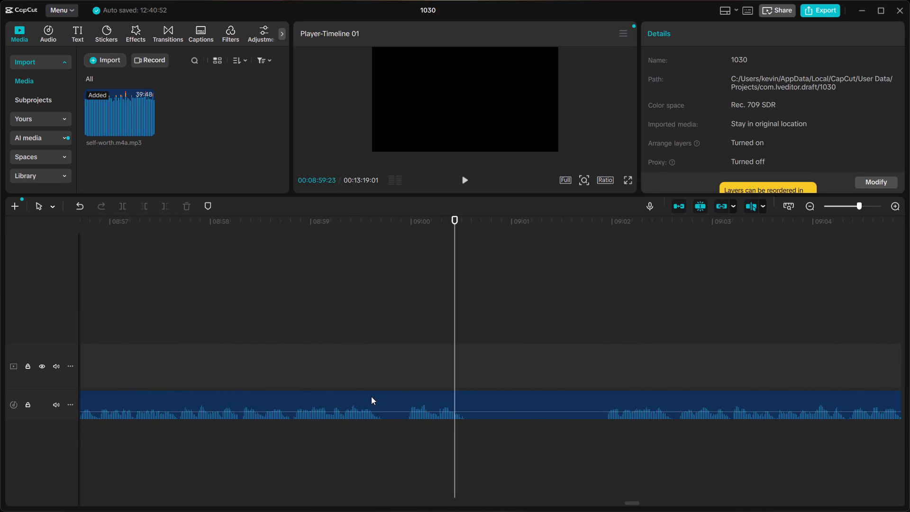
Split the voice clip at about 08:59:23 and again a few frames further on, and delete the sliver between the cuts.
left_click(370, 398)
left_click(387, 380)
left_click(388, 394)
key("ctrl+b")
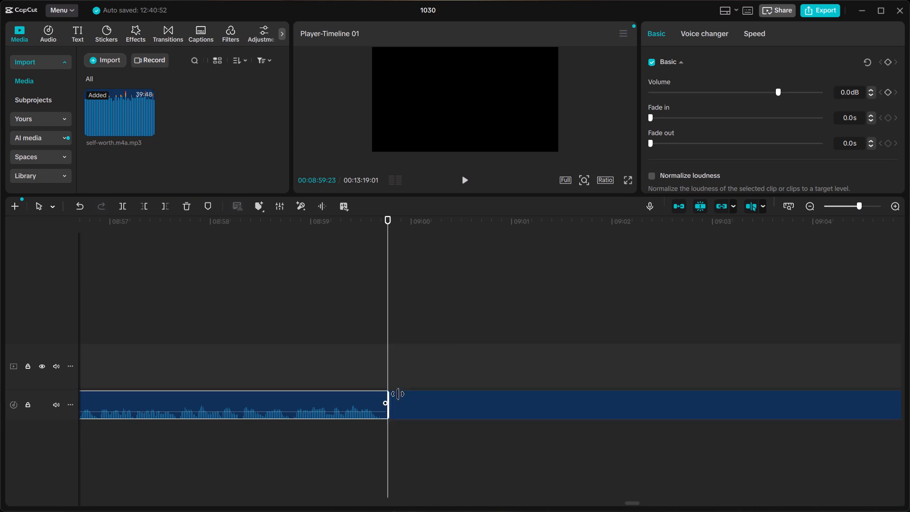
left_click(403, 388, "ctrl")
key("ctrl+b")
left_click(395, 401)
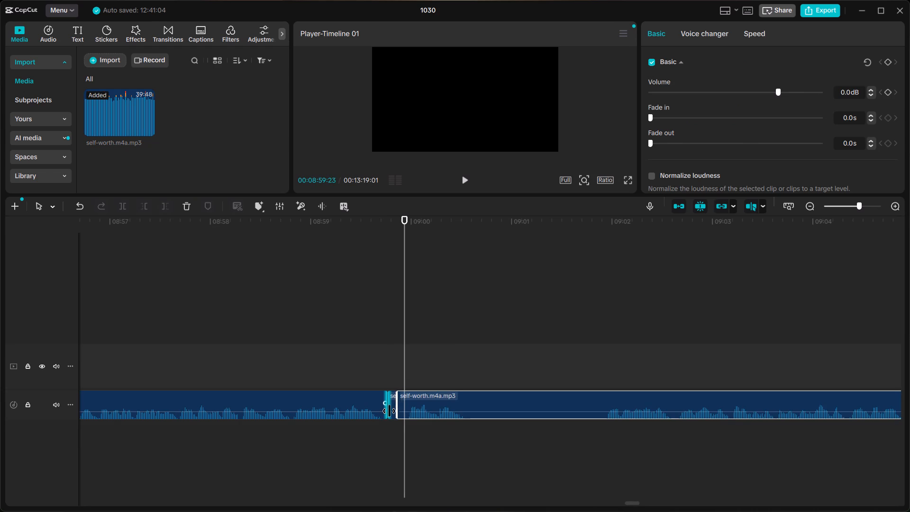
left_click(389, 411)
left_click(393, 412)
key("BackSpace")
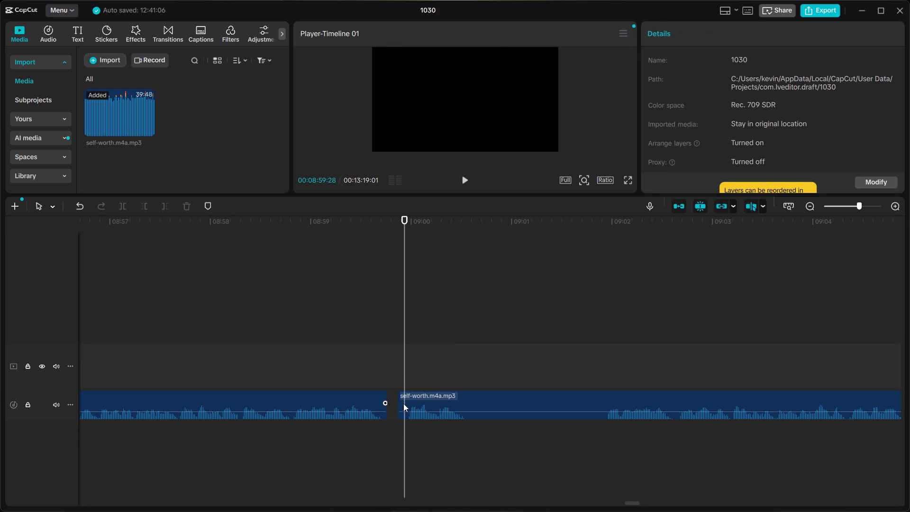
Trim the following clip's start to about 08:59:28, move it back against the cut at 08:59:23, and play across the join.
left_click(404, 402)
left_click_drag(398, 399, 404, 399)
left_click_drag(415, 400, 400, 400)
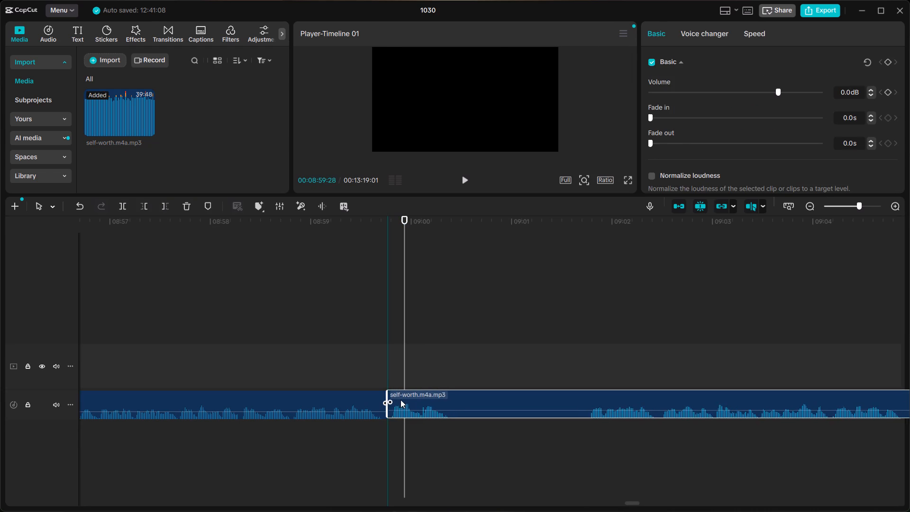
left_click_drag(400, 400, 400, 400)
left_click(294, 355)
key("space")
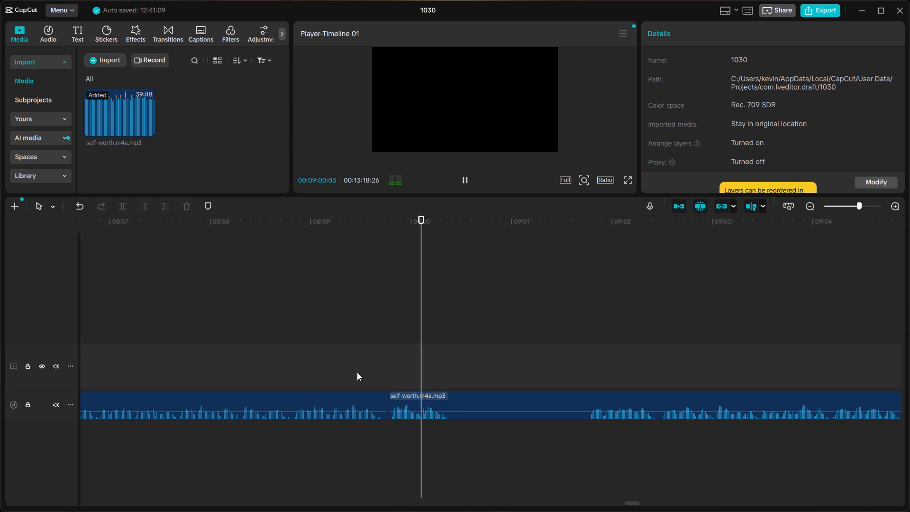
key("space")
Split the clip at about 09:00:13, just after the short phrase.
left_click(456, 377)
left_click(453, 392)
key("ctrl+b")
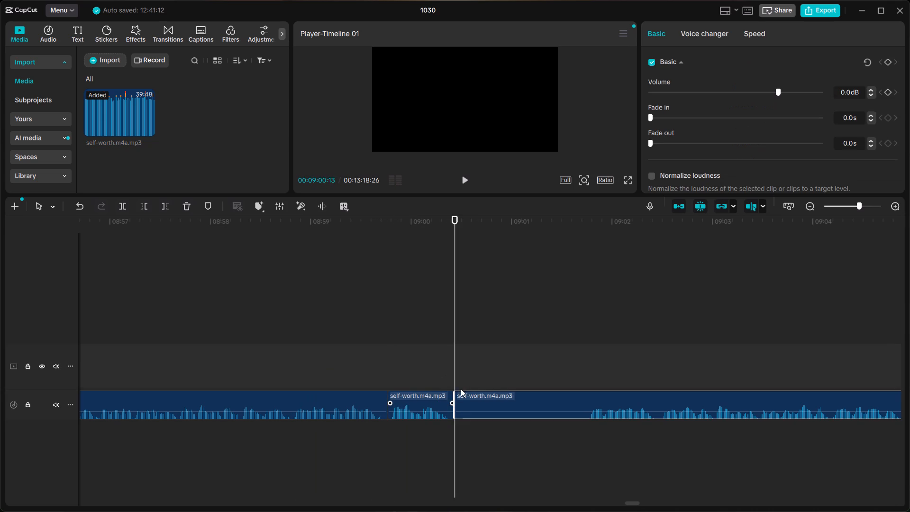
Listen to the phrases between about 09:01:22 and 09:05:27 to judge whether to keep them.
left_click(561, 376)
left_click(573, 376)
left_click(584, 376)
key("space")
scroll(584, 376, "left", 1)
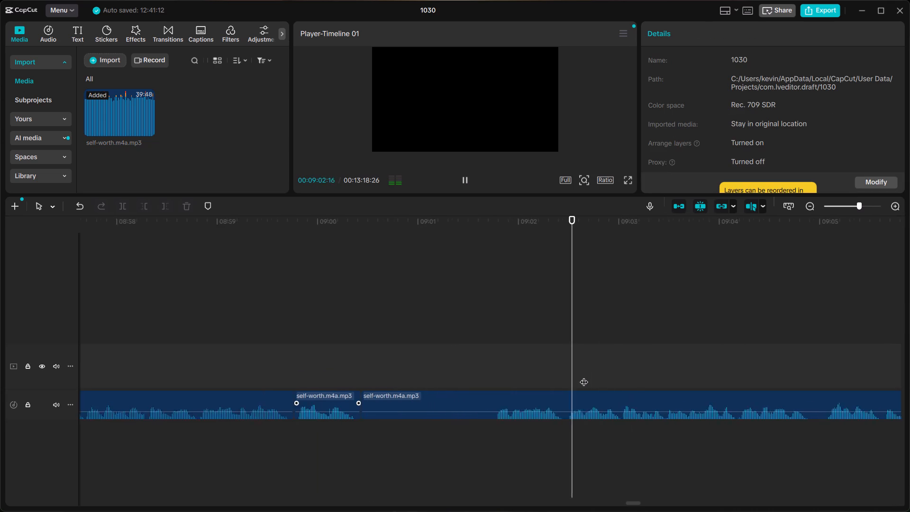
scroll(584, 376, "left", 1)
left_click(425, 364)
key("space")
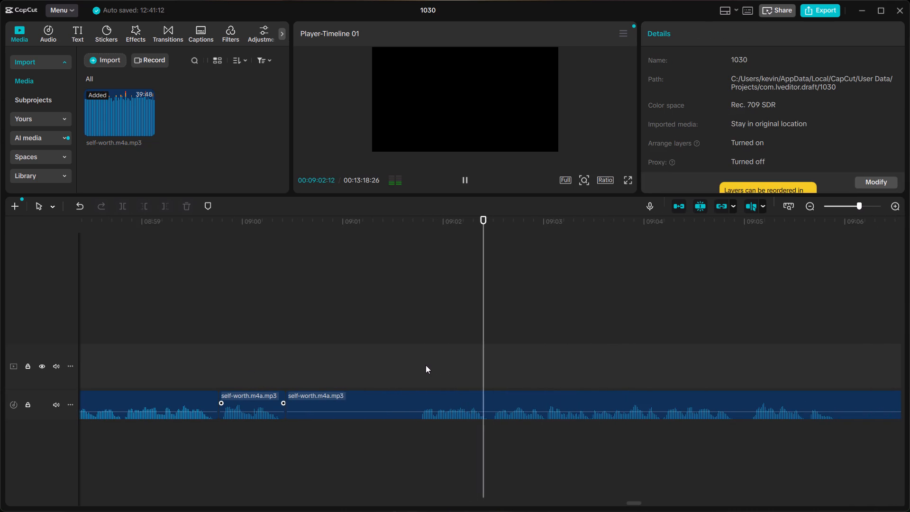
scroll(409, 400, "left", 1)
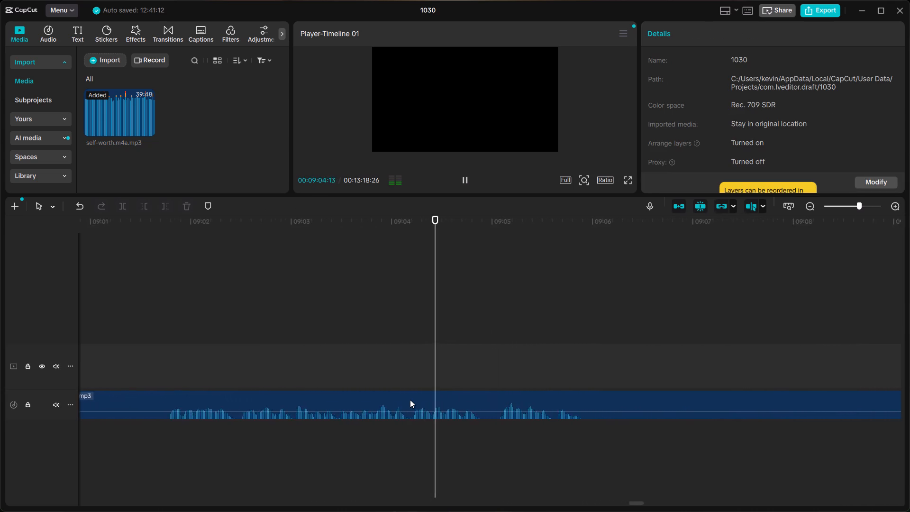
scroll(410, 400, "left", 1)
key("space")
scroll(410, 400, "right", 1)
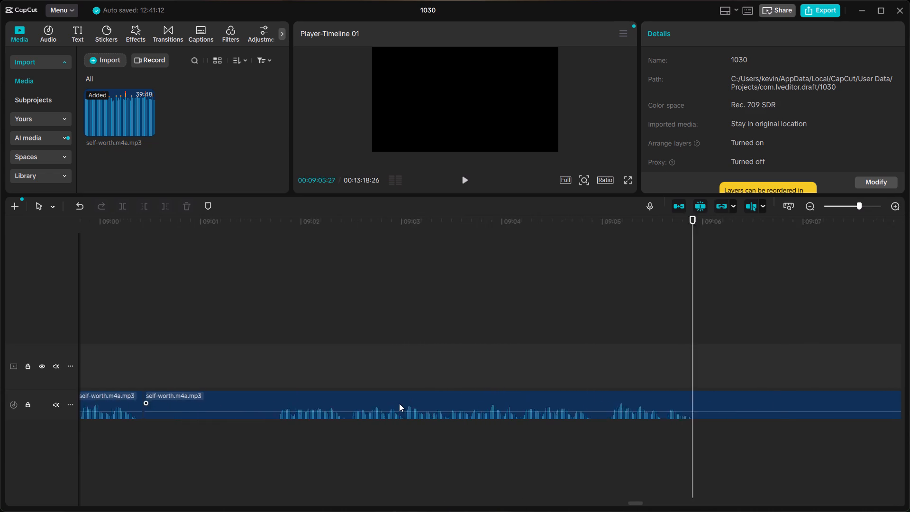
scroll(399, 403, "right", 1)
Split the clip at about 09:01:22, just before the phrase starts, and delete the silent segment back to 09:00:13.
left_click(363, 385)
left_click(364, 395)
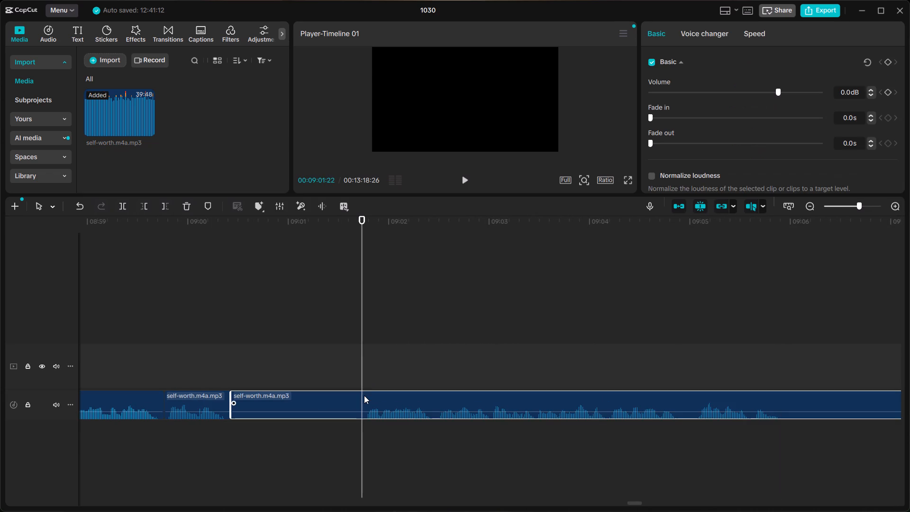
key("ctrl+b")
left_click(333, 406)
key("BackSpace")
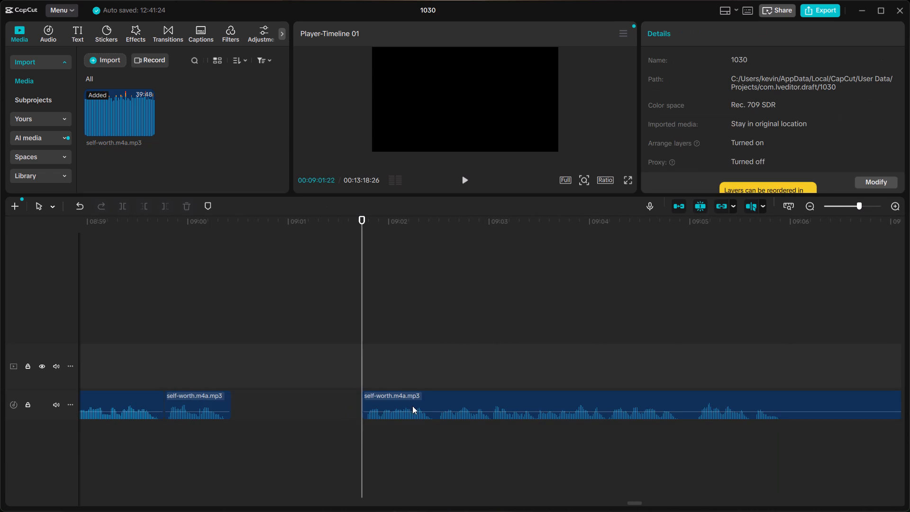
Move the remaining clip back against the end of the short phrase at about 09:00:13 and listen across the join.
left_click(414, 402)
left_click_drag(414, 400, 282, 399)
left_click(173, 366)
key("space")
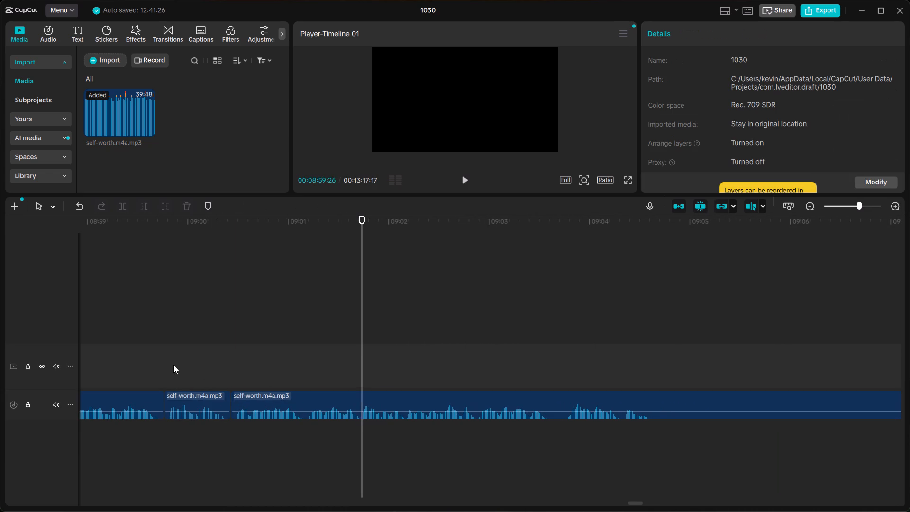
key("space")
left_click(131, 363)
key("space")
key("space")
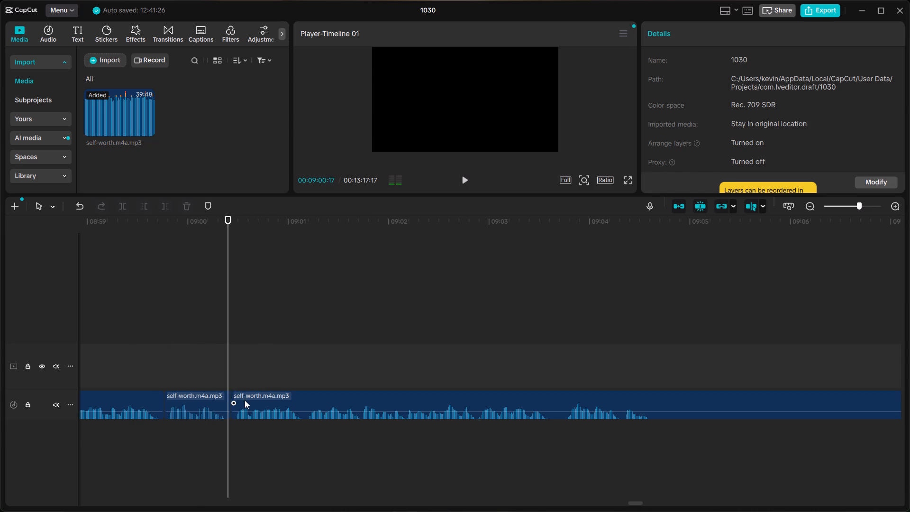
Nudge the clip later twice, about two frames each time, to lengthen the pause after 09:00:13, and listen through to its last phrase.
left_click(245, 400)
left_click_drag(245, 400, 252, 401)
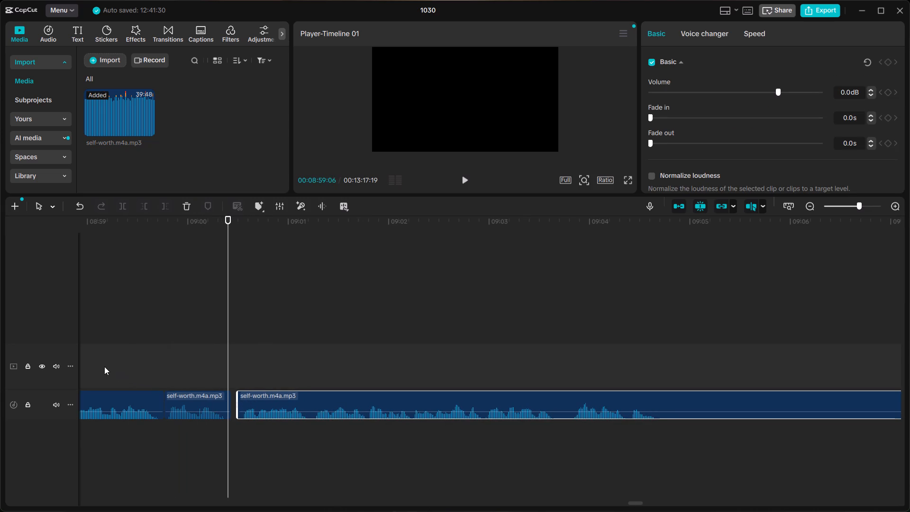
left_click(97, 368)
key("space")
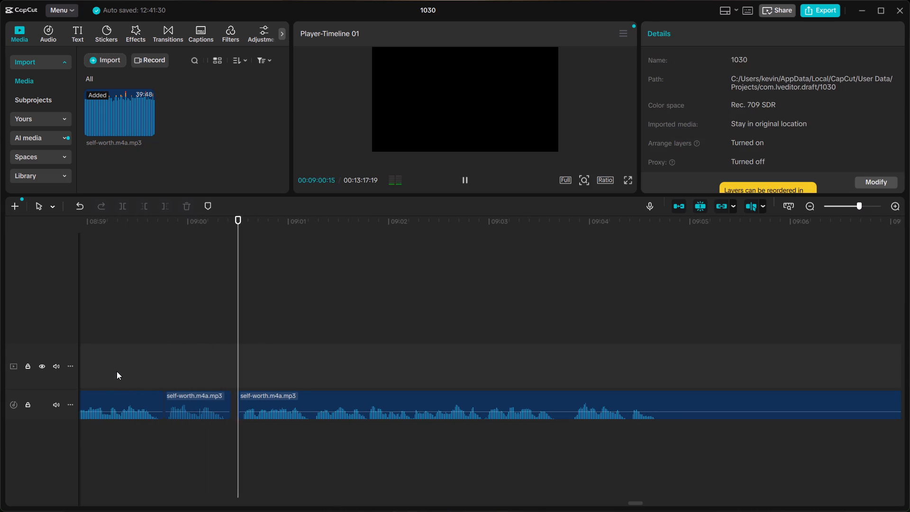
key("space")
left_click(275, 403)
left_click_drag(273, 402, 281, 402)
scroll(278, 413, "right", 1)
left_click(237, 366)
key("space")
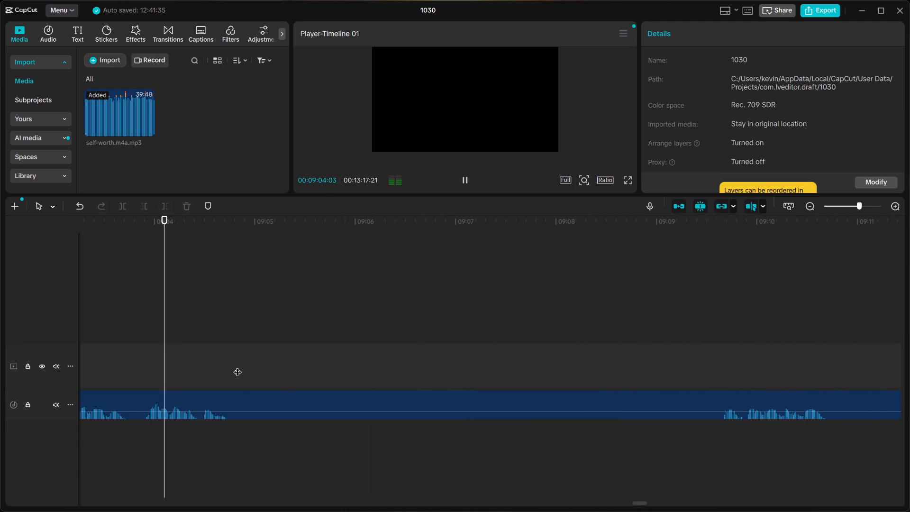
key("space")
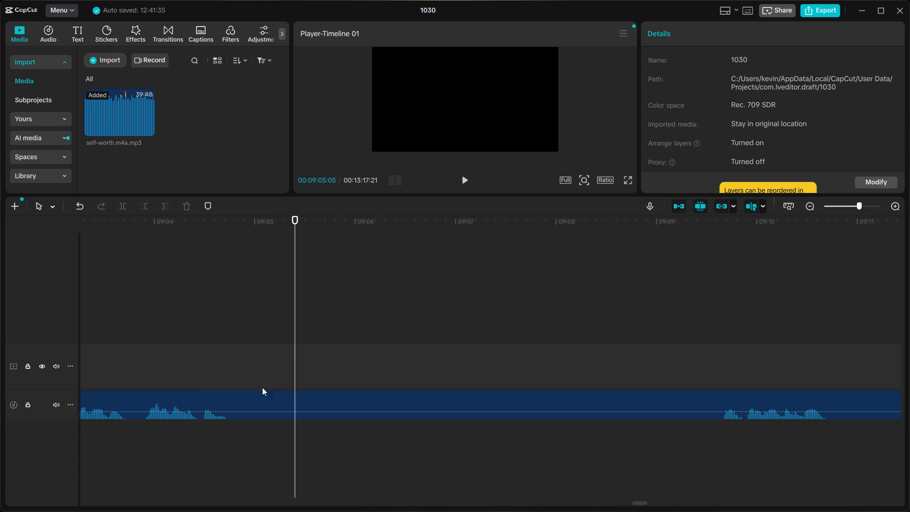
Split the clip at about 09:04:25, just after the phrase ends.
left_click(237, 387)
left_click(237, 394)
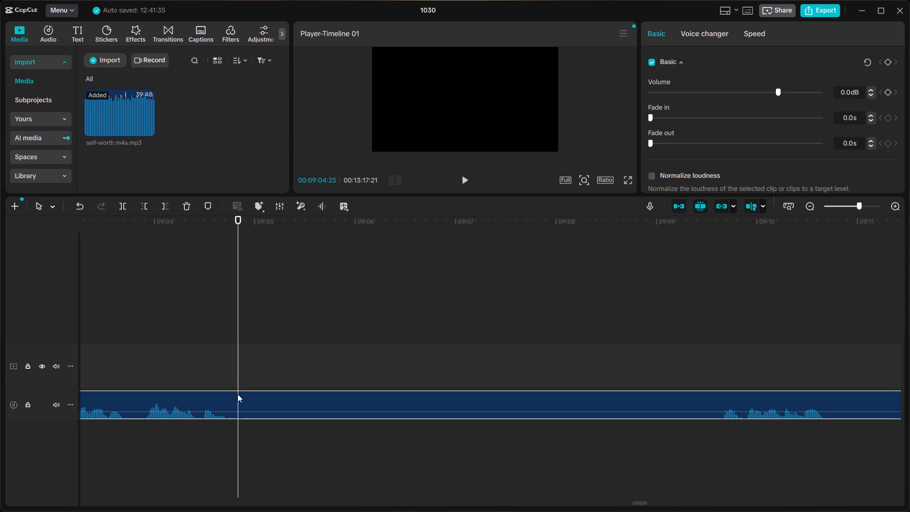
key("ctrl+b")
Listen to the successive takes between about 09:09 and 09:26 to find where the usable phrase starts.
left_click(719, 360)
key("space")
scroll(719, 360, "left", 1)
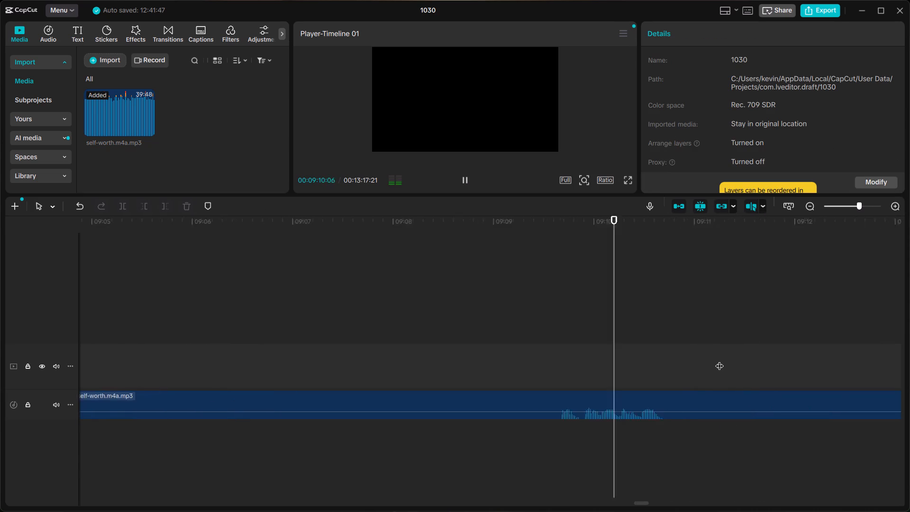
scroll(719, 360, "left", 1)
scroll(711, 362, "down", 5, "ctrl")
left_click(745, 366)
key("space")
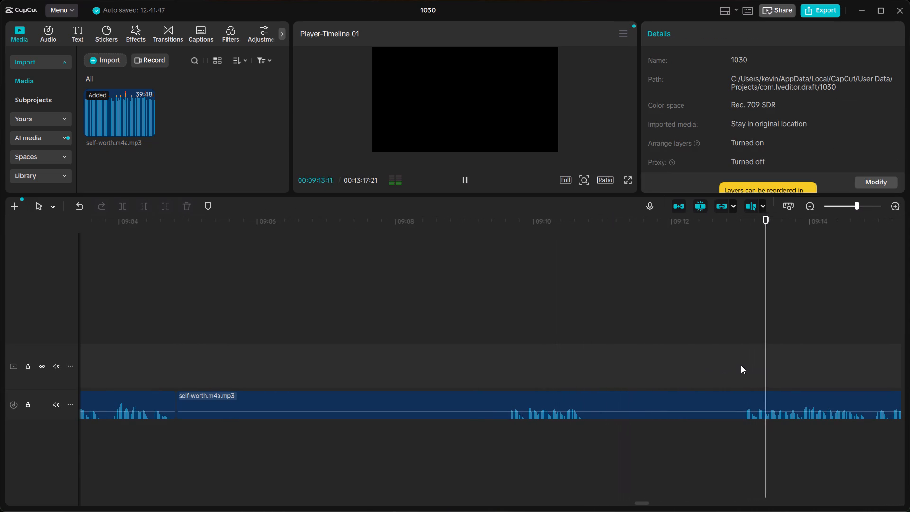
scroll(739, 366, "left", 1)
scroll(717, 376, "down", 2, "ctrl")
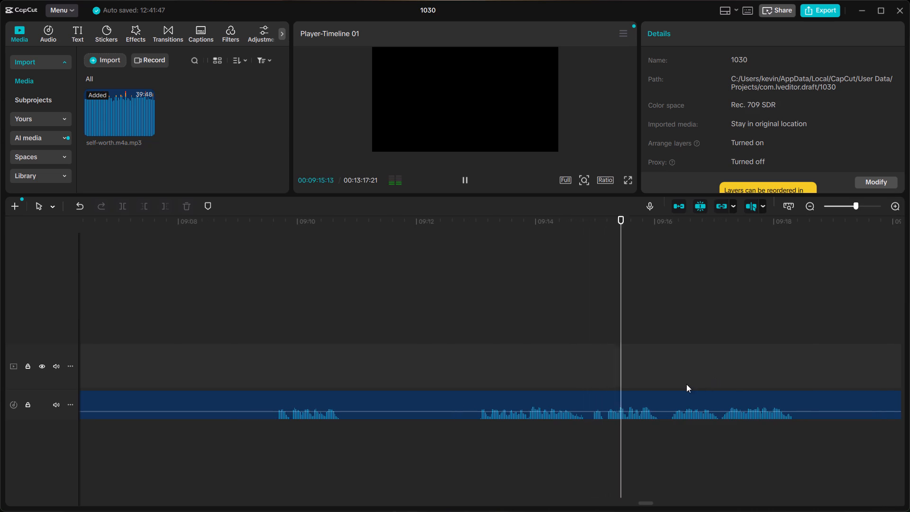
key("space")
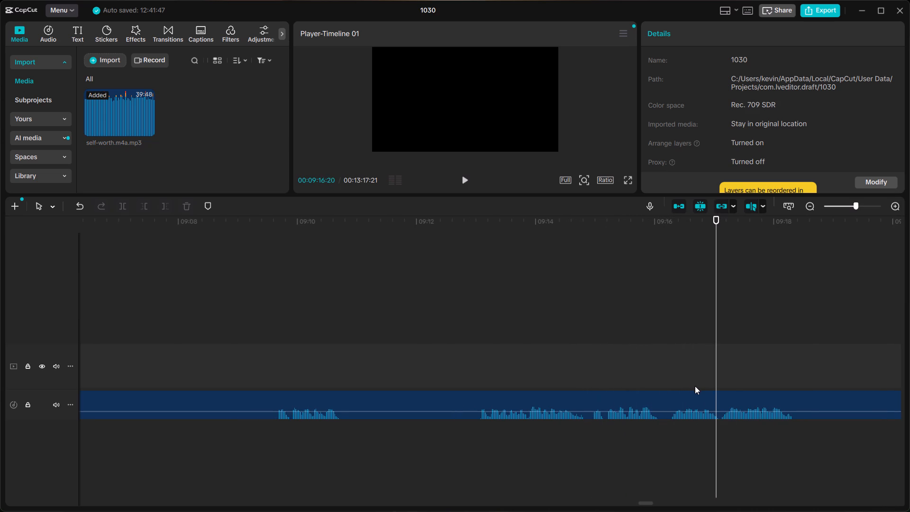
scroll(695, 386, "left", 1)
scroll(695, 386, "down", 4, "ctrl")
scroll(695, 387, "left", 1)
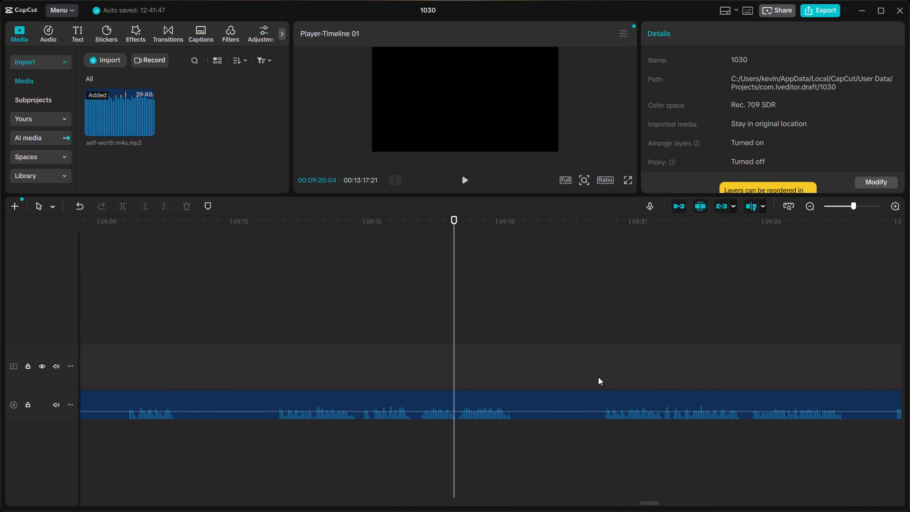
left_click(598, 377)
key("space")
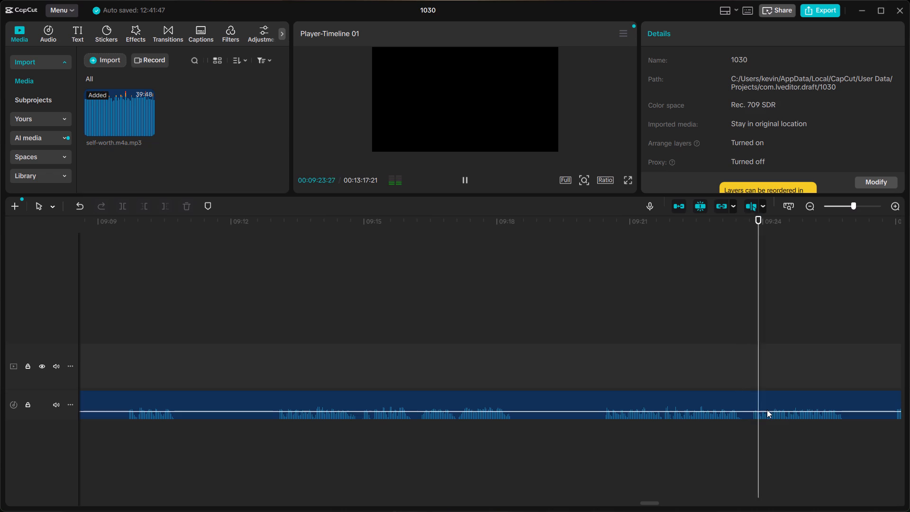
key("space")
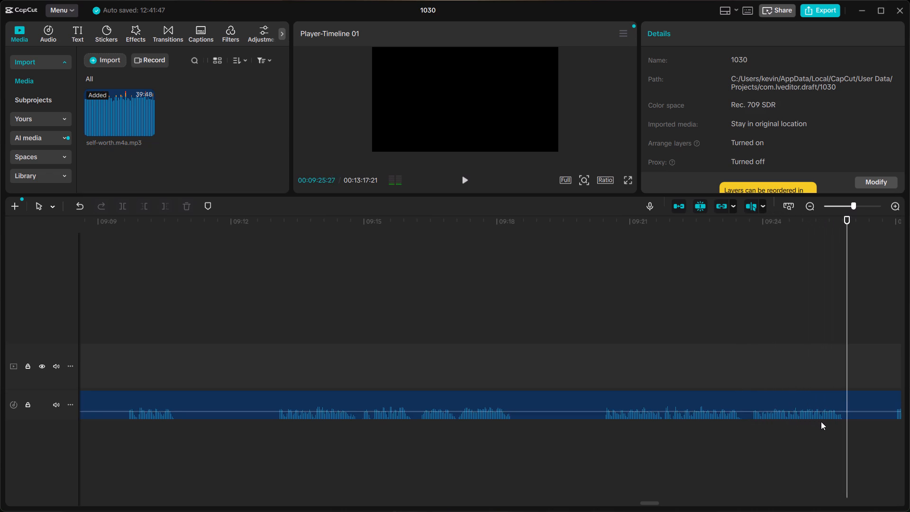
Split the clip at about 09:21:23 and delete the segment of unwanted takes from 09:04:25 to this cut.
scroll(821, 421, "up", 8)
left_click(559, 384)
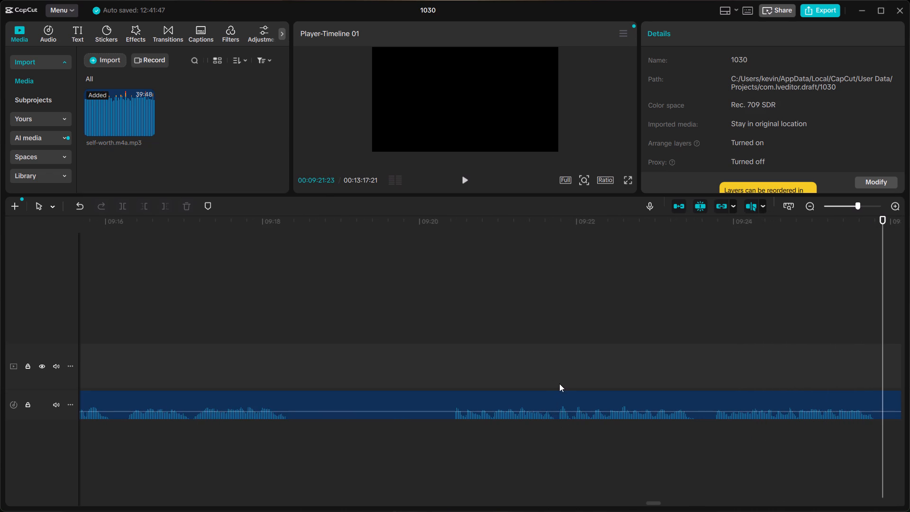
left_click(557, 400)
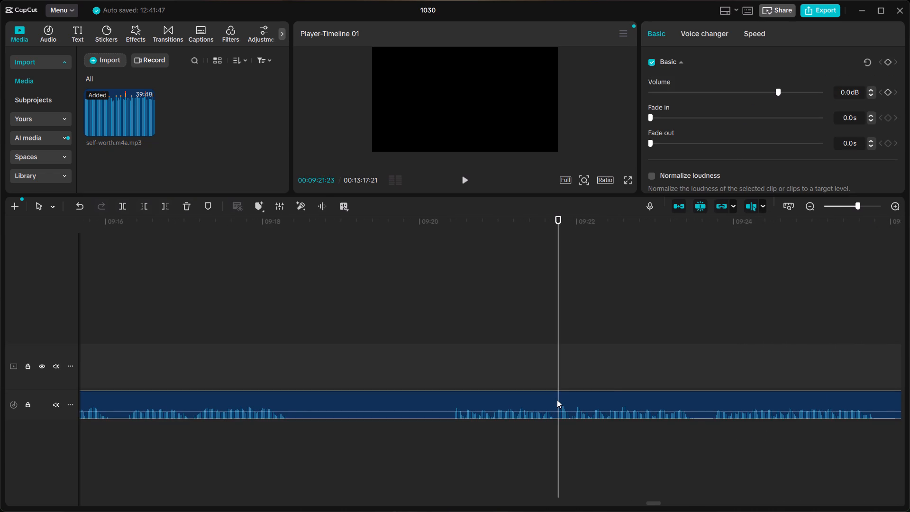
key("ctrl+b")
left_click(542, 403)
key("BackSpace")
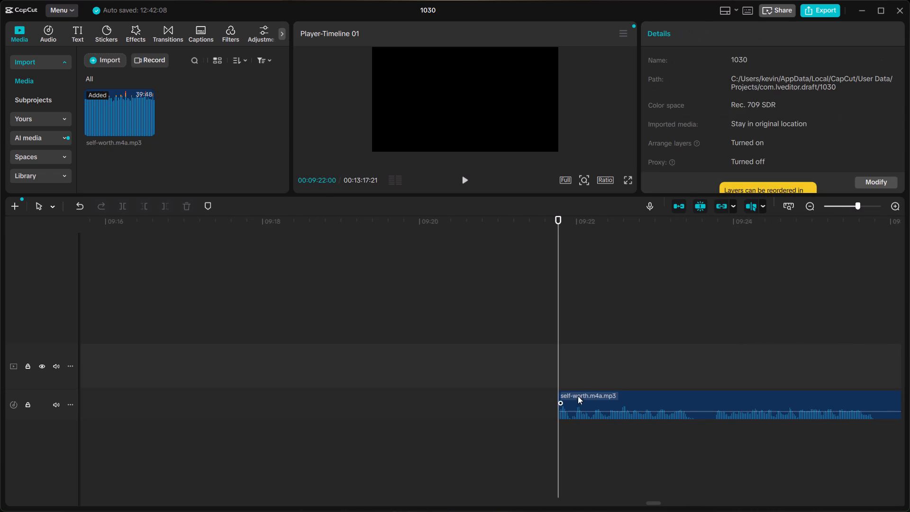
Extend the remaining clip's start slightly earlier than 09:21:23.
left_click(578, 396)
scroll(562, 394, "up", 8, "ctrl")
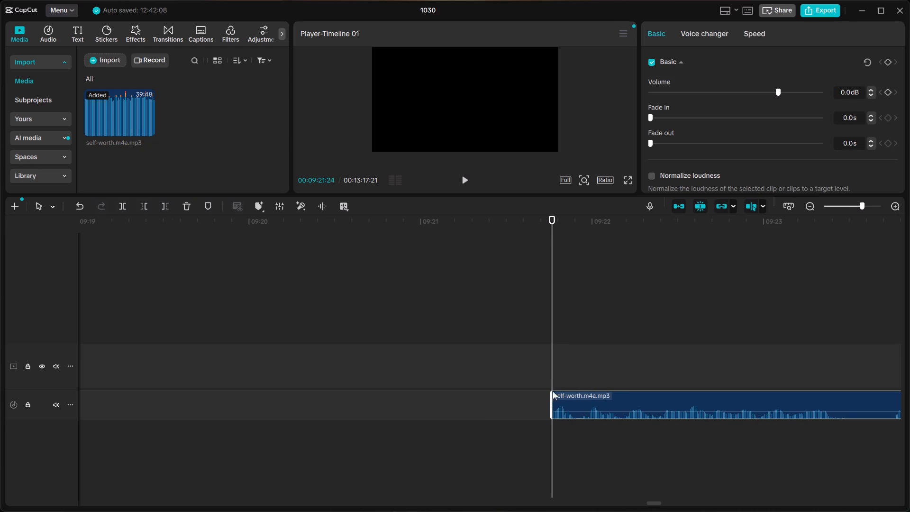
left_click_drag(551, 392, 544, 395)
Close the gap after about 09:04:25 so the remaining clip follows directly, and play the phrases before and after the join.
scroll(573, 400, "down", 5, "ctrl")
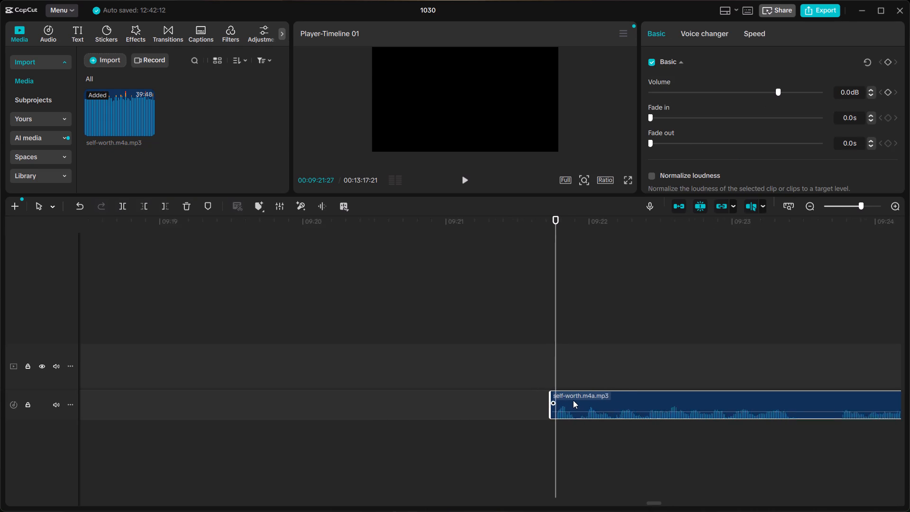
scroll(573, 400, "down", 3, "ctrl")
scroll(523, 400, "right", 5)
right_click(488, 408)
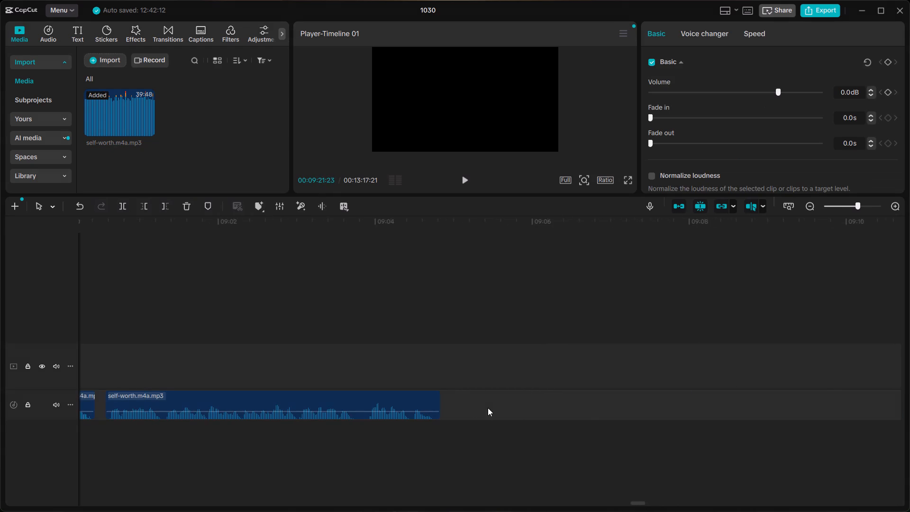
left_click(497, 412)
left_click(330, 355)
key("space")
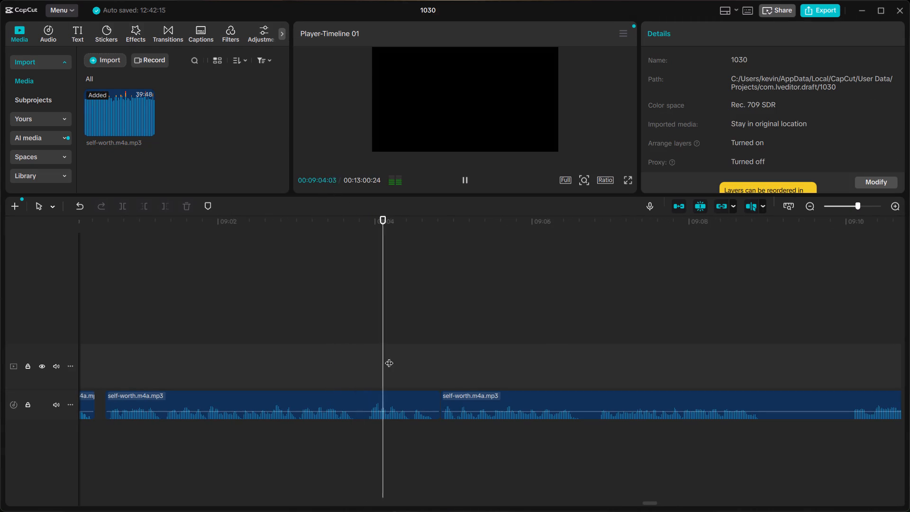
left_click(116, 373)
key("space")
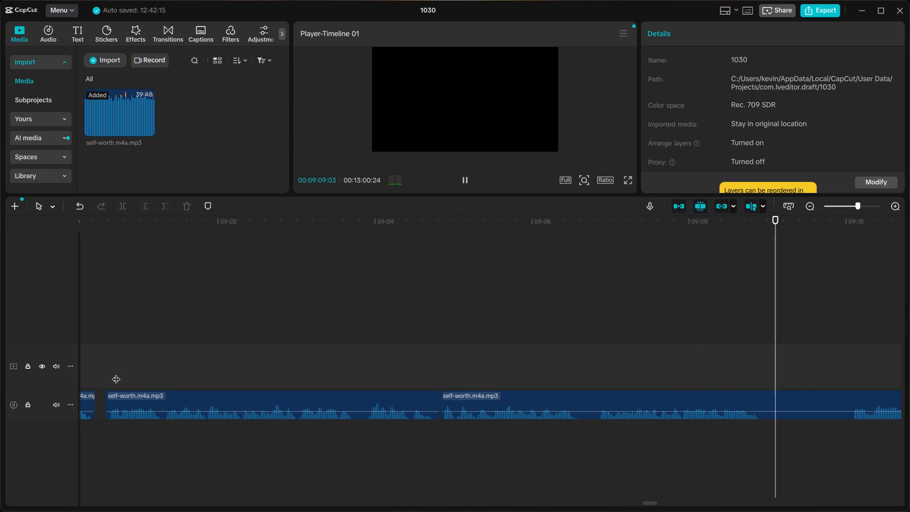
key("space")
scroll(689, 448, "left", 2)
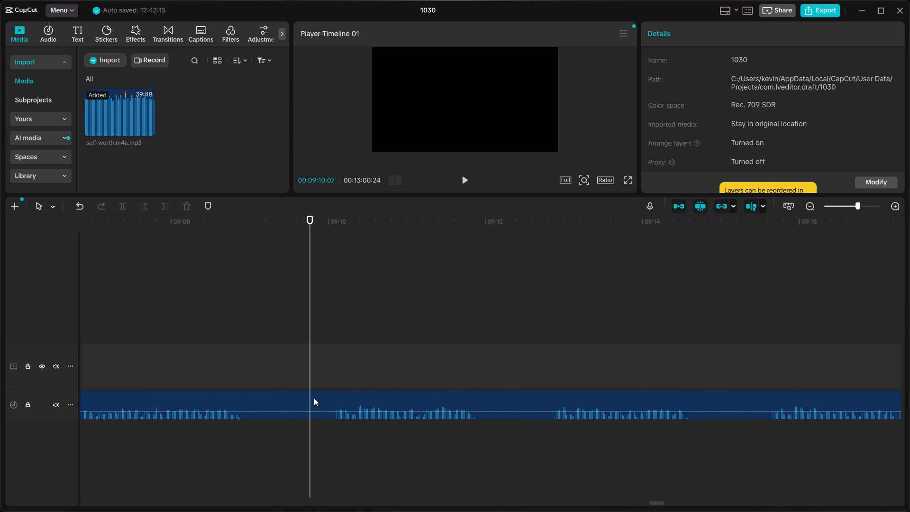
Split the clip at about 09:08:29, just after the kept phrase ends.
left_click(324, 385)
key("space")
key("space")
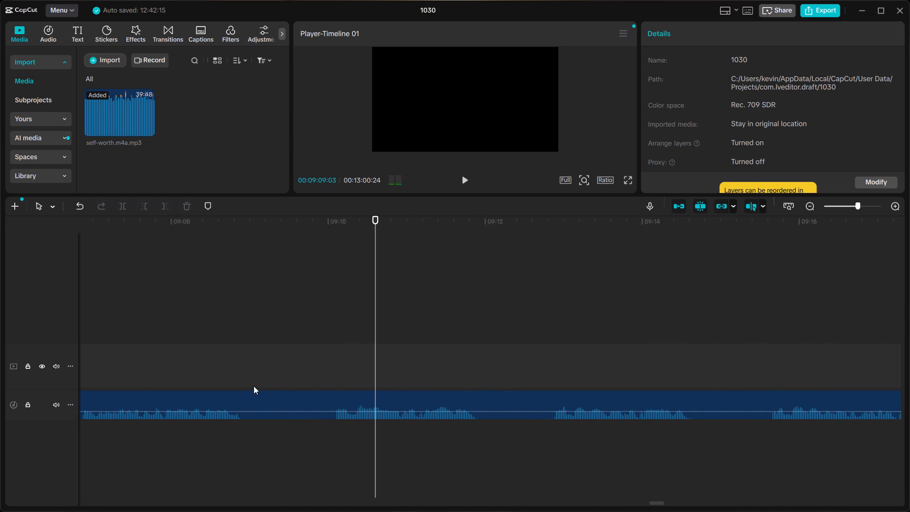
left_click(247, 384)
left_click(247, 396)
key("ctrl+b")
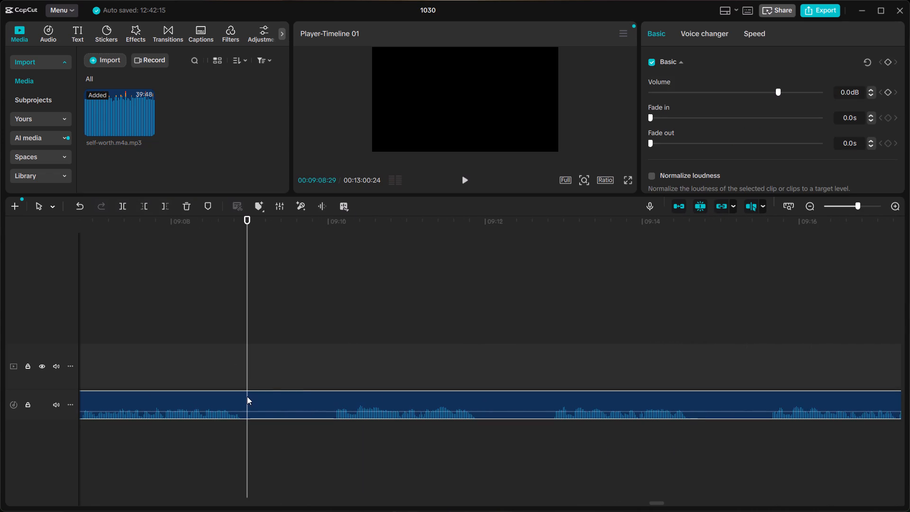
Listen to the successive takes between about 09:10 and 09:25 to find where the usable phrase starts.
left_click(320, 374)
key("space")
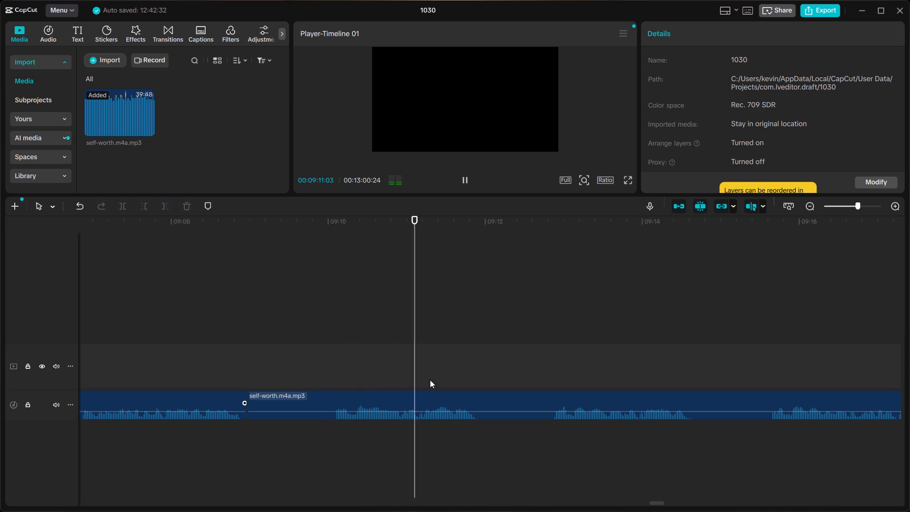
left_click(542, 362)
key("space")
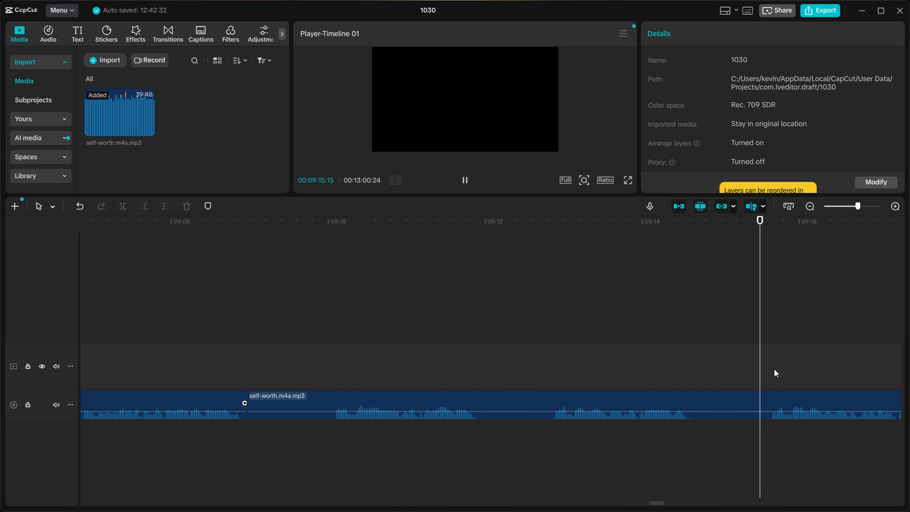
scroll(763, 377, "left", 1)
left_click(820, 377)
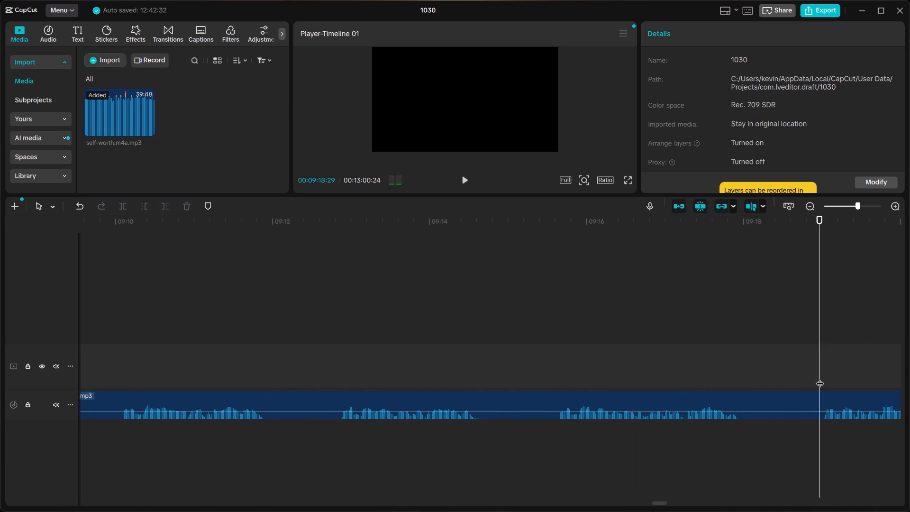
key("space")
scroll(820, 377, "left", 2)
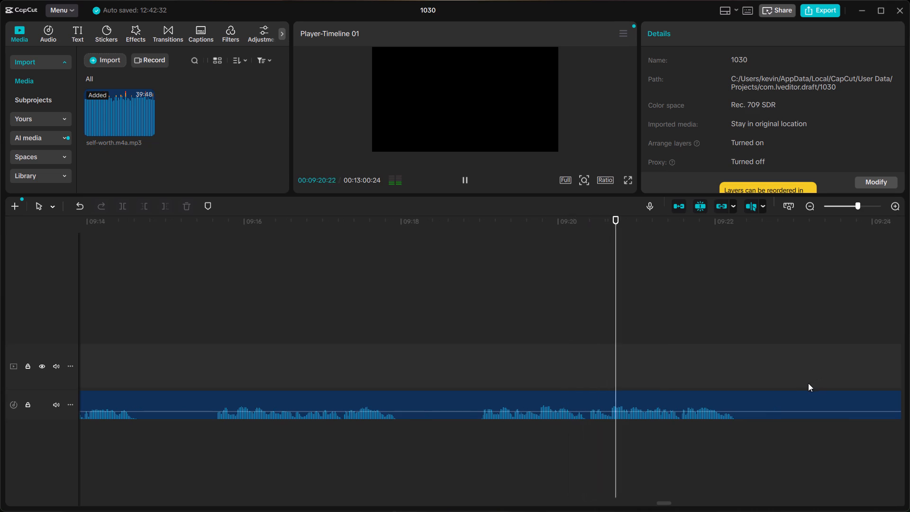
key("space")
left_click(476, 379)
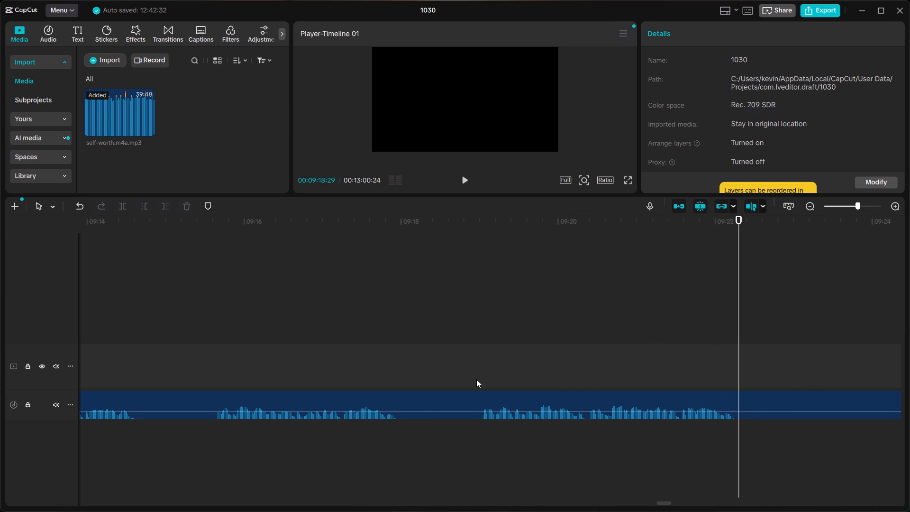
key("space")
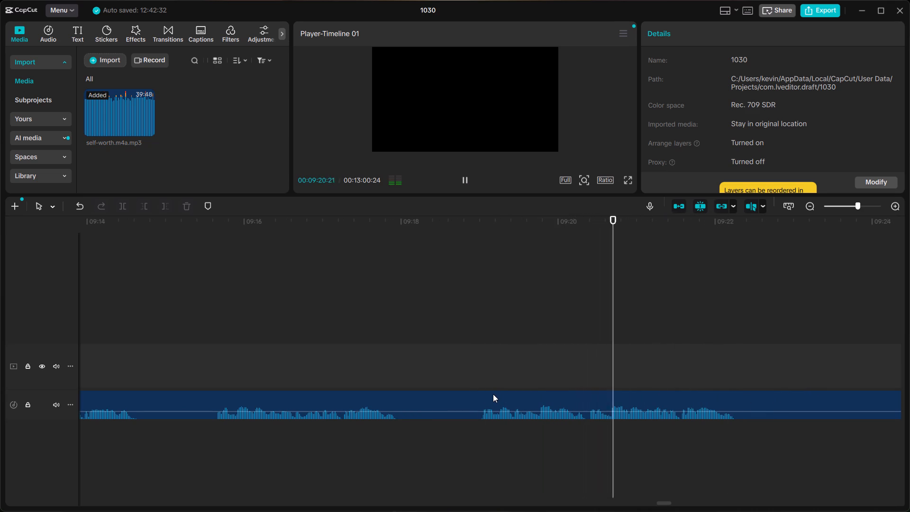
scroll(606, 390, "left", 2)
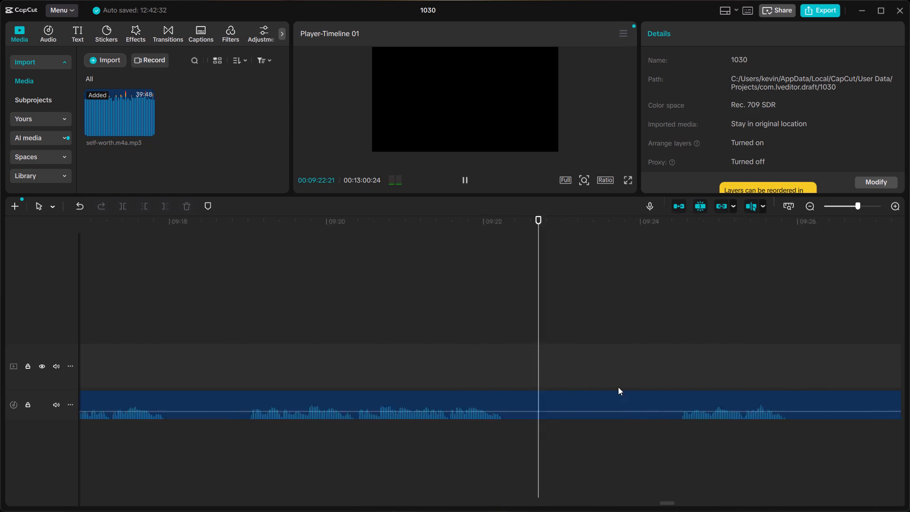
scroll(618, 387, "left", 1)
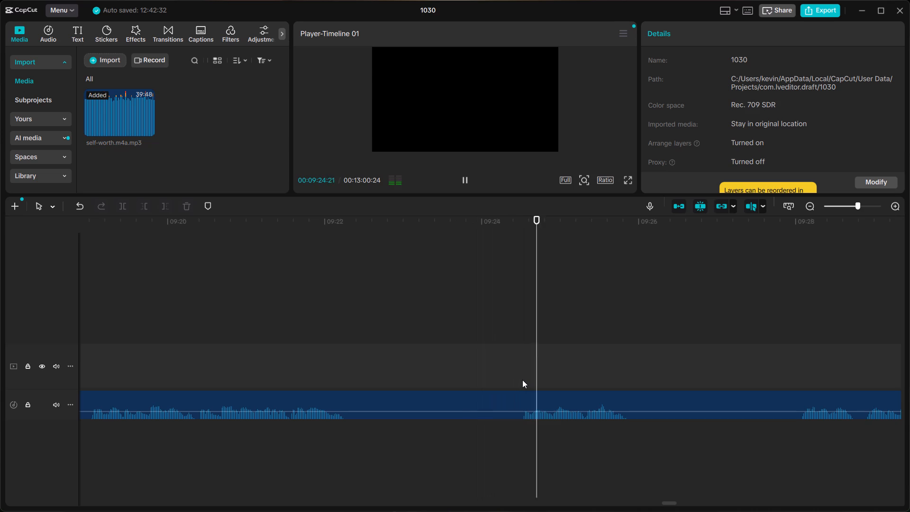
key("space")
scroll(522, 380, "right", 3)
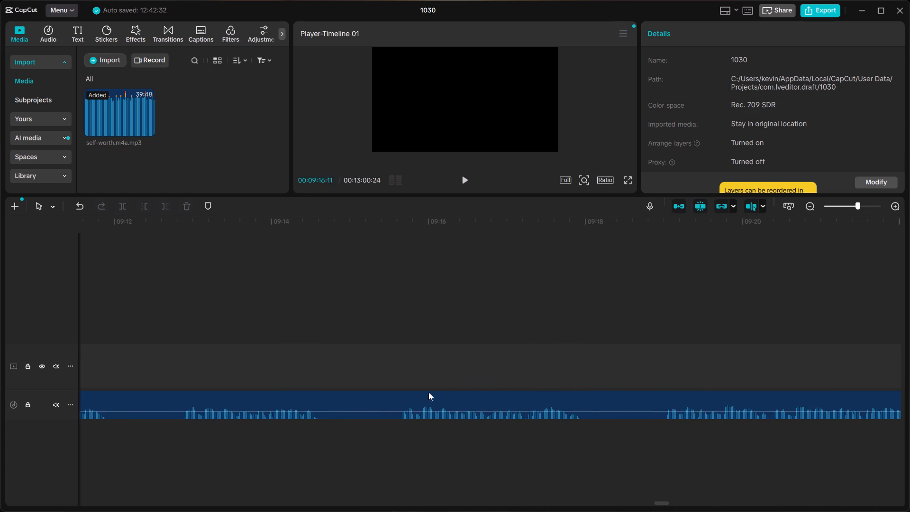
left_click(394, 379)
key("space")
key("space")
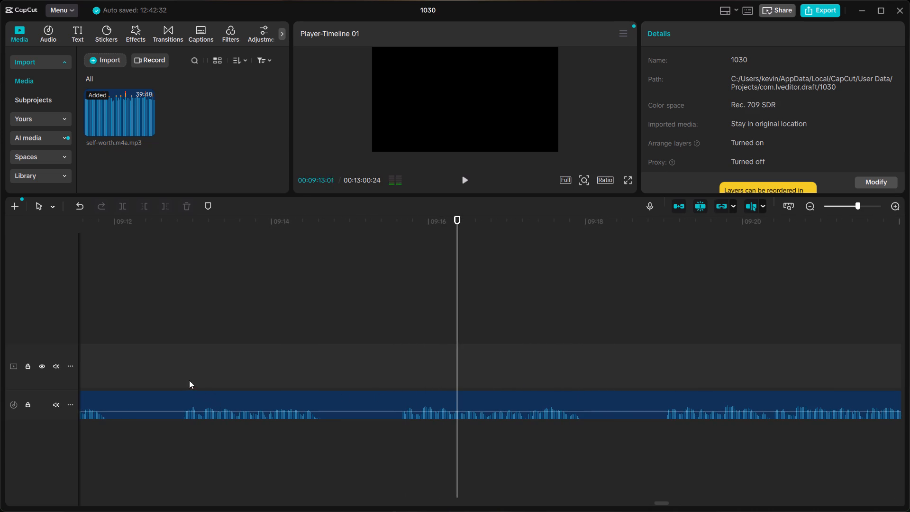
left_click(182, 375)
key("space")
scroll(182, 375, "right", 1)
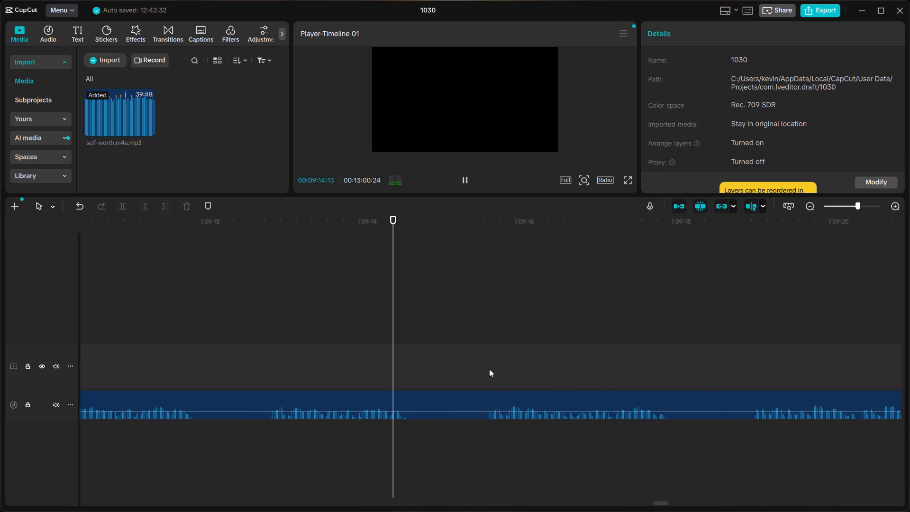
left_click(483, 372)
key("space")
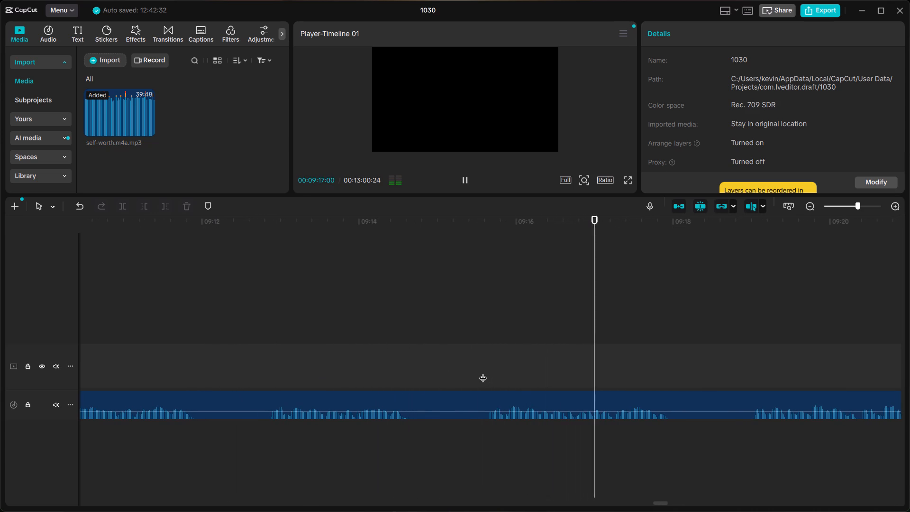
key("space")
Split the clip at about 09:15:18 and delete the segment of unwanted takes from 09:08:29 to this cut.
left_click(486, 382)
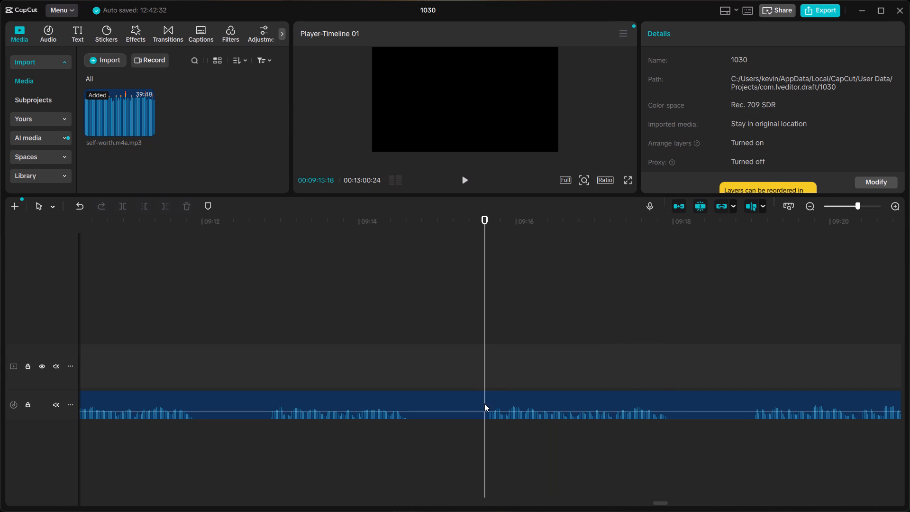
left_click(484, 403)
key("ctrl+b")
scroll(484, 403, "right", 1)
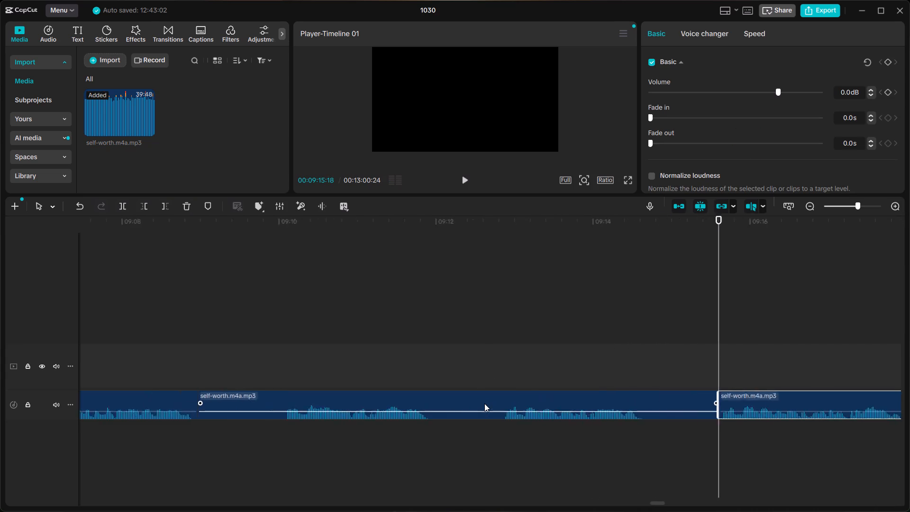
scroll(484, 403, "right", 1)
left_click(433, 377)
key("space")
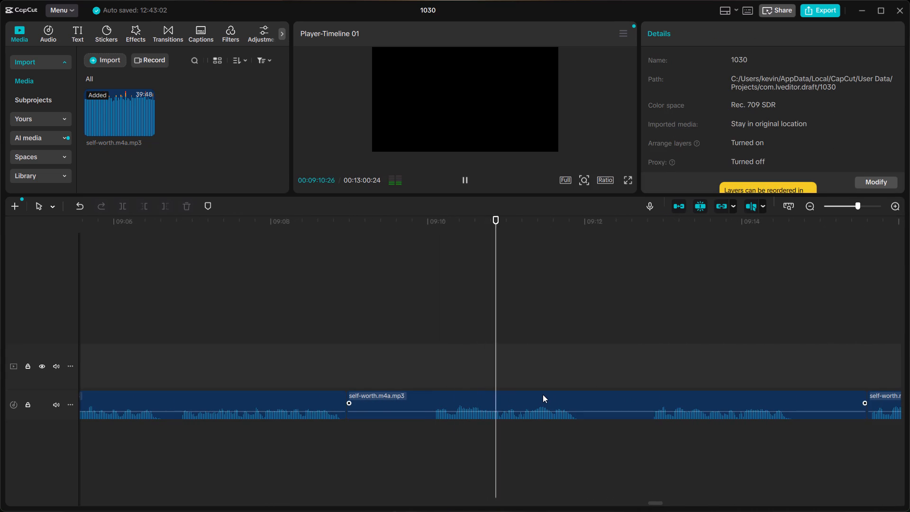
left_click(543, 394)
key("space")
key("BackSpace")
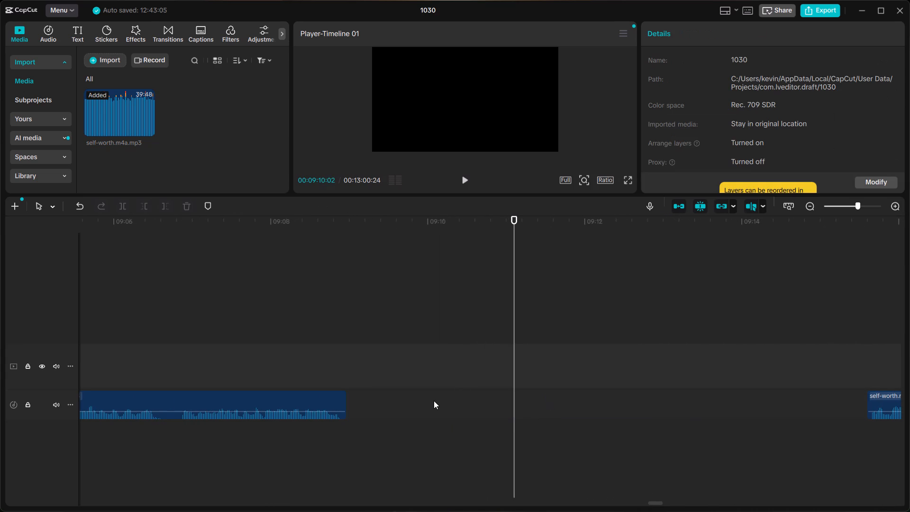
Close the gap after about 09:08:29 so the remaining clip follows directly, and play across the join.
right_click(434, 401)
left_click(457, 407)
left_click(232, 364)
key("space")
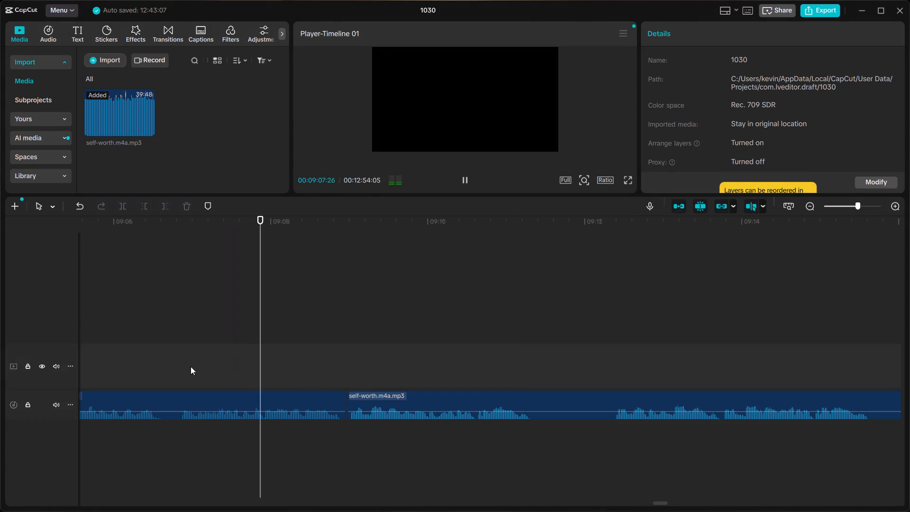
left_click(161, 367)
key("space")
scroll(161, 367, "down", 5, "ctrl")
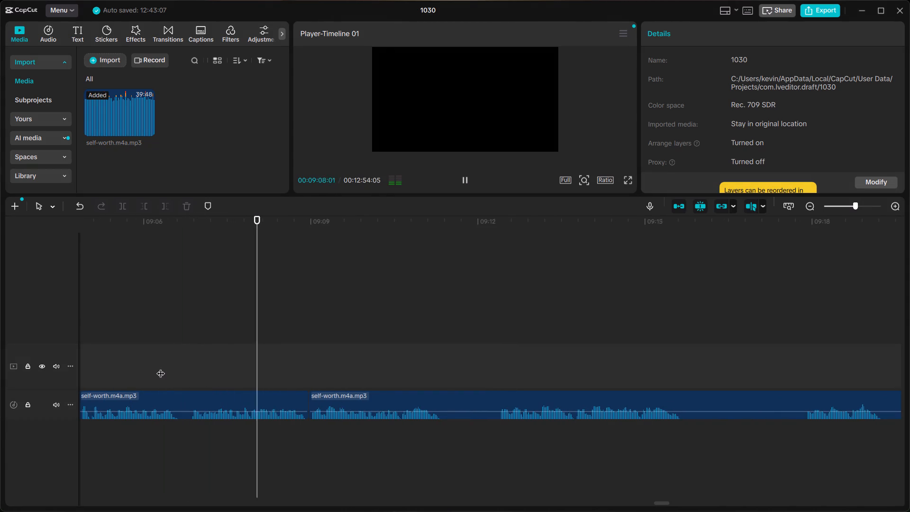
key("space")
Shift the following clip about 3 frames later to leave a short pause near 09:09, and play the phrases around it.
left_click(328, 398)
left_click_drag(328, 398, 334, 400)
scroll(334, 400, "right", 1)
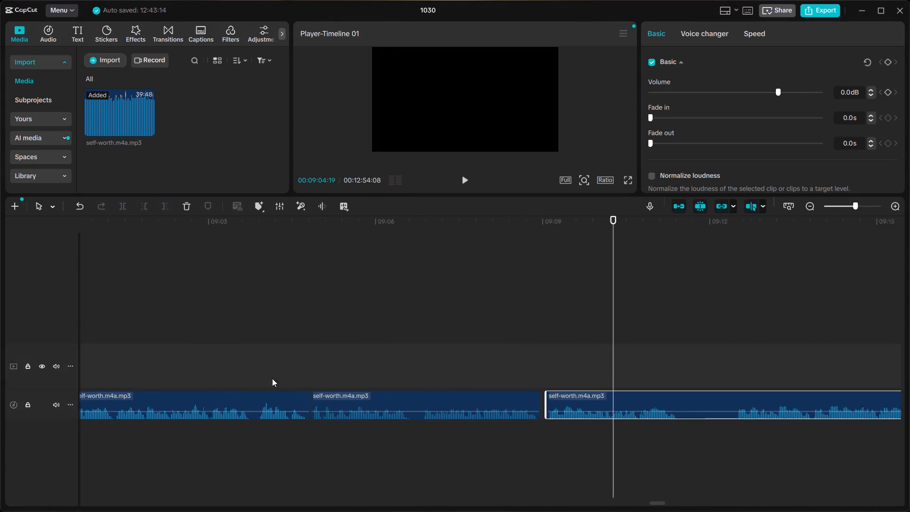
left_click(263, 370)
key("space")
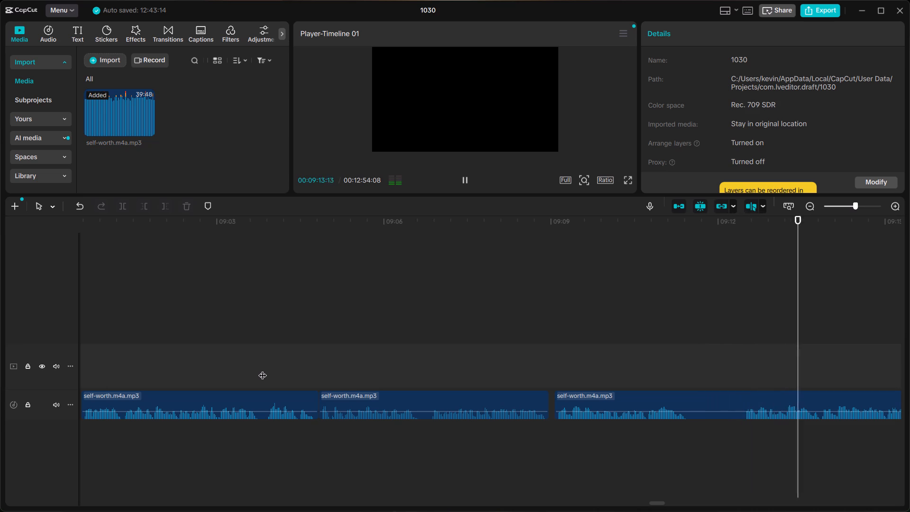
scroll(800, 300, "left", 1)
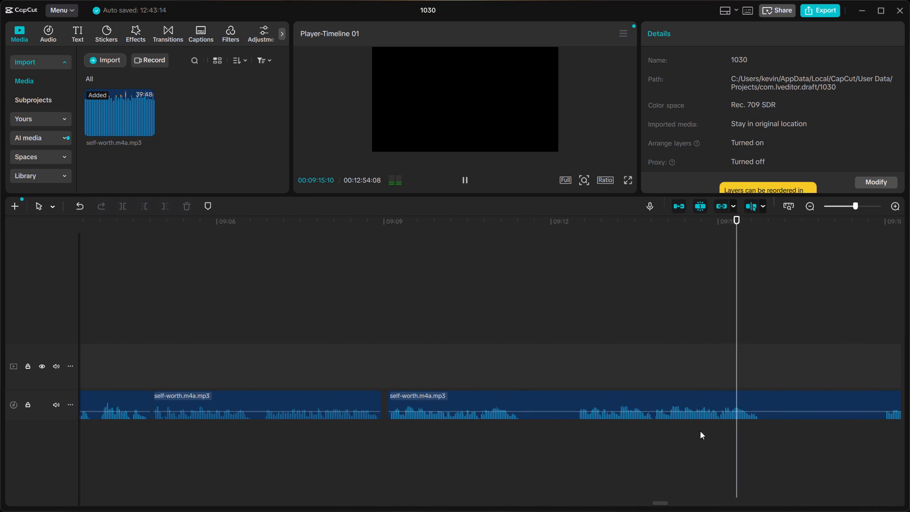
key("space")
Split the clip at about 09:13:25 and delete the segment from about 09:09 to this cut.
scroll(690, 425, "up", 7)
scroll(652, 399, "up", 7, "ctrl")
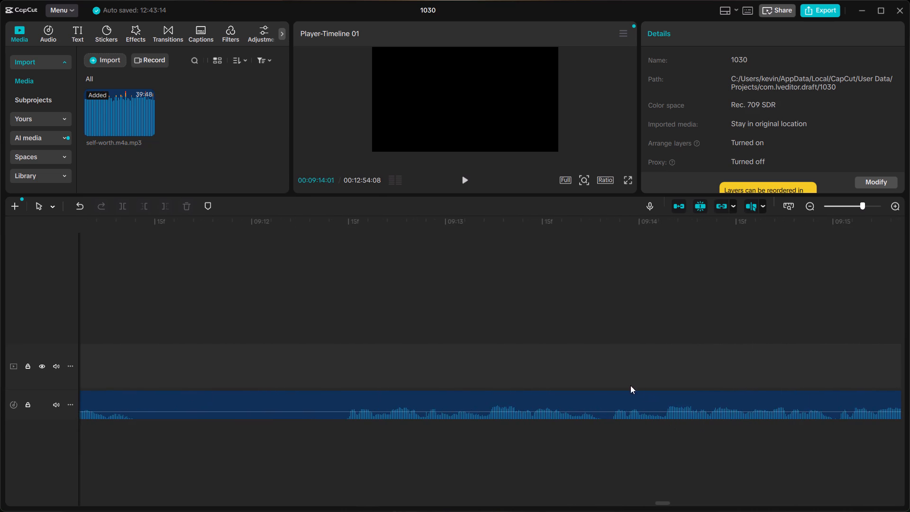
left_click(611, 376)
left_click(607, 382)
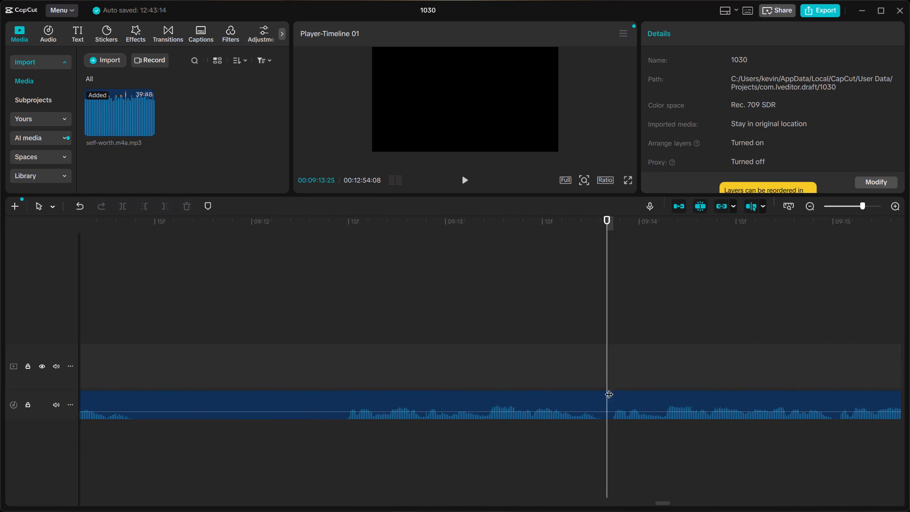
left_click(609, 394)
left_click(603, 394)
left_click(606, 396)
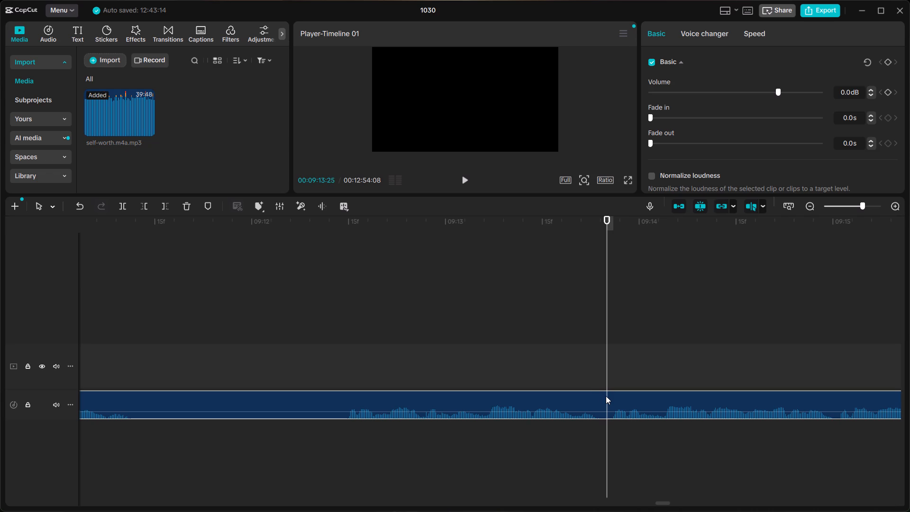
key("ctrl+b")
left_click(358, 360)
key("space")
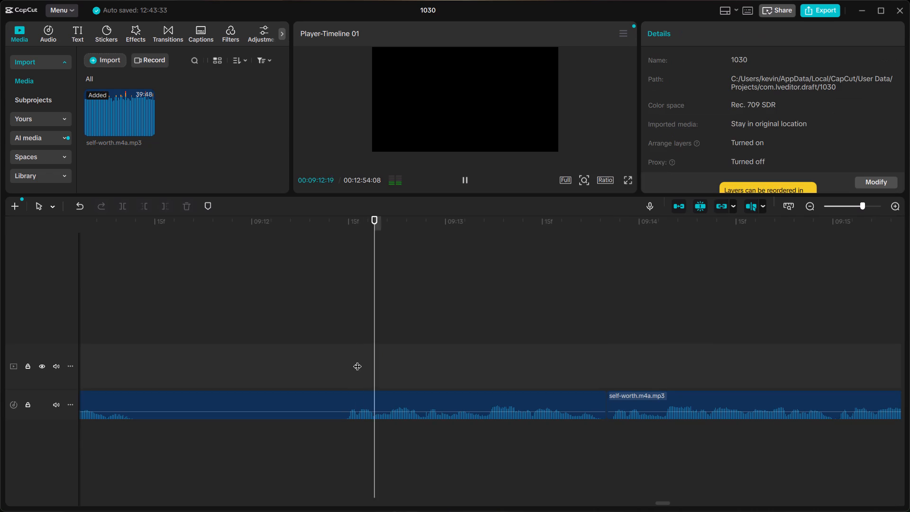
key("space")
left_click(501, 411)
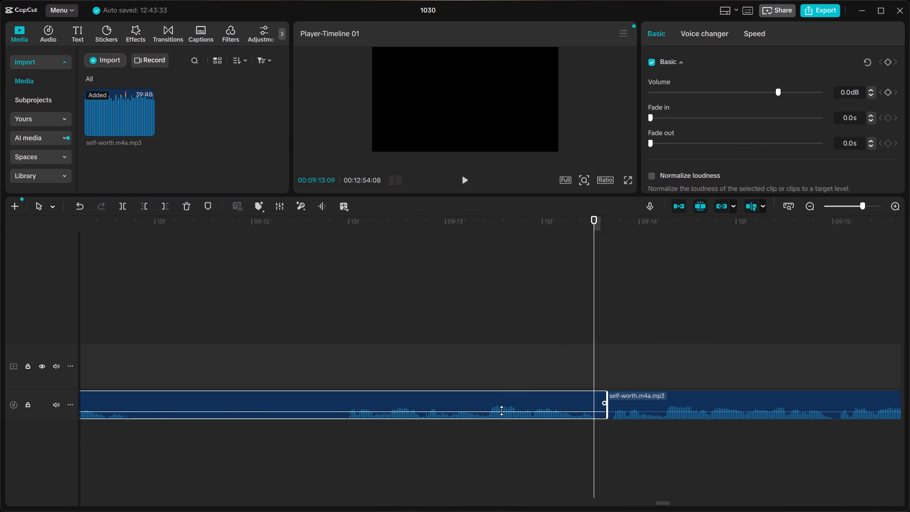
scroll(502, 411, "down", 4, "ctrl")
scroll(501, 411, "right", 3)
scroll(579, 410, "left", 1)
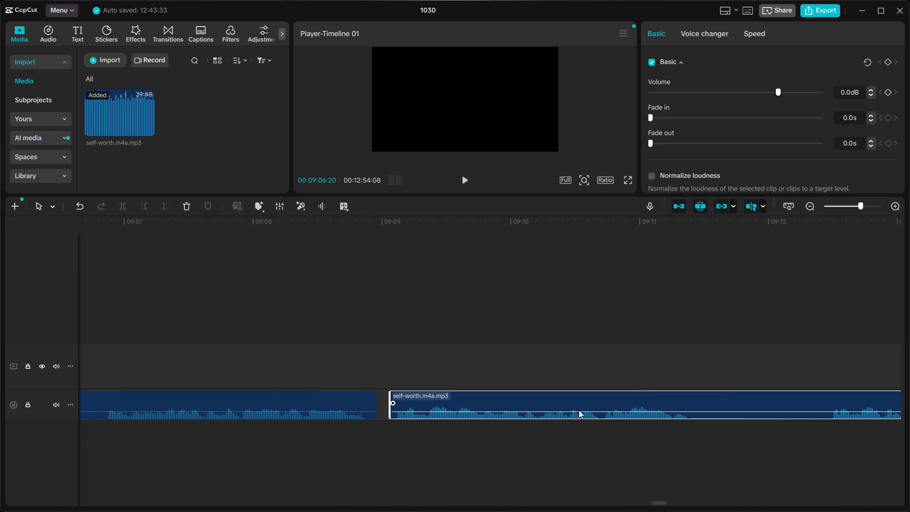
key("BackSpace")
Close the gap after about 09:08:29 so the next phrase follows directly, and play across the join.
right_click(529, 410)
left_click(538, 411)
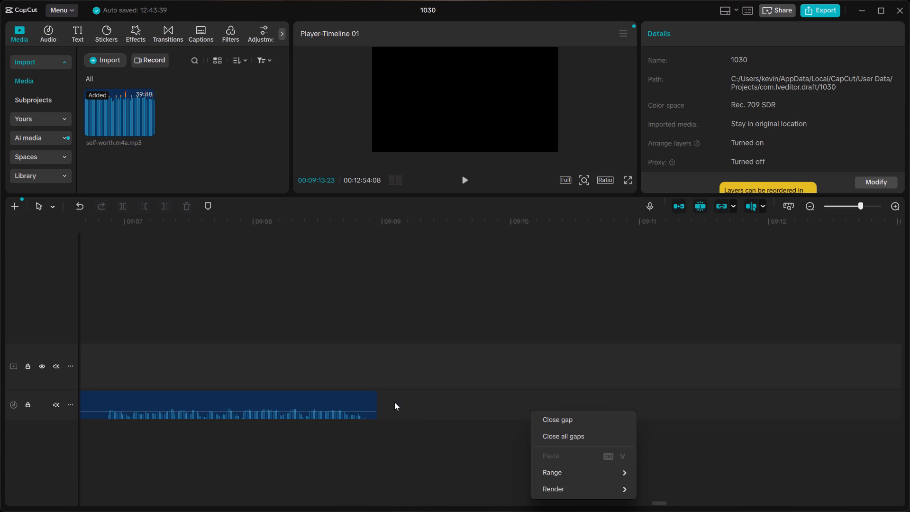
left_click(565, 420)
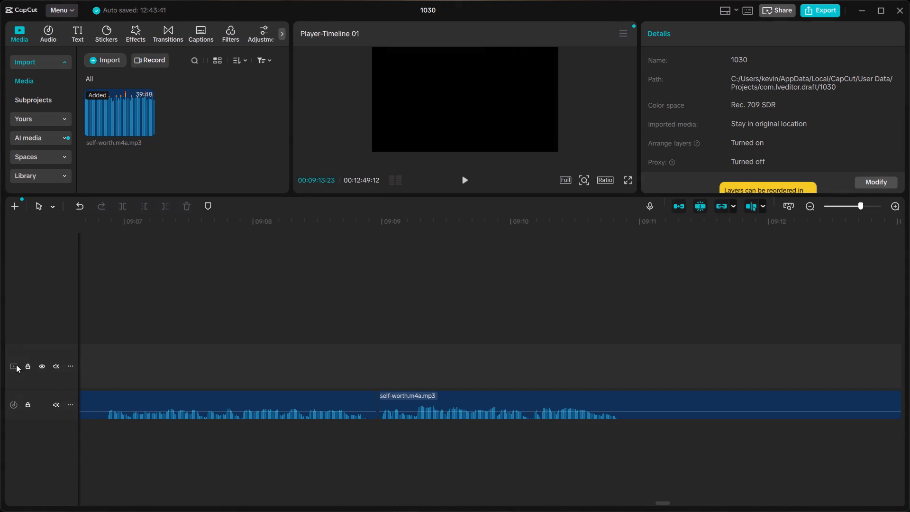
left_click(117, 371)
key("space")
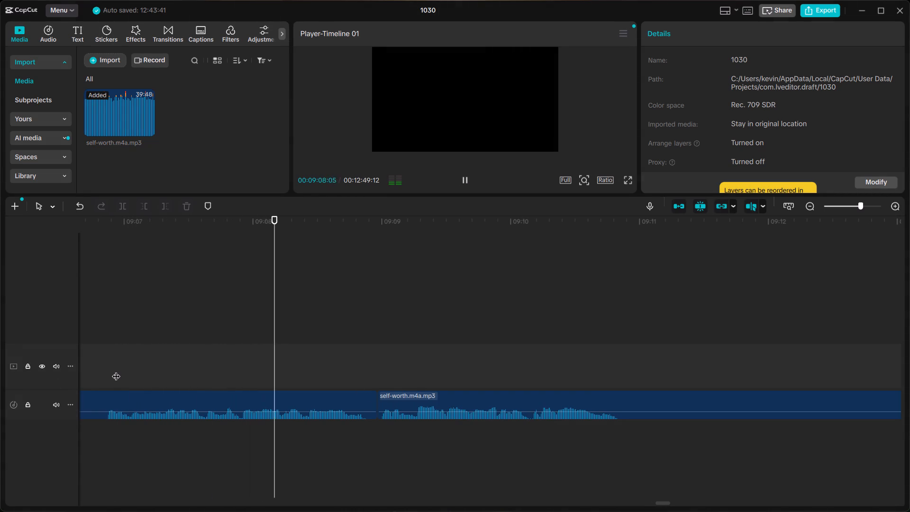
key("space")
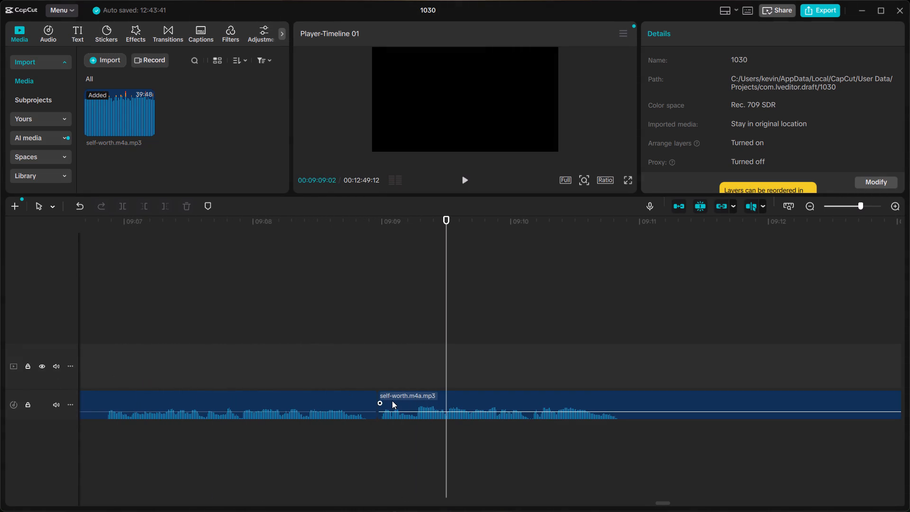
scroll(392, 401, "down", 5, "ctrl")
left_click(145, 368)
key("space")
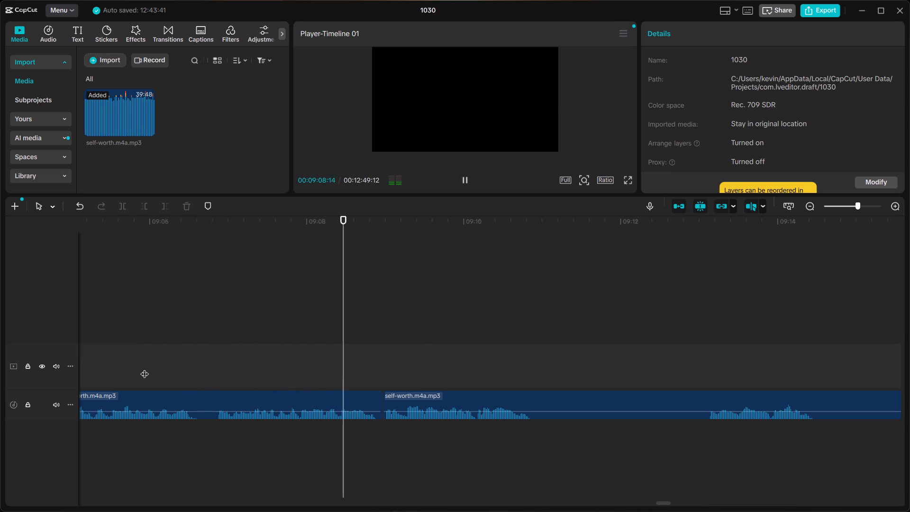
key("space")
Shift the following clip about 2 frames later for a short pause near 09:09, and play across the join.
left_click(405, 398)
left_click_drag(403, 398, 408, 399)
left_click(177, 363)
key("space")
scroll(177, 363, "down", 7, "ctrl")
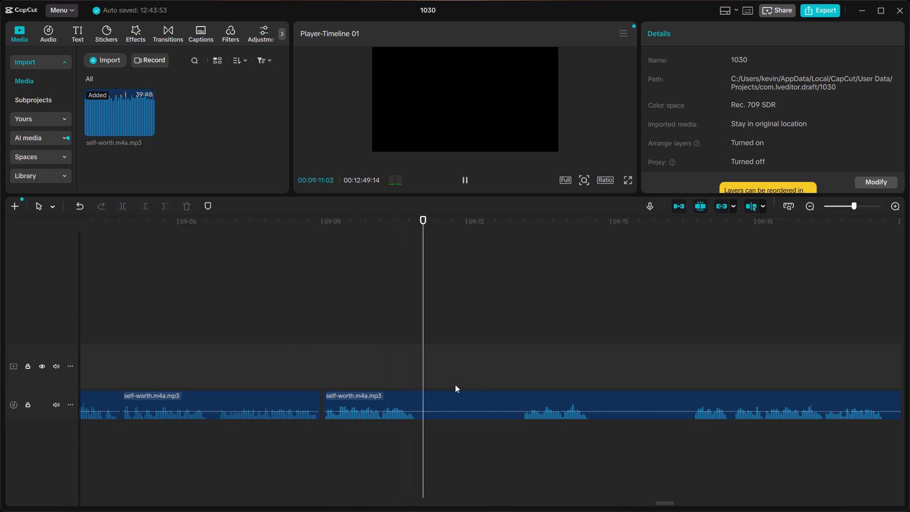
Split the clip at about 09:11:01, just after the phrase that begins near 09:09.
key("space")
left_click(419, 383)
left_click(421, 394)
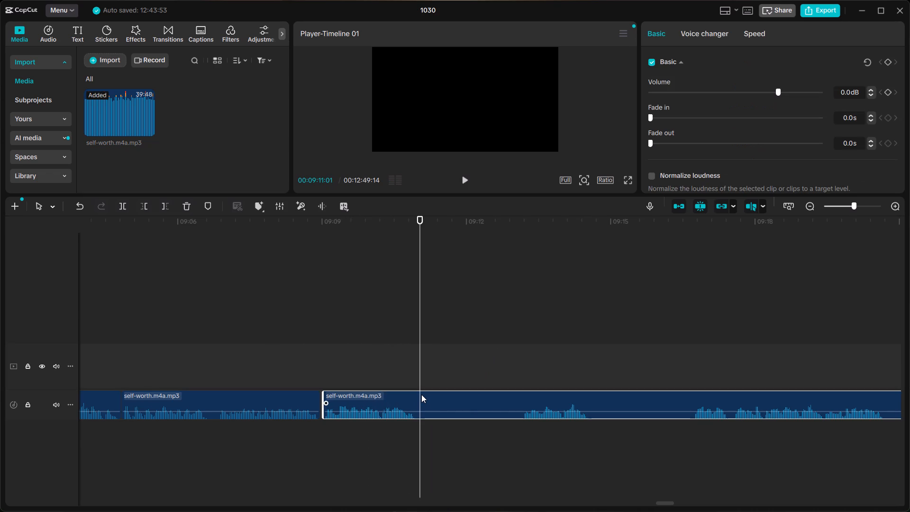
key("ctrl+b")
Play the takes following the cut, from about 09:13 to 09:30, to judge which ones to keep.
left_click(524, 372)
key("space")
scroll(533, 378, "left", 1)
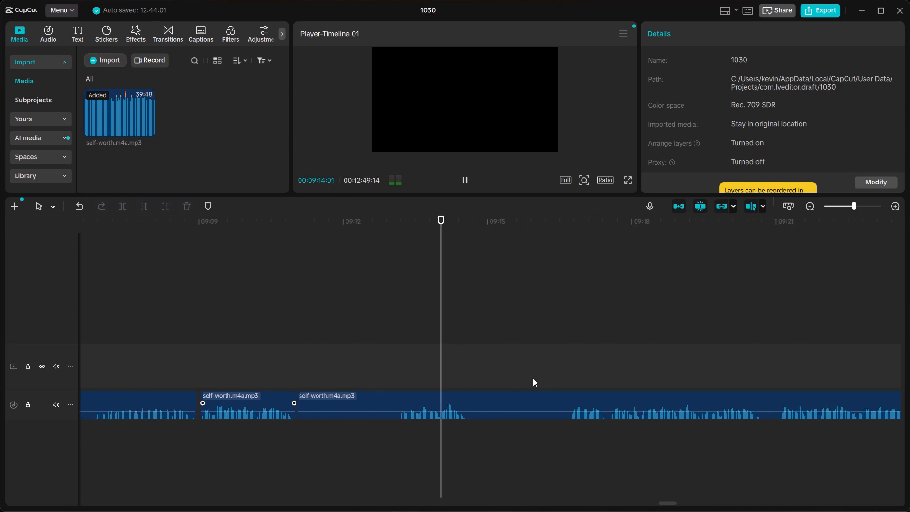
scroll(533, 378, "left", 1)
left_click(554, 375)
key("space")
scroll(554, 375, "left", 1)
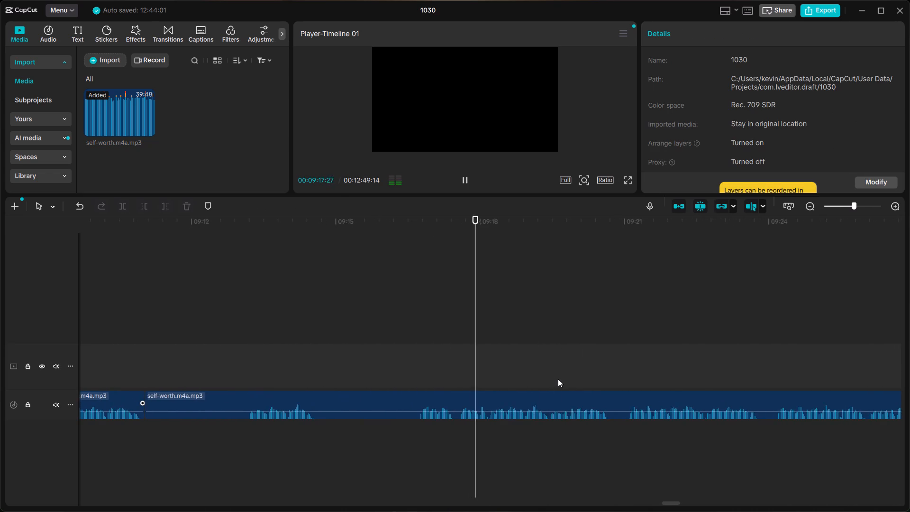
scroll(558, 379, "up", 7, "ctrl")
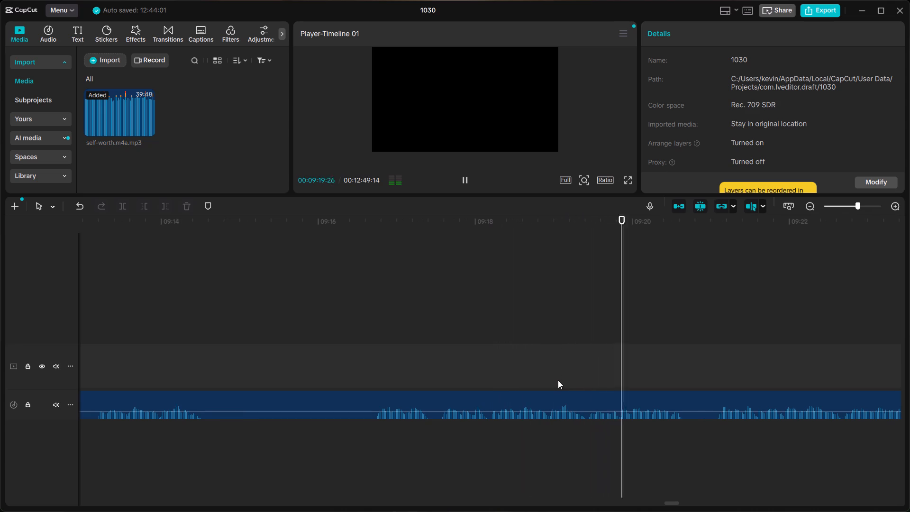
scroll(570, 385, "left", 1)
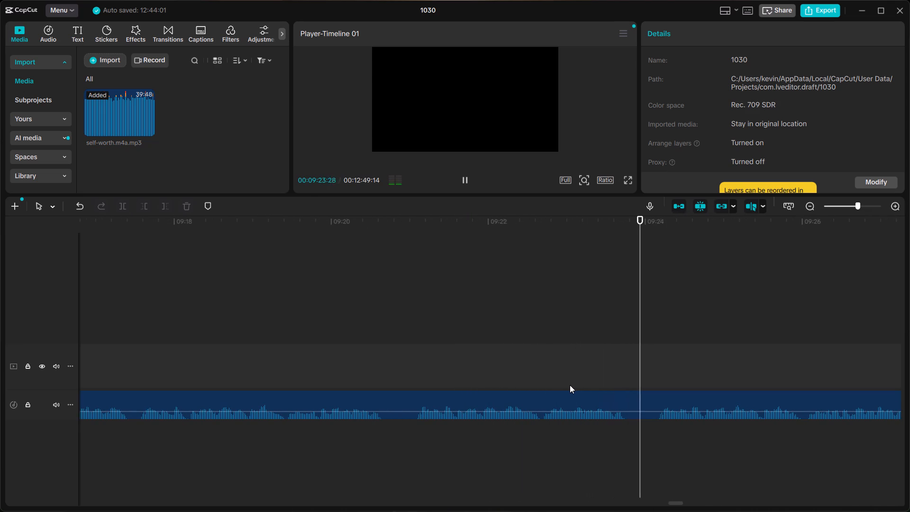
scroll(570, 385, "left", 2)
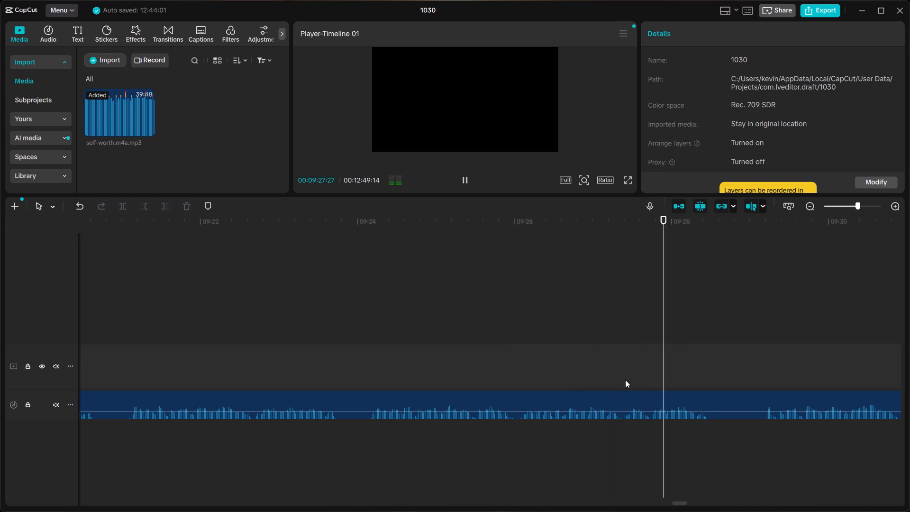
left_click(755, 369)
key("space")
key("space")
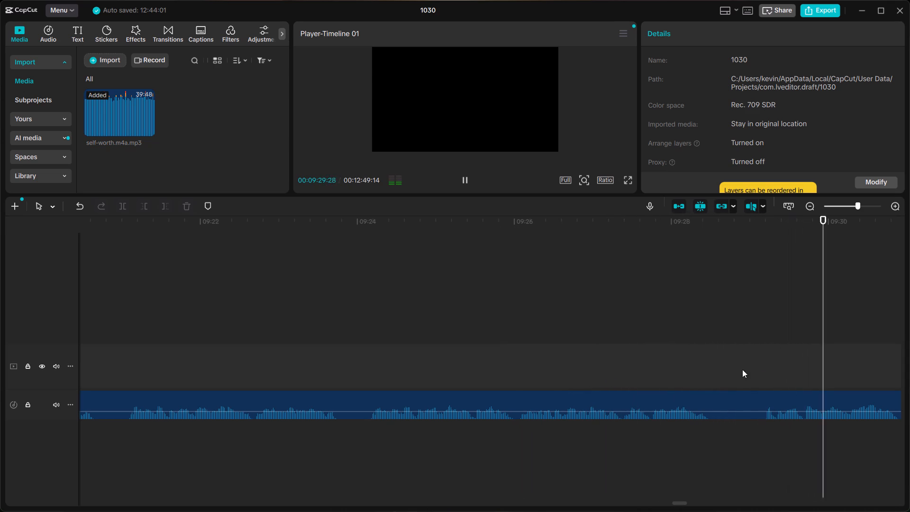
Replay the takes between about 09:17 and 09:23 to find where the wanted phrase begins.
scroll(698, 375, "right", 1)
left_click(469, 370)
key("space")
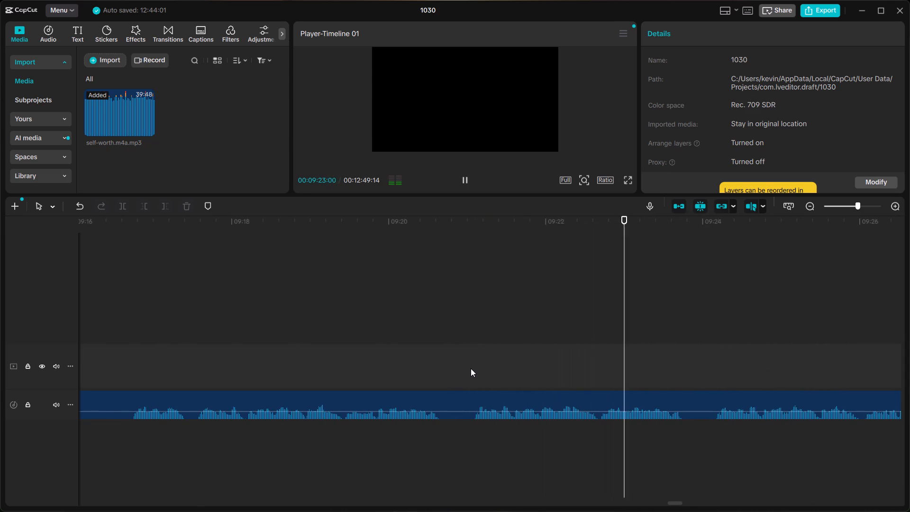
key("space")
left_click(199, 382)
key("space")
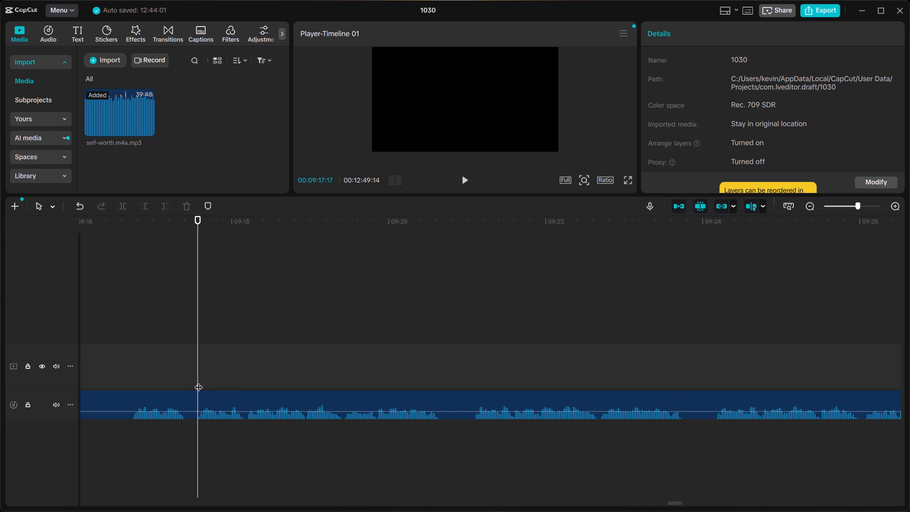
scroll(201, 381, "right", 1)
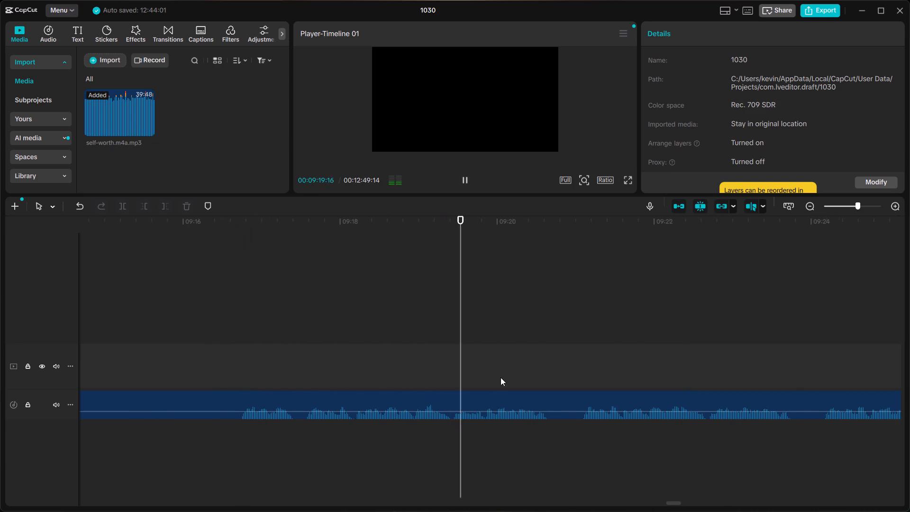
key("space")
left_click(348, 373)
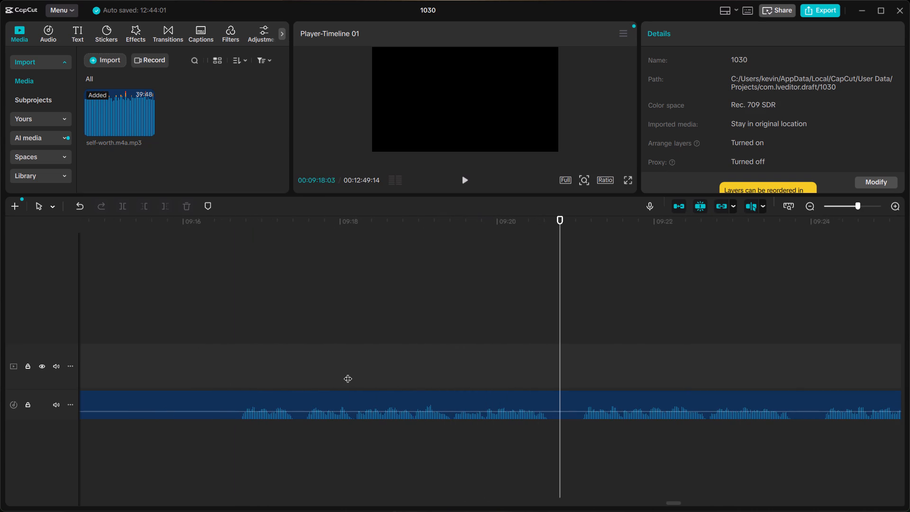
key("space")
left_click(304, 378)
key("space")
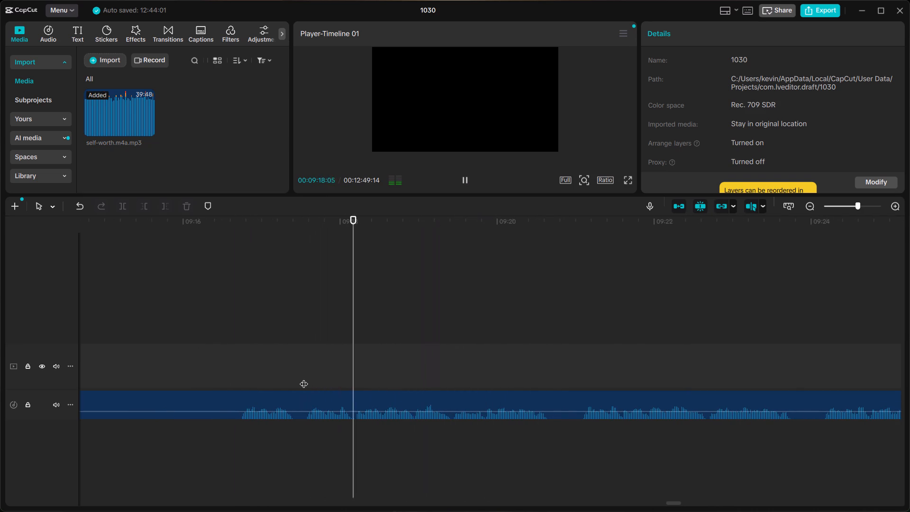
Split the clip at about 09:17:15 and delete the segment from about 09:11:01 to this cut.
key("space")
left_click(304, 378)
left_click(302, 383)
left_click(302, 392)
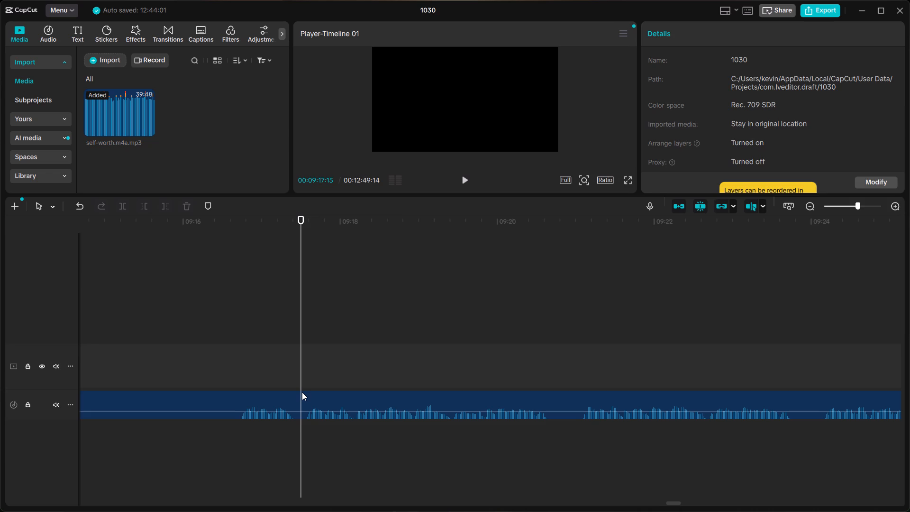
left_click(302, 397)
left_click(299, 395)
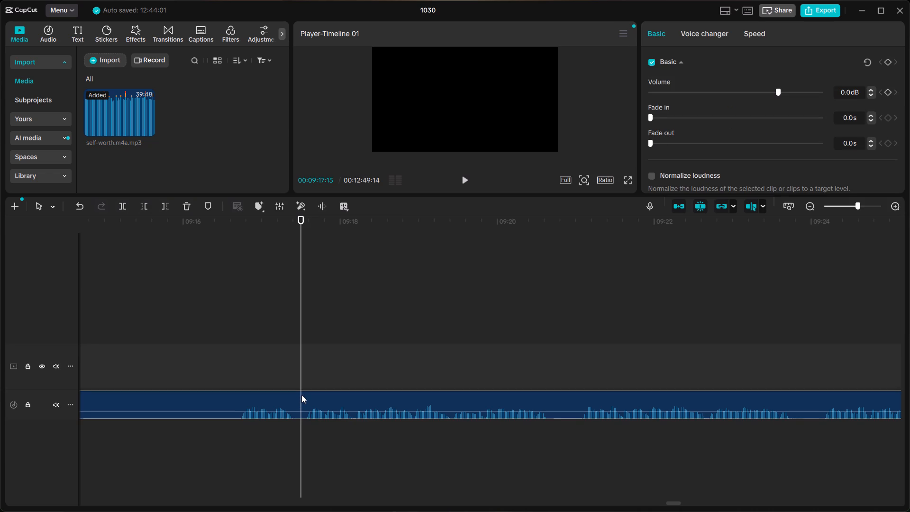
key("ctrl+b")
left_click(278, 396)
scroll(278, 396, "right", 3)
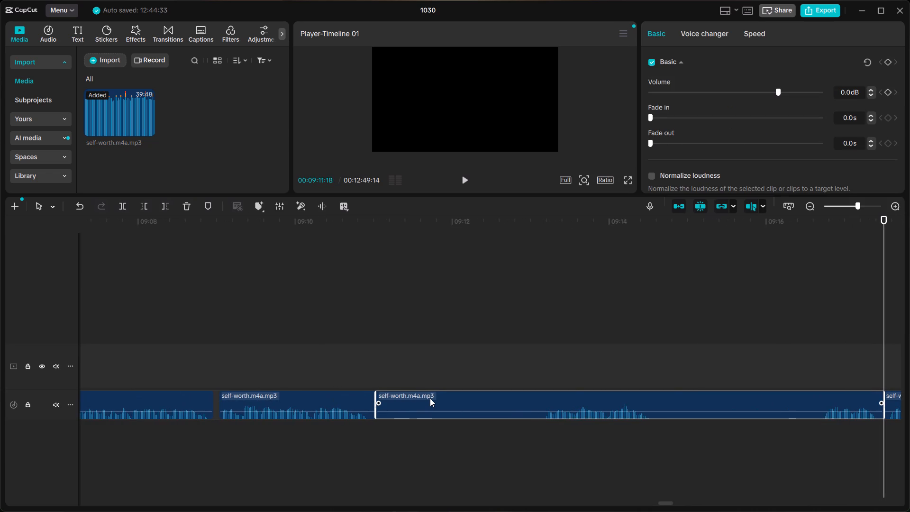
key("BackSpace")
Close the gap after about 09:11:01 so the next phrase follows directly, and play across the join.
left_click(431, 408)
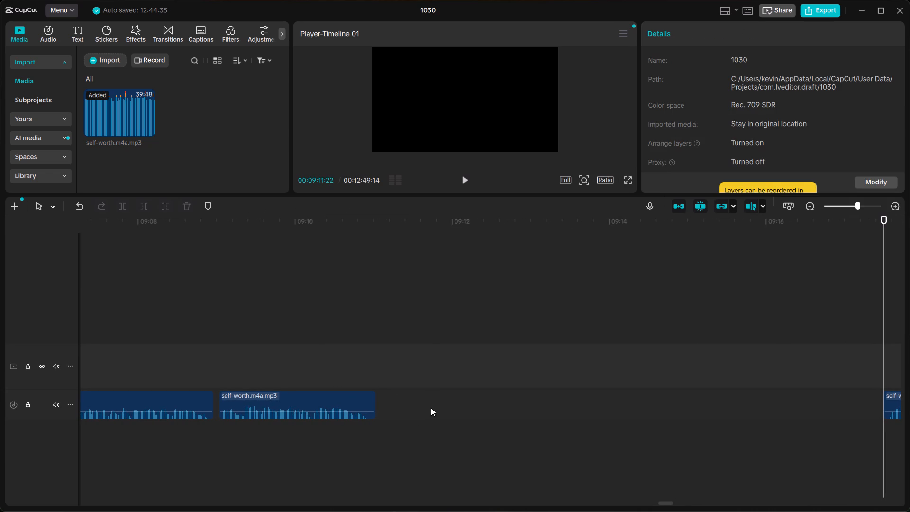
right_click(431, 408)
left_click(445, 412)
left_click(277, 350)
key("space")
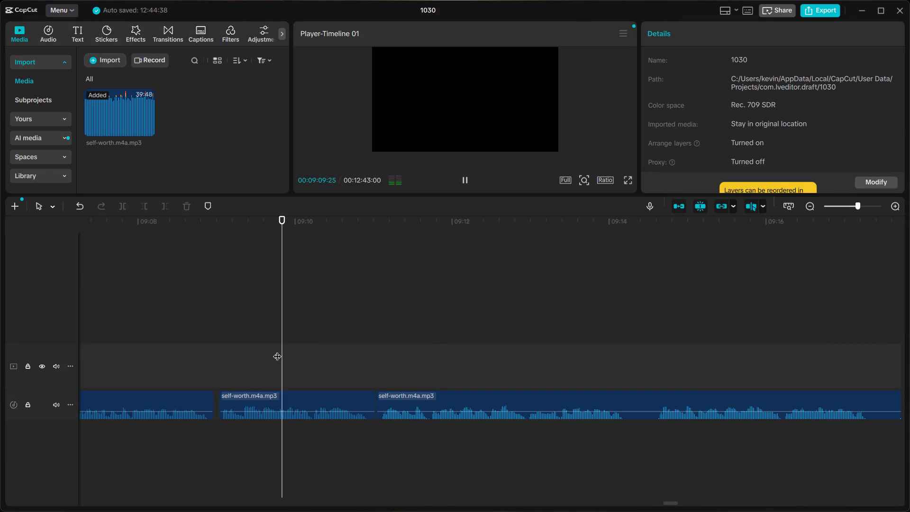
left_click(227, 359)
key("space")
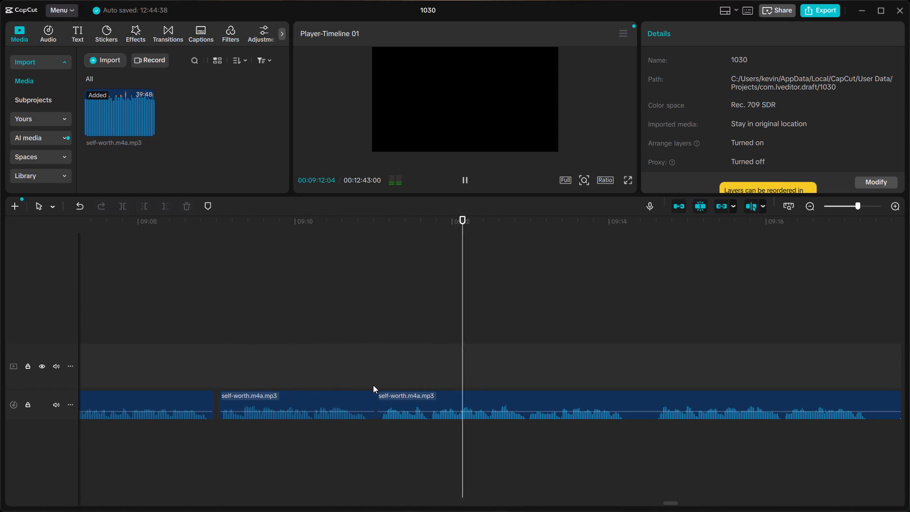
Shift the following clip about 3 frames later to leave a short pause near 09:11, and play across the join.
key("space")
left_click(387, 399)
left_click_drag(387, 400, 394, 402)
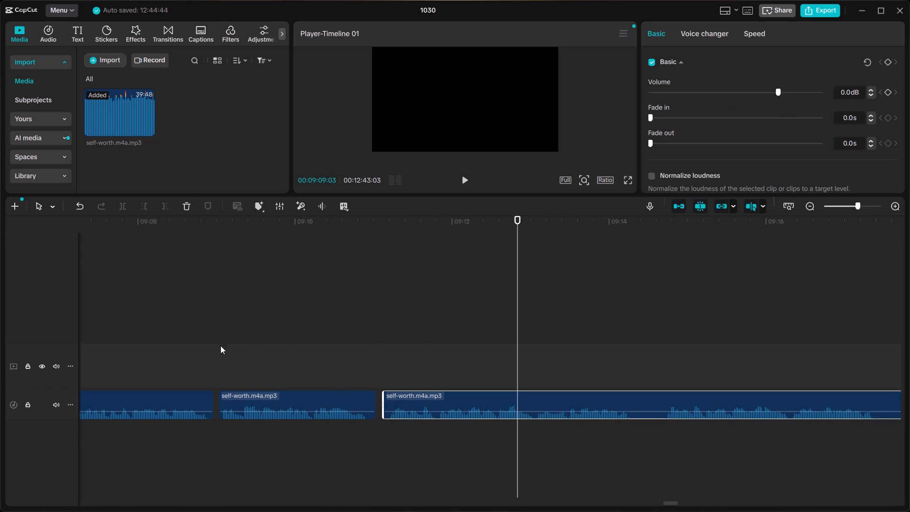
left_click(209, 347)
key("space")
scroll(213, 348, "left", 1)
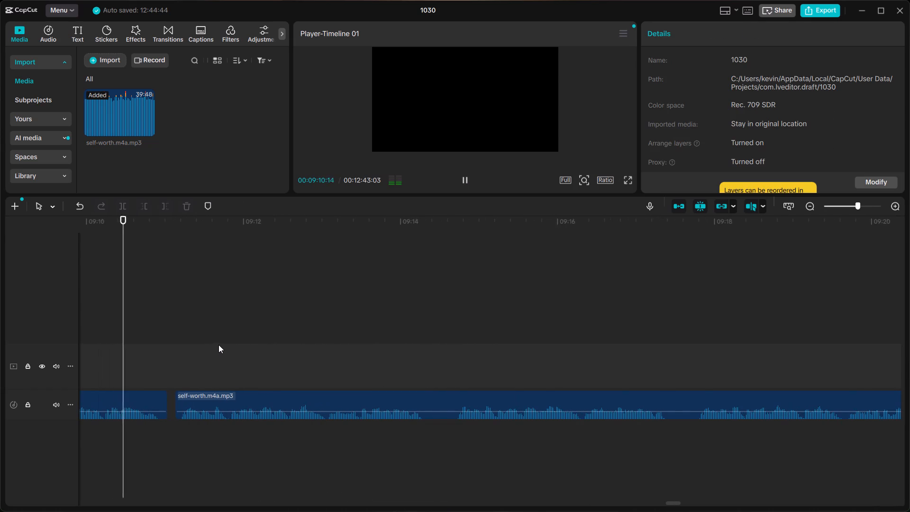
Trim about 21 frames off the start of the clip that follows the 09:11 join.
left_click(243, 399)
key("space")
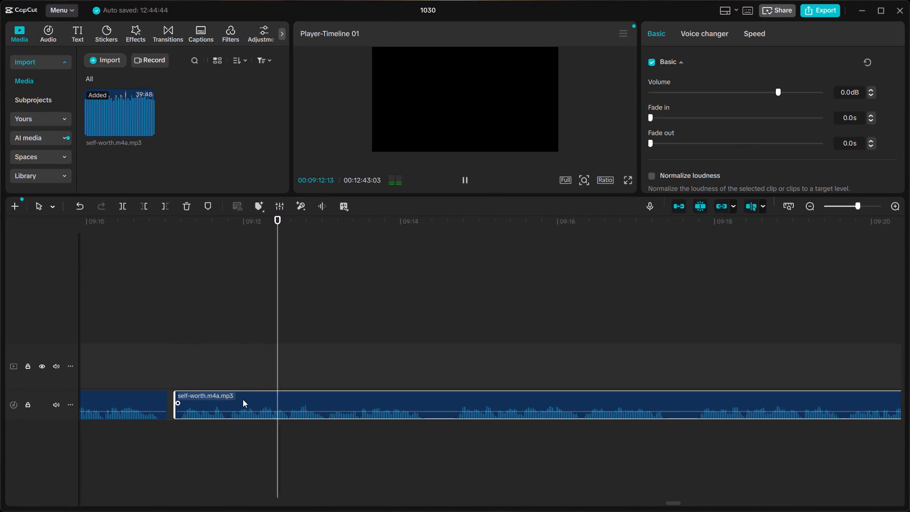
scroll(239, 397, "right", 1)
scroll(239, 397, "up", 9, "ctrl")
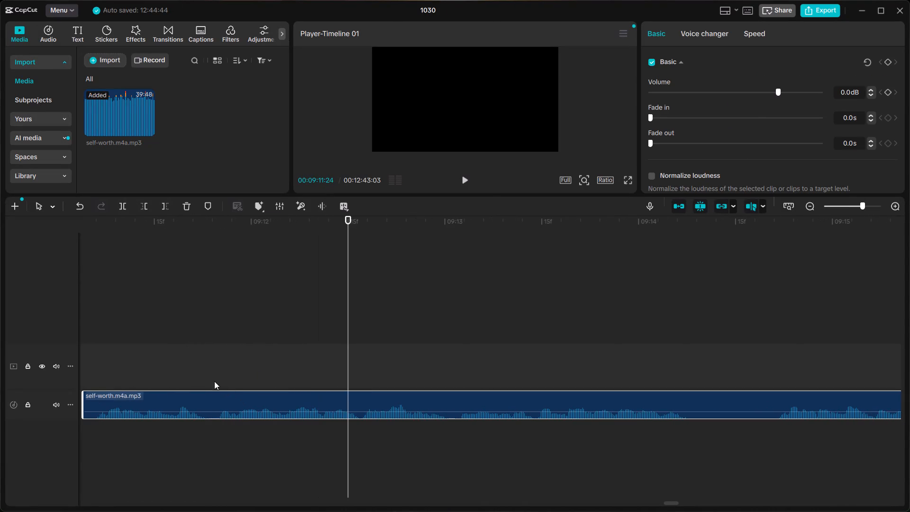
left_click(214, 381)
scroll(213, 401, "right", 1)
left_click(387, 409)
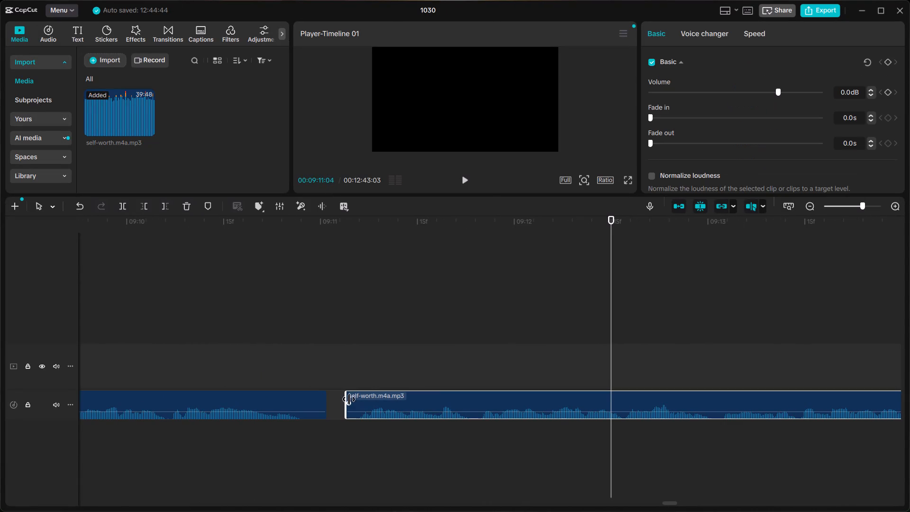
left_click_drag(346, 398, 479, 440)
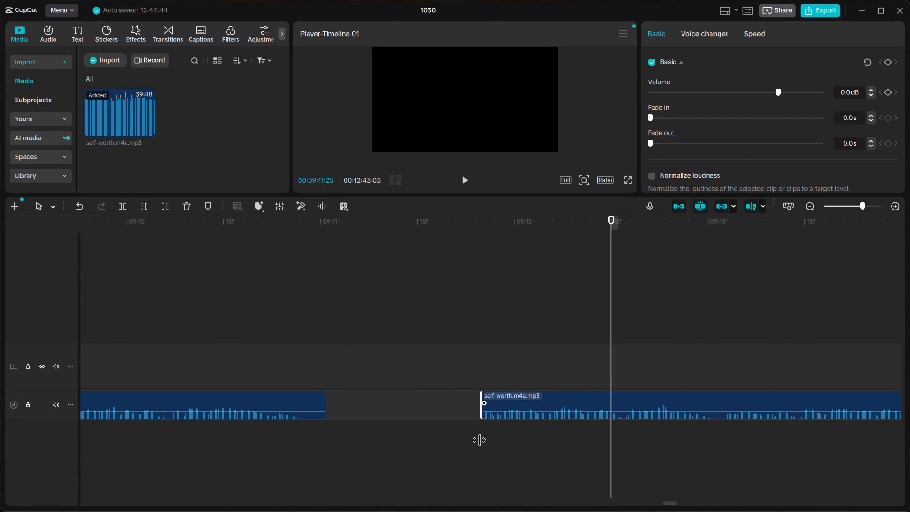
left_click_drag(479, 440, 478, 443)
Move the trimmed clip earlier, up against the previous phrase's end near 09:11, and play across the join.
left_click_drag(526, 399, 434, 408)
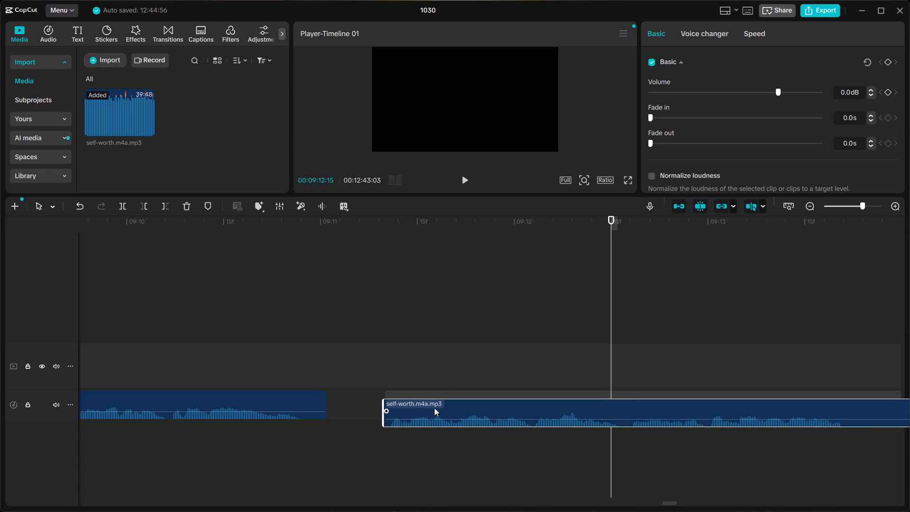
left_click_drag(434, 408, 381, 400)
scroll(381, 399, "down", 10, "ctrl")
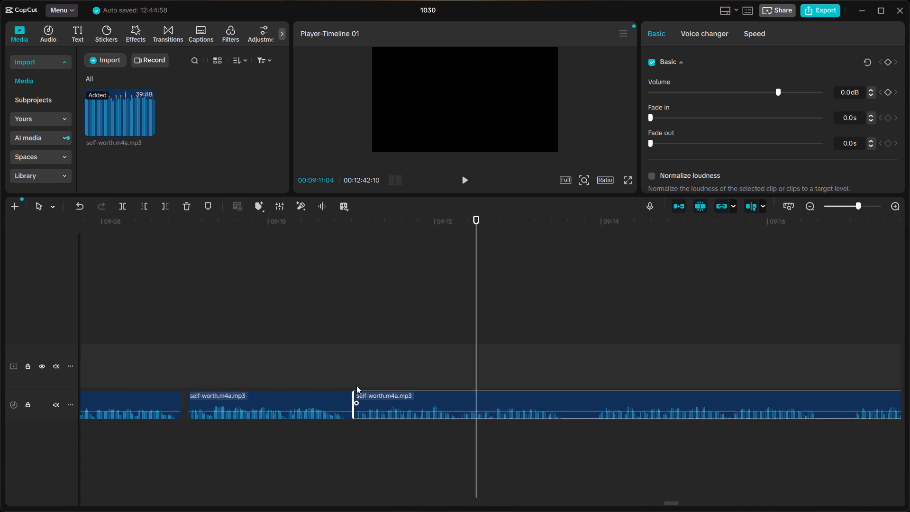
left_click(276, 371)
key("space")
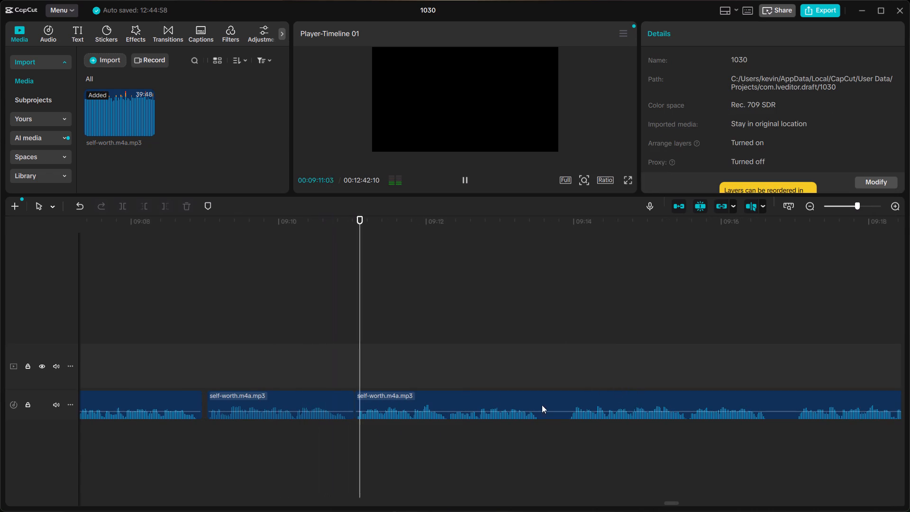
key("space")
left_click(181, 361)
key("space")
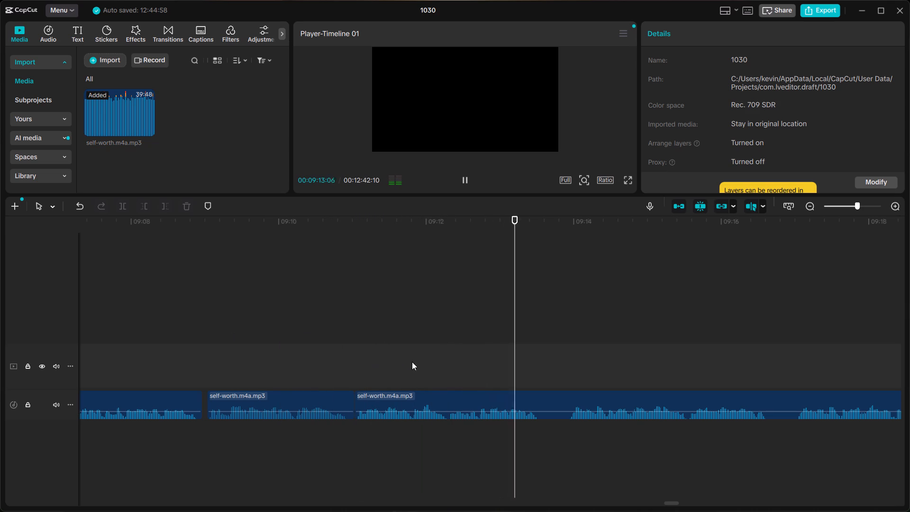
Split the clip at about 09:13:15, right after its first phrase ends.
key("space")
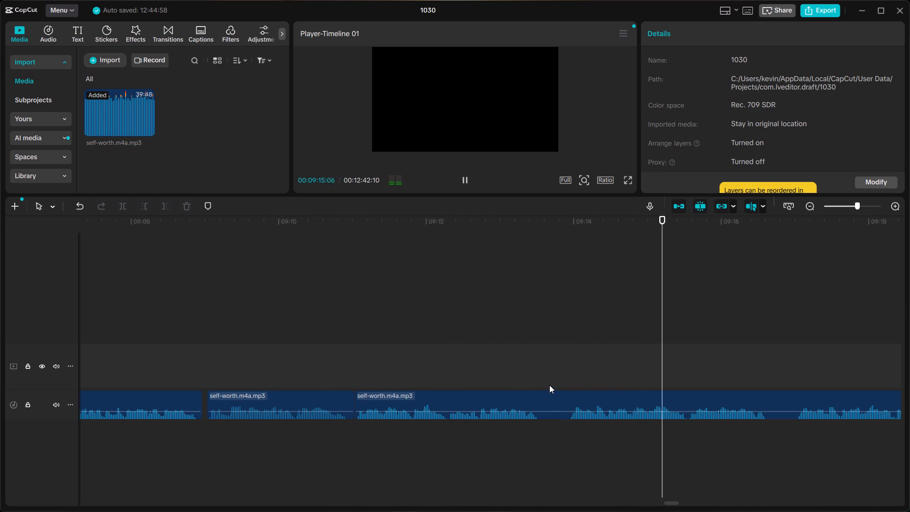
left_click_drag(538, 378, 538, 383)
scroll(538, 393, "up", 7, "ctrl")
left_click(485, 377)
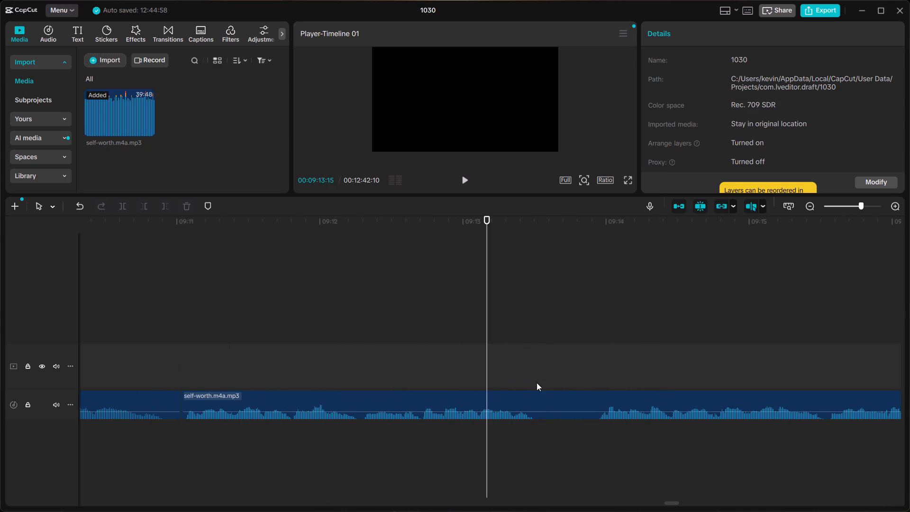
left_click(535, 382)
left_click(491, 375)
left_click(537, 380)
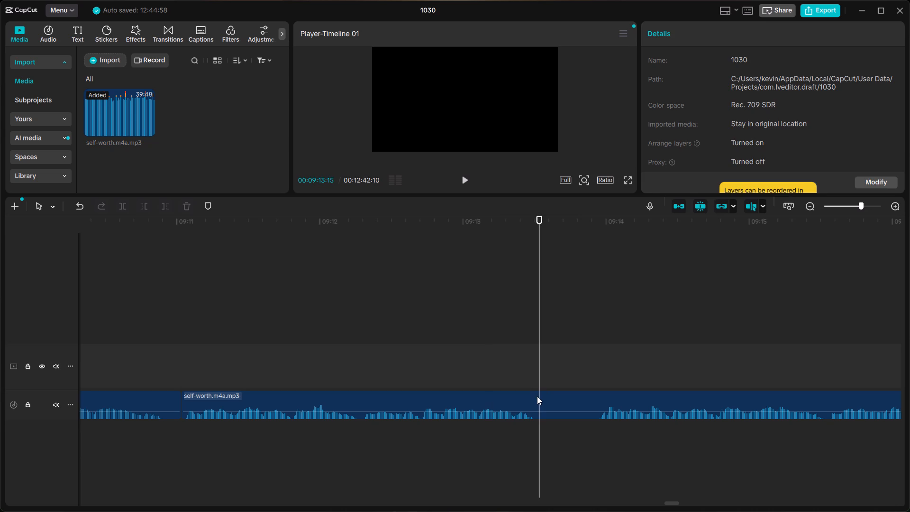
left_click(537, 396)
key("ctrl+b")
Trim about 3 frames off the start of the clip after the 09:13:15 cut and extend the preceding clip's end about 1 frame.
scroll(540, 394, "down", 3, "ctrl")
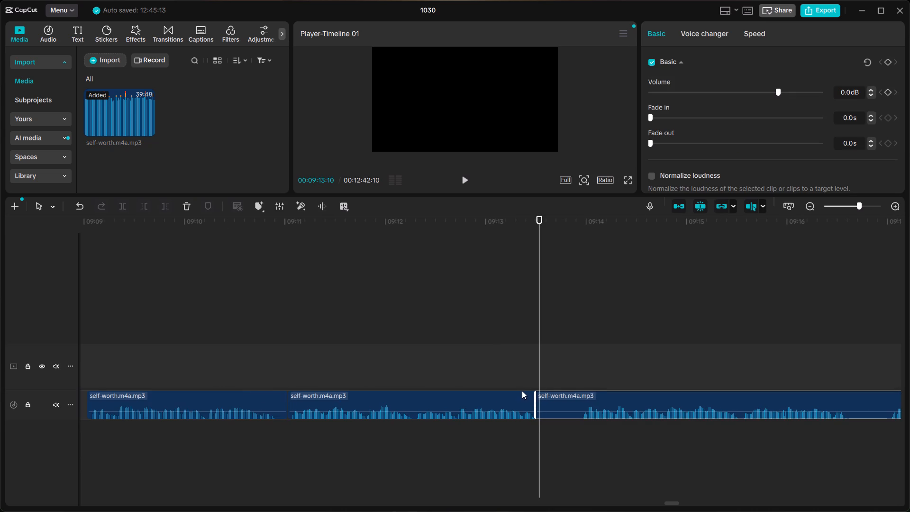
left_click_drag(536, 394, 547, 397)
left_click(519, 400)
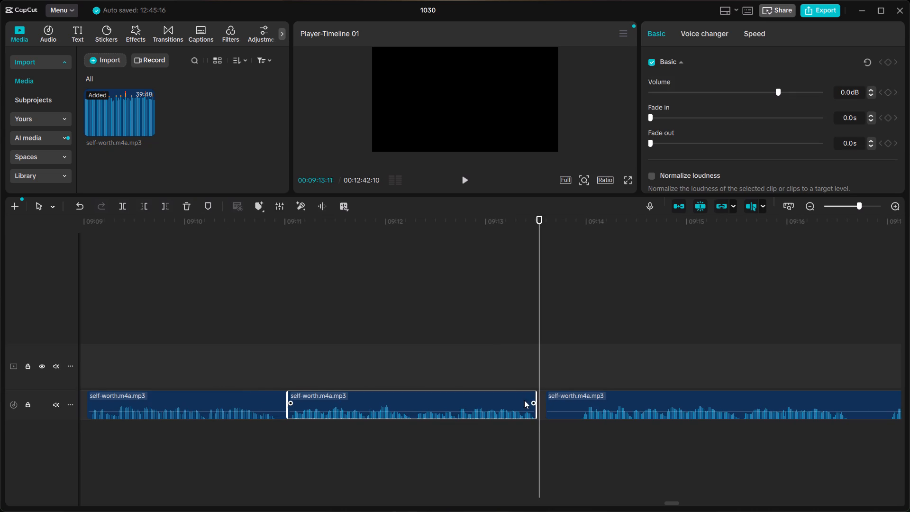
left_click(535, 397)
Listen through the clip after the 09:13 cut and split it at about 09:22:01, just before the next phrase begins.
scroll(569, 391, "left", 2)
left_click(531, 376)
key("space")
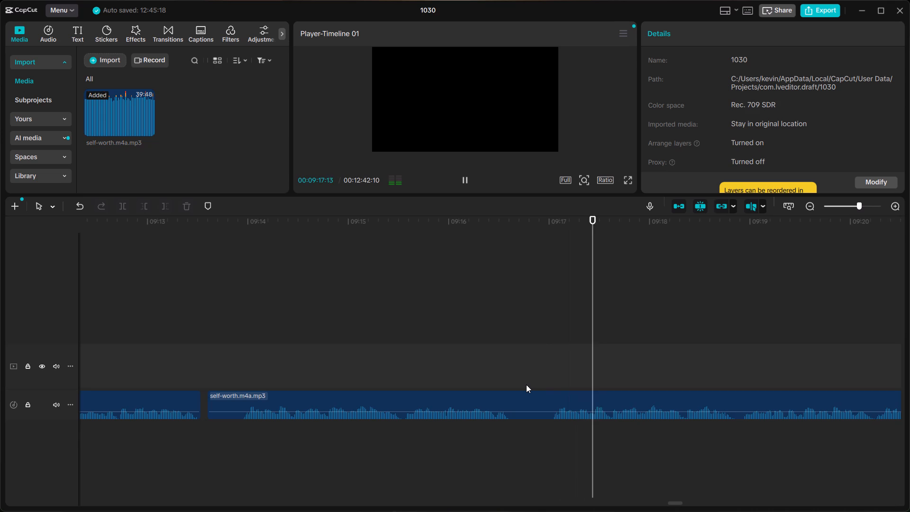
scroll(526, 384, "left", 1)
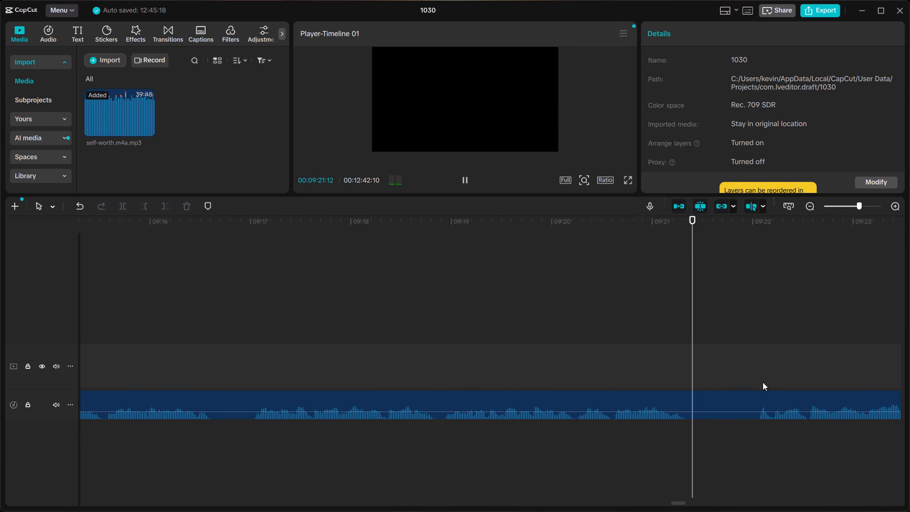
scroll(768, 382, "left", 1)
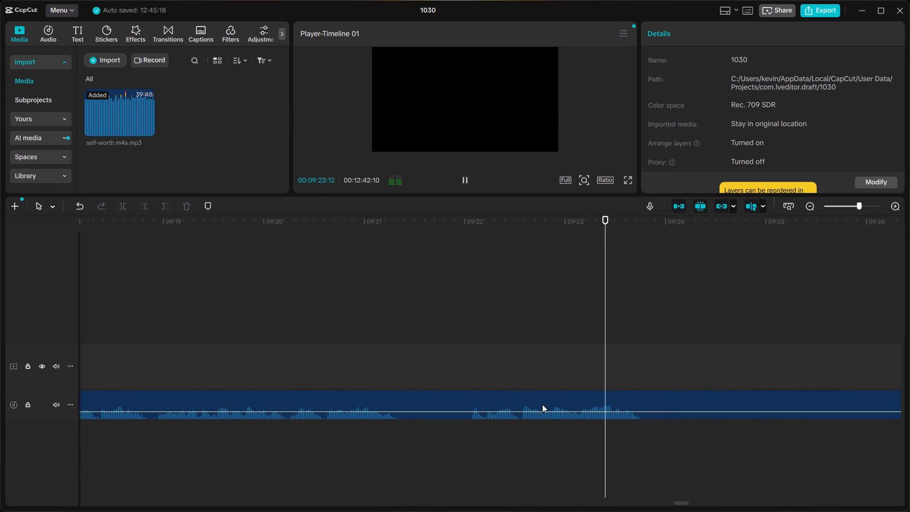
key("space")
left_click(472, 384)
left_click(461, 386)
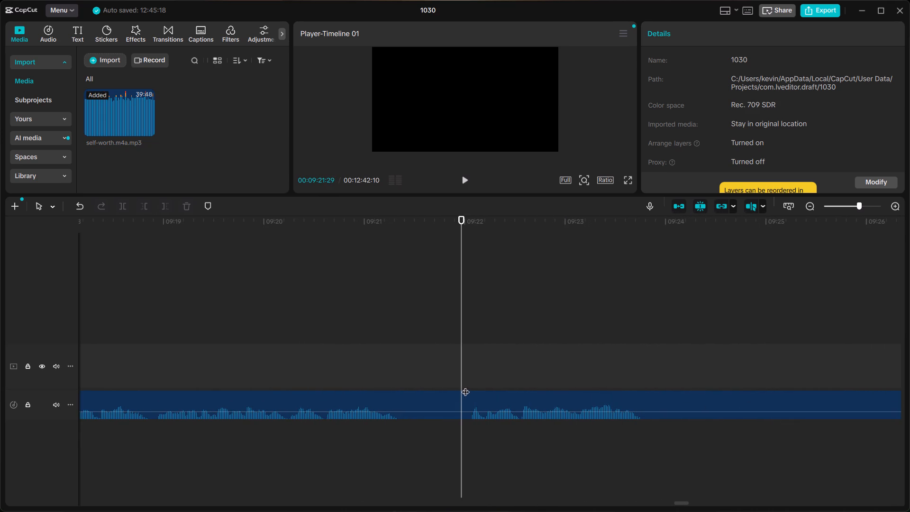
left_click(467, 385)
left_click(468, 390)
left_click(465, 393, "ctrl")
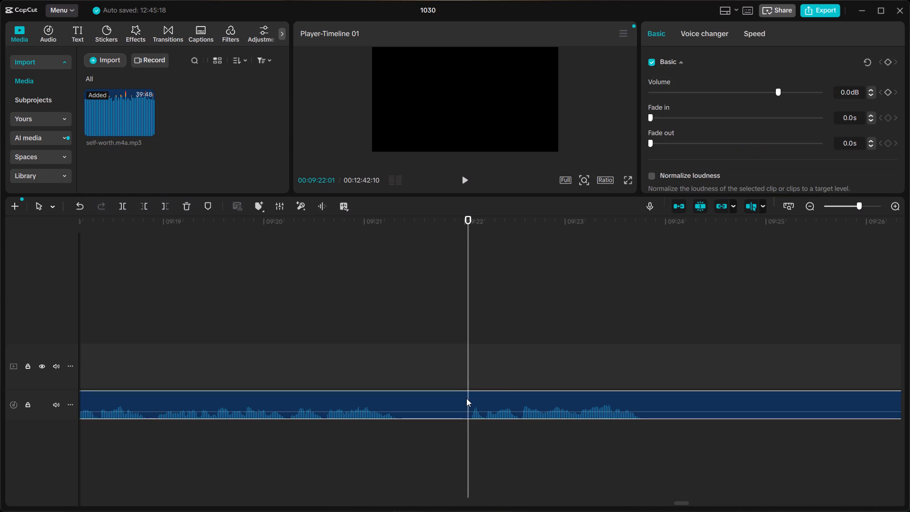
key("ctrl+b")
Delete the unwanted segment between the 09:13 cut and the 09:22 split, and close the gap it leaves.
left_click(445, 406)
scroll(445, 406, "right", 3)
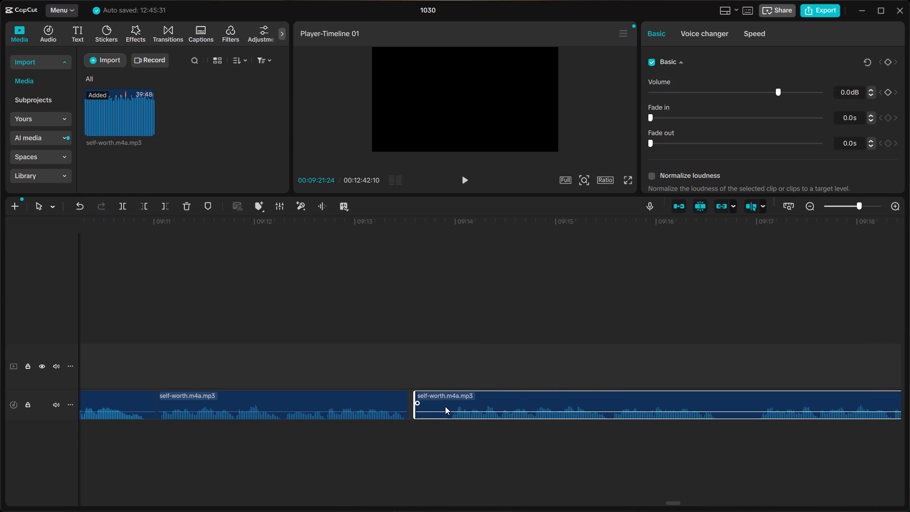
key("BackSpace")
right_click(450, 409)
left_click(481, 415)
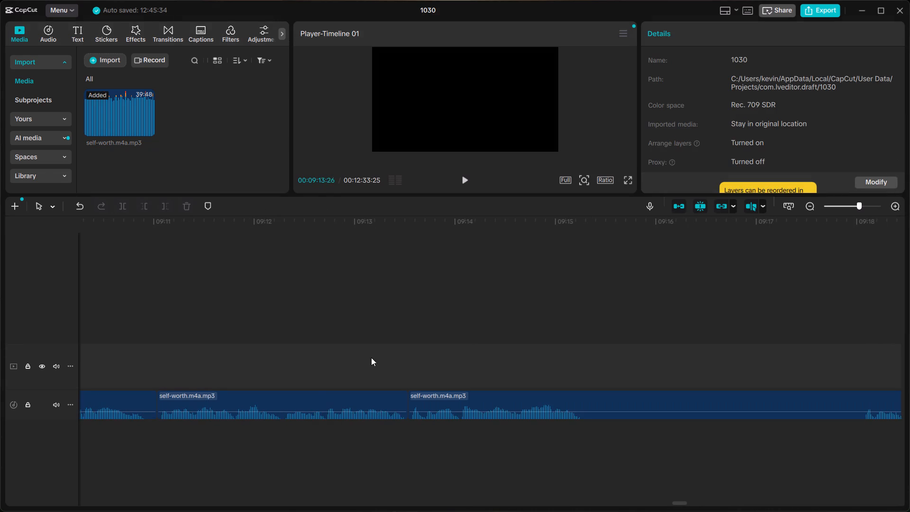
Play across the new join near 09:13 and split the following clip at about 09:15:09, right after its first phrase ends.
left_click(316, 344)
key("space")
left_click(201, 373)
key("space")
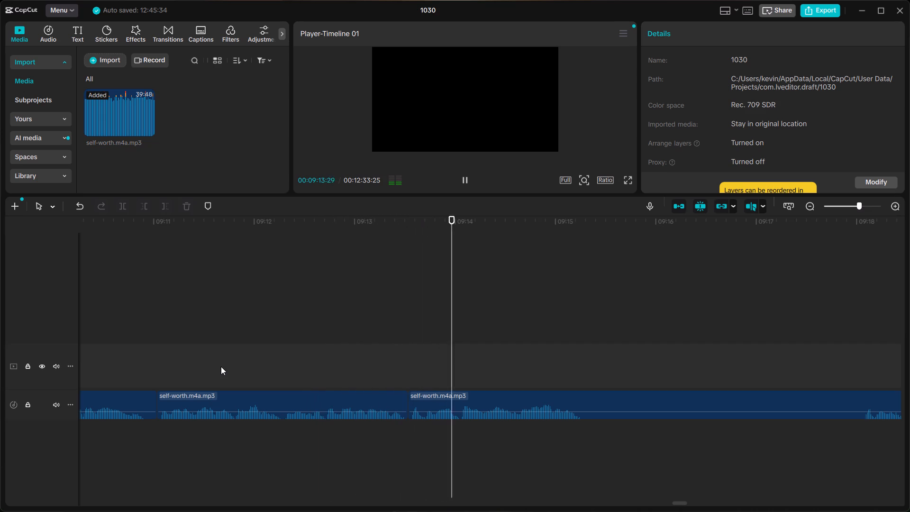
key("space")
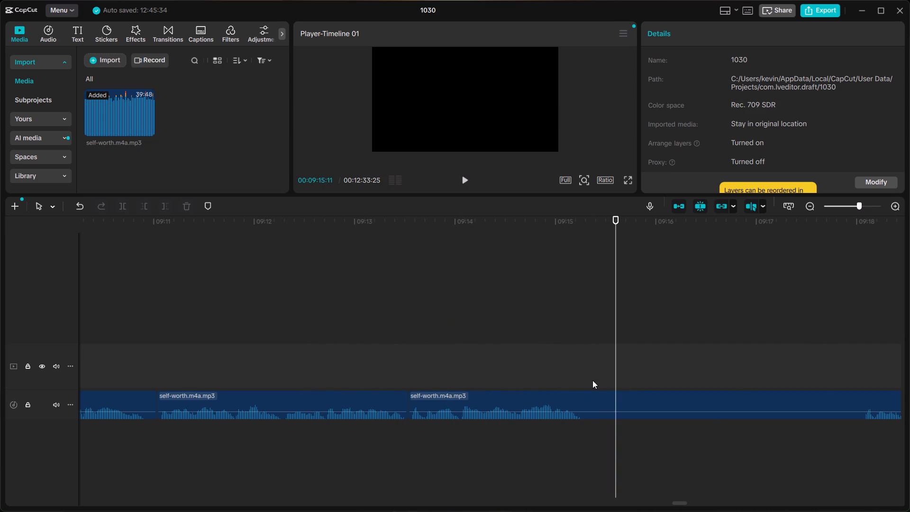
left_click(586, 385)
left_click(585, 396)
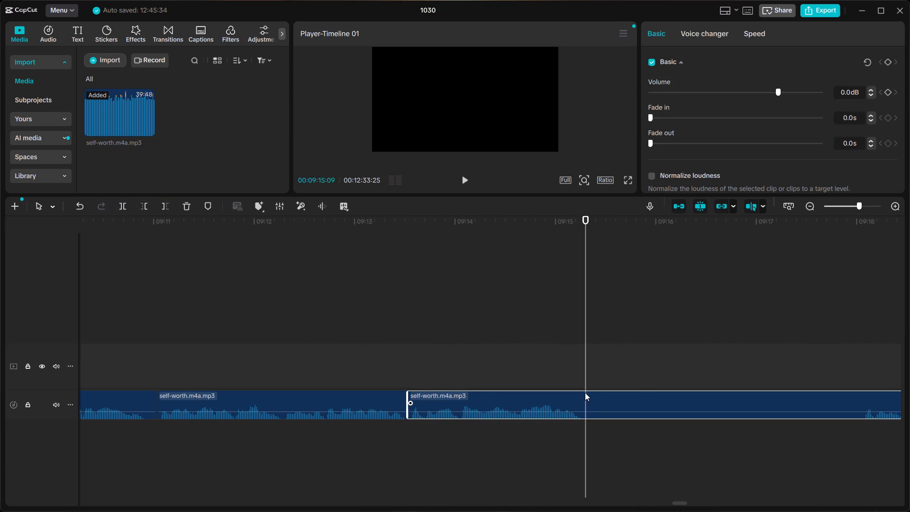
key("ctrl+b")
Listen to the takes following the 09:15 split, from about 09:18 to 09:31, to judge which phrase to keep.
scroll(621, 374, "left", 1)
left_click(627, 371)
key("space")
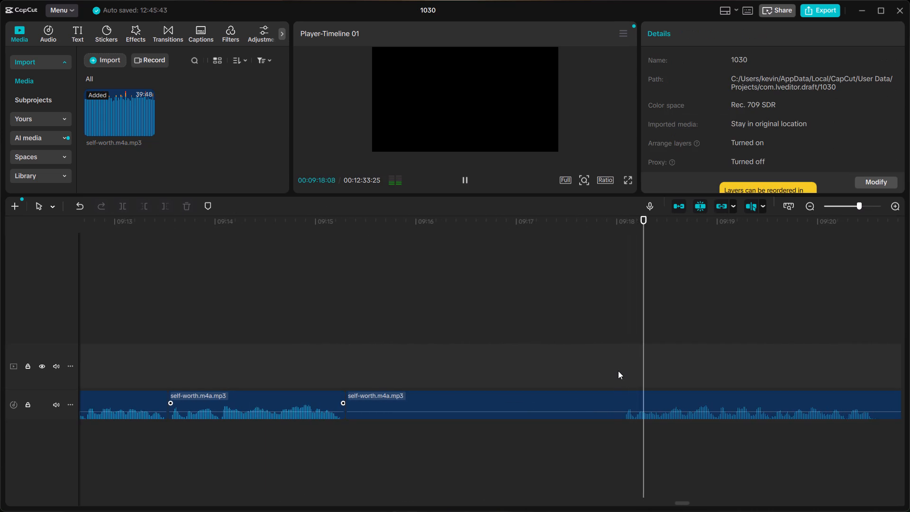
scroll(618, 371, "left", 1)
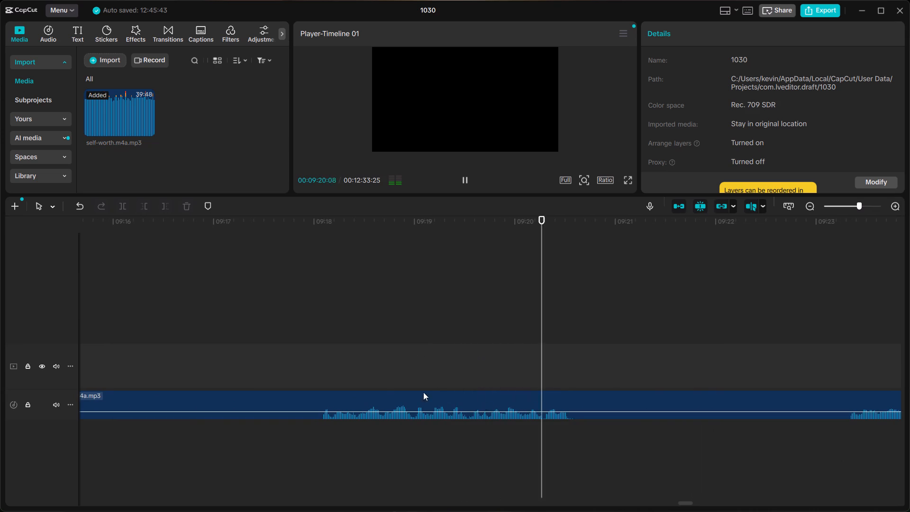
left_click(327, 374)
left_click(317, 373)
key("space")
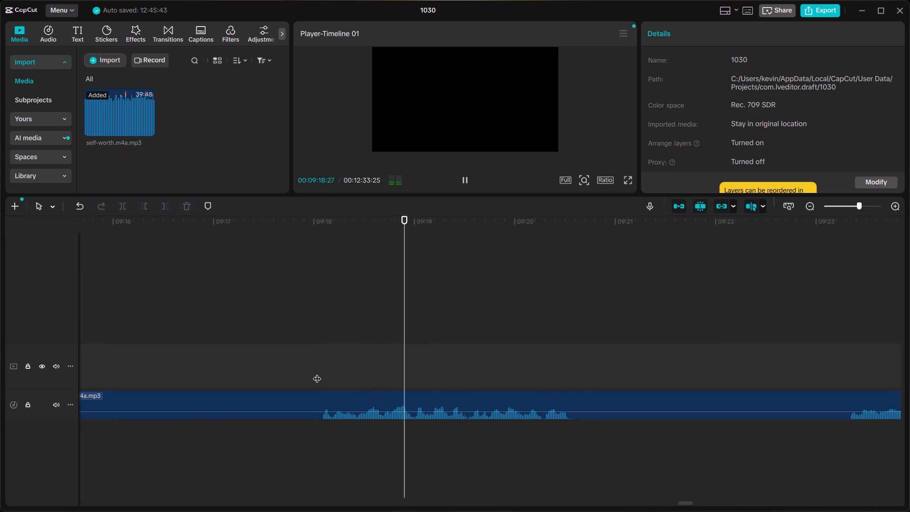
key("space")
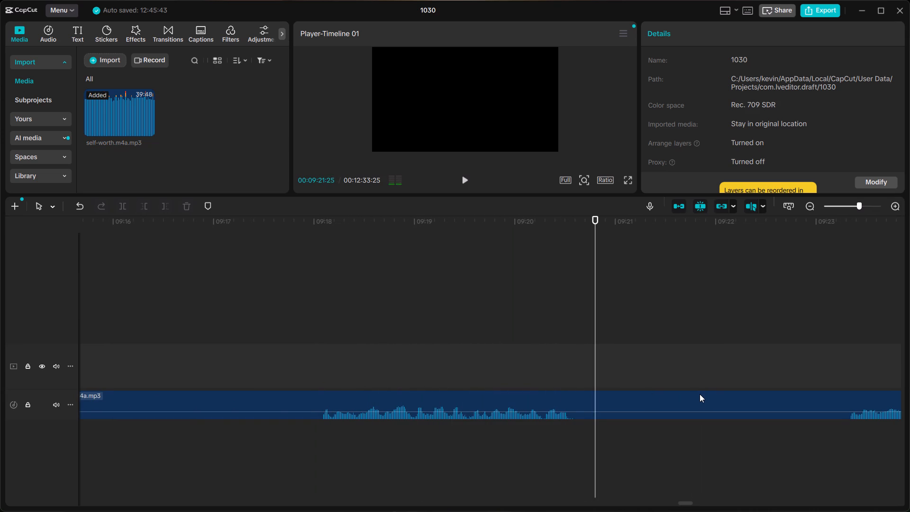
scroll(700, 394, "left", 1)
left_click(589, 368)
key("space")
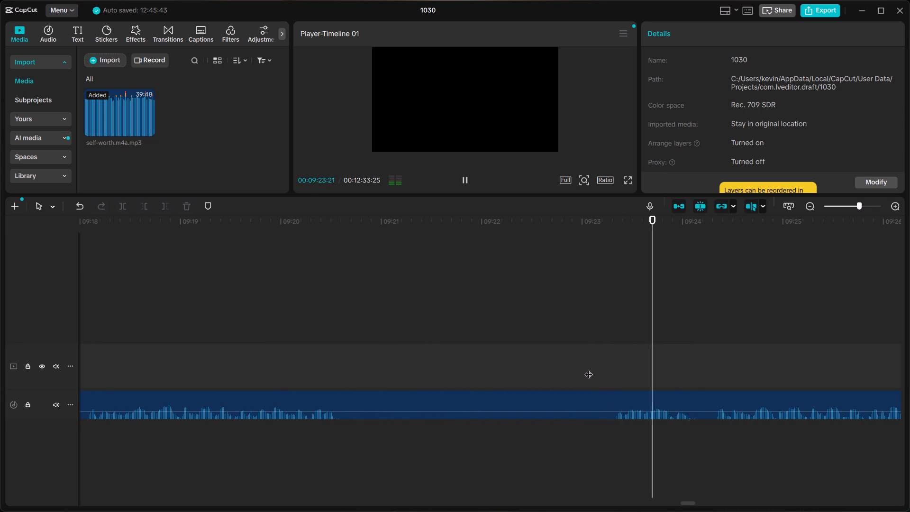
scroll(589, 368, "left", 3)
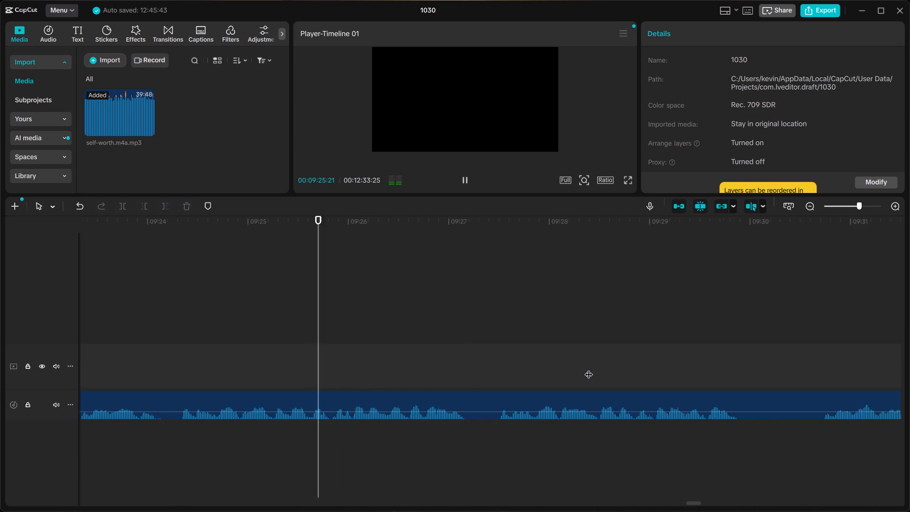
scroll(589, 368, "left", 1)
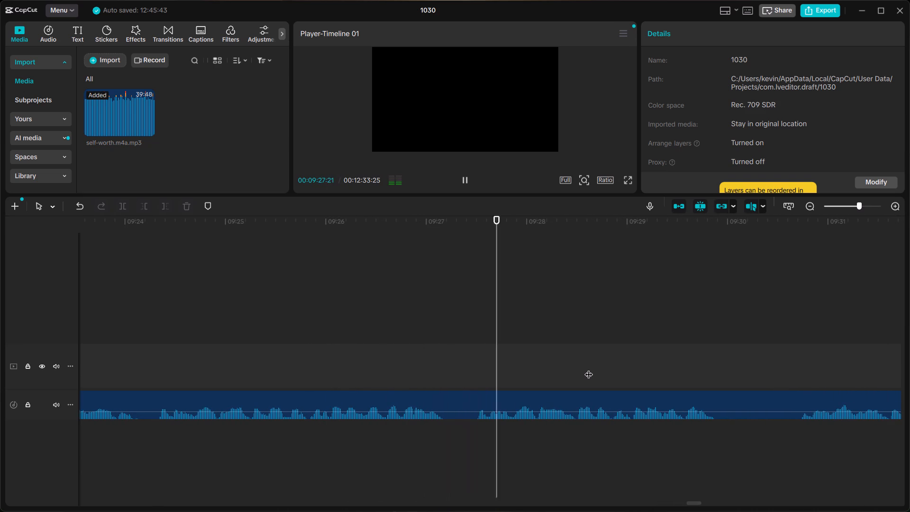
scroll(719, 357, "left", 1)
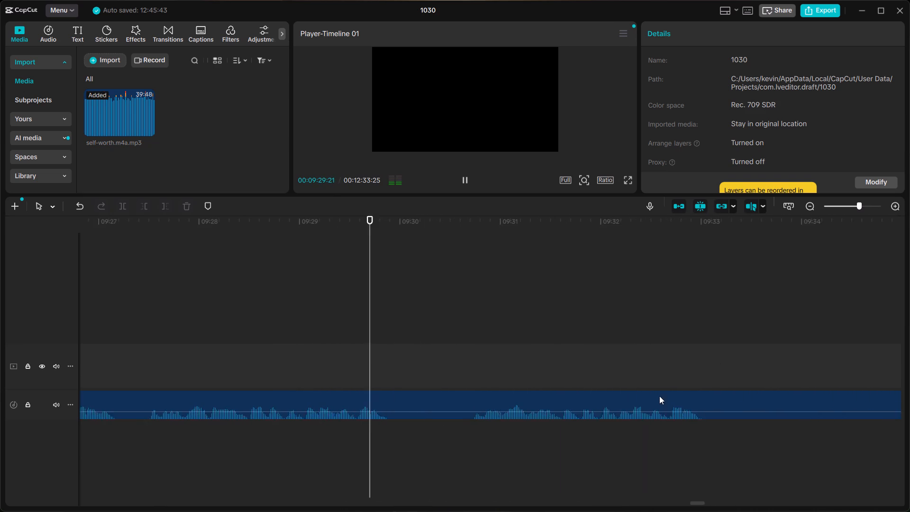
scroll(659, 396, "left", 1)
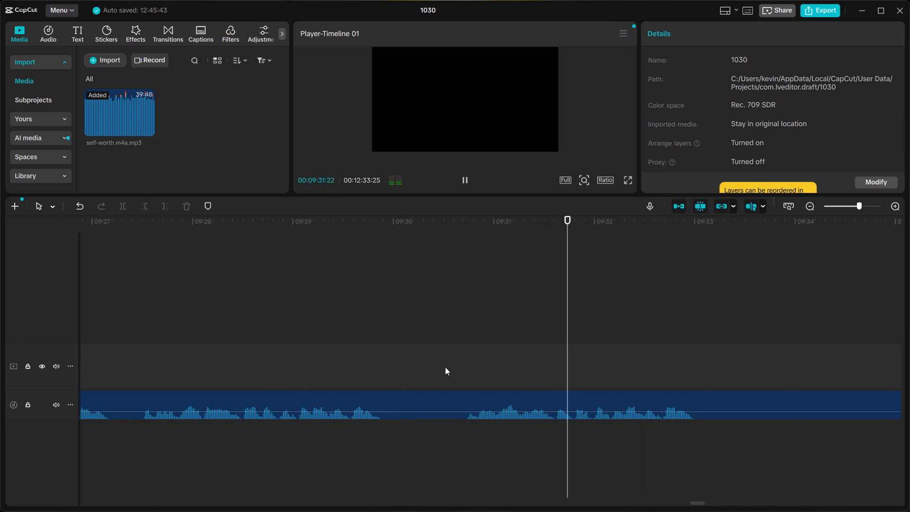
key("space")
Listen to the phrases from about 09:40 to 09:56, skipping the silences, to find the next usable take.
scroll(537, 386, "left", 4)
left_click(639, 384)
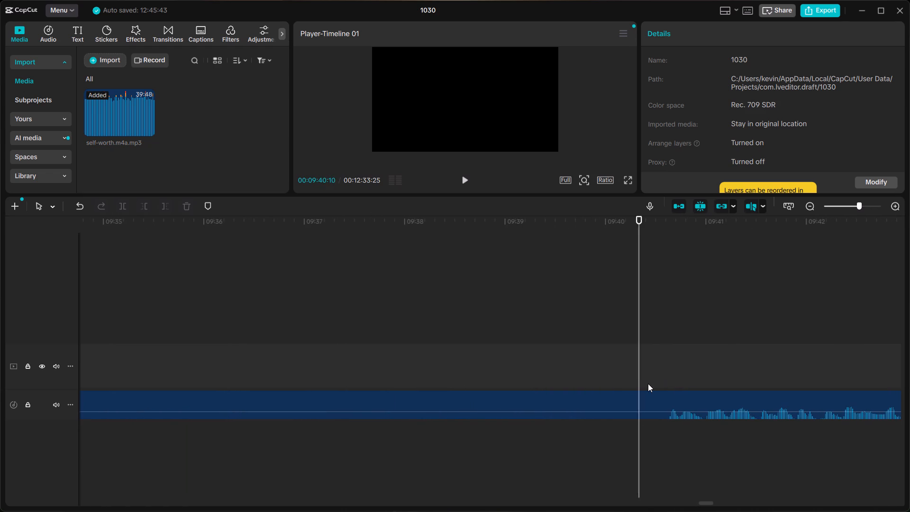
key("space")
scroll(648, 384, "left", 2)
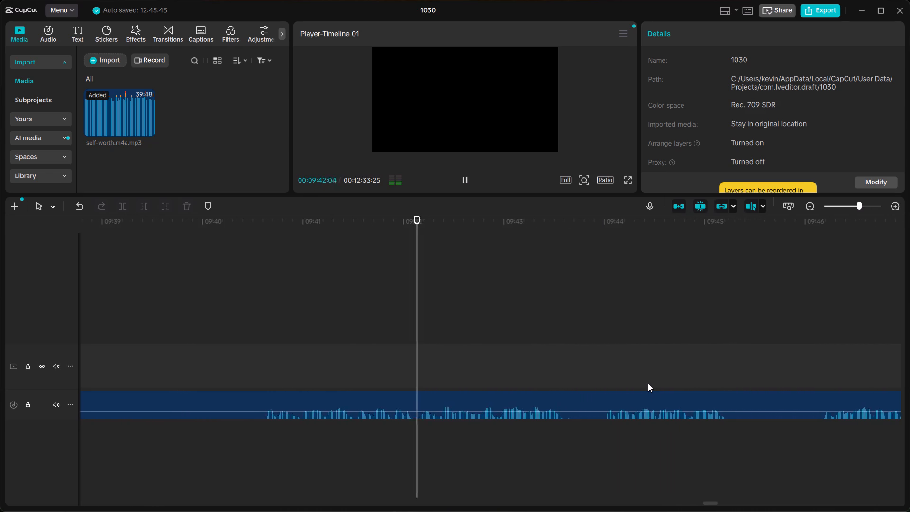
scroll(648, 384, "left", 1)
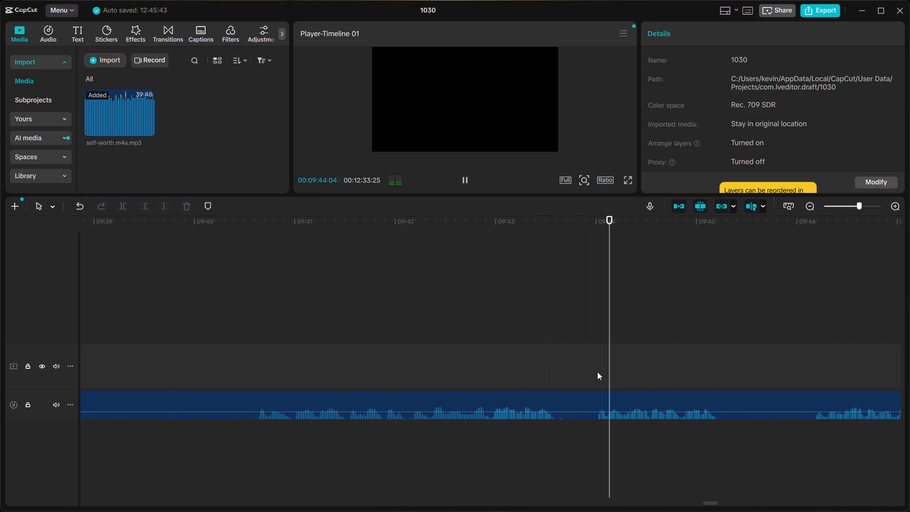
scroll(597, 372, "left", 1)
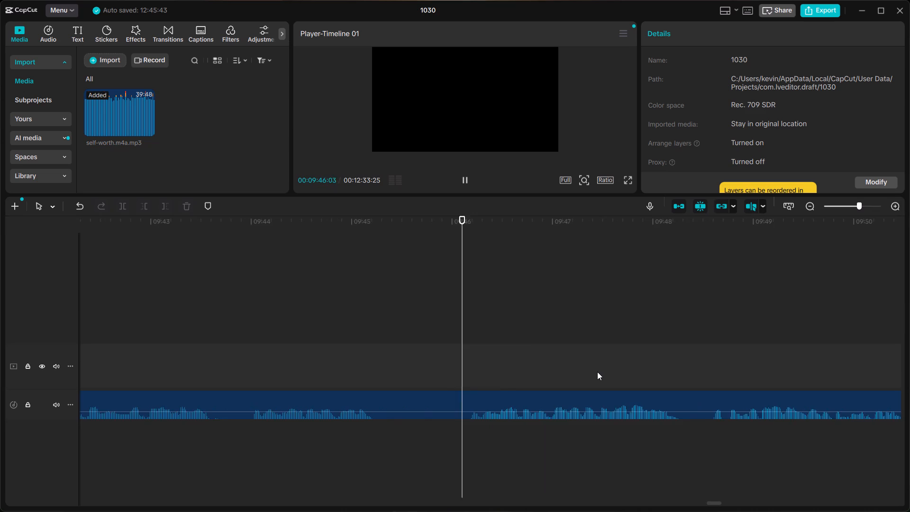
scroll(597, 372, "left", 2)
left_click(577, 381)
key("space")
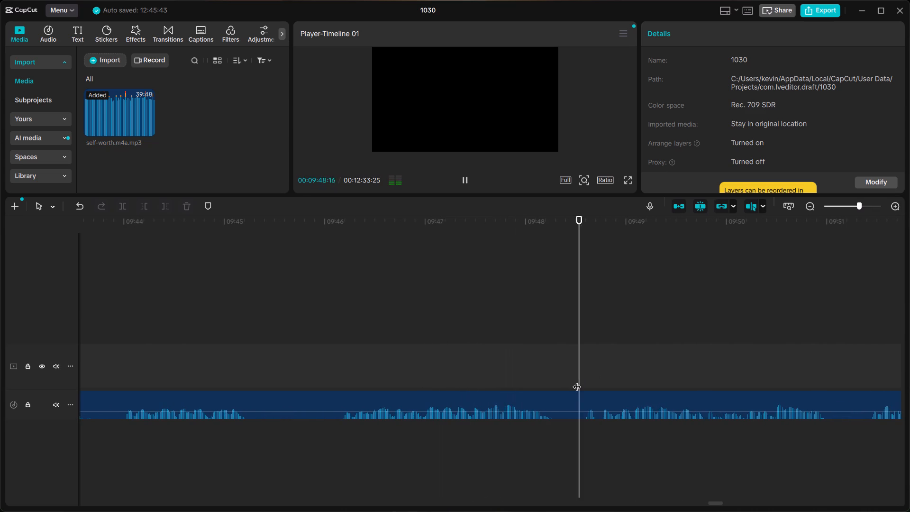
scroll(577, 381, "left", 1)
left_click(582, 379)
key("space")
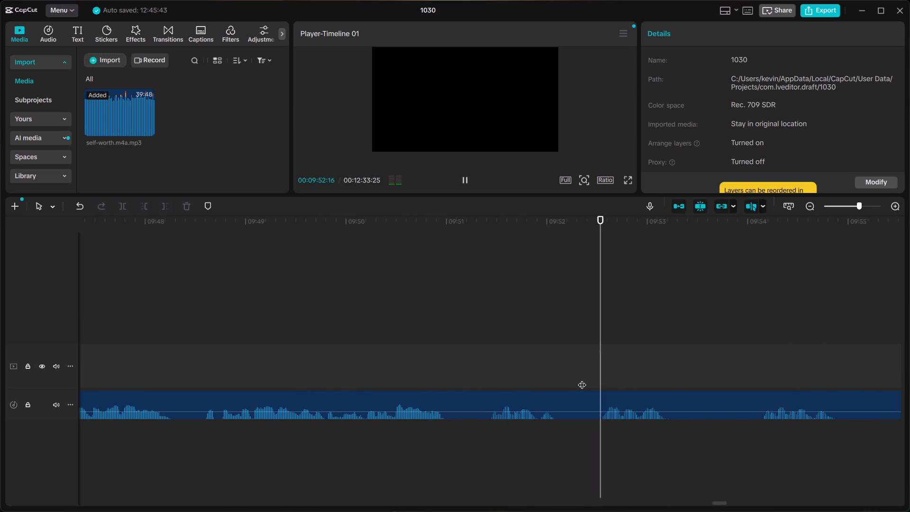
scroll(582, 379, "left", 1)
left_click(540, 380)
key("space")
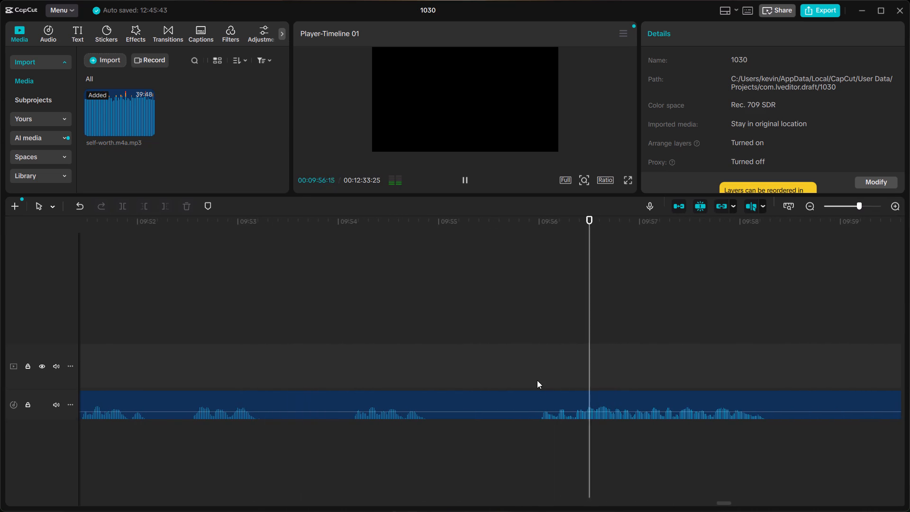
left_click(537, 380)
Listen to the phrases from about 09:56 to 10:23, skipping the silences, to find the next usable take.
scroll(537, 380, "left", 3)
left_click(653, 374)
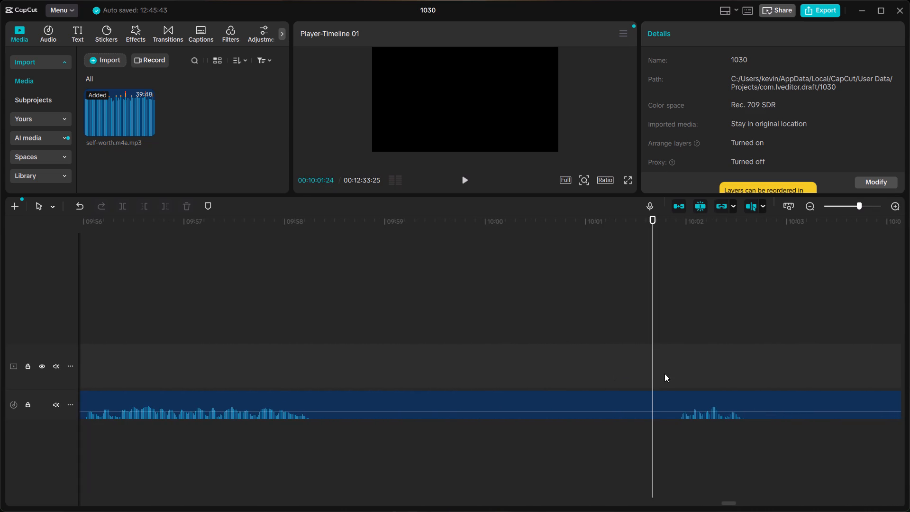
left_click(664, 374)
key("space")
scroll(664, 374, "left", 2)
scroll(757, 368, "left", 1)
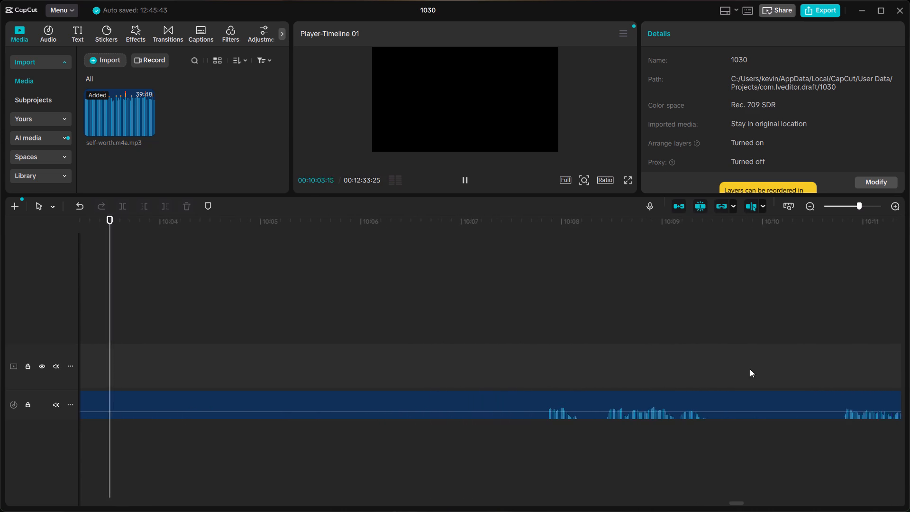
scroll(750, 369, "left", 1)
key("space")
left_click(528, 381)
key("space")
scroll(528, 381, "left", 1)
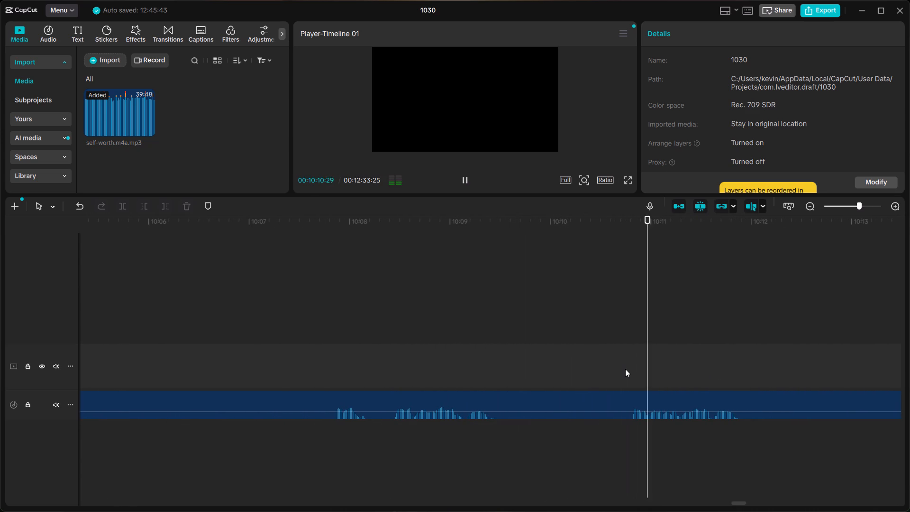
scroll(625, 369, "left", 2)
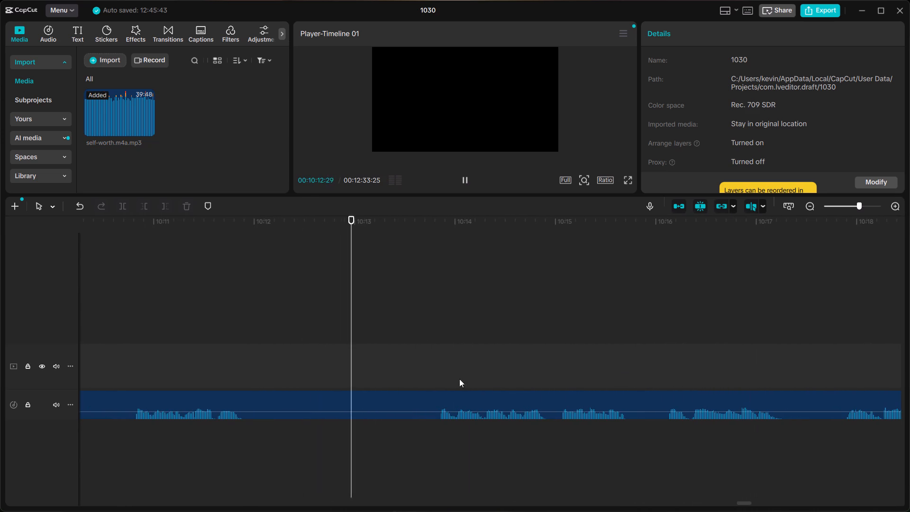
left_click(437, 375)
key("space")
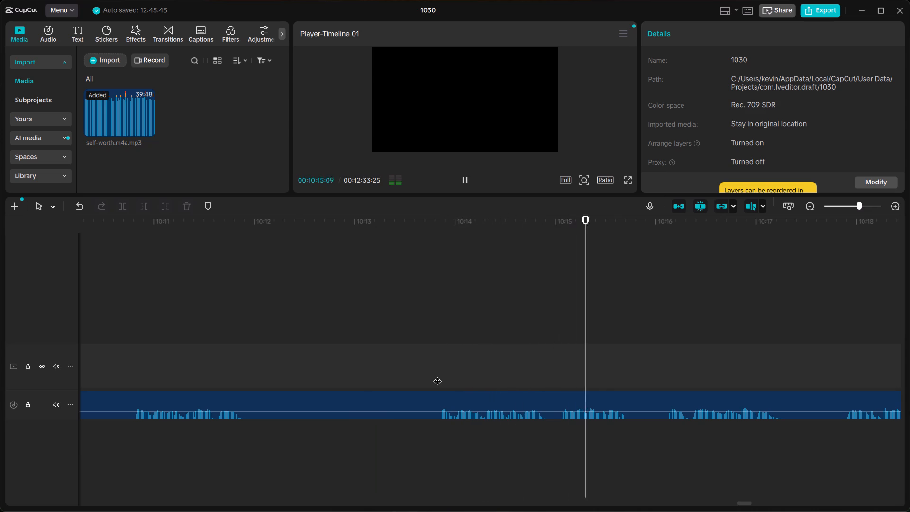
scroll(437, 375, "left", 2)
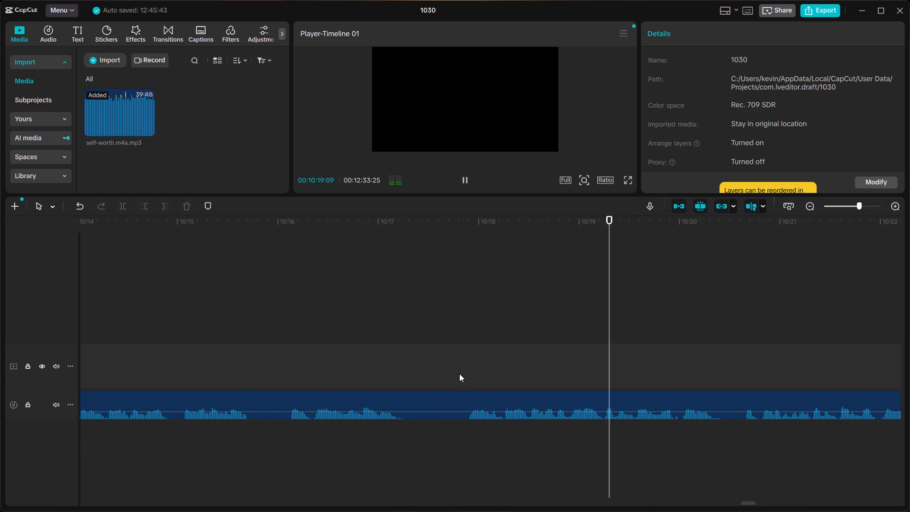
scroll(459, 374, "left", 1)
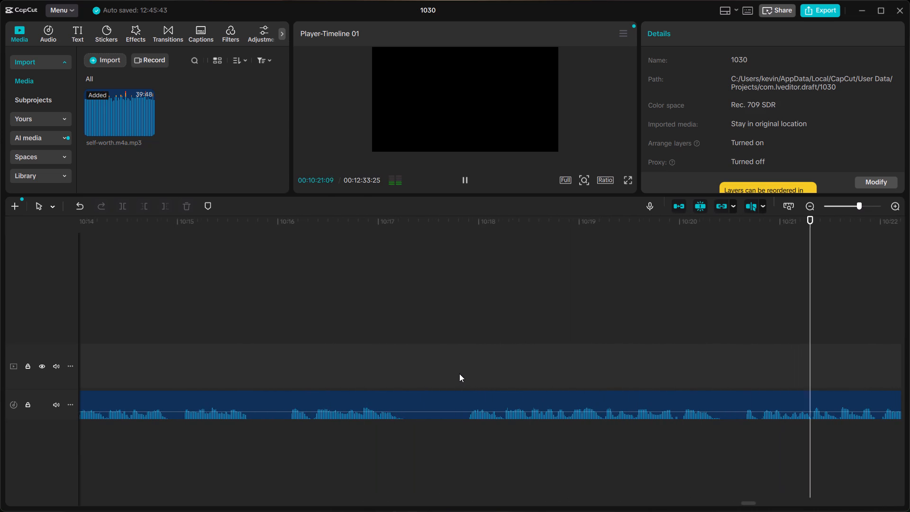
scroll(459, 374, "left", 1)
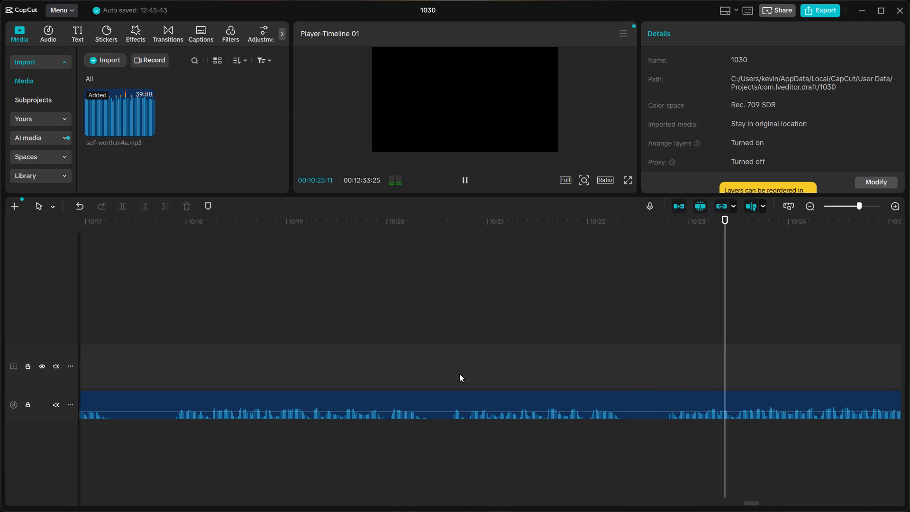
Split the recording at 10:17:25, just before the long phrase that starts near 10:18.
key("space")
left_click(170, 381)
left_click(174, 392)
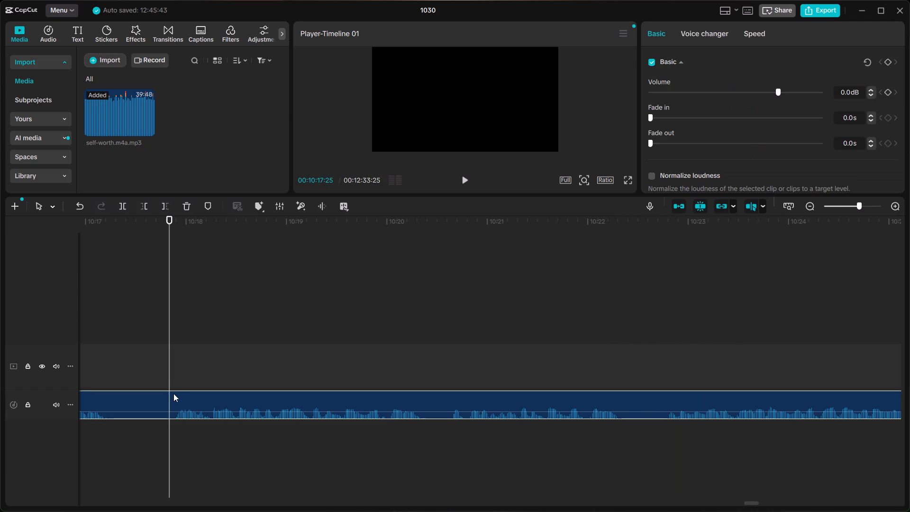
left_click(167, 401)
key("ctrl+b")
Replay the phrases before that cut and split the clip at about 10:15:27, just before the short phrase starting near 10:16.
scroll(167, 401, "right", 1)
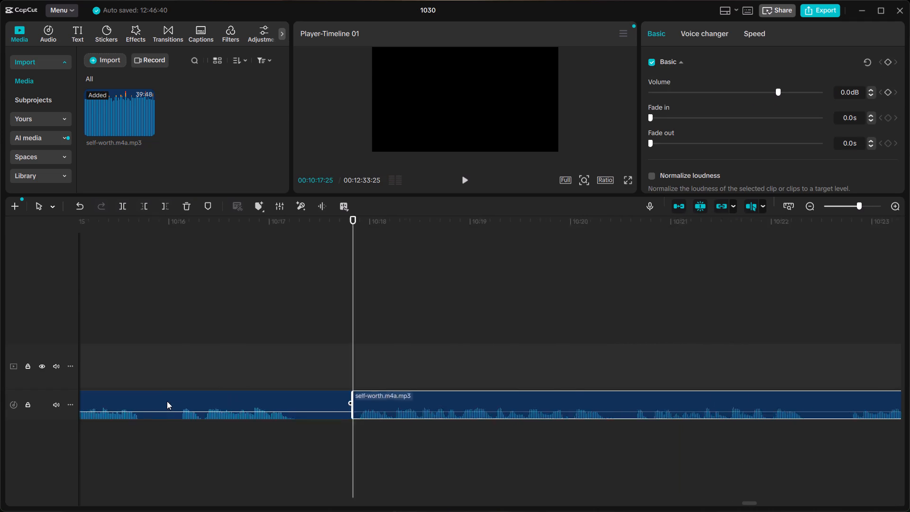
scroll(167, 401, "right", 1)
left_click(408, 371)
key("space")
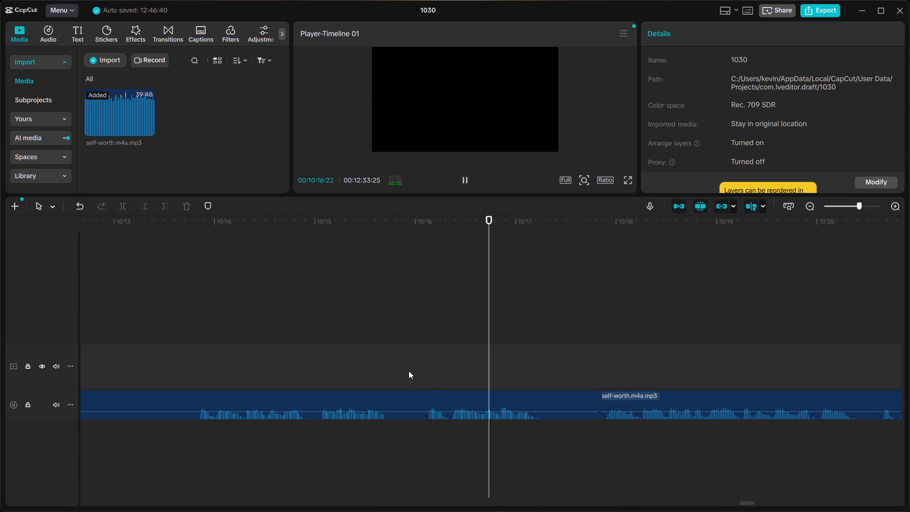
key("space")
left_click(420, 395)
left_click(422, 401)
left_click(422, 383)
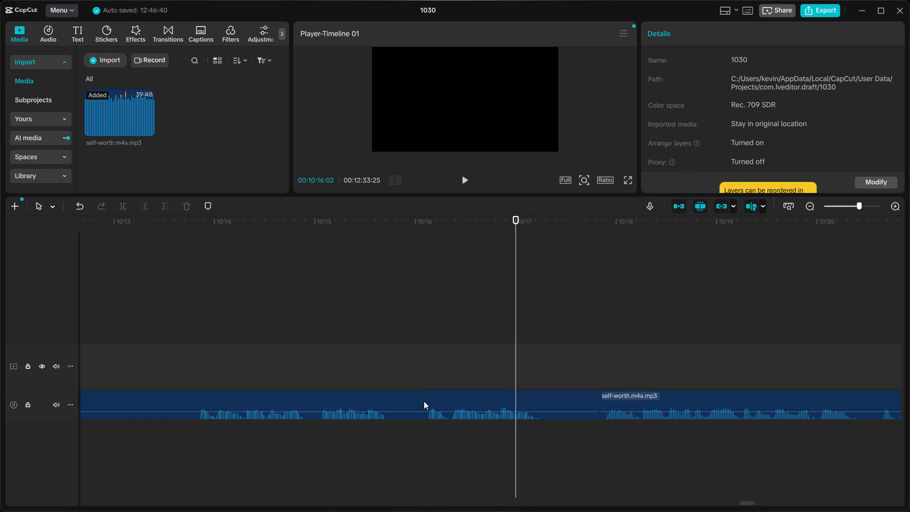
left_click(424, 404)
key("ctrl+b")
Delete the unwanted segment between the 09:15 cut and the 10:15:27 split, and close the gap it leaves.
left_click(406, 404)
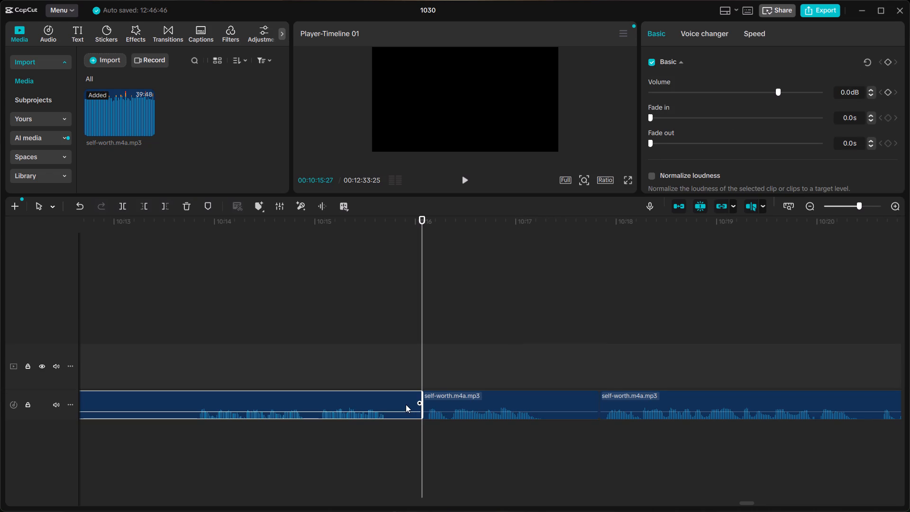
key("BackSpace")
scroll(406, 404, "right", 11)
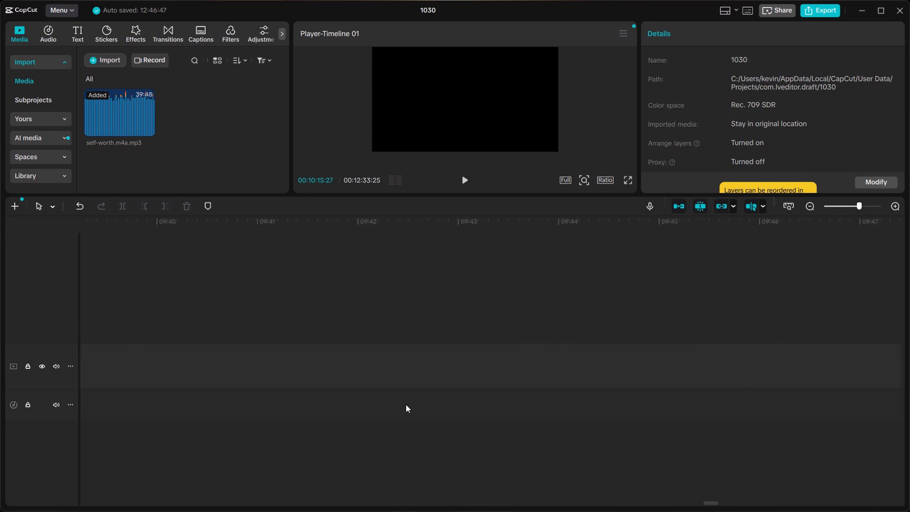
scroll(405, 403, "right", 9)
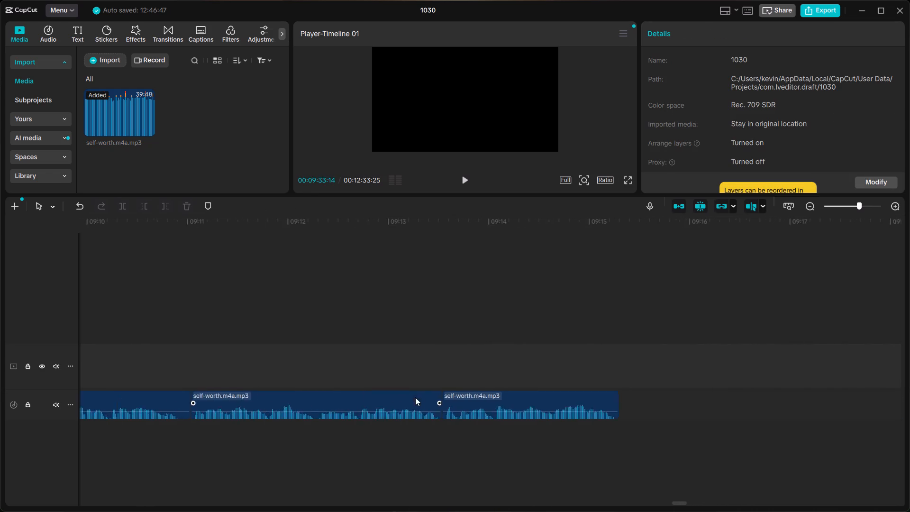
scroll(415, 397, "right", 2)
left_click(467, 349)
key("space")
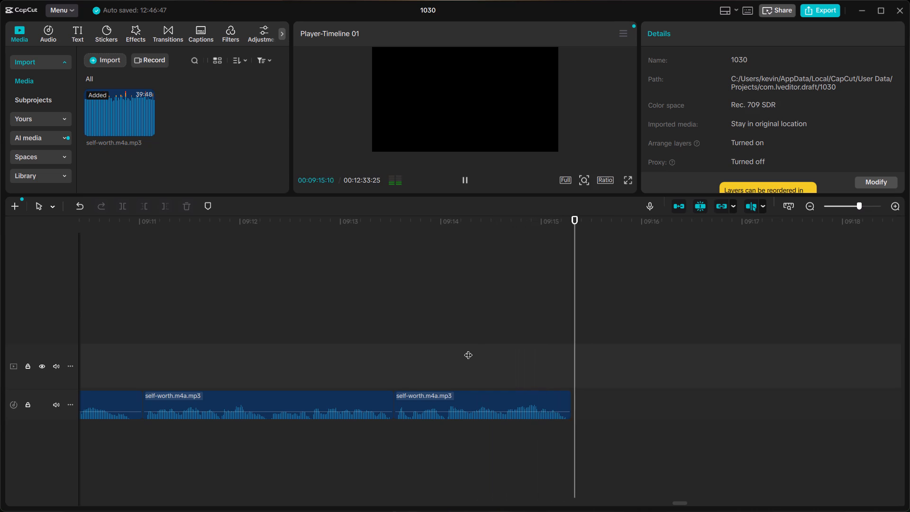
key("space")
right_click(587, 404)
left_click(599, 409)
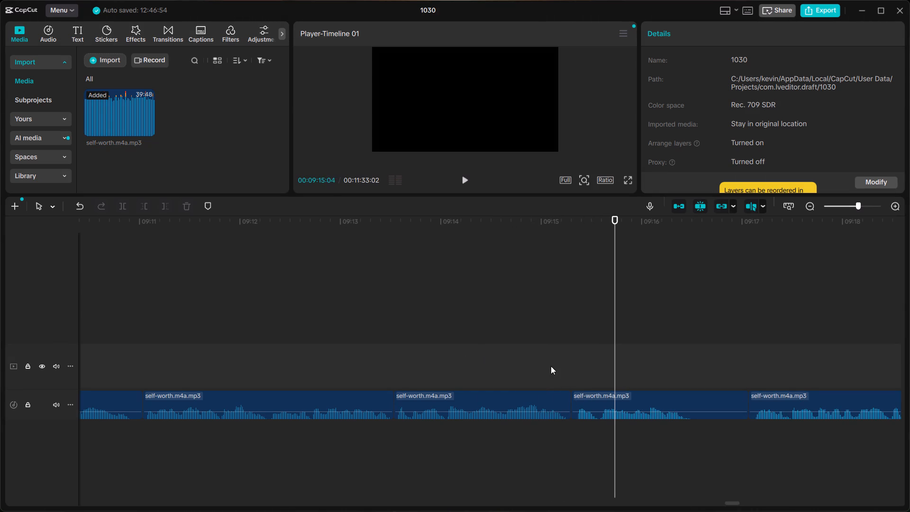
Shift all clips after the 09:15 cut about four frames later to leave a short pause, and play across it.
left_click_drag(587, 351, 713, 426)
left_click(625, 372)
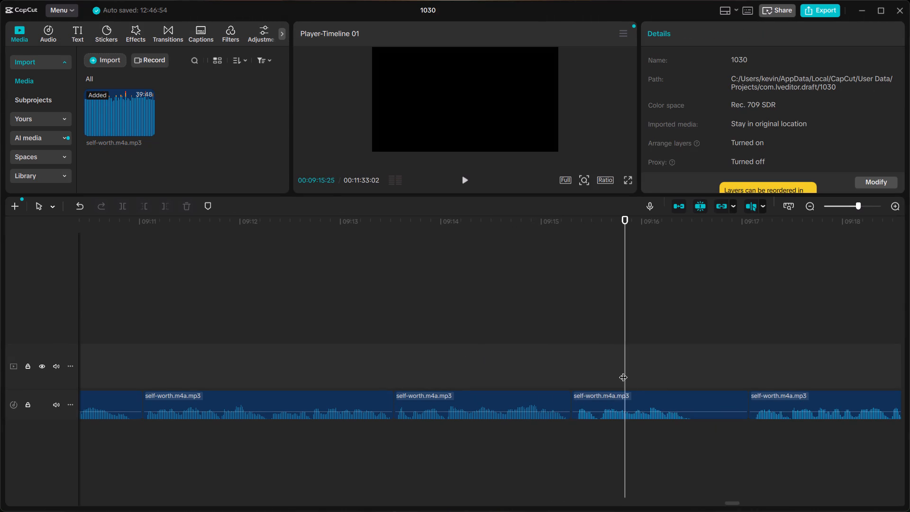
left_click_drag(625, 369, 791, 409)
left_click_drag(646, 360, 863, 446)
left_click_drag(641, 393, 656, 396)
left_click(390, 358)
key("space")
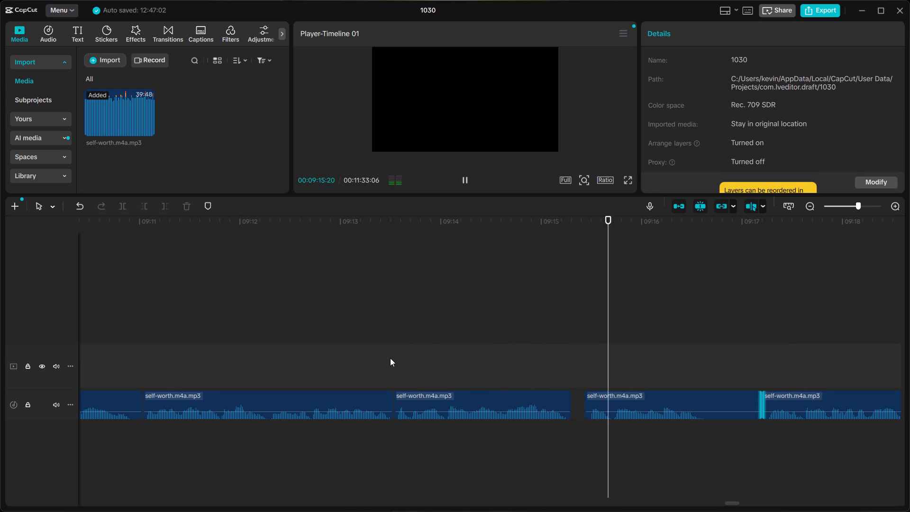
key("space")
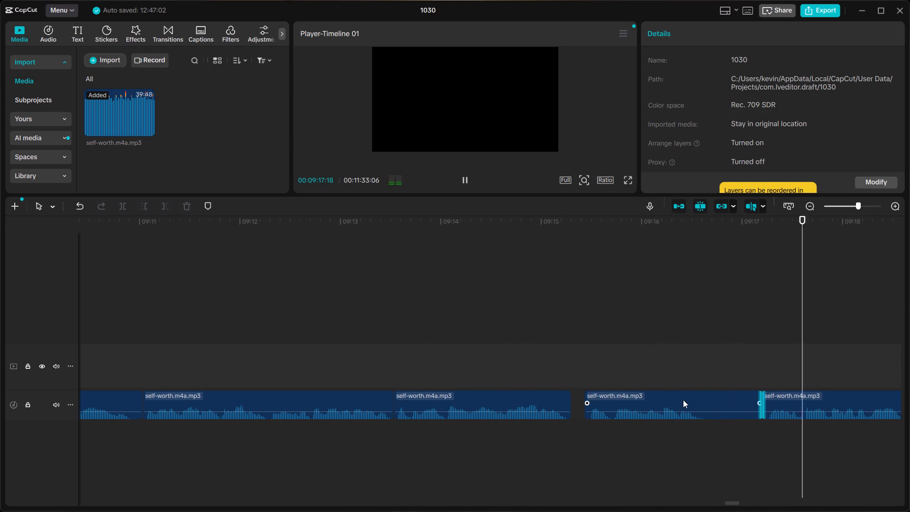
Trim the trailing silence of the short clip back to about 09:16:19 and move the following clip up against it.
left_click(714, 399)
left_click_drag(764, 404, 703, 418)
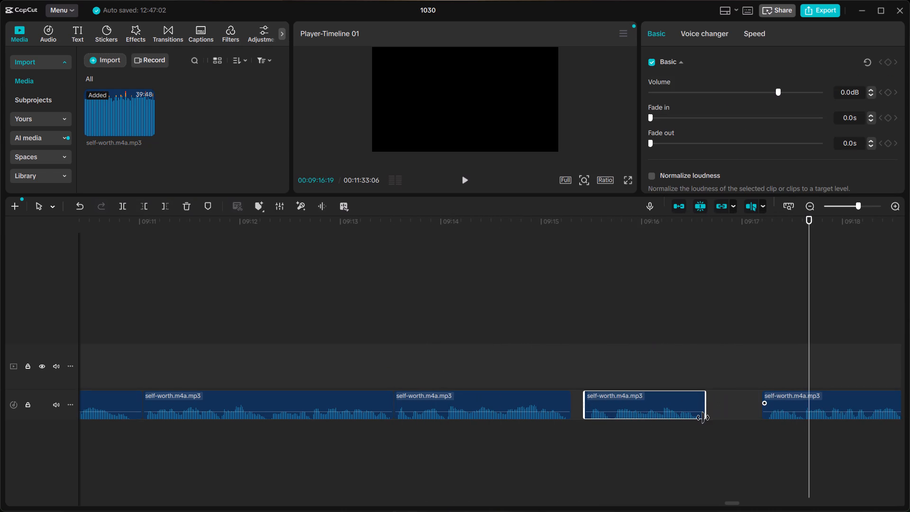
left_click_drag(703, 418, 705, 421)
left_click(776, 400)
left_click_drag(776, 400, 722, 400)
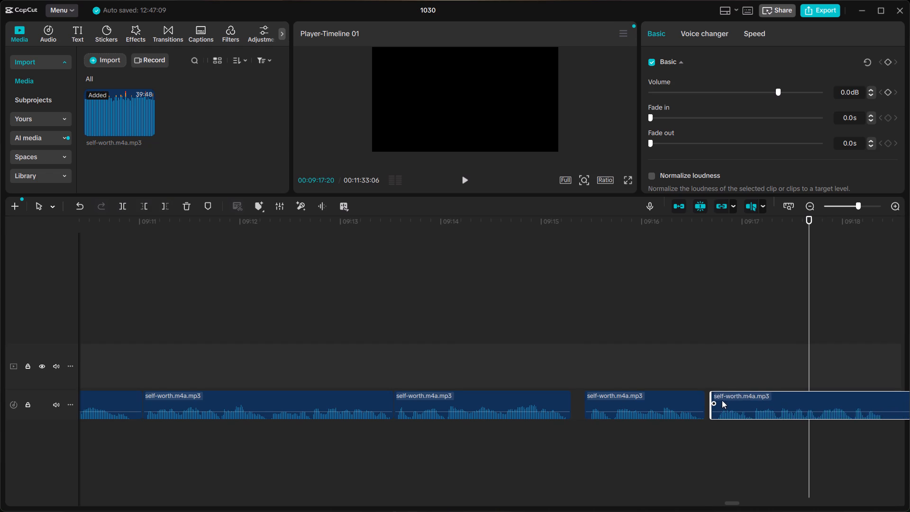
left_click_drag(722, 400, 721, 400)
Play across the join near 09:16:19 and shift the following clip about two frames later.
left_click(583, 353)
key("space")
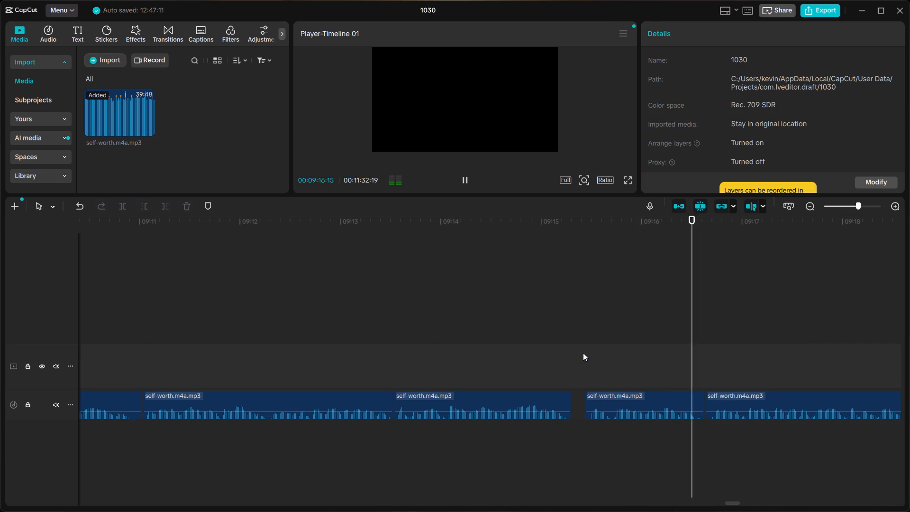
scroll(583, 353, "left", 1)
key("space")
left_click(525, 399)
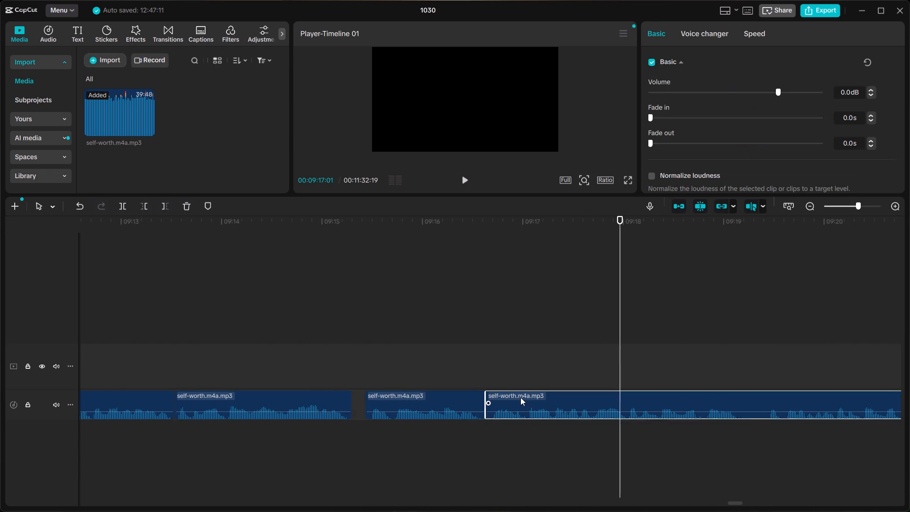
left_click_drag(520, 397, 526, 398)
Replay the transition from the short clip into the following phrase several times and shift the following clip one more frame later.
left_click(350, 339)
key("space")
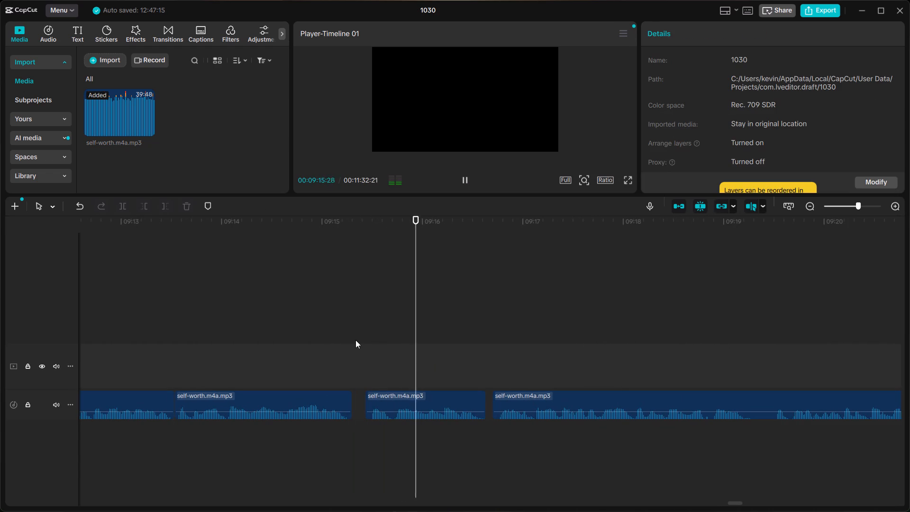
scroll(355, 340, "left", 1)
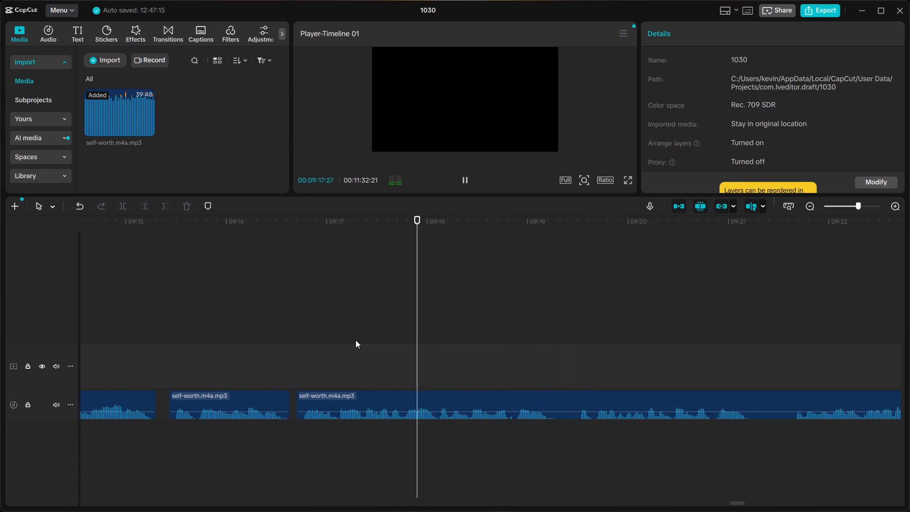
scroll(355, 340, "left", 1)
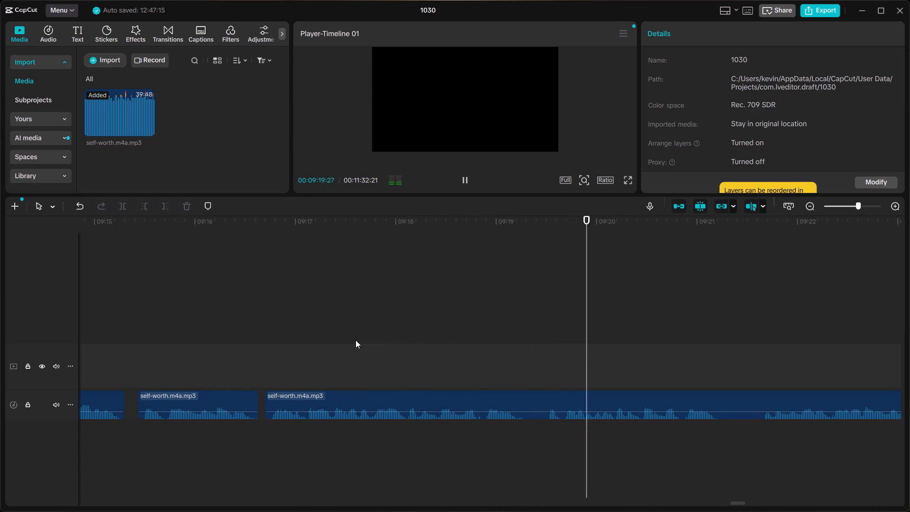
key("space")
left_click(168, 356)
key("space")
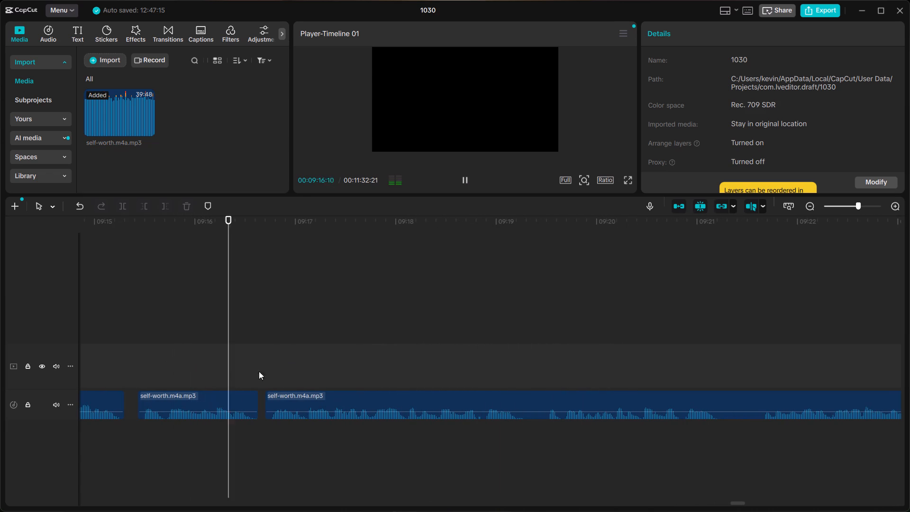
key("space")
left_click(139, 357)
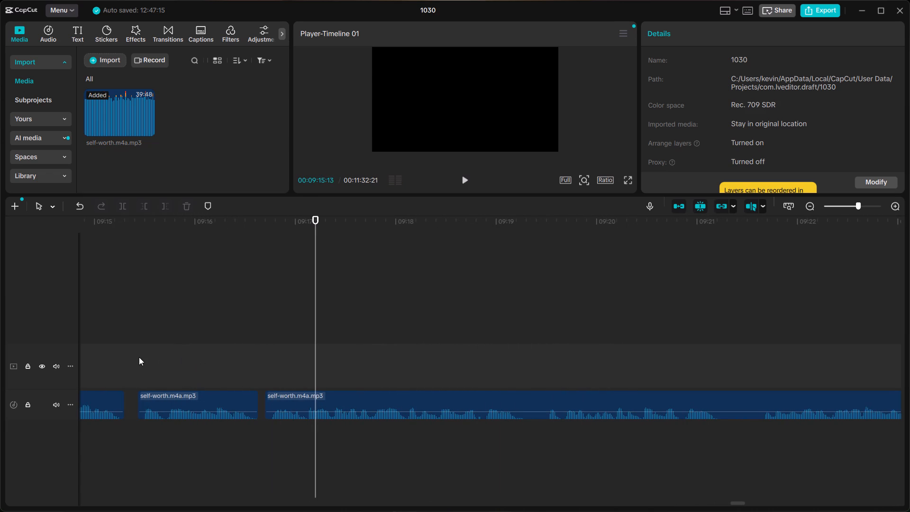
key("space")
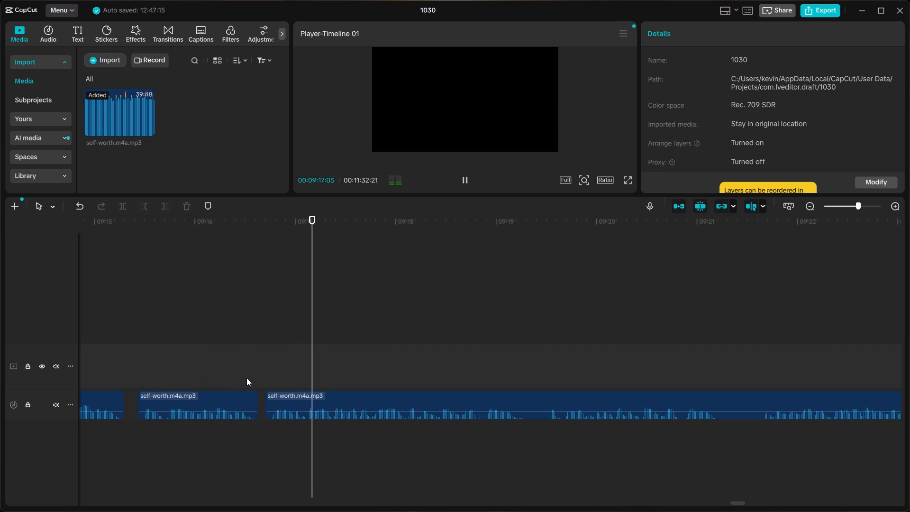
key("space")
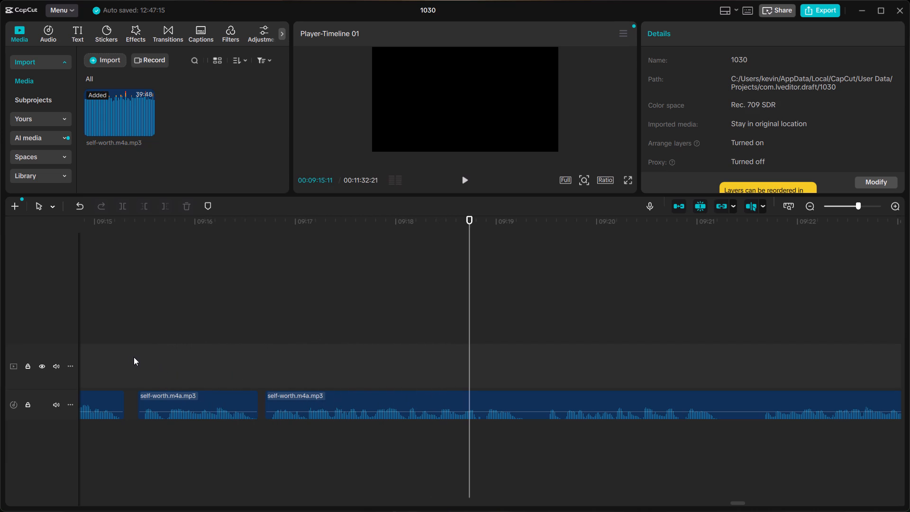
left_click(135, 357)
key("space")
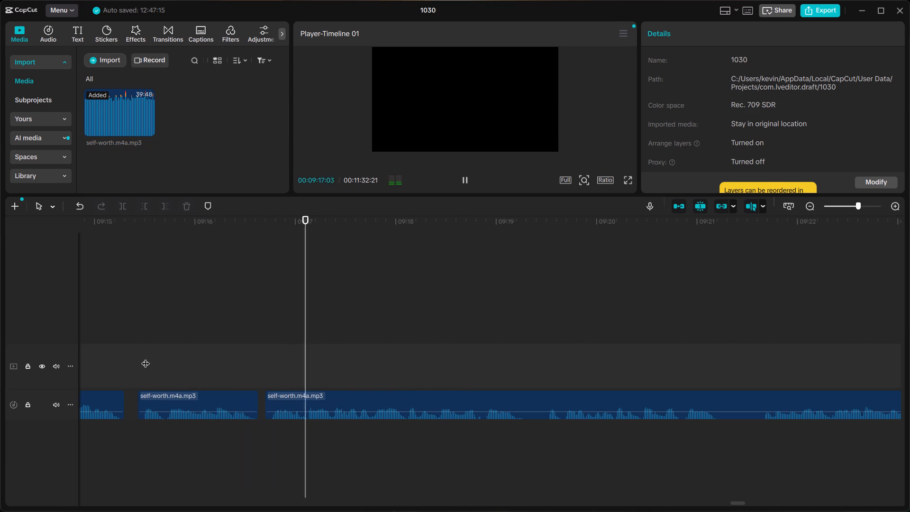
left_click(304, 400)
left_click_drag(302, 396, 306, 397)
Replay the phrases around the short clip between 09:15 and 09:16:19, including a lead-in from about 09:13.
key("space")
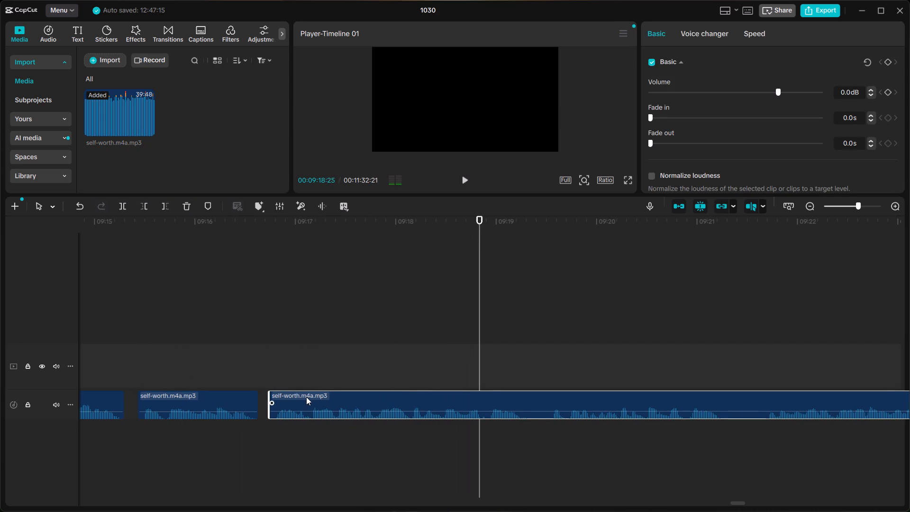
left_click(143, 366)
key("space")
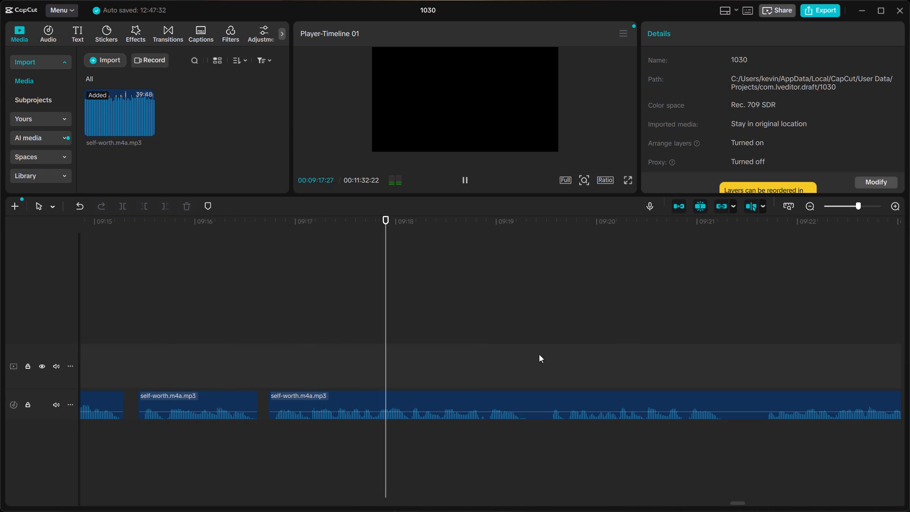
left_click(130, 356)
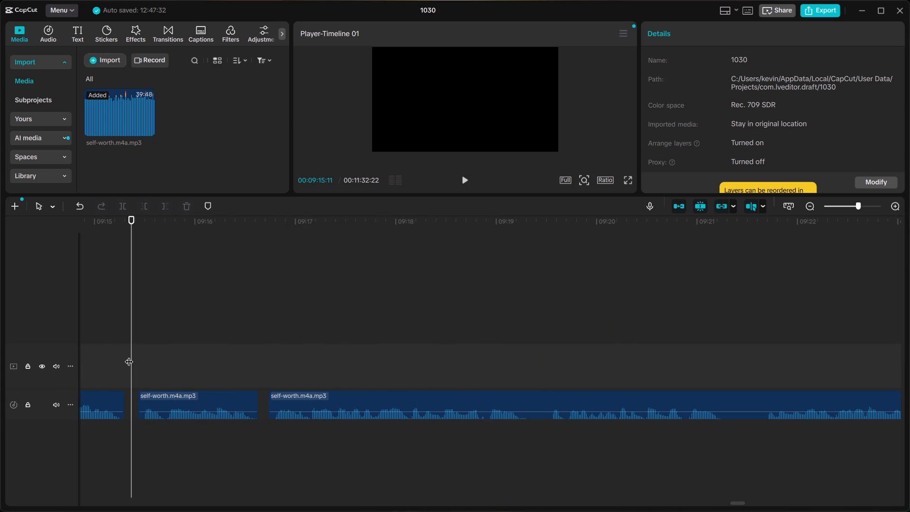
scroll(129, 356, "right", 1)
left_click(196, 349)
key("space")
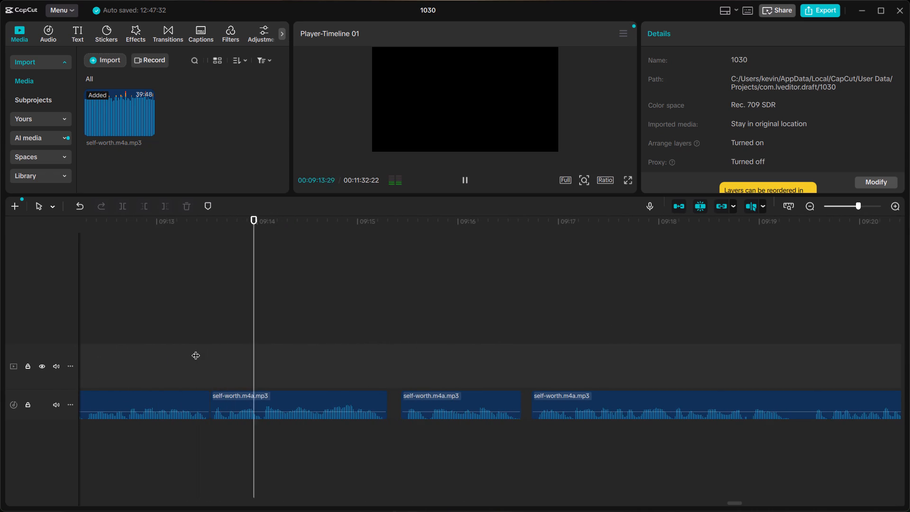
key("space")
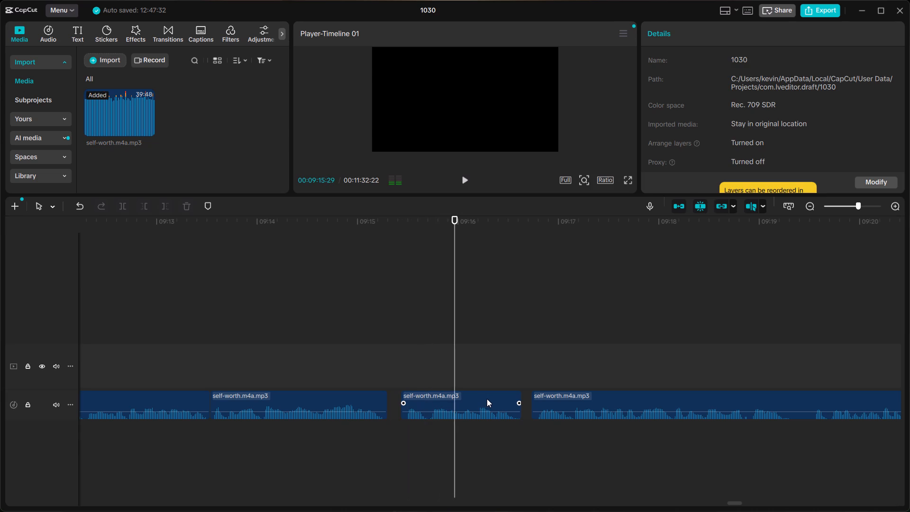
Delete the short clip after the 09:15 cut, move the following clip up against the preceding one, and play across the new join.
left_click(487, 399)
key("BackSpace")
left_click(565, 397)
left_click_drag(561, 398, 407, 407)
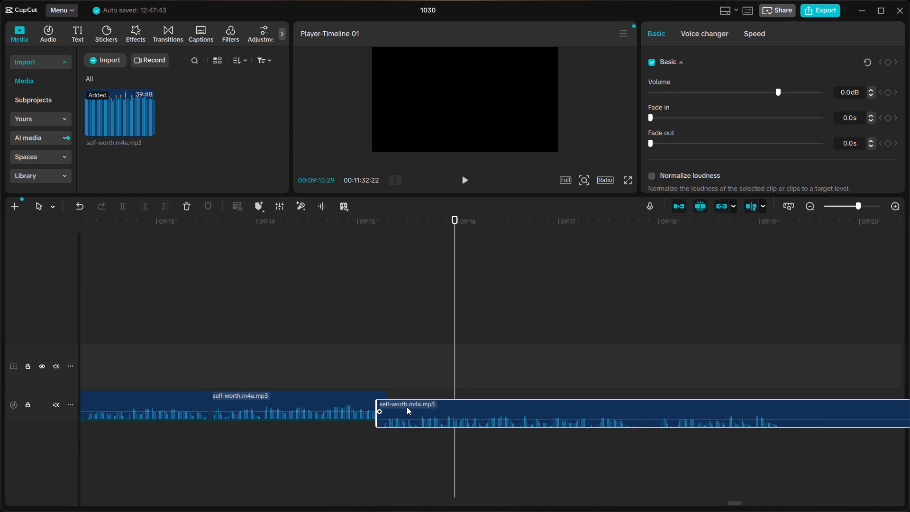
left_click_drag(407, 407, 418, 405)
left_click(227, 343)
key("space")
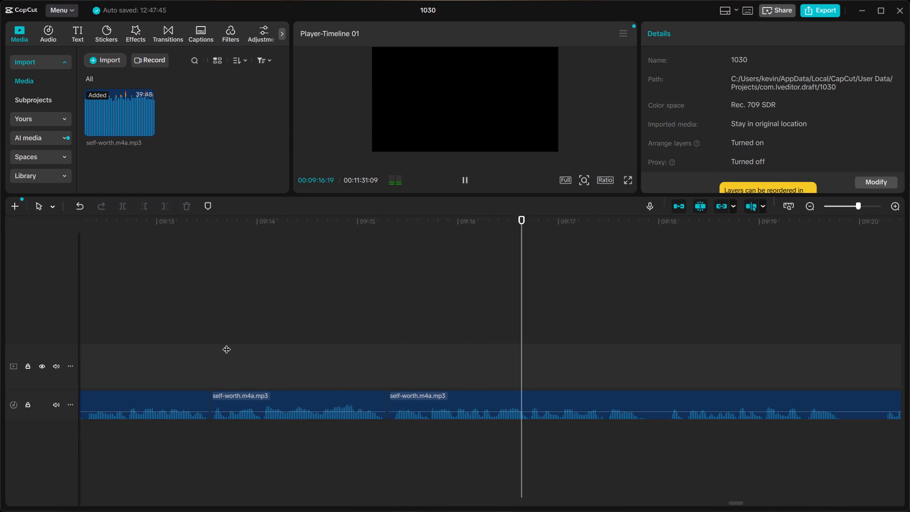
scroll(320, 359, "left", 1)
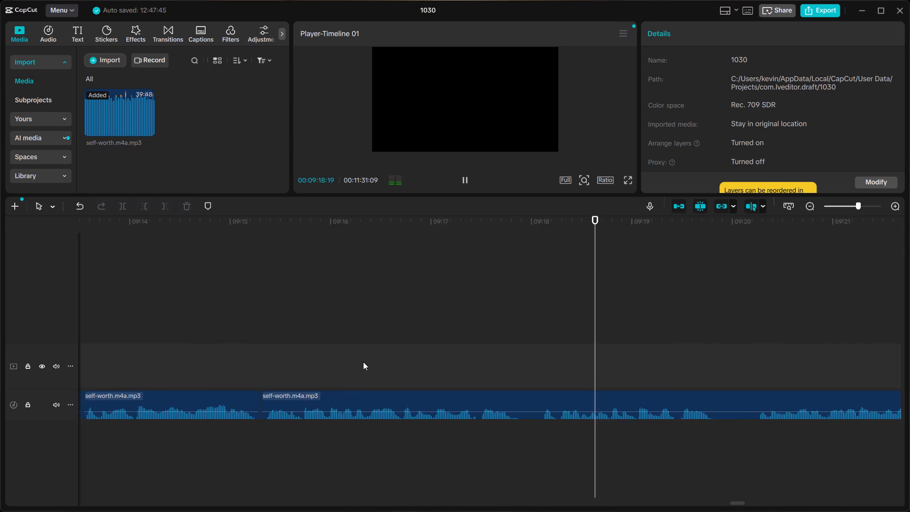
scroll(363, 362, "left", 1)
key("space")
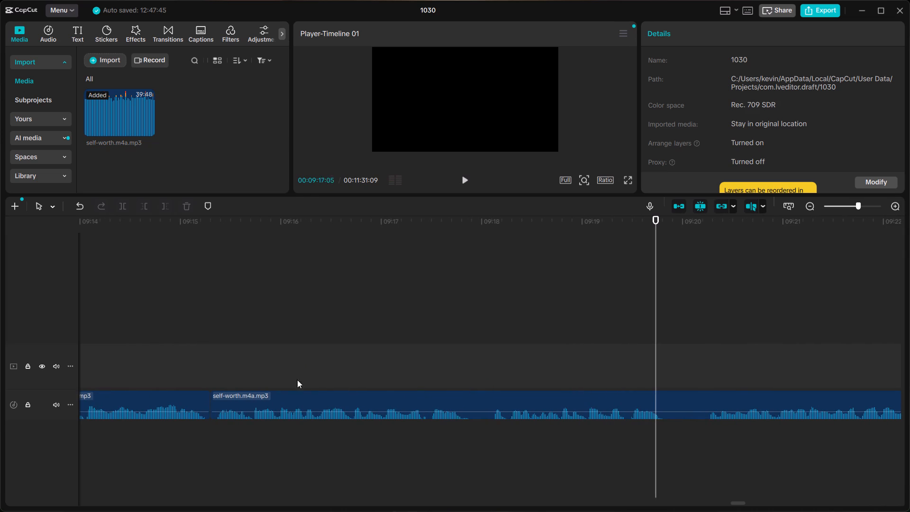
Shift the clip after the 09:15 join about two frames later and play across the join, including a lead-in from about 09:11.
left_click(239, 396)
left_click_drag(223, 400, 229, 401)
scroll(229, 401, "right", 1)
left_click(131, 348)
key("space")
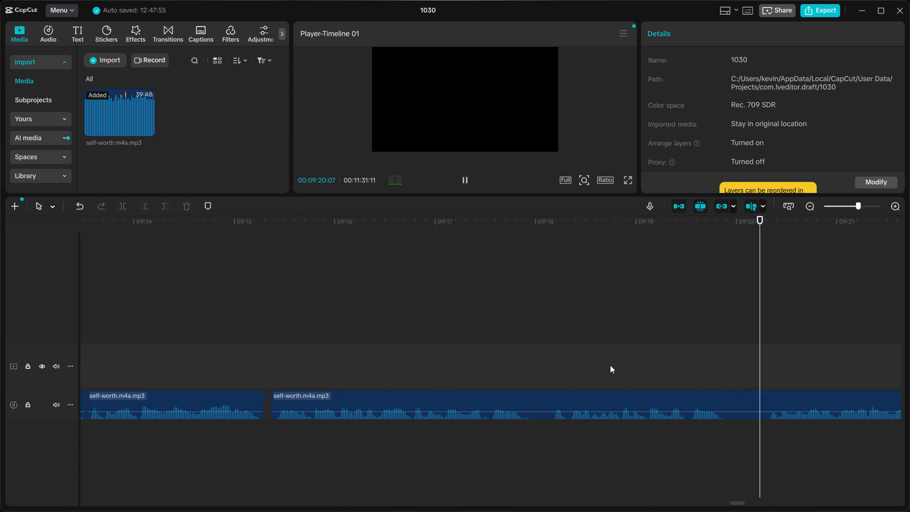
scroll(610, 365, "right", 1)
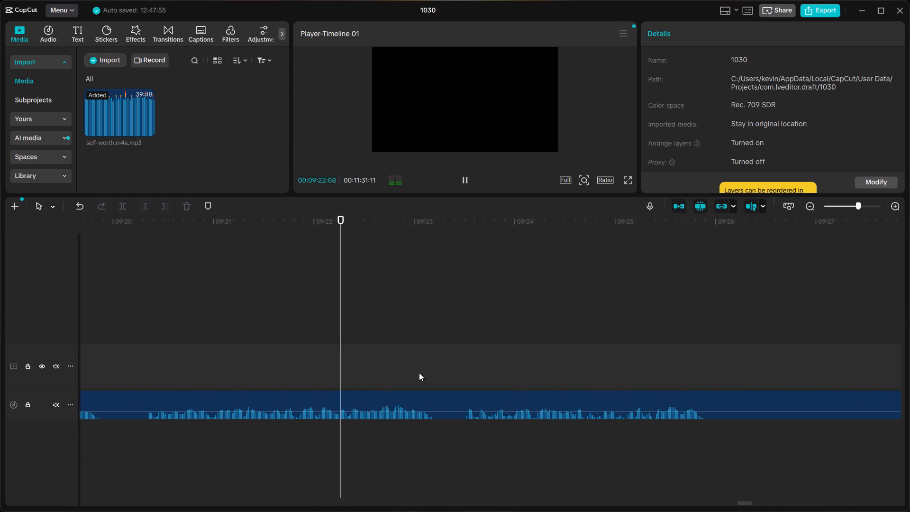
key("space")
scroll(305, 370, "right", 4)
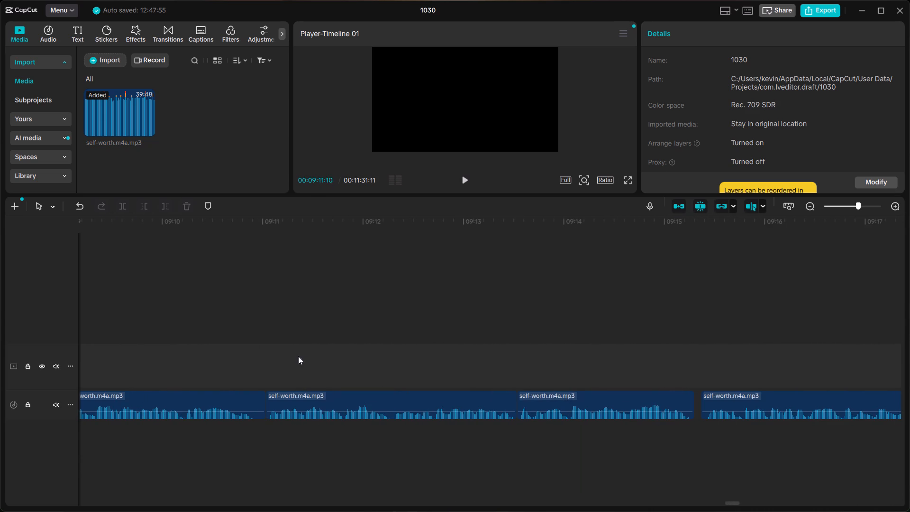
left_click(322, 350)
key("space")
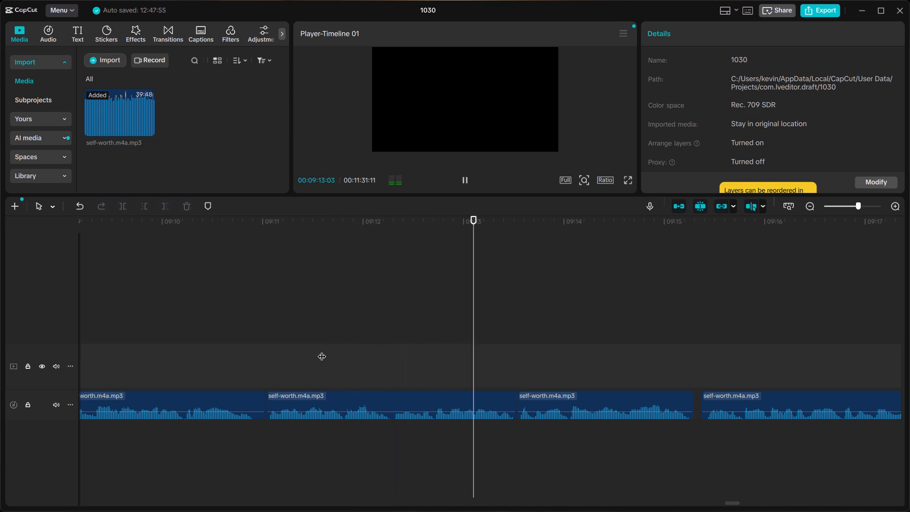
scroll(322, 350, "left", 2)
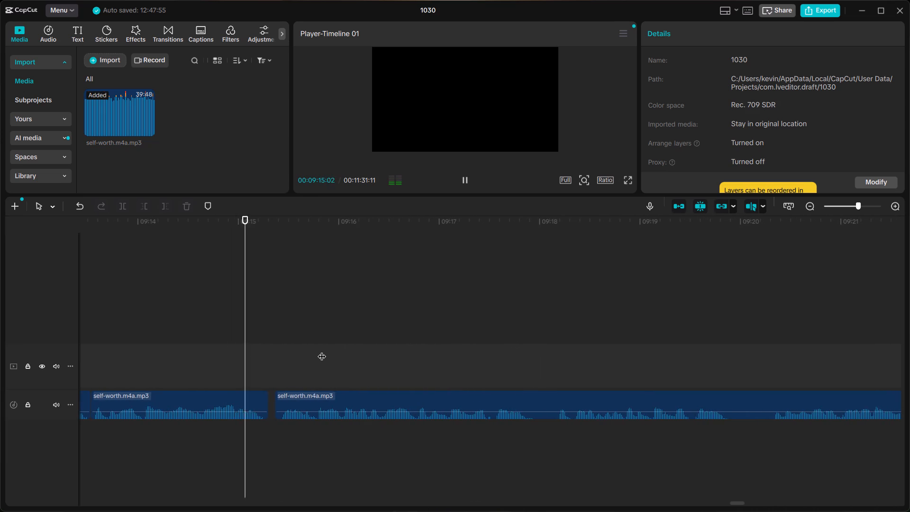
scroll(322, 350, "left", 1)
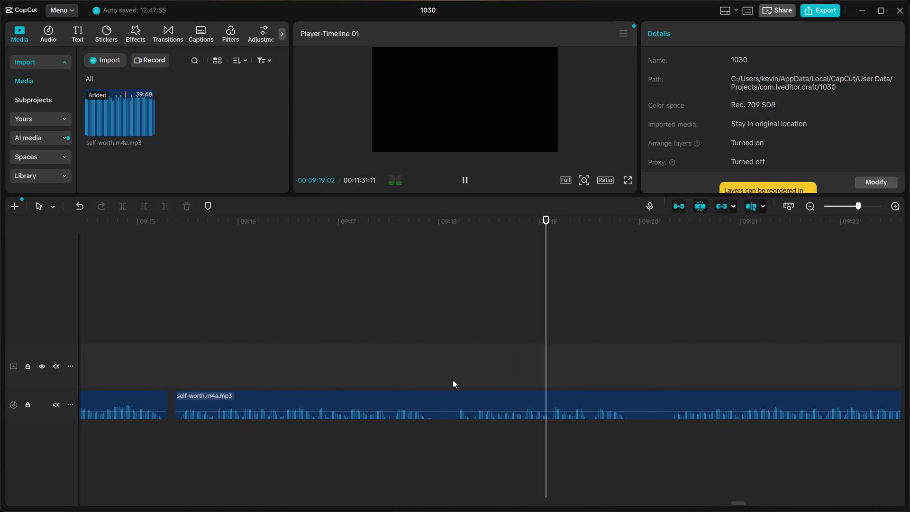
key("space")
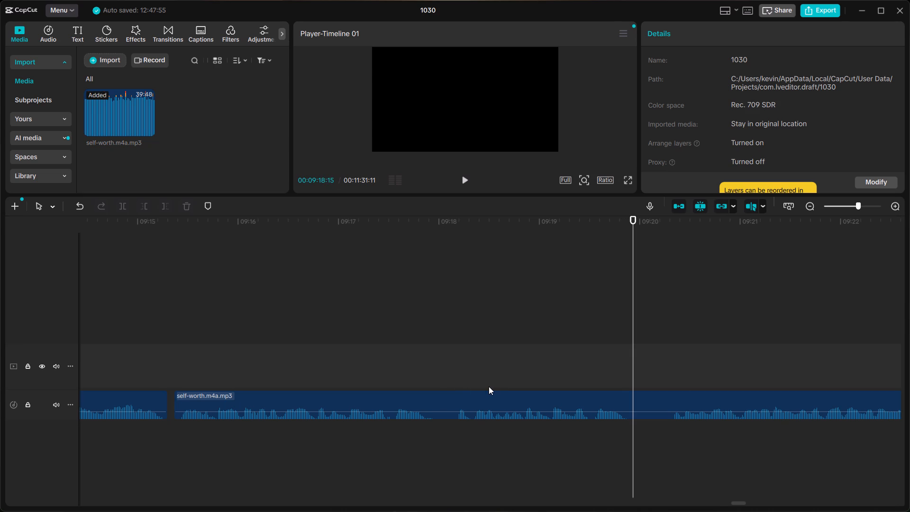
Cut out the silence between 09:17:29 and 09:18:04, move the following clip back to leave about a one-frame gap, and play across it.
scroll(489, 386, "left", 1)
scroll(387, 395, "right", 1)
scroll(387, 395, "up", 4, "ctrl")
scroll(387, 395, "right", 2)
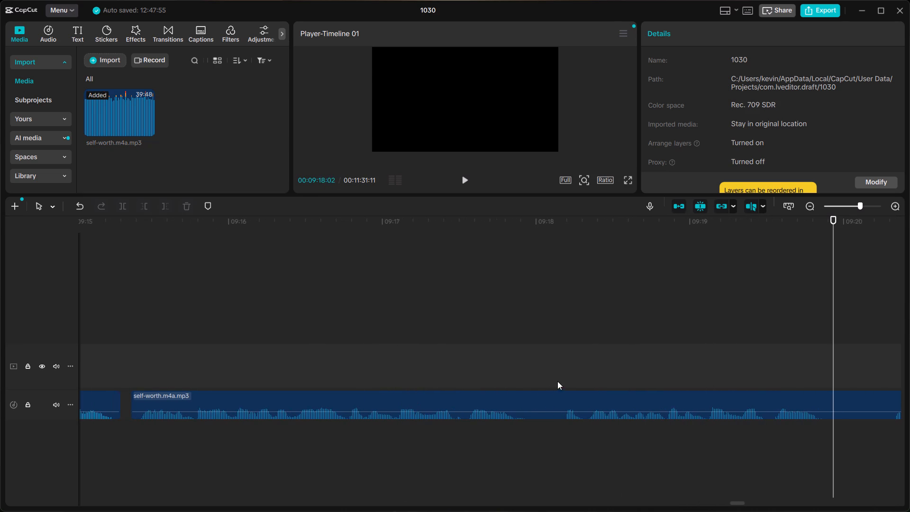
left_click(531, 382)
left_click(531, 396)
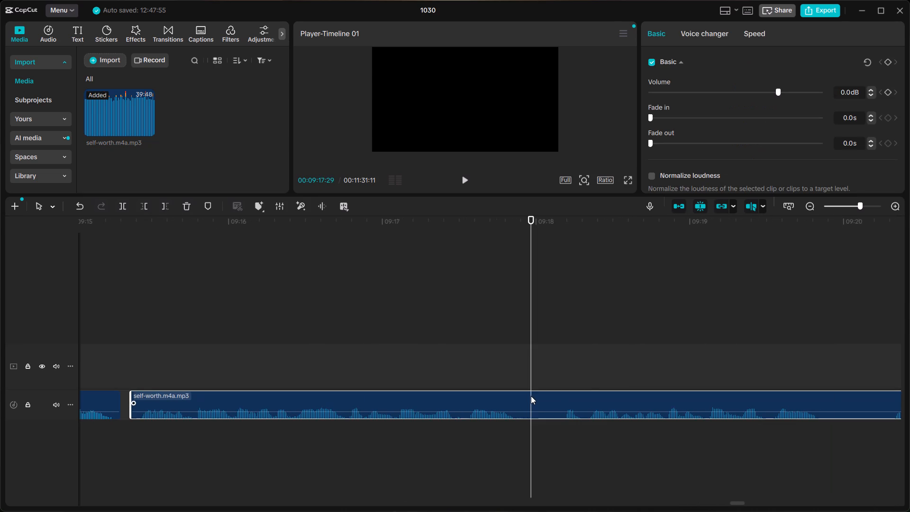
key("ctrl+b")
left_click(556, 395, "ctrl")
left_click(556, 382, "ctrl")
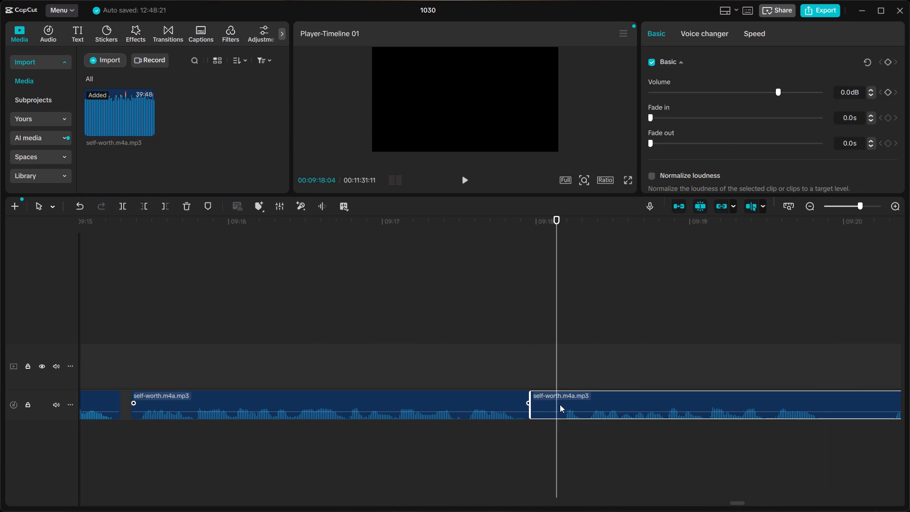
key("ctrl+b")
left_click(546, 405)
key("BackSpace")
left_click(590, 398)
left_click_drag(590, 398, 569, 400)
left_click(152, 350)
key("space")
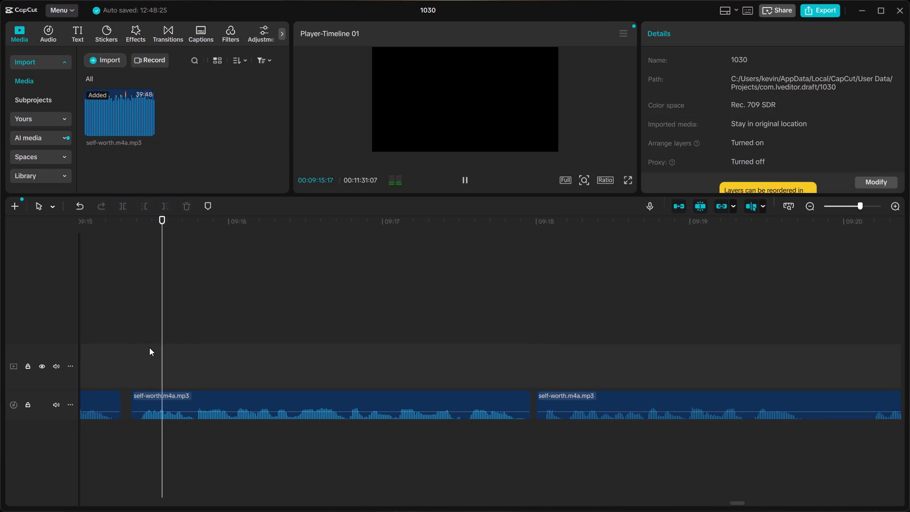
scroll(149, 347, "left", 2)
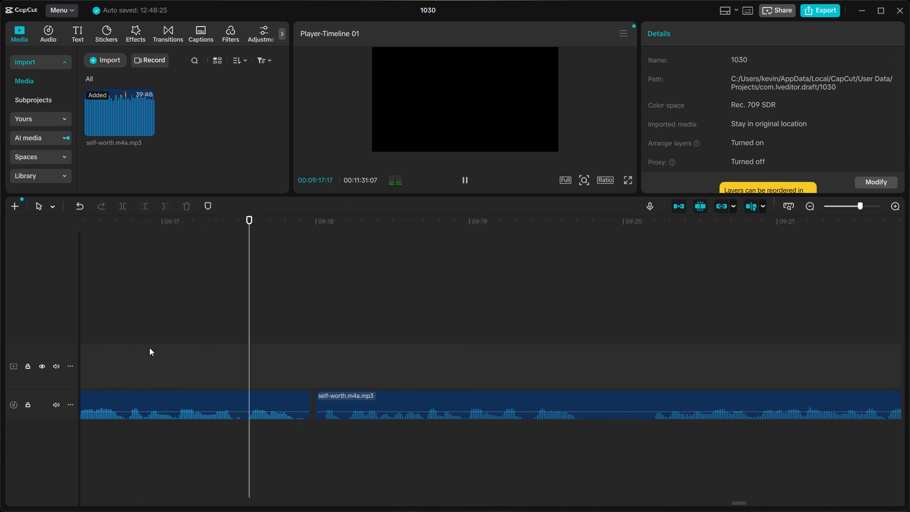
scroll(149, 347, "left", 2)
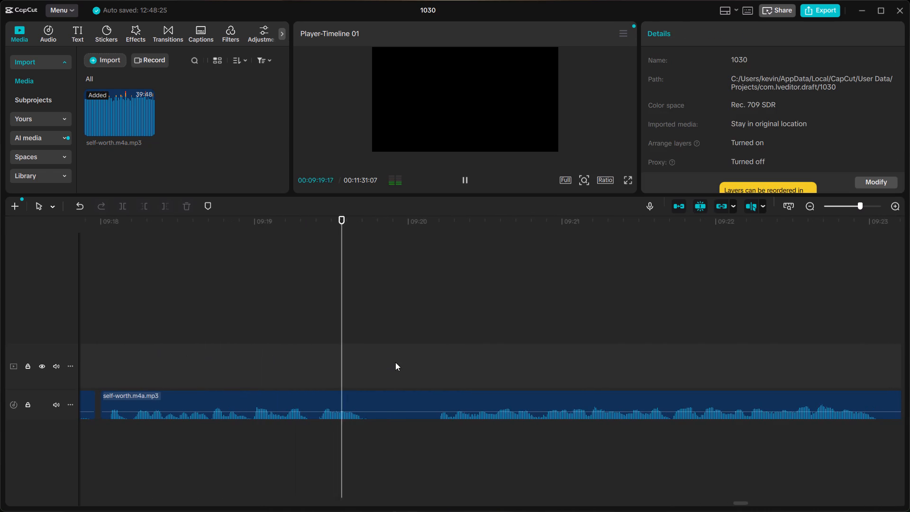
key("space")
Split the clip at about 09:19:23, just after the phrase ends.
left_click(376, 376)
left_click(373, 400)
key("ctrl+b")
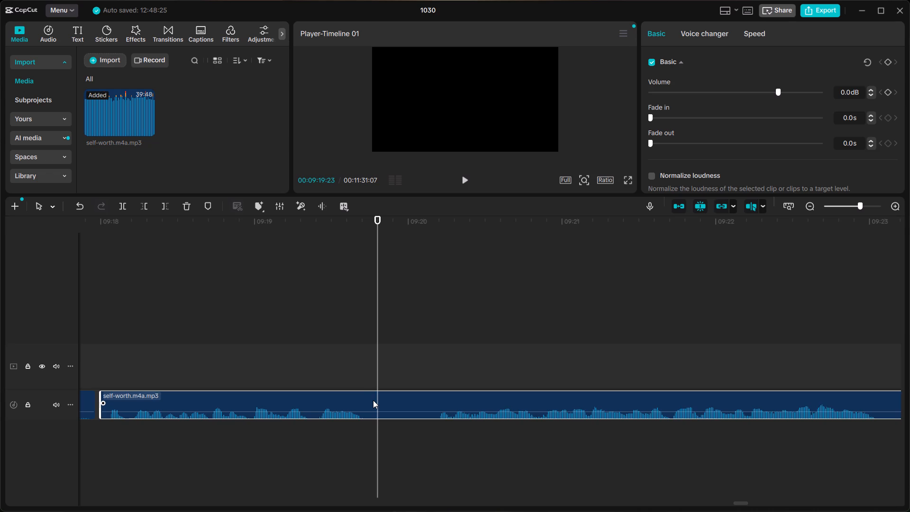
Listen to the phrases that follow the 09:19:23 split, up to about 09:25.
scroll(416, 387, "down", 5, "ctrl")
left_click(415, 380)
key("space")
scroll(466, 374, "left", 1)
left_click(534, 370)
key("space")
scroll(539, 368, "left", 1)
key("space")
scroll(620, 375, "left", 2)
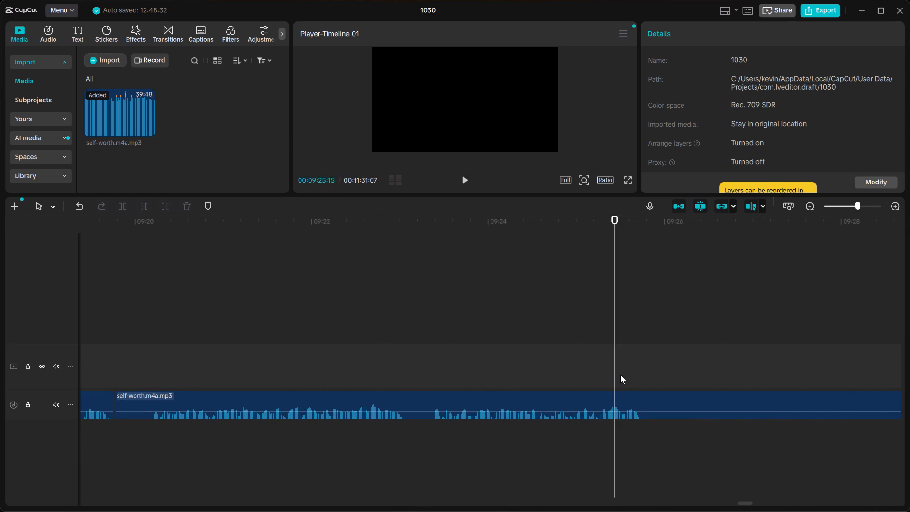
Skim ahead through the remaining takes and listen to the phrase starting near 09:52:15, then return to the 09:19 area.
scroll(620, 375, "left", 3)
scroll(525, 383, "right", 2)
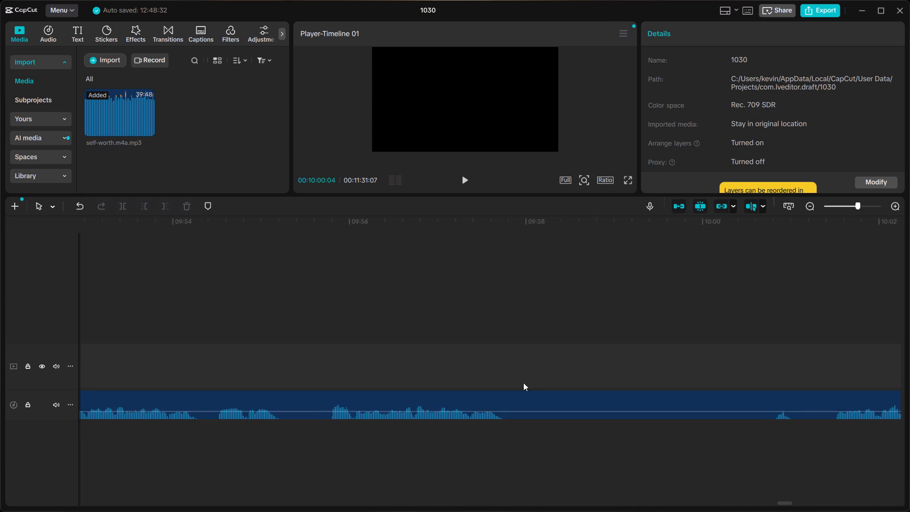
scroll(523, 383, "right", 3)
left_click(389, 368)
key("space")
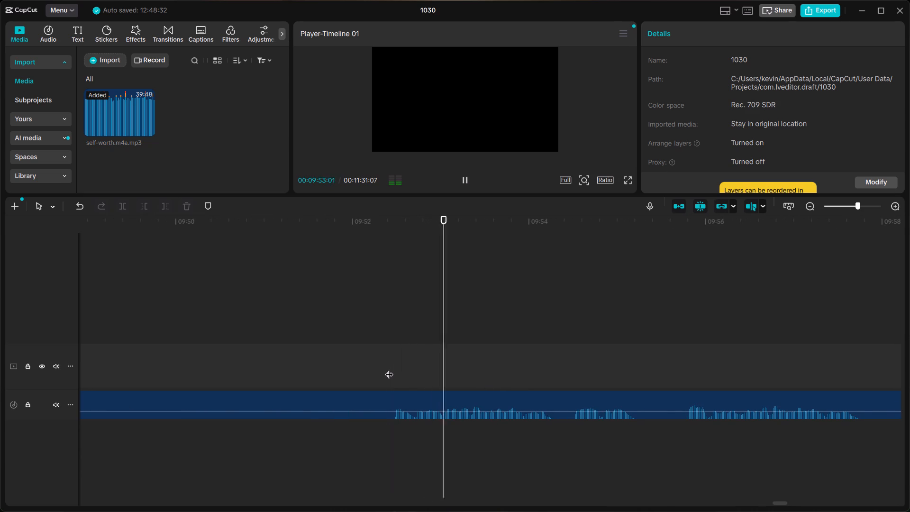
key("space")
left_click(389, 368)
key("space")
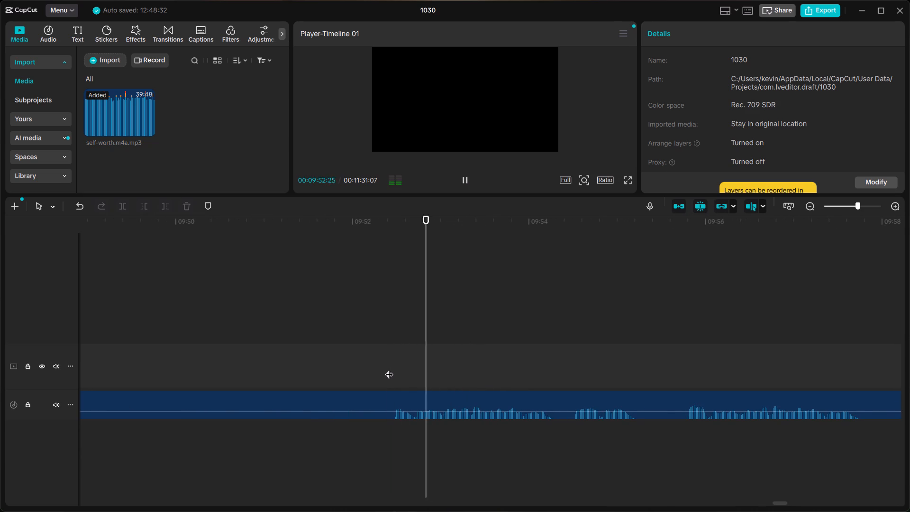
key("space")
scroll(389, 368, "right", 2)
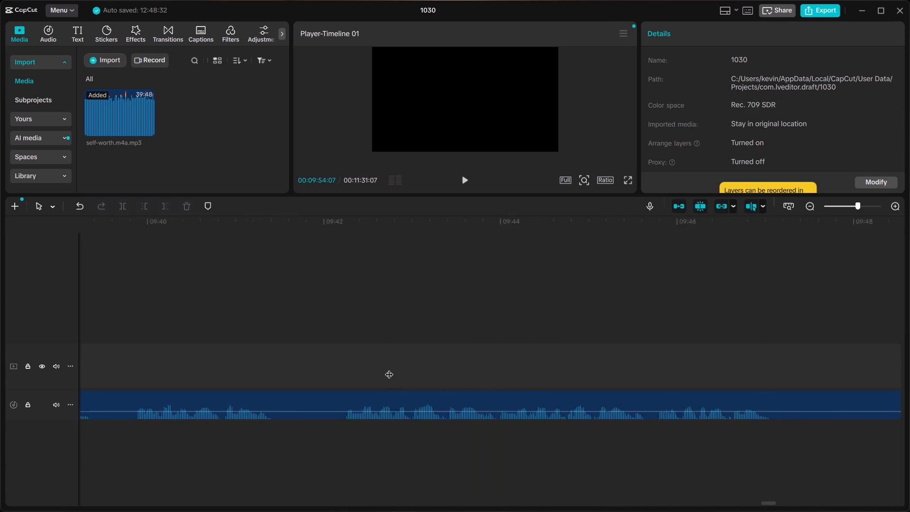
scroll(389, 368, "right", 7)
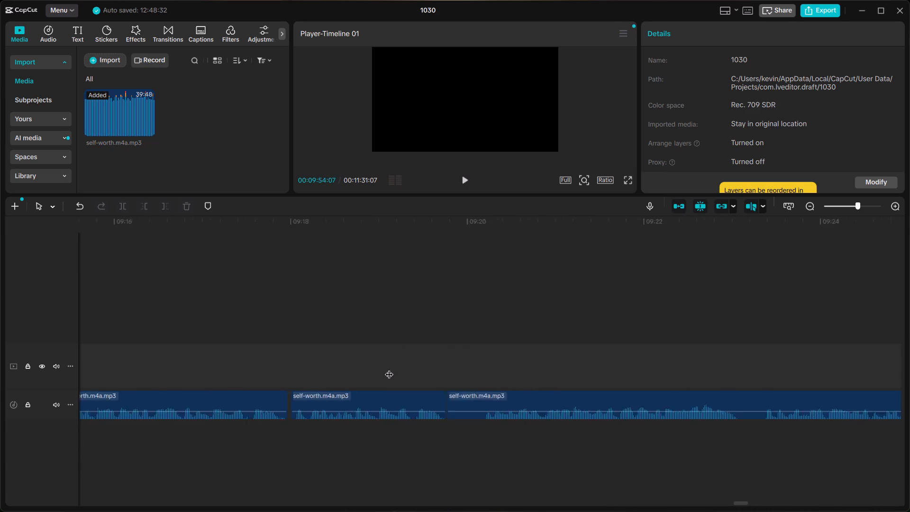
scroll(389, 368, "right", 1)
Replay the phrases from about 09:20 to 09:25 and trim the leading silence of the clip after the 09:19:23 split to about 09:20:04.
left_click(401, 364)
key("space")
left_click(553, 363)
key("space")
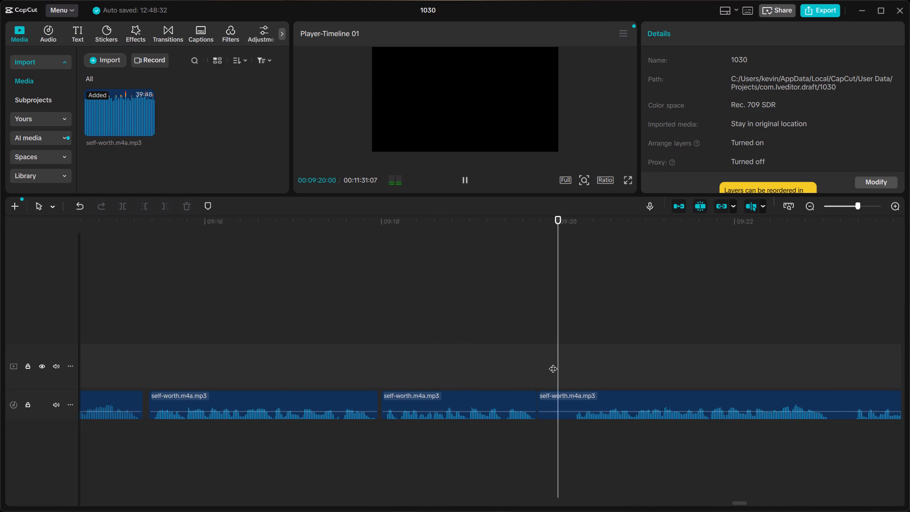
scroll(553, 363, "left", 1)
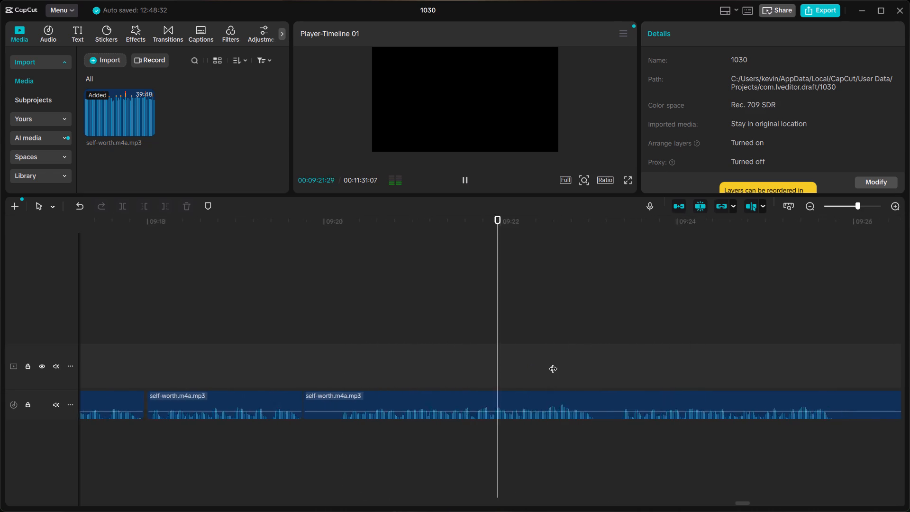
scroll(553, 363, "left", 1)
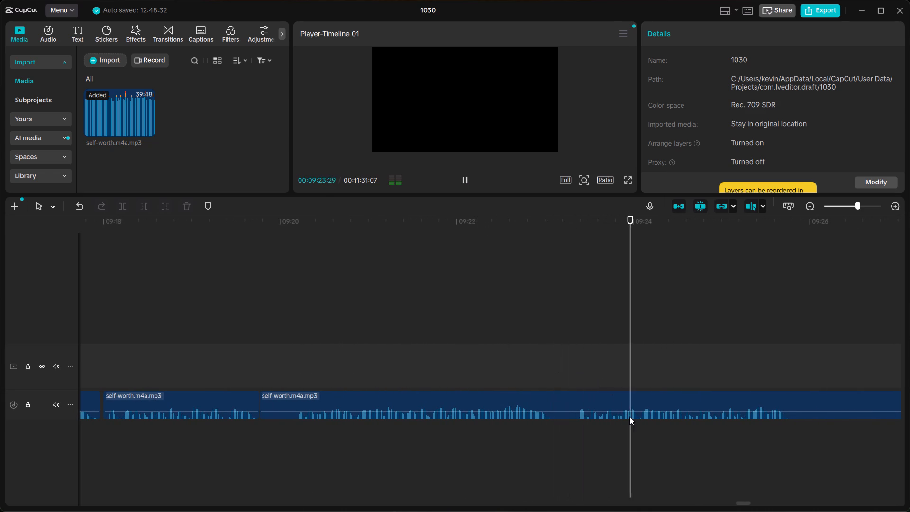
key("space")
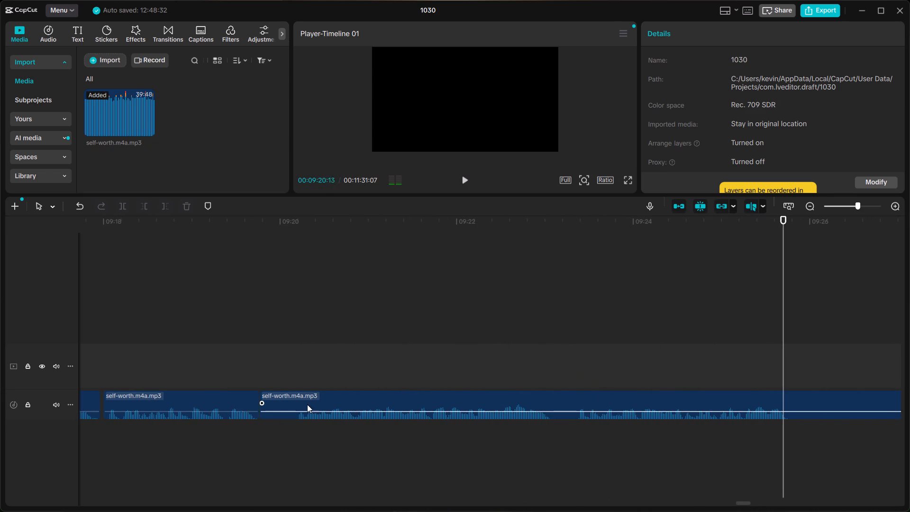
left_click(291, 404)
left_click_drag(258, 391, 282, 396)
left_click(277, 393)
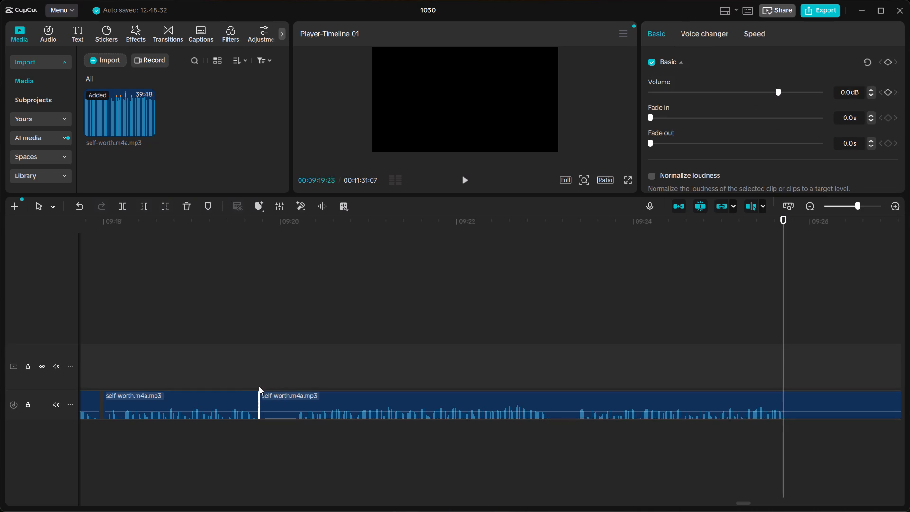
left_click_drag(258, 393, 292, 403)
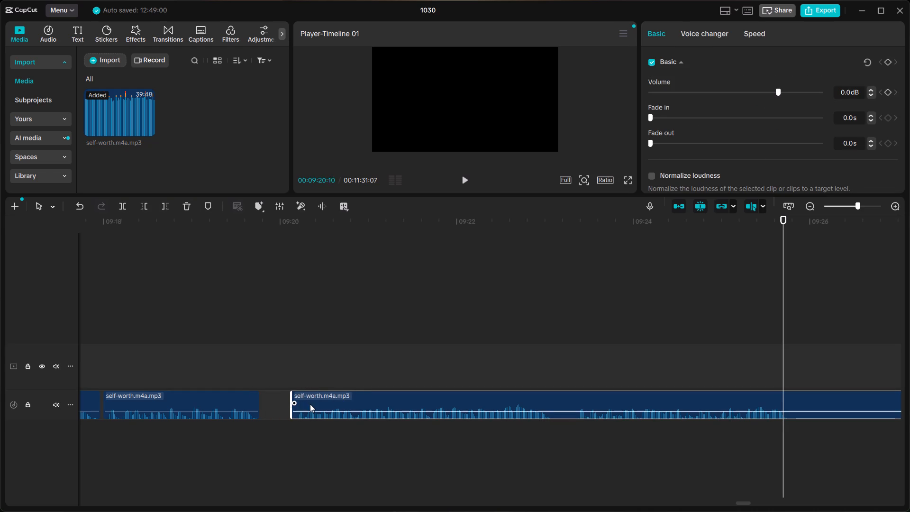
Move the clip after the 09:19:23 split back towards the previous phrase, leaving a gap of only a few frames, and replay the transition.
left_click_drag(310, 404, 277, 409)
left_click(121, 343)
key("space")
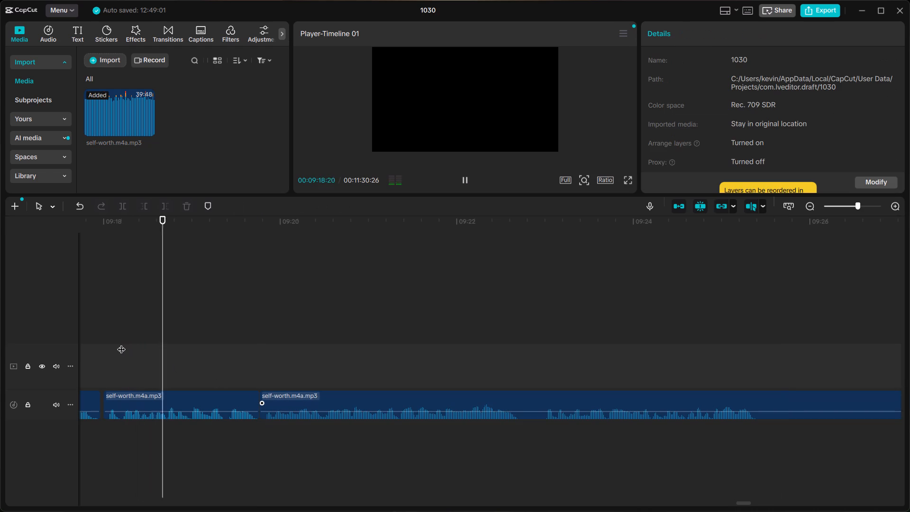
key("space")
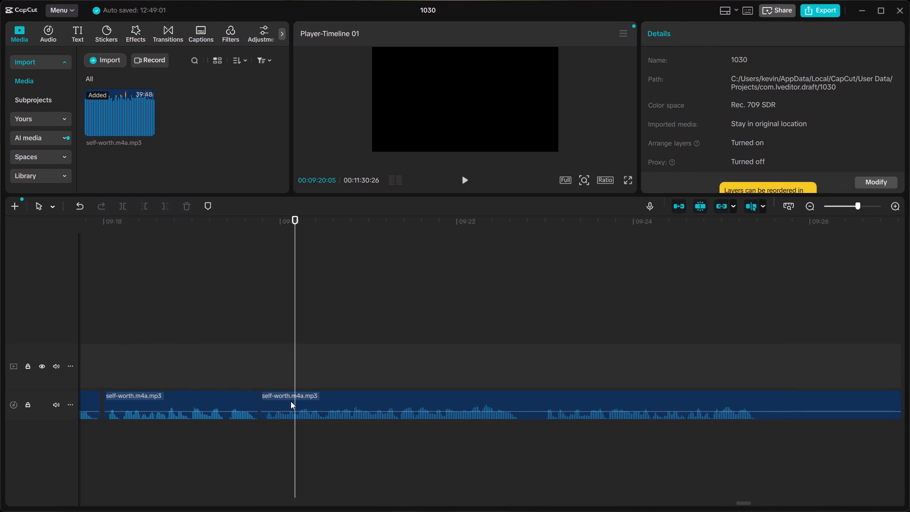
left_click(291, 401)
left_click_drag(284, 399, 291, 400)
left_click(93, 382)
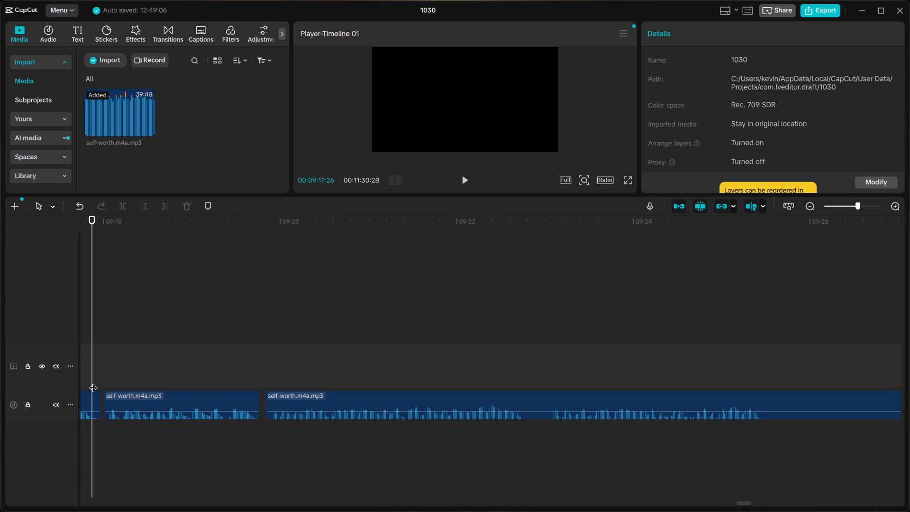
key("space")
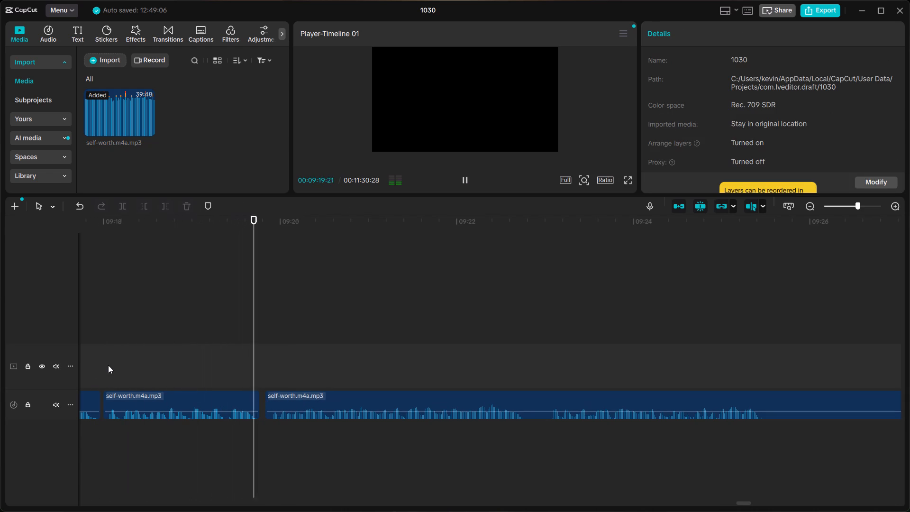
Replay the phrase from 09:18 to about 09:19:20 and set that clip's volume to 1.9 dB.
left_click(107, 358)
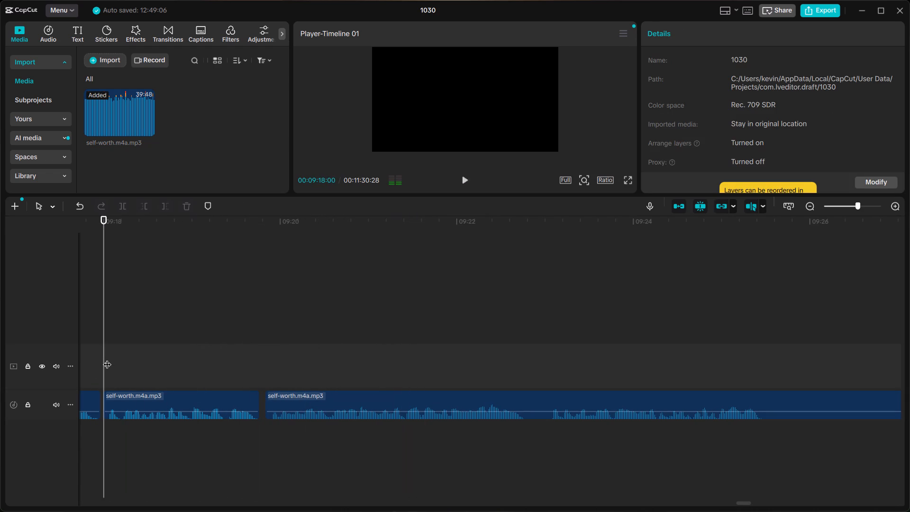
key("space")
key("space")
left_click(242, 398)
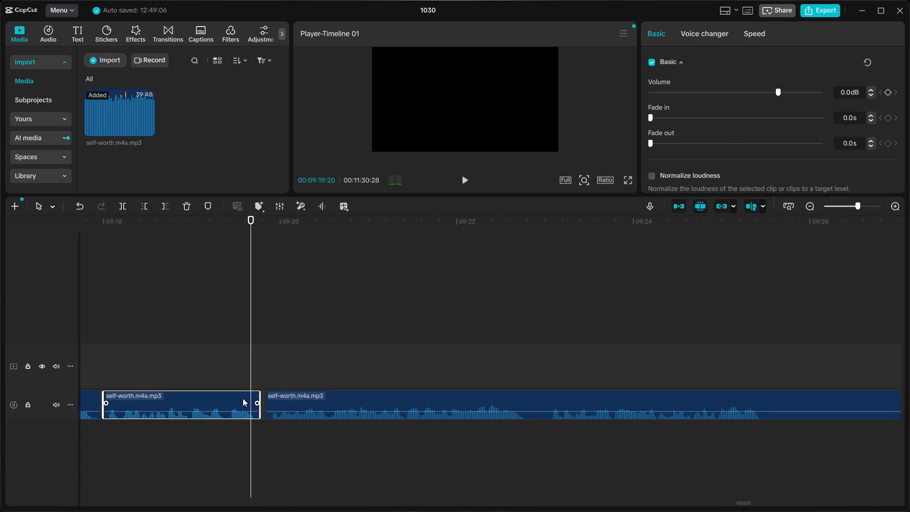
left_click(868, 94)
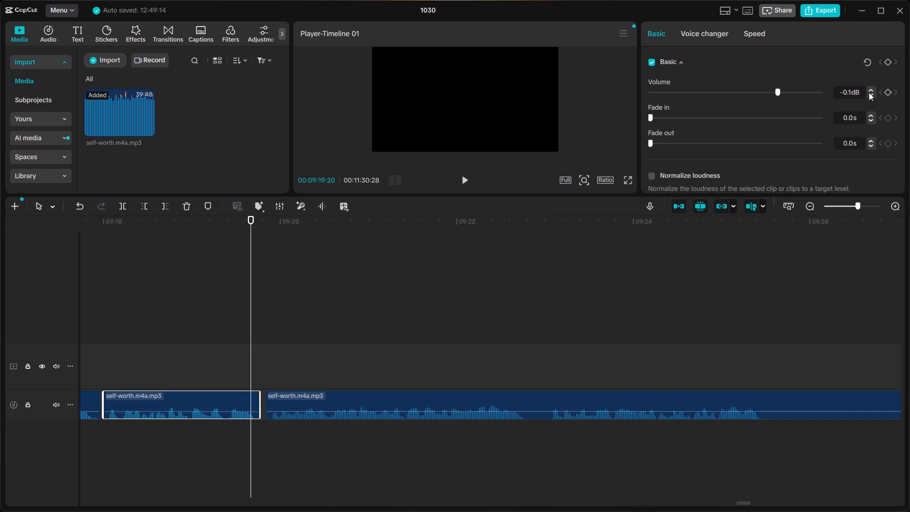
triple_click(871, 90)
triple_click(871, 90)
triple_click(871, 90)
triple_click(870, 89)
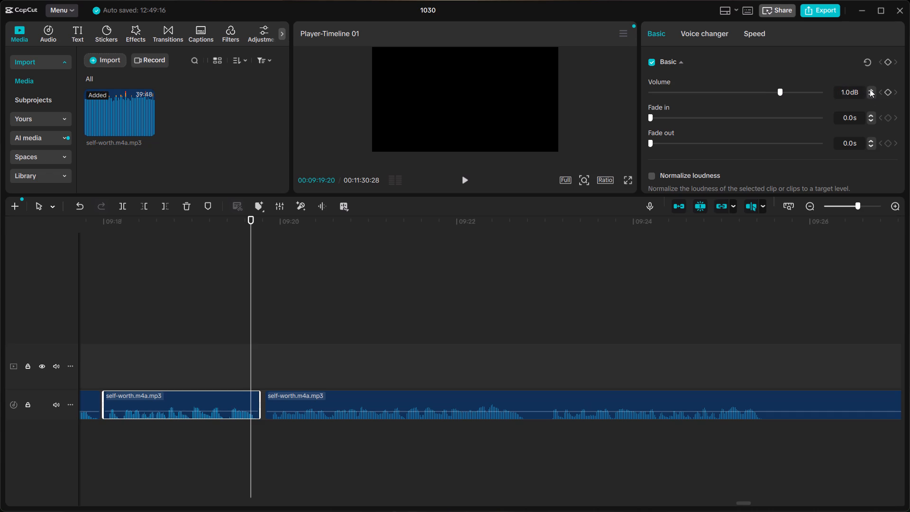
triple_click(870, 89)
triple_click(870, 89)
double_click(870, 89)
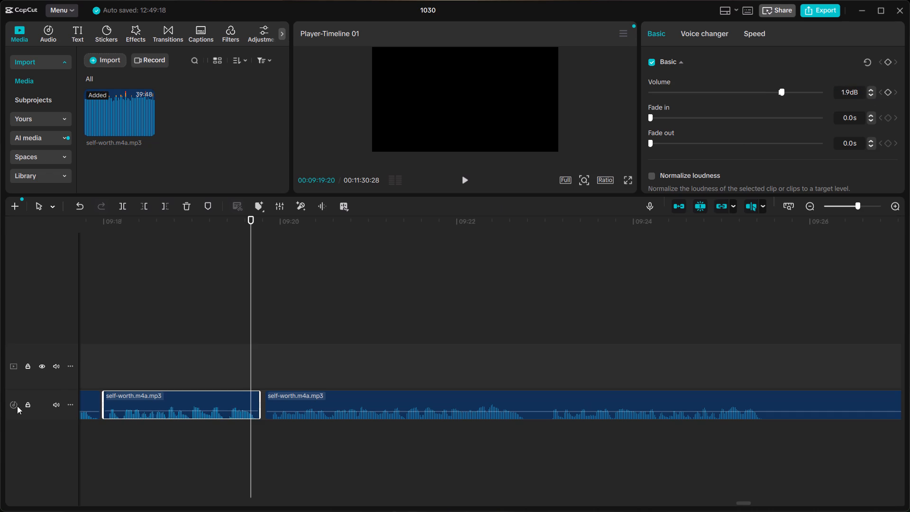
Listen from about 09:16 through the following phrases and split the clip at 09:25:17, just after the speech ends.
scroll(216, 380, "right", 2)
left_click(193, 372)
left_click(126, 369)
key("space")
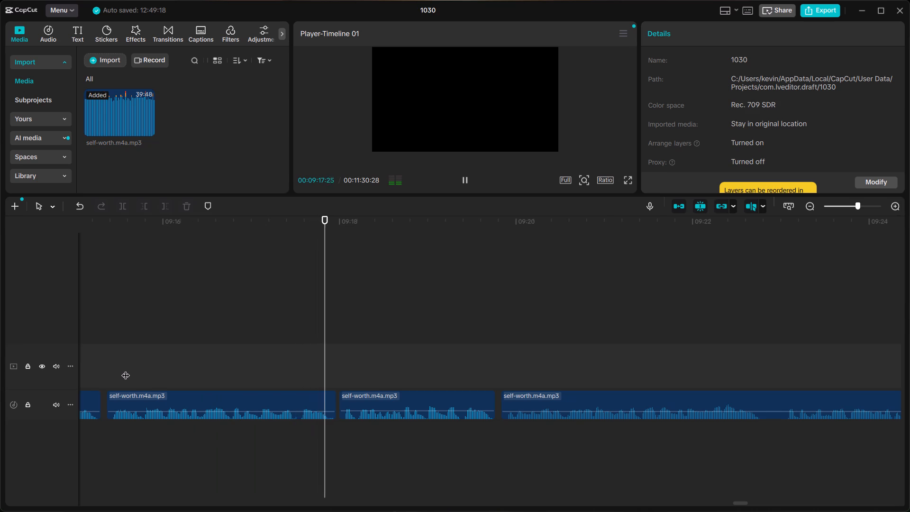
scroll(126, 369, "left", 1)
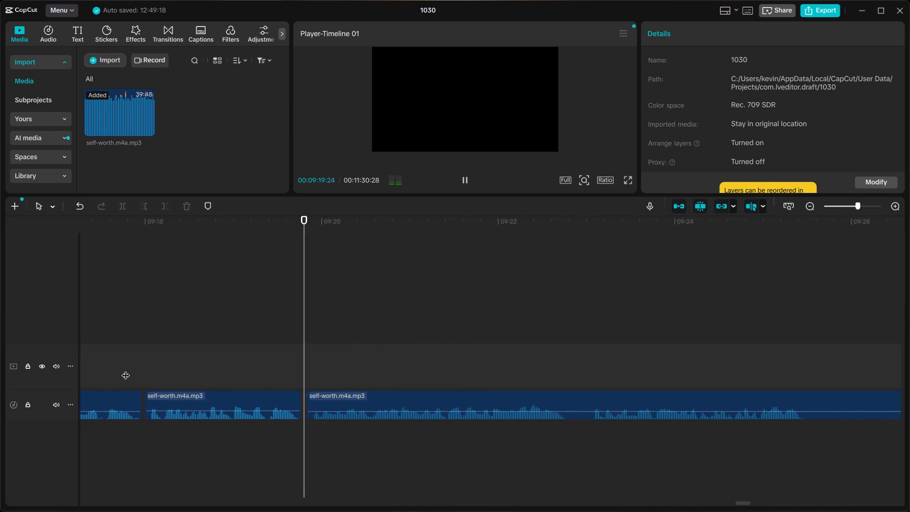
scroll(126, 369, "left", 1)
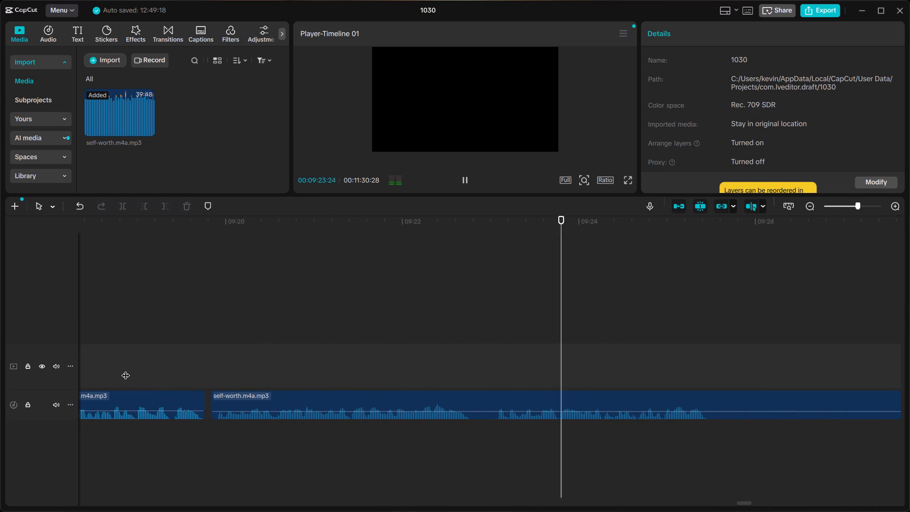
scroll(390, 407, "left", 1)
key("space")
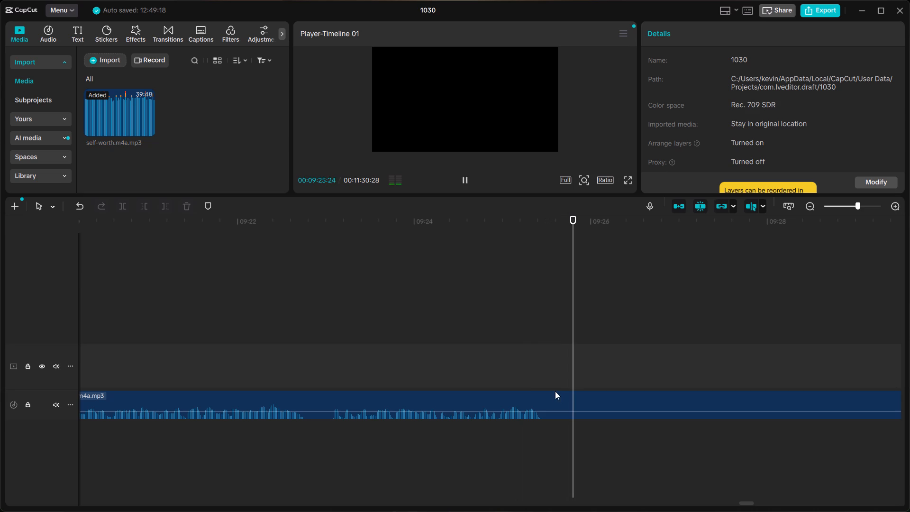
left_click(553, 381)
left_click(553, 397)
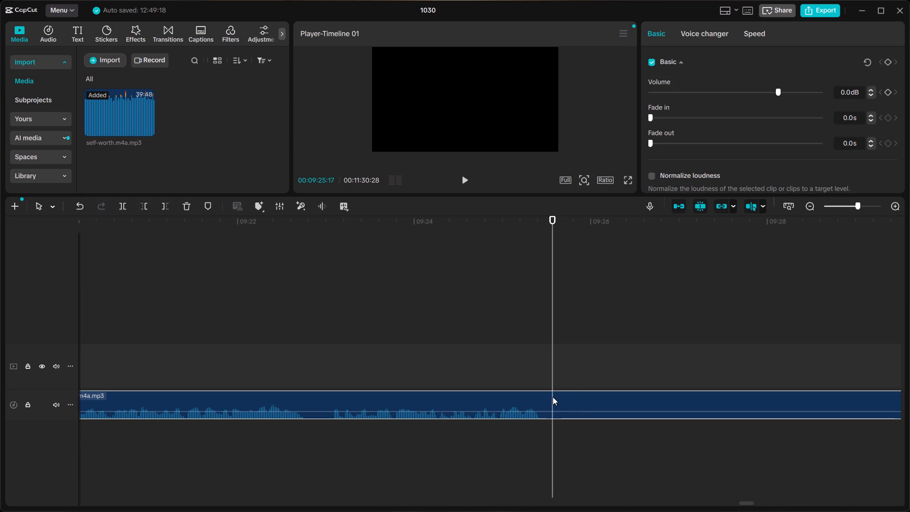
key("ctrl+b")
Listen to the next takes after the long silence, from about 09:34 to 09:47.
scroll(586, 383, "left", 2)
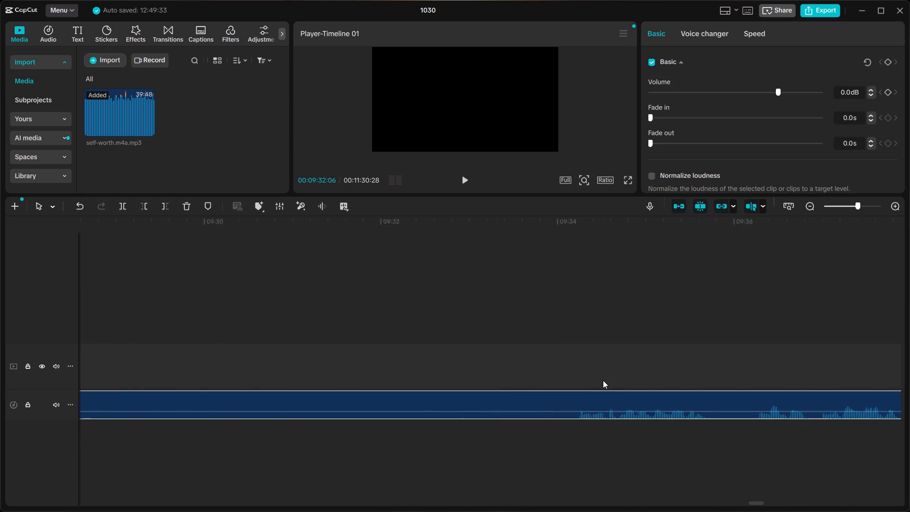
scroll(603, 380, "left", 1)
left_click(464, 368)
key("space")
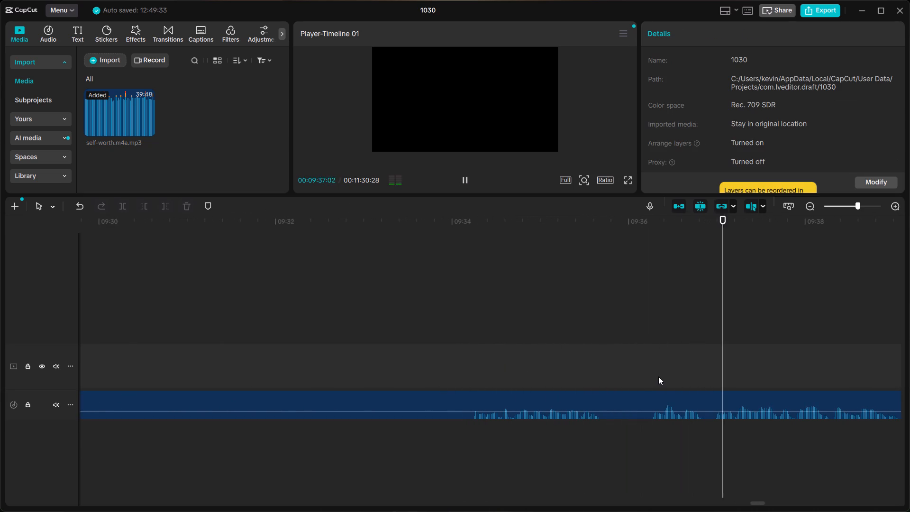
scroll(654, 386, "left", 1)
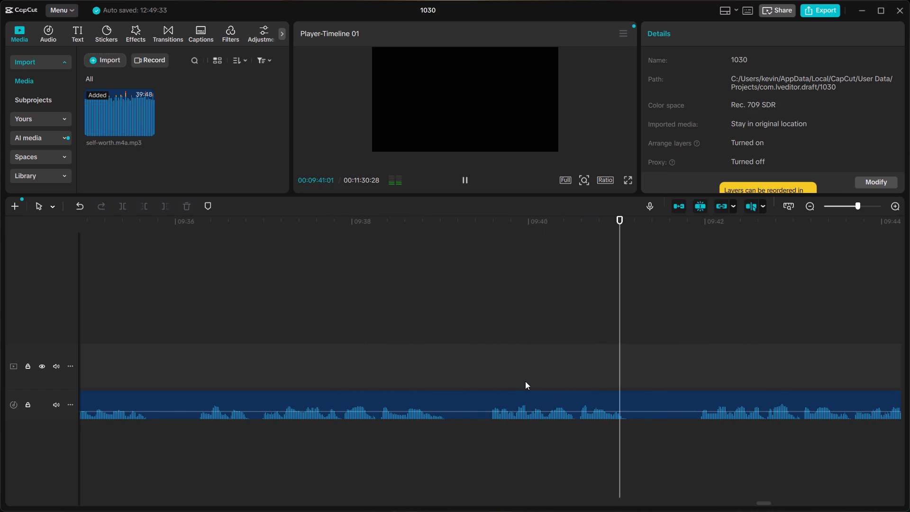
scroll(525, 381, "left", 1)
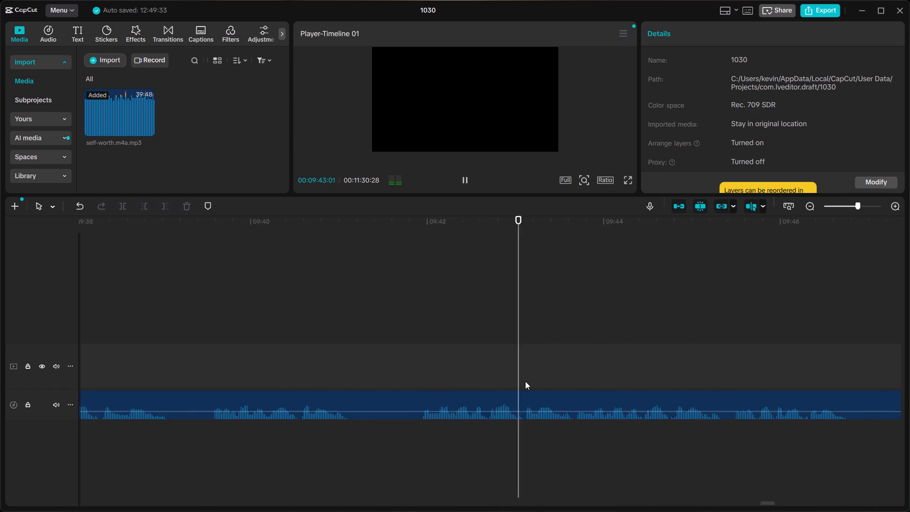
scroll(525, 381, "left", 2)
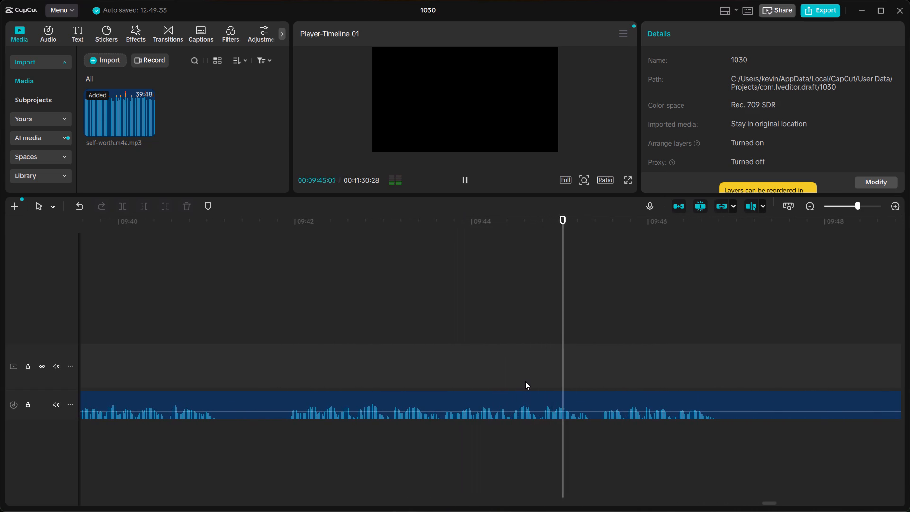
key("space")
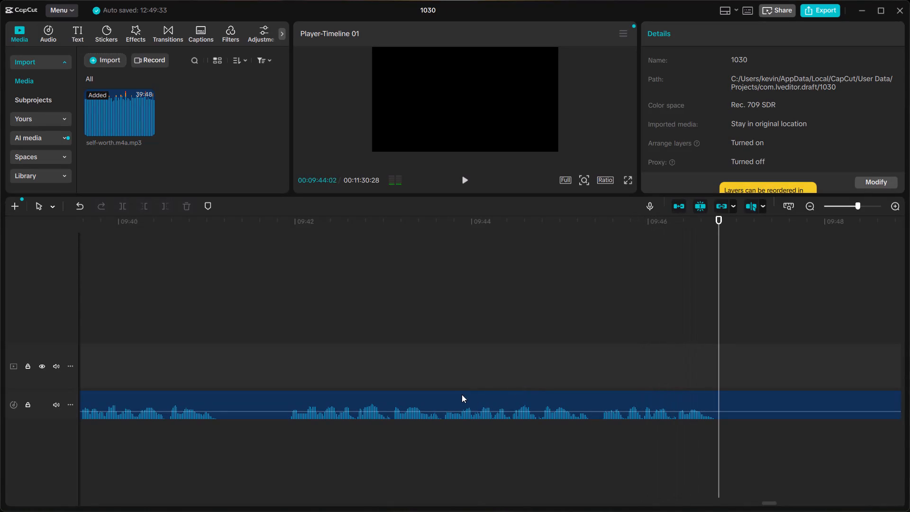
Find the start of the phrase near 09:44 and split the clip at 09:43:20, in the pause just before it.
left_click(437, 384)
key("space")
key("space")
scroll(440, 388, "up", 2)
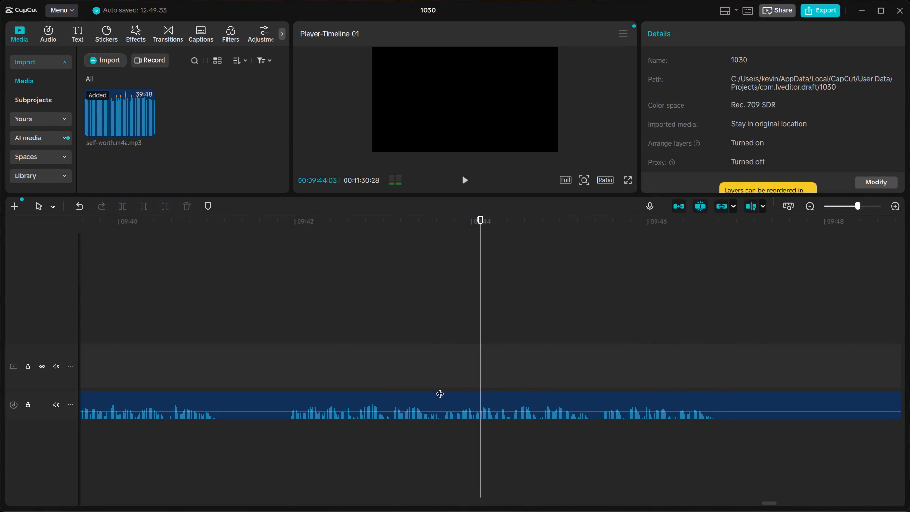
scroll(440, 388, "up", 9)
left_click(355, 385)
left_click(355, 393)
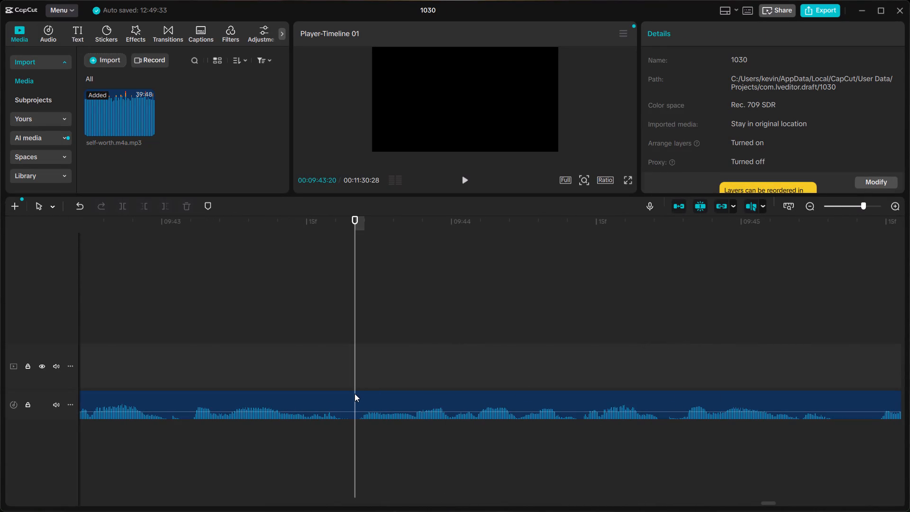
key("ctrl+b")
Delete the segment between the 09:25:17 and 09:43:20 splits and close the gap it leaves.
scroll(355, 394, "down", 11, "ctrl")
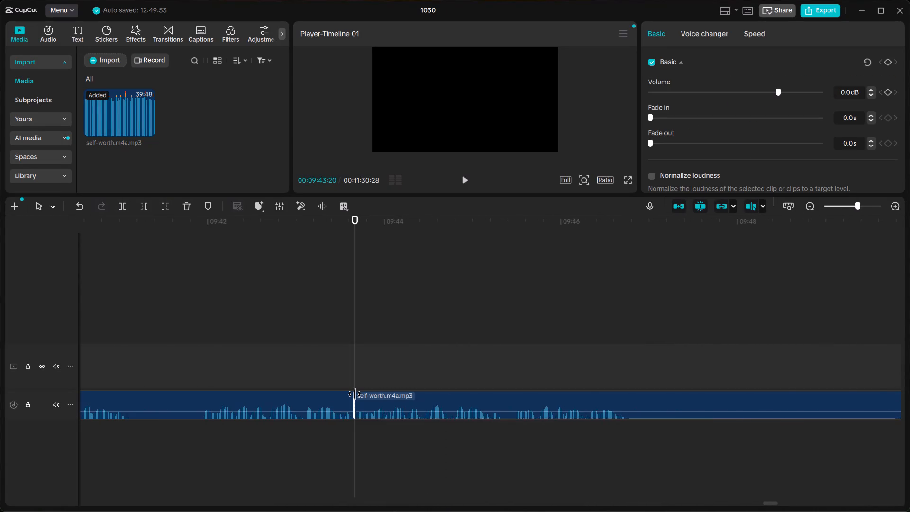
scroll(355, 394, "right", 3)
scroll(355, 391, "down", 7, "ctrl")
scroll(360, 391, "down", 4)
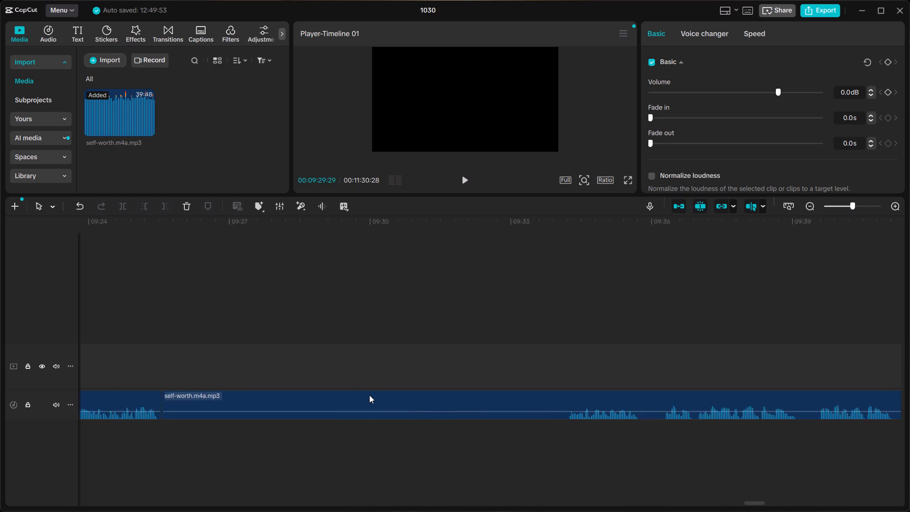
left_click(374, 398)
key("BackSpace")
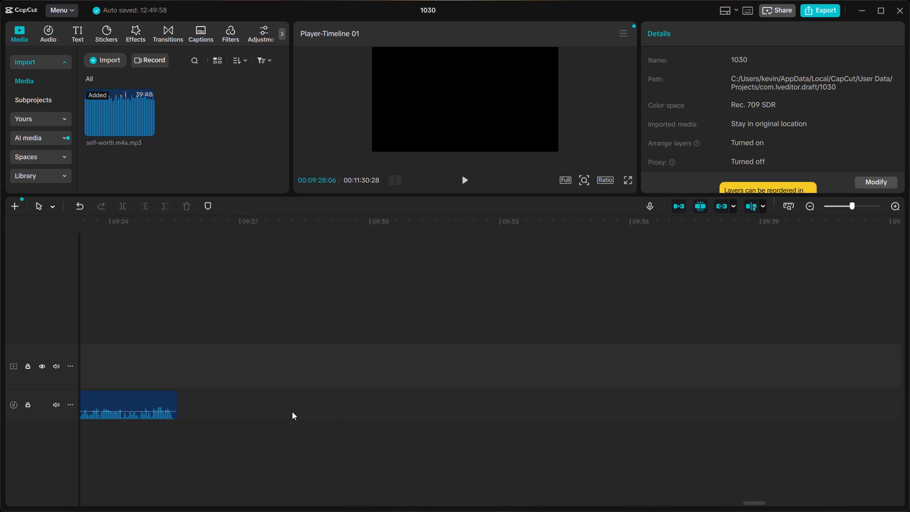
right_click(292, 411)
left_click(334, 416)
scroll(334, 416, "right", 1)
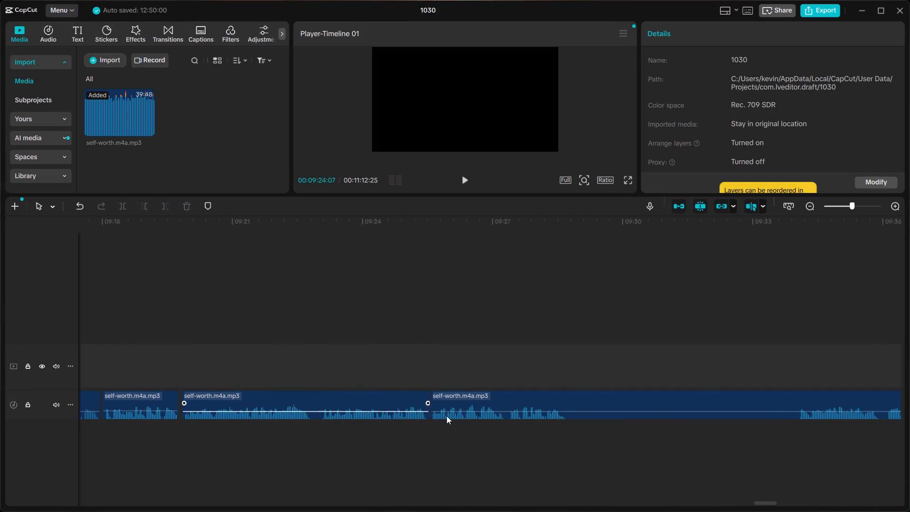
Shift the clip after the 09:25:17 cut later in small moves to start at about 09:25:24, replaying the transition.
left_click(446, 401)
left_click_drag(446, 401, 450, 402)
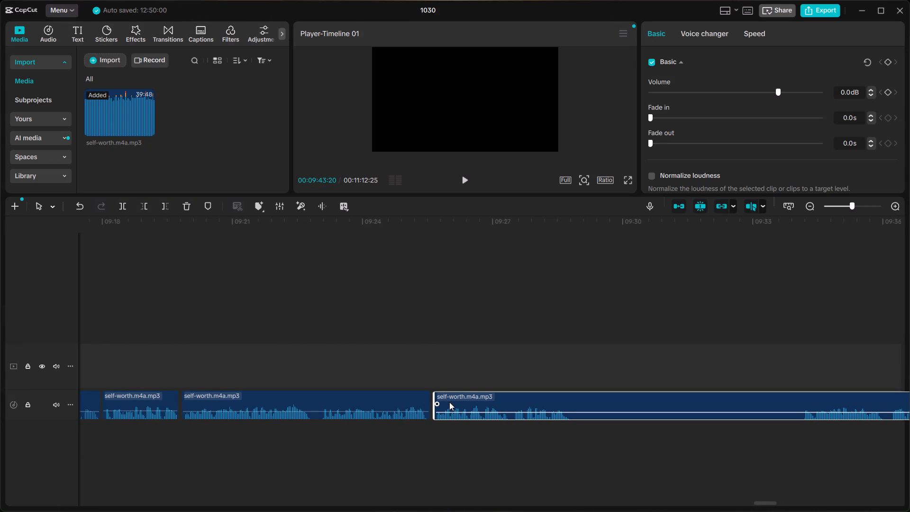
left_click(283, 365)
key("space")
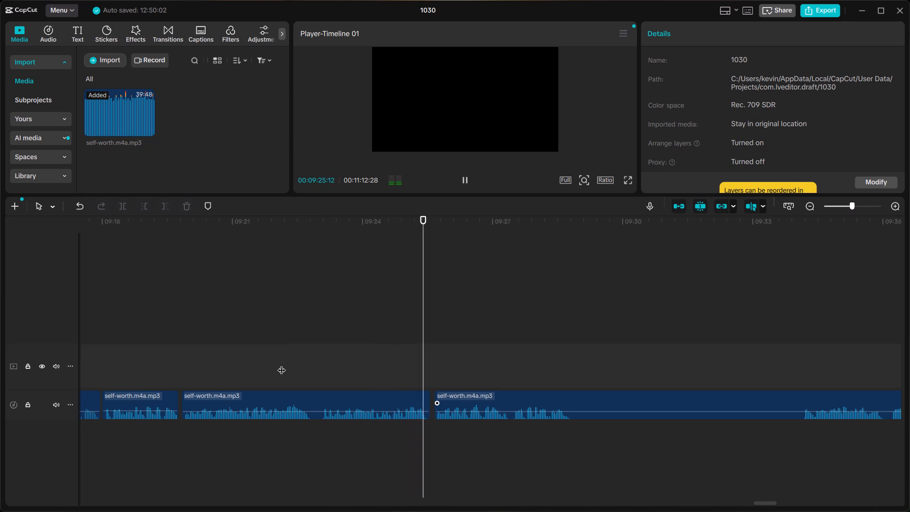
left_click(201, 352)
key("space")
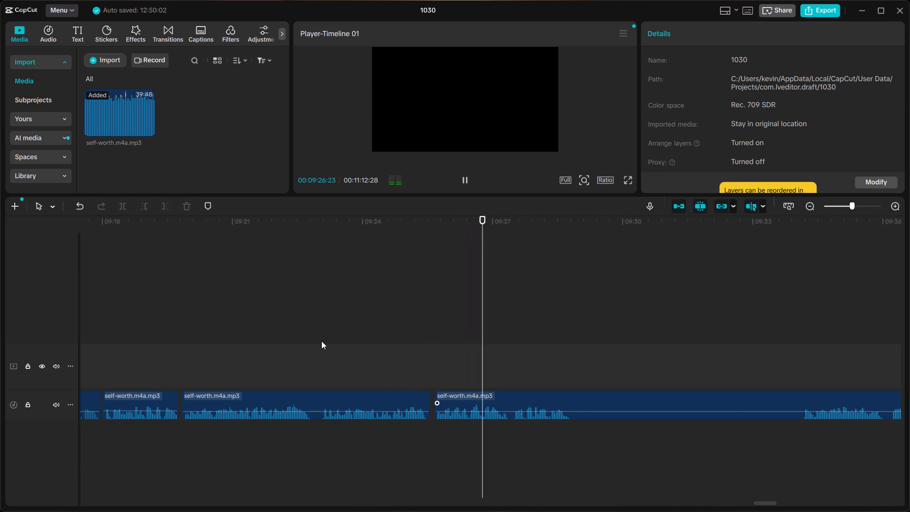
key("space")
left_click(445, 395)
left_click_drag(445, 395, 451, 398)
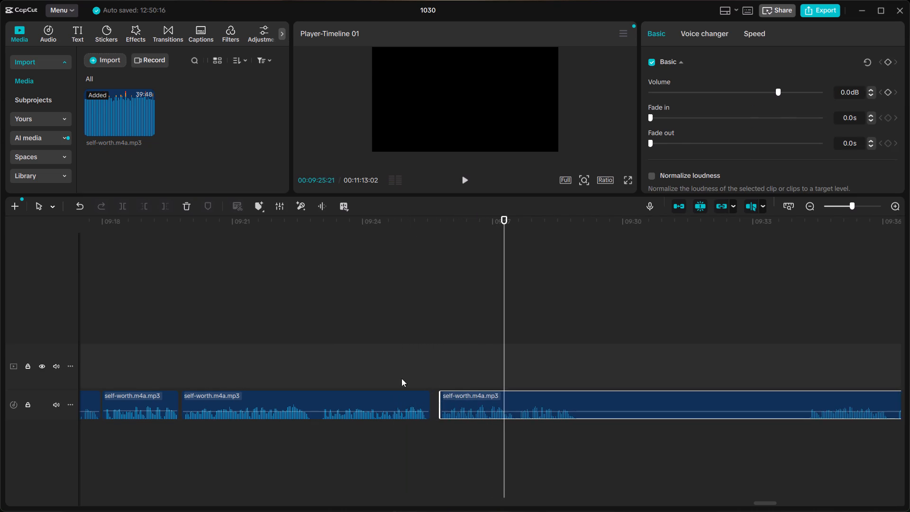
left_click(333, 358)
key("space")
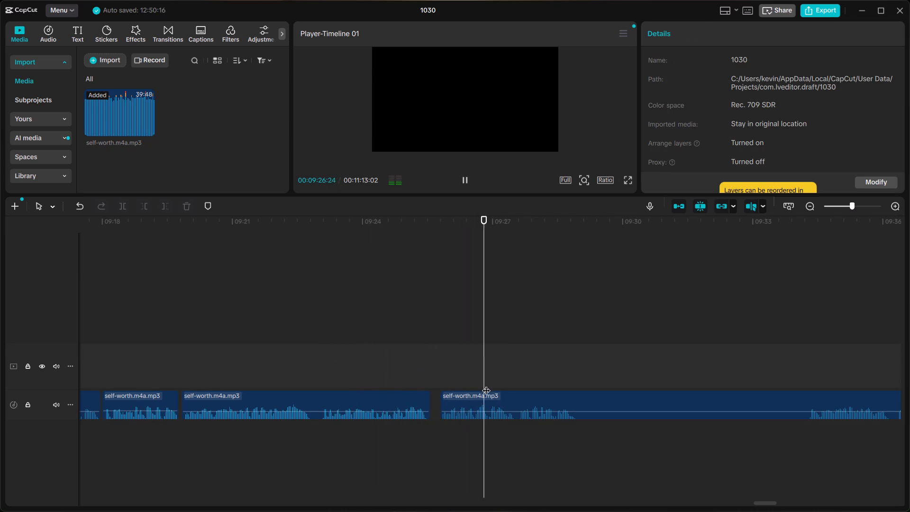
Extend the start of the clip after the 09:25:17 cut slightly earlier to restore a little of its lead-in.
left_click(468, 395)
left_click(439, 397)
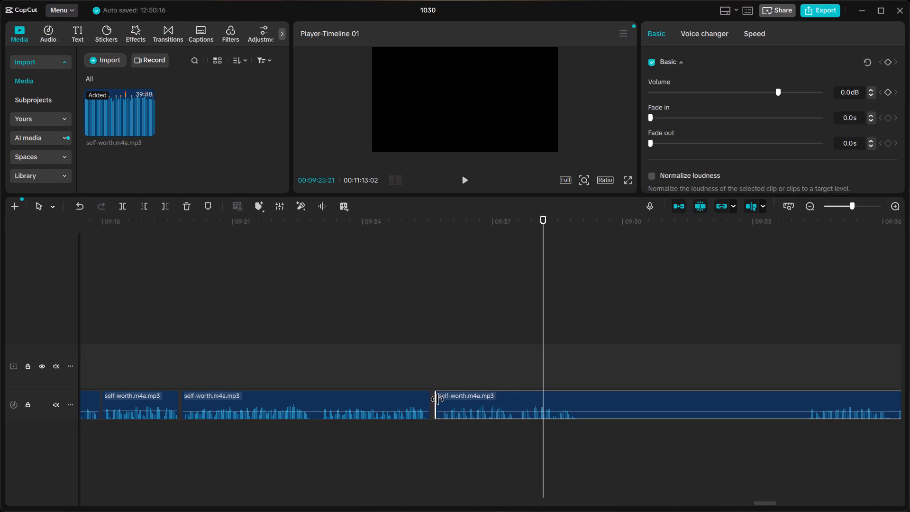
scroll(454, 400, "up", 9, "ctrl")
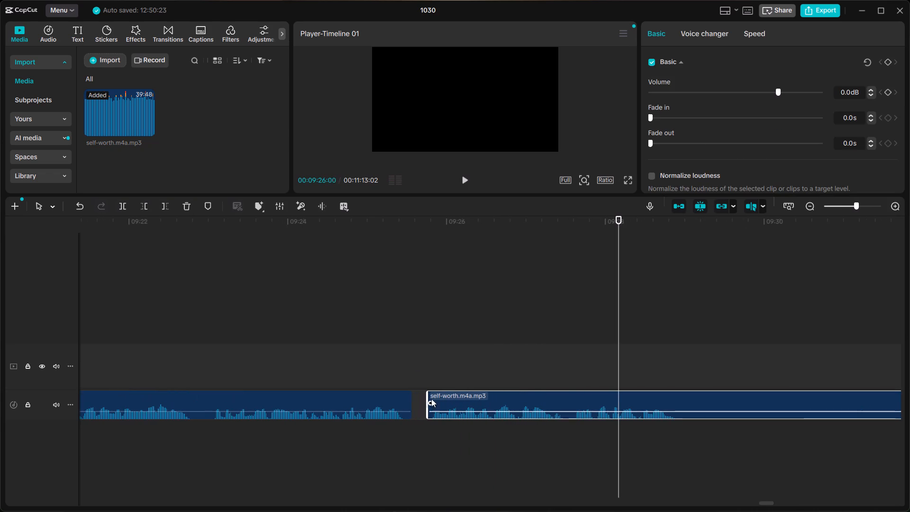
Set a 0.2 s fade-in on the clip after the 09:25:17 cut and replay the transition from 09:23:03.
triple_click(873, 113)
left_click(870, 115)
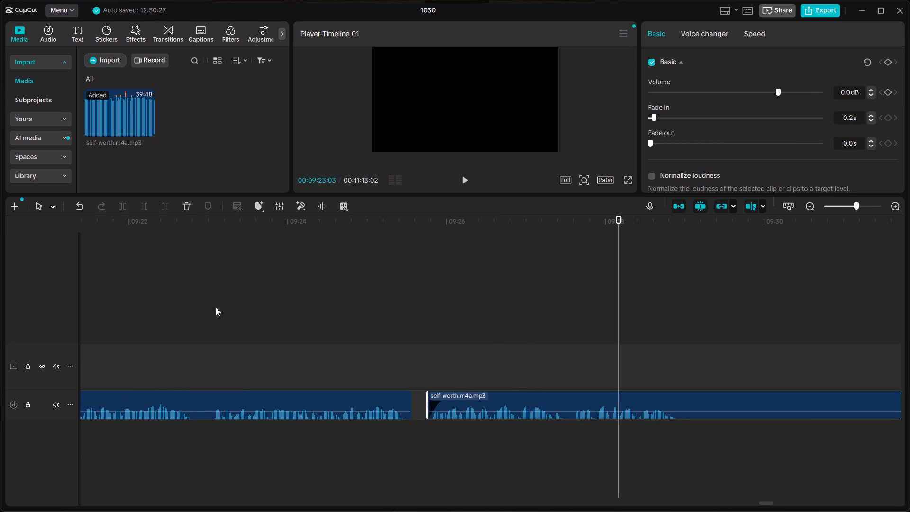
left_click(216, 307)
key("space")
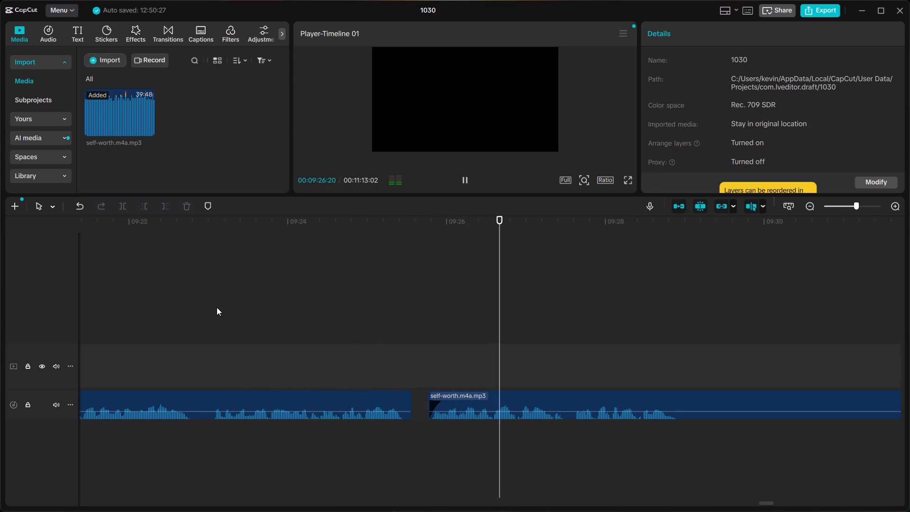
Play on past the 09:25:17 cut and split the clip at 09:29:01, in the silence after the phrase.
scroll(217, 307, "down", 3, "ctrl")
scroll(483, 322, "left", 1)
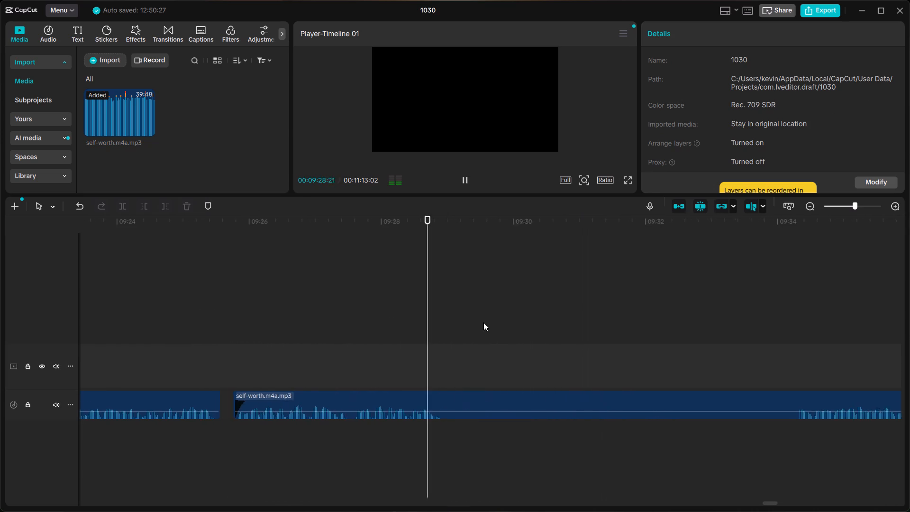
scroll(483, 322, "left", 1)
key("space")
left_click(440, 384)
left_click(442, 378)
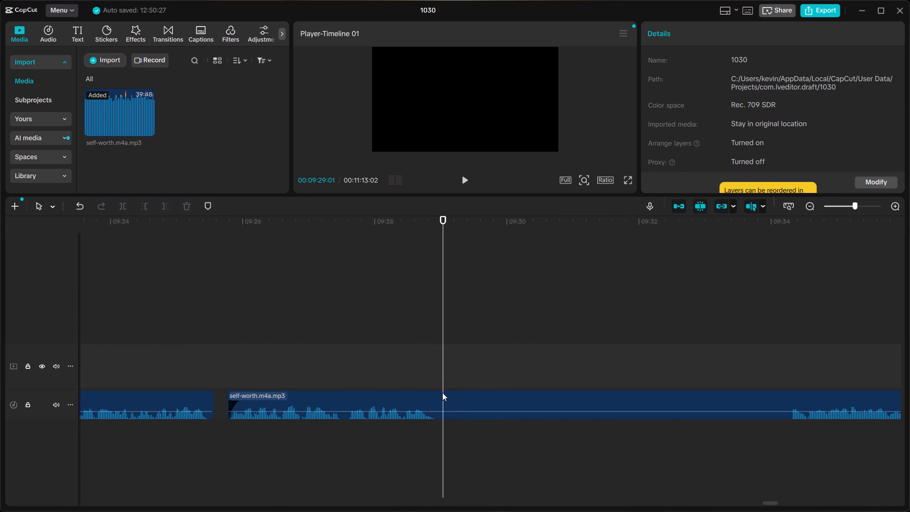
left_click(442, 397)
key("ctrl+b")
Play the phrases from about 09:34 onward and split the clip at 09:37:17, just before the third phrase.
scroll(624, 349, "left", 1)
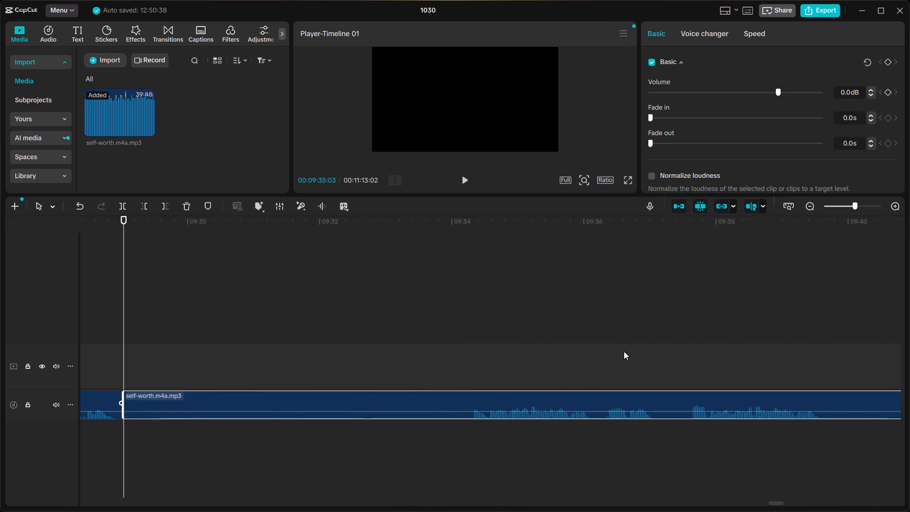
scroll(624, 351, "left", 1)
left_click(450, 373)
key("space")
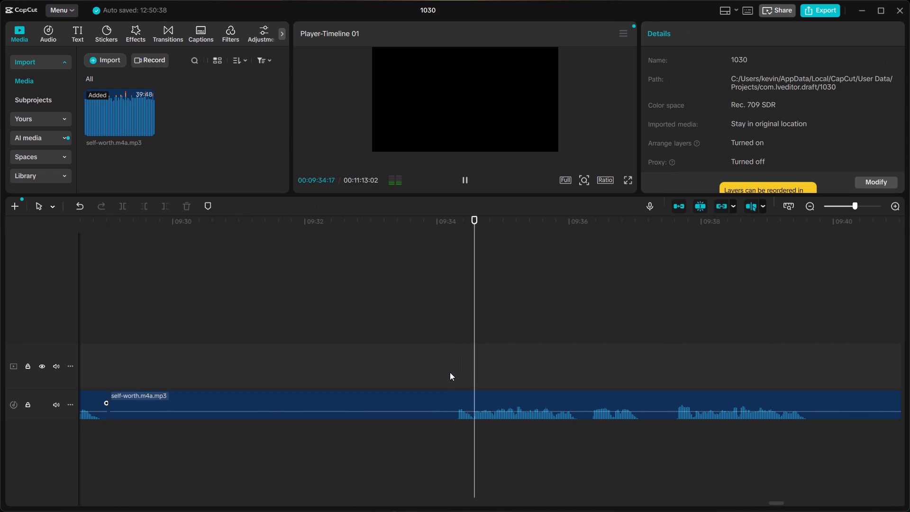
scroll(710, 381, "down", 6, "ctrl")
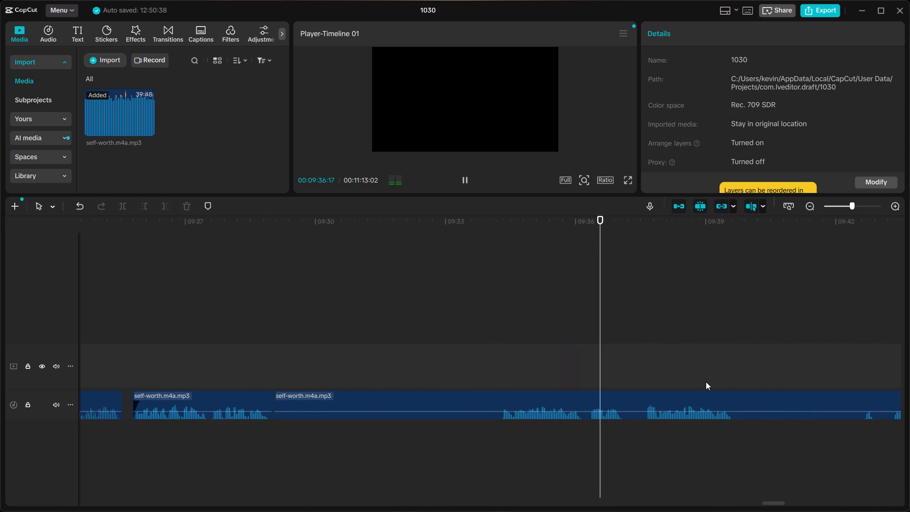
scroll(667, 399, "left", 1)
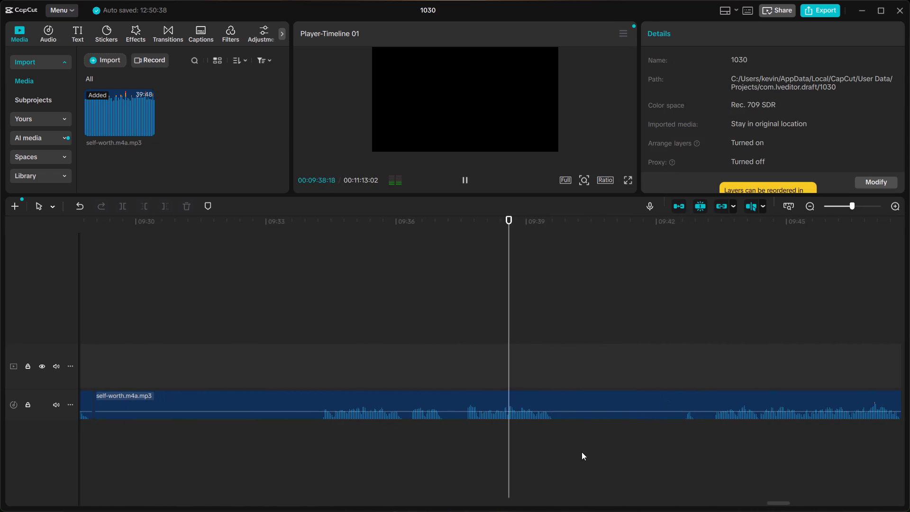
left_click(717, 381)
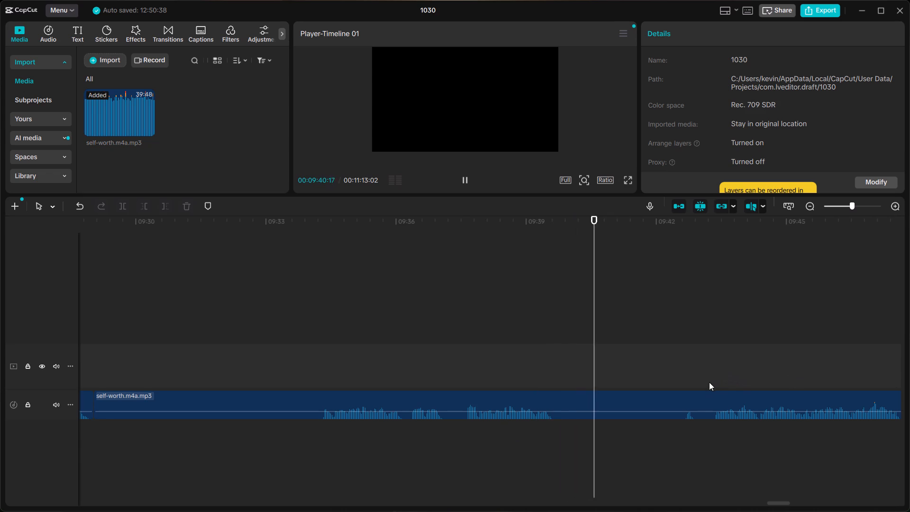
left_click(707, 384)
key("space")
scroll(707, 384, "left", 1)
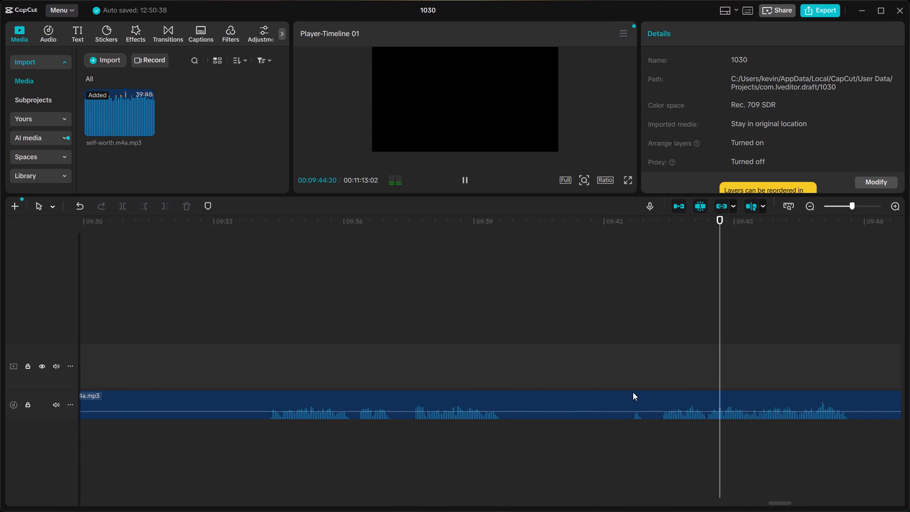
key("space")
left_click(411, 385)
left_click(411, 385)
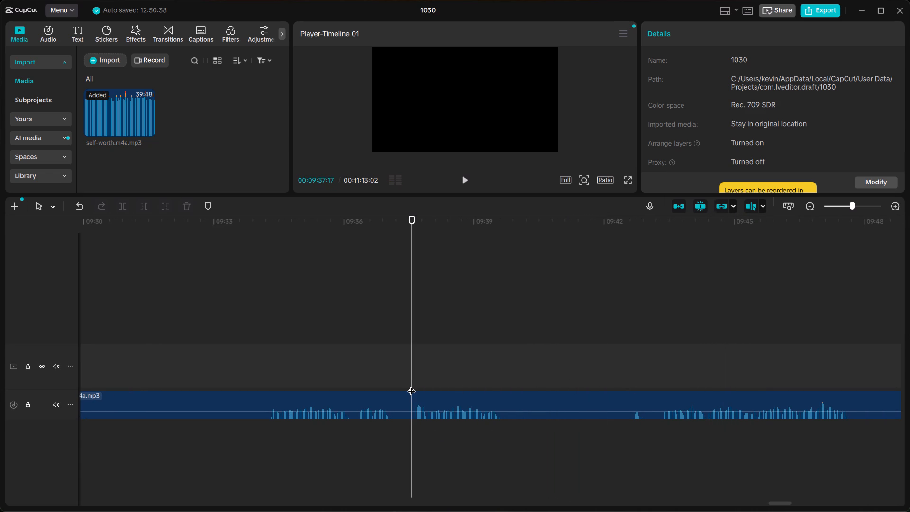
left_click(411, 387)
left_click(412, 397)
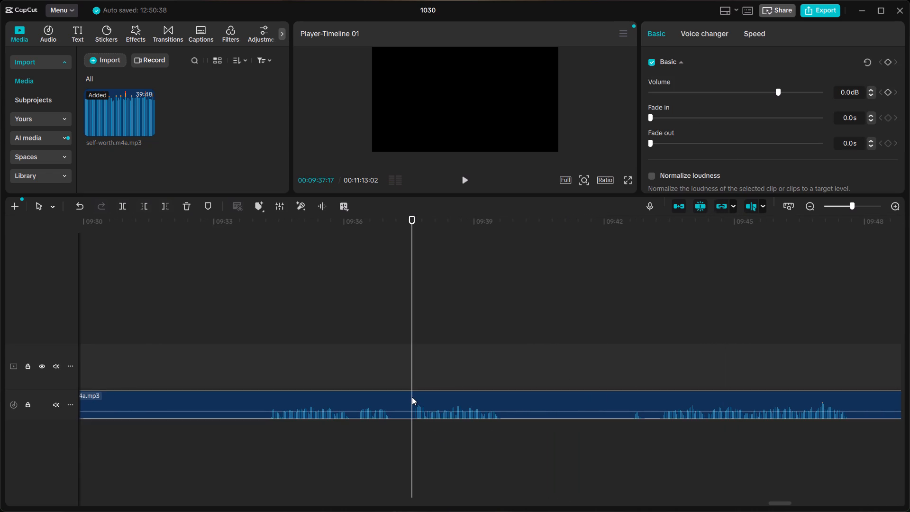
key("ctrl+b")
Delete the segment between the 09:29:01 and 09:37:17 splits and close the gap it leaves.
left_click(399, 397)
scroll(399, 397, "right", 1)
key("BackSpace")
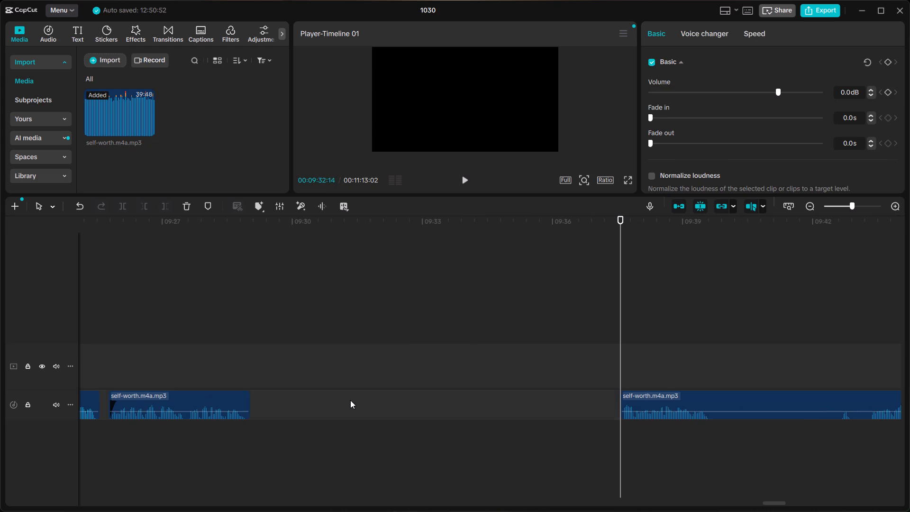
right_click(344, 397)
left_click(357, 409)
Replay the joined phrases from about 09:18 through the 09:29:01 join to check how they flow.
left_click(193, 361)
key("space")
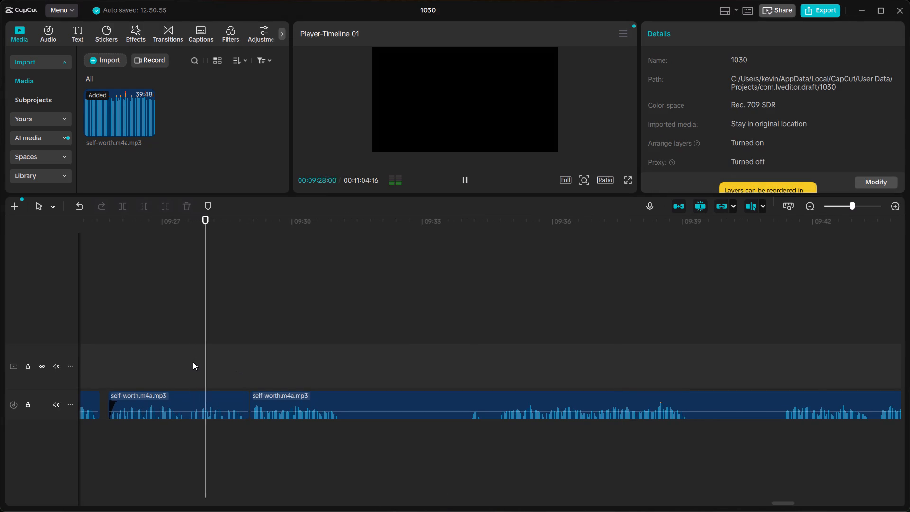
key("space")
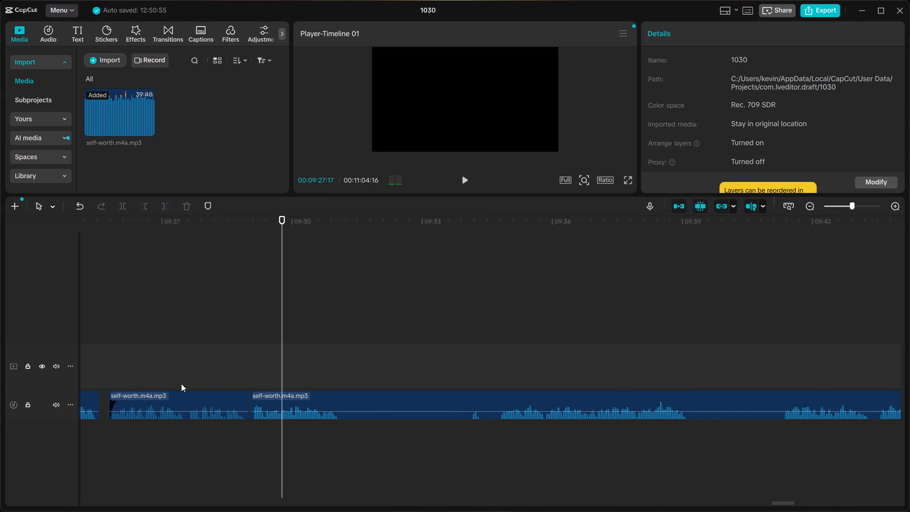
scroll(180, 395, "right", 2)
left_click(552, 337)
key("space")
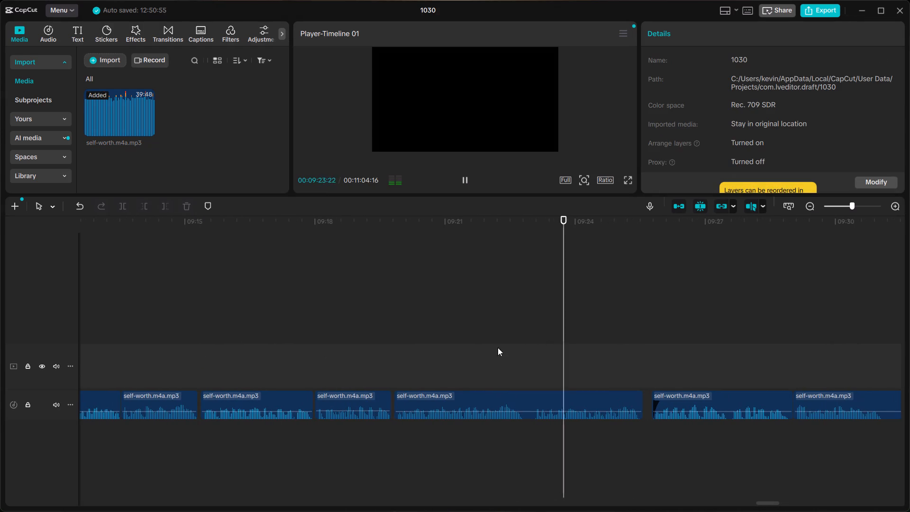
left_click(332, 359)
key("space")
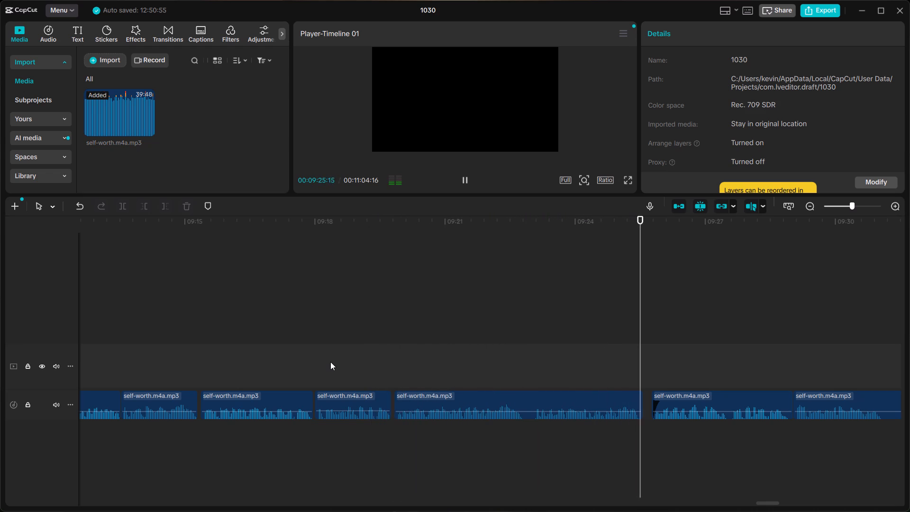
scroll(510, 350, "left", 1)
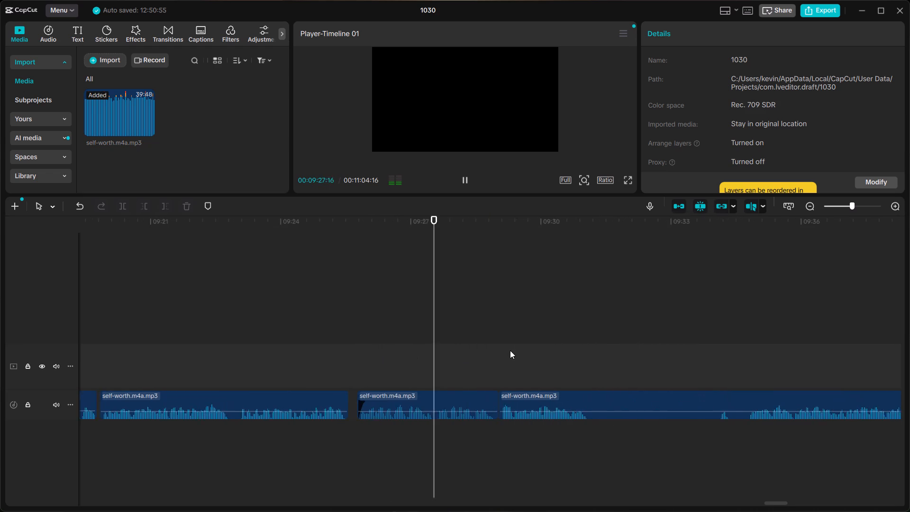
scroll(510, 350, "left", 1)
left_click(508, 356)
key("space")
left_click(495, 365)
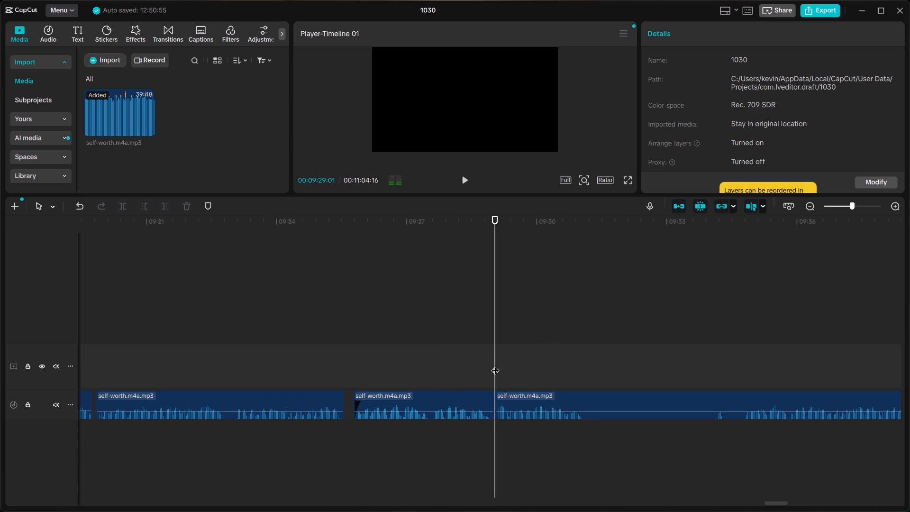
key("space")
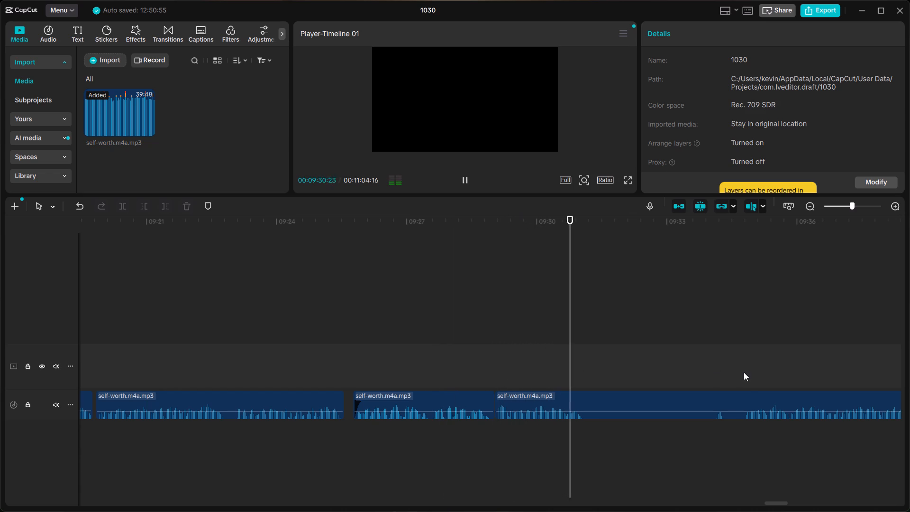
Listen to the alternative phrase takes between about 09:34 and 09:43 to compare them.
left_click(744, 372)
key("space")
scroll(743, 372, "left", 1)
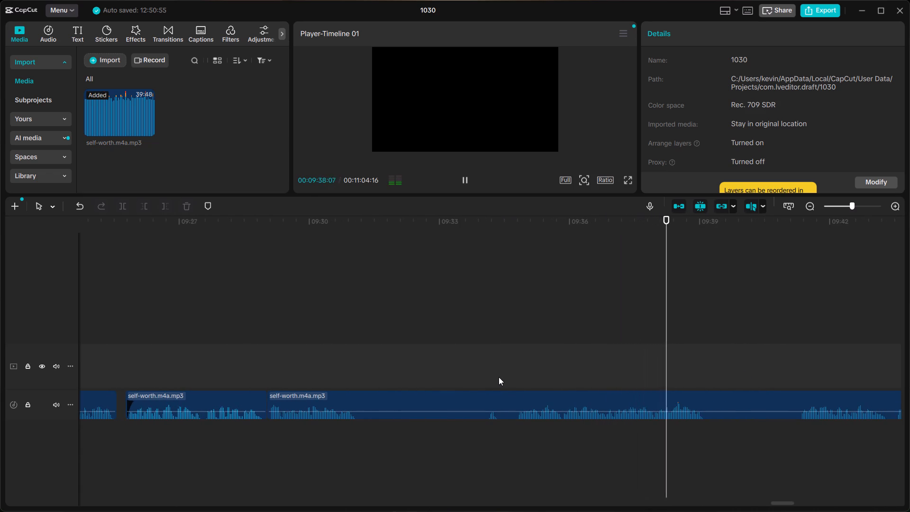
left_click(791, 372)
key("space")
scroll(791, 372, "left", 1)
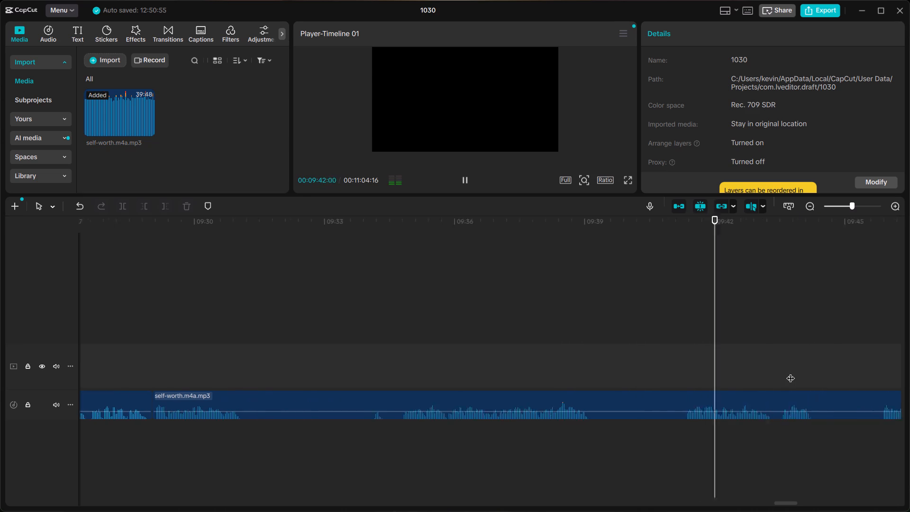
scroll(791, 372, "left", 1)
key("space")
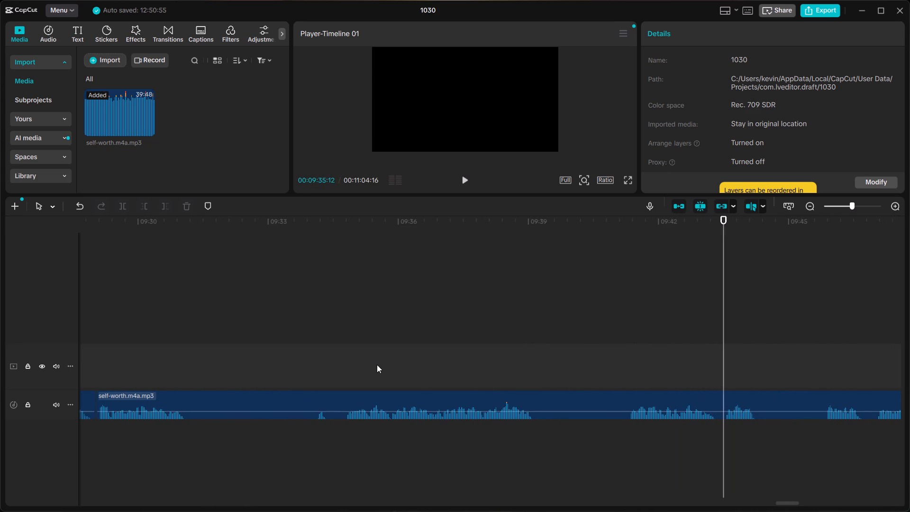
left_click(390, 364)
key("space")
key("space")
scroll(390, 365, "right", 1)
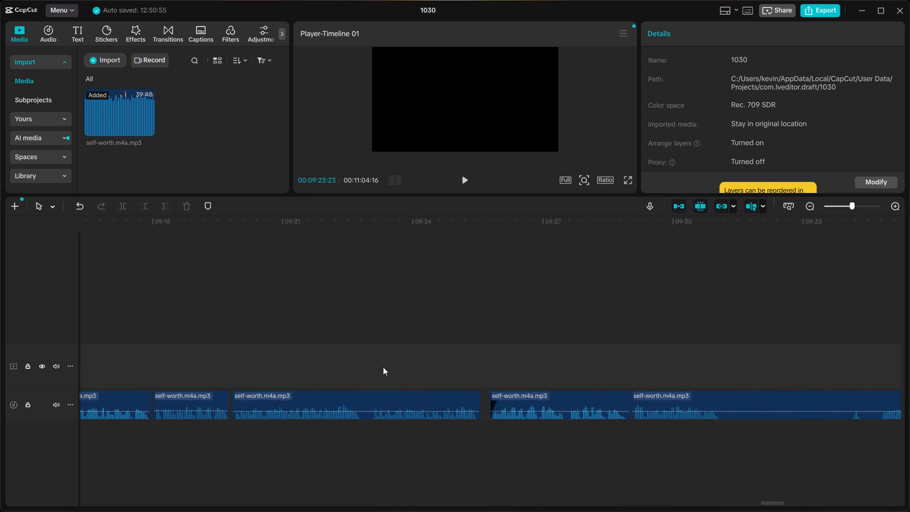
Replay the phrase from about 09:20 and delete the faded-in clip that ends at the 09:29:01 join.
scroll(383, 367, "right", 1)
left_click(300, 356)
key("space")
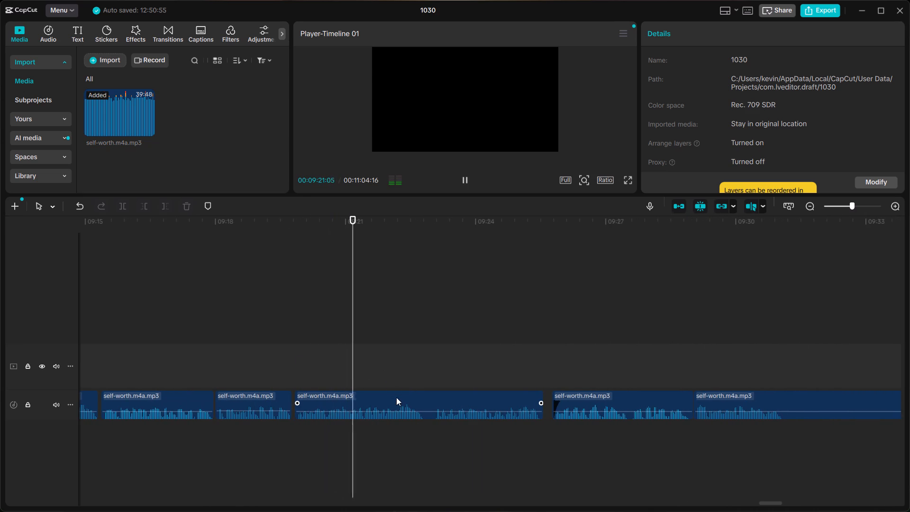
left_click(412, 401)
key("space")
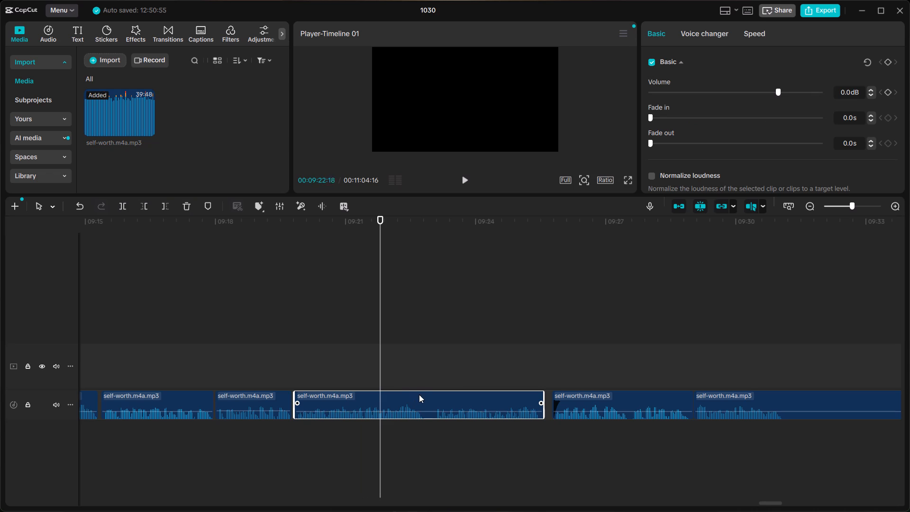
left_click(610, 393)
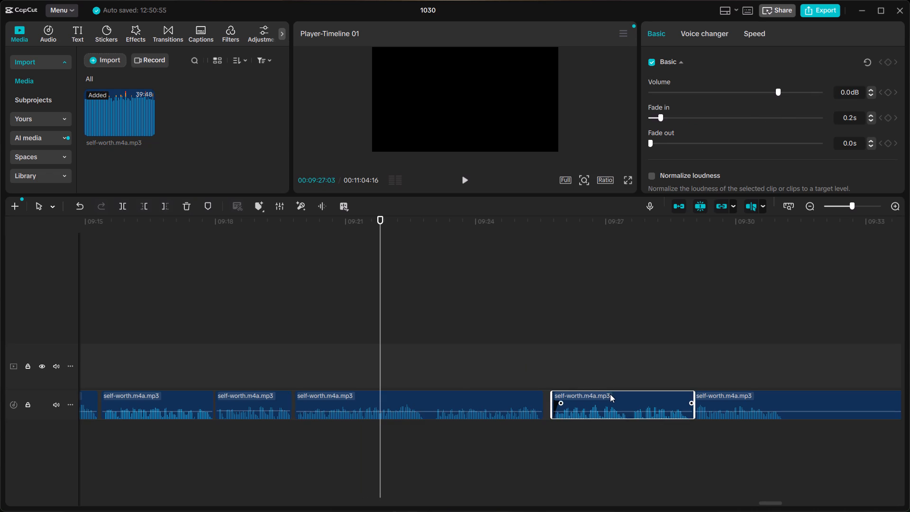
key("BackSpace")
Locate the word boundary inside the phrase starting at about 09:35 by replaying it, and split the clip at 09:37:00.
scroll(735, 375, "left", 1)
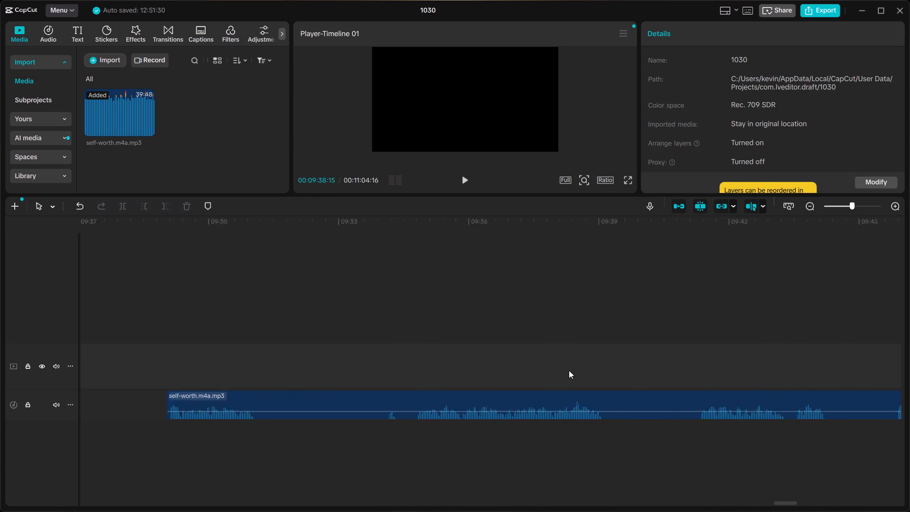
scroll(569, 370, "left", 1)
left_click(437, 373)
key("space")
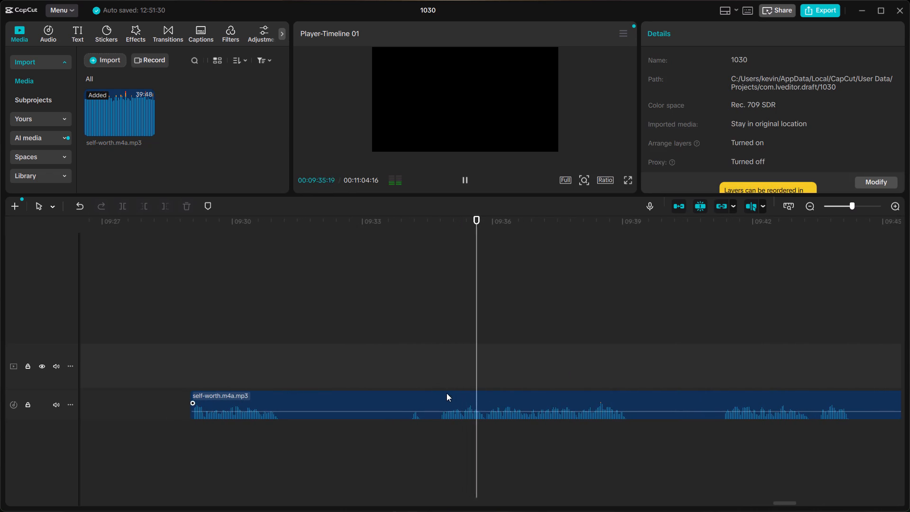
key("space")
scroll(605, 385, "up", 3, "ctrl")
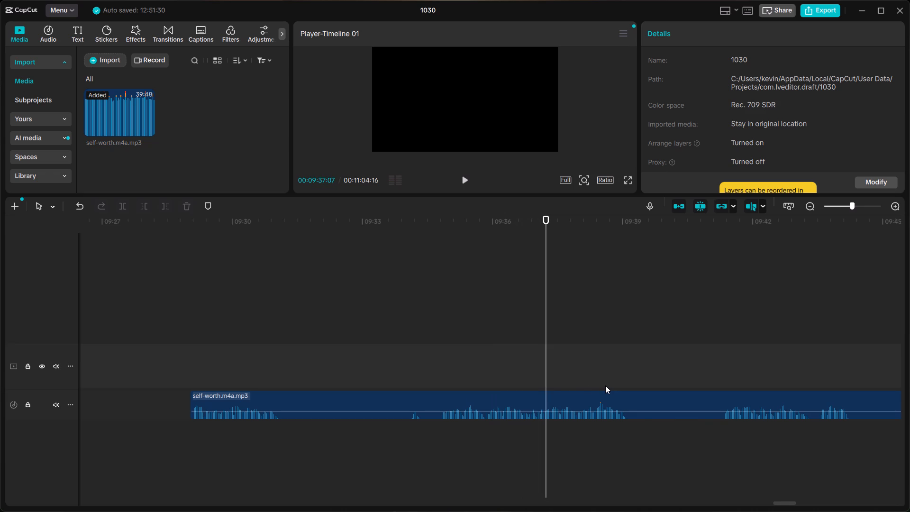
scroll(605, 385, "up", 11, "ctrl")
scroll(605, 385, "down", 5)
scroll(594, 386, "up", 10, "ctrl")
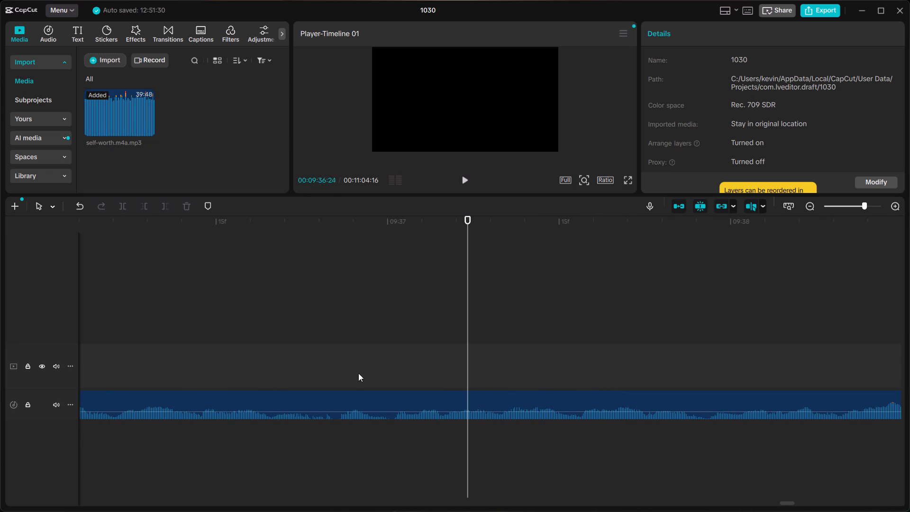
left_click(338, 378)
left_click(331, 391)
key("space")
key("space")
left_click(393, 378)
key("space")
key("space")
left_click(393, 378)
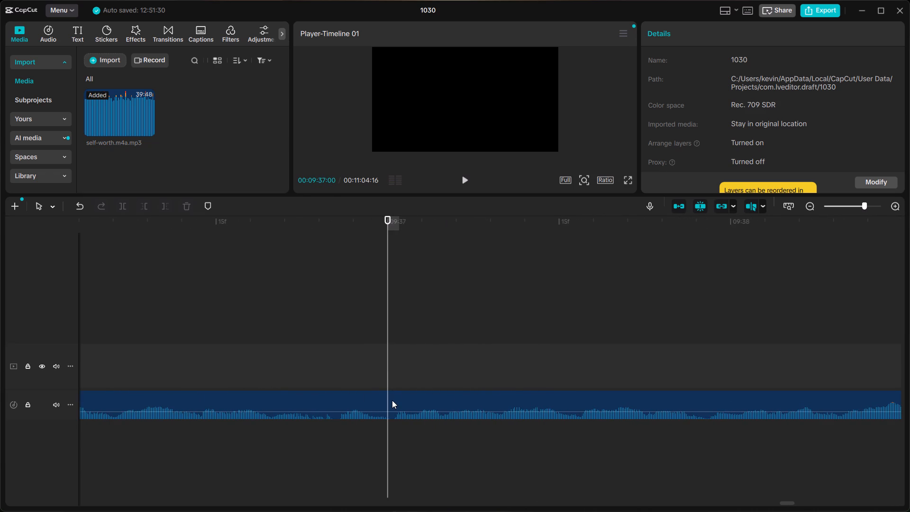
left_click(392, 401)
key("ctrl+b")
Delete the segment before the 09:37:00 split.
left_click(367, 397)
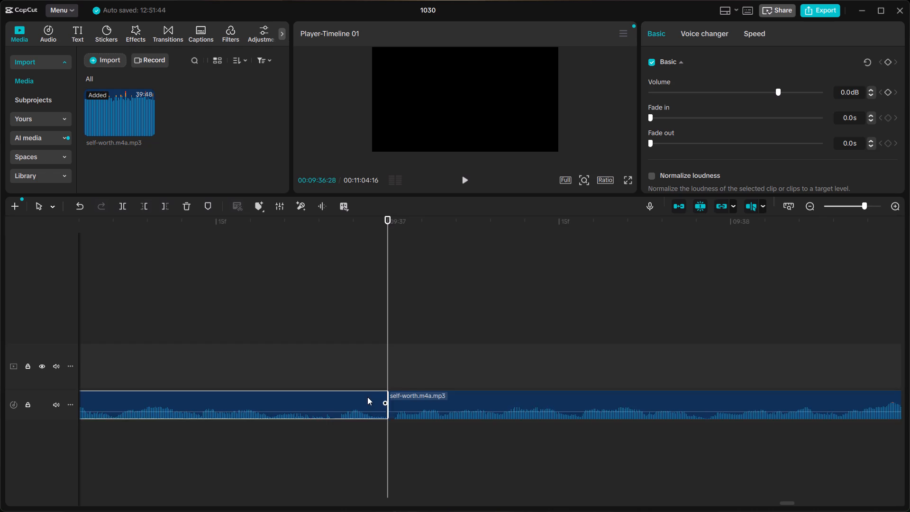
scroll(367, 397, "down", 13, "ctrl")
key("BackSpace")
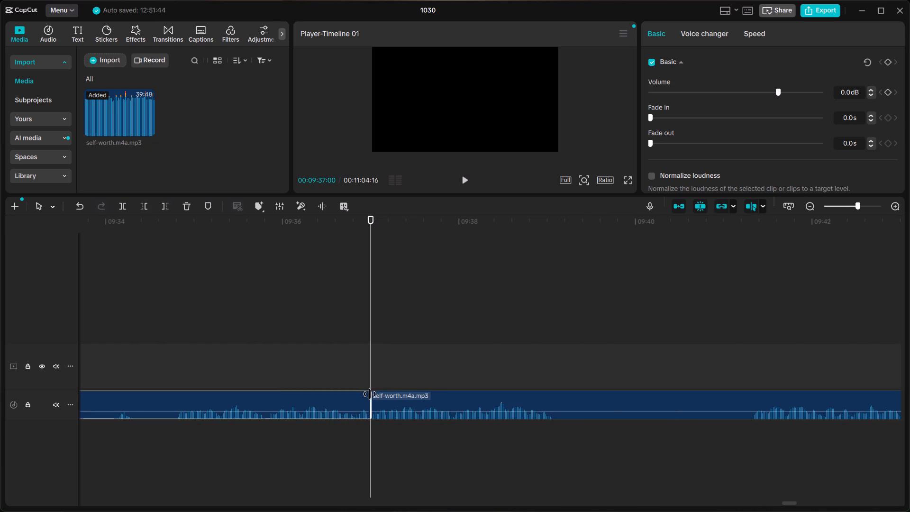
right_click_drag(404, 390, 417, 390)
left_click(418, 390)
left_click(388, 382)
left_click(399, 399)
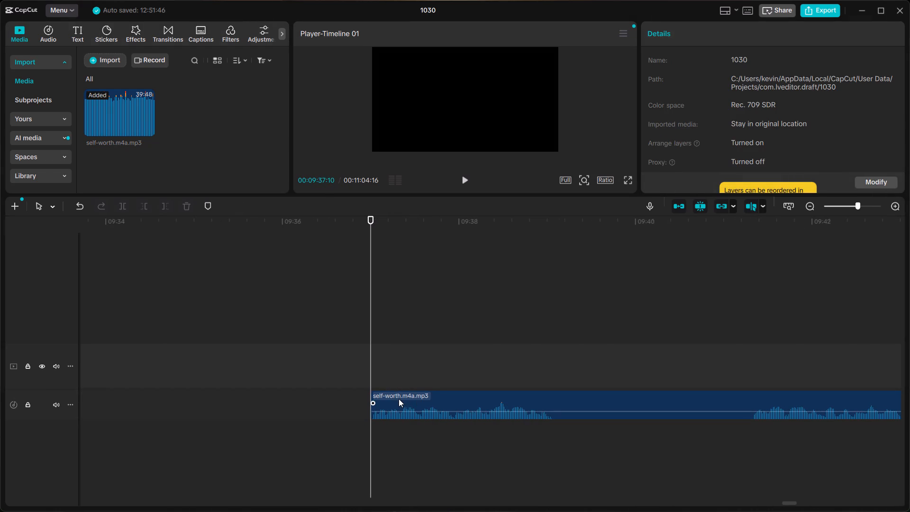
Move the clip starting at 09:37:00 to just after the phrase ending at about 09:25:16, and replay the join and following takes.
left_click_drag(399, 399, 615, 406)
scroll(373, 411, "right", 5)
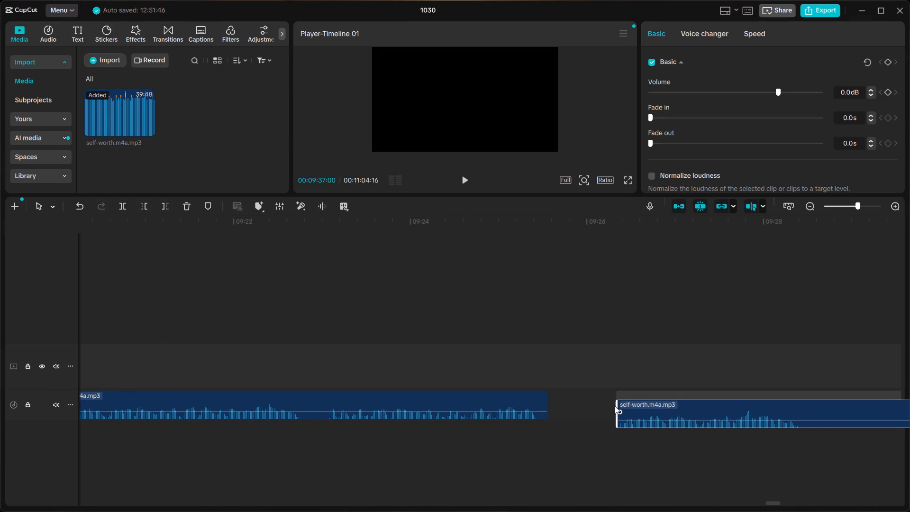
left_click_drag(615, 406, 584, 405)
left_click(318, 379)
key("space")
key("space")
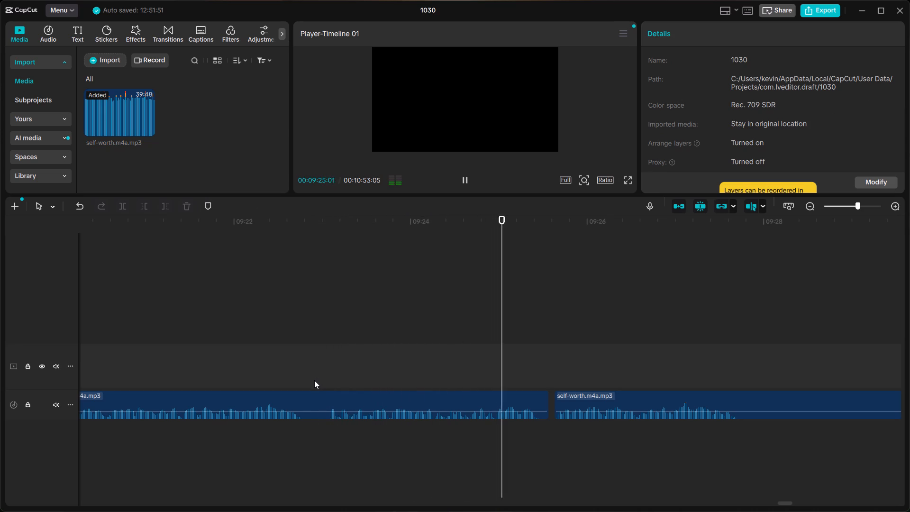
key("space")
left_click(211, 366)
key("space")
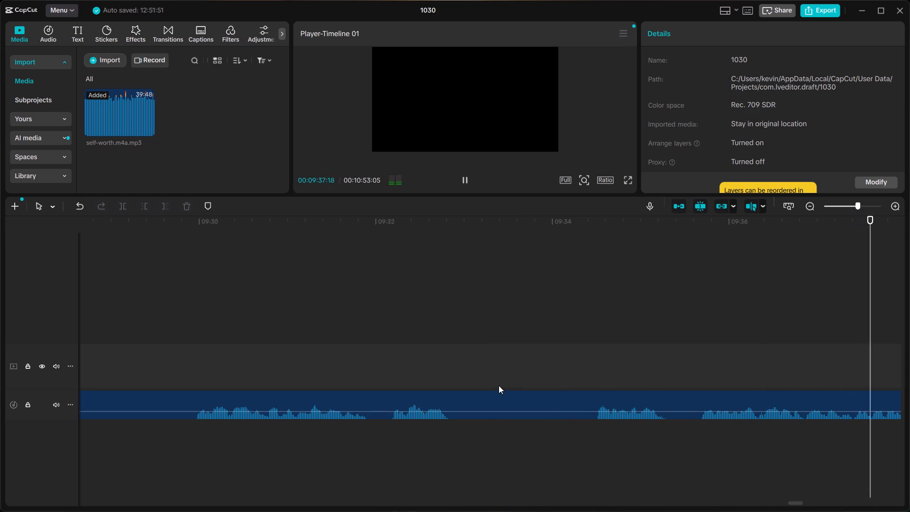
key("space")
Shift the clip away from the previous phrase and extend its start a few frames earlier, to about 09:26:15.
scroll(499, 385, "right", 3)
left_click(540, 397)
left_click_drag(538, 397, 630, 400)
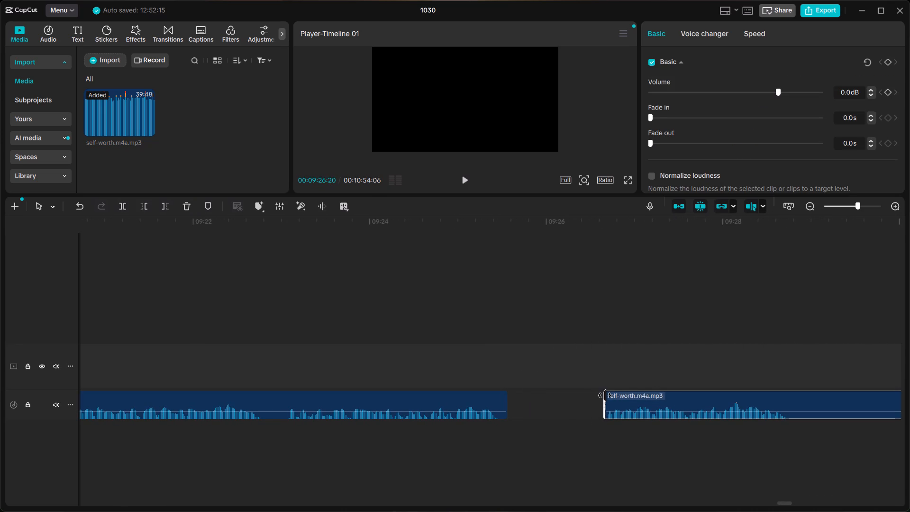
left_click_drag(605, 395, 569, 388)
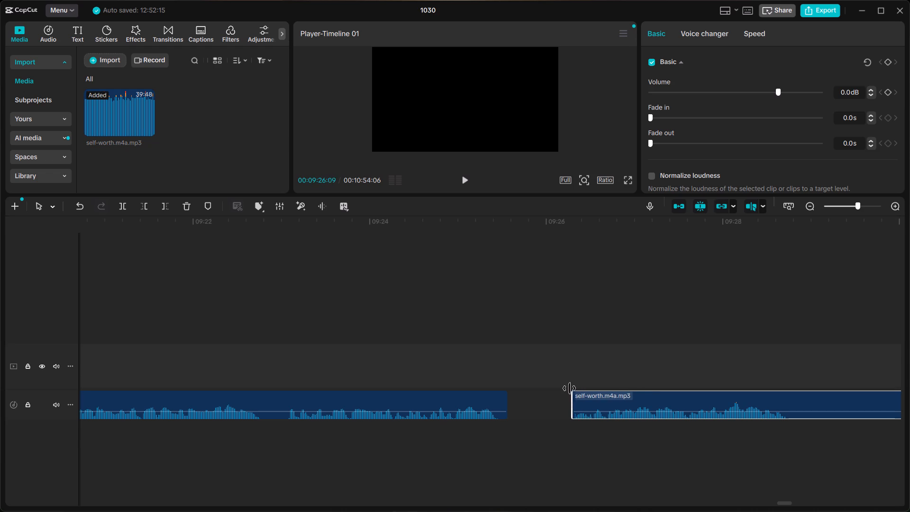
left_click_drag(569, 388, 596, 398)
scroll(593, 398, "up", 13, "ctrl")
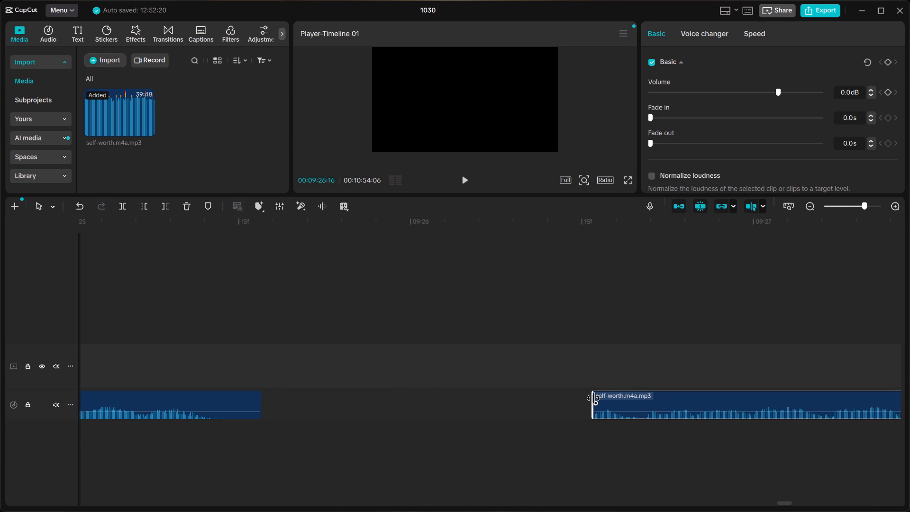
scroll(593, 398, "up", 16, "ctrl")
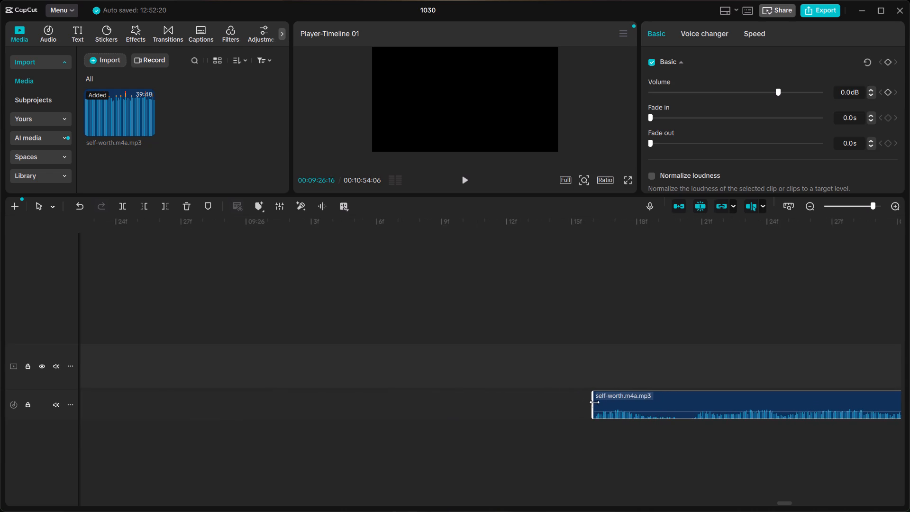
left_click_drag(594, 402, 588, 400)
left_click(580, 393)
left_click(600, 397)
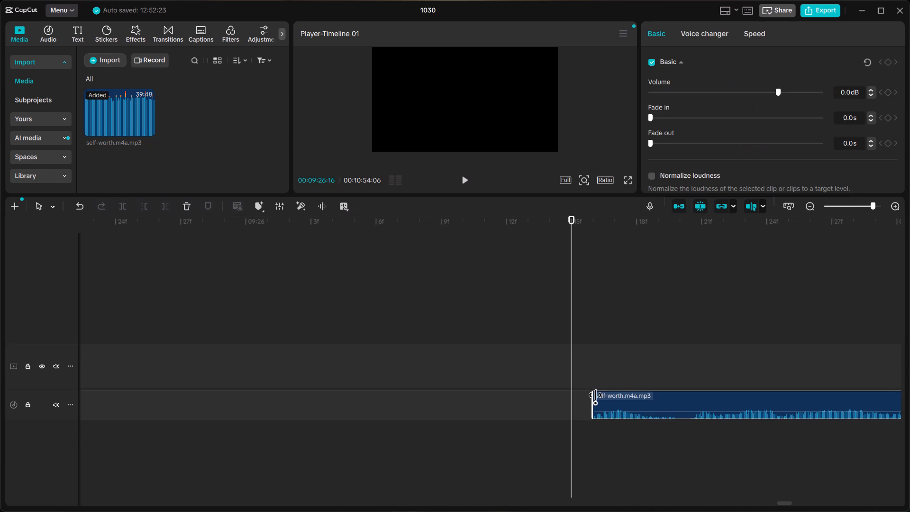
left_click_drag(593, 394, 584, 398)
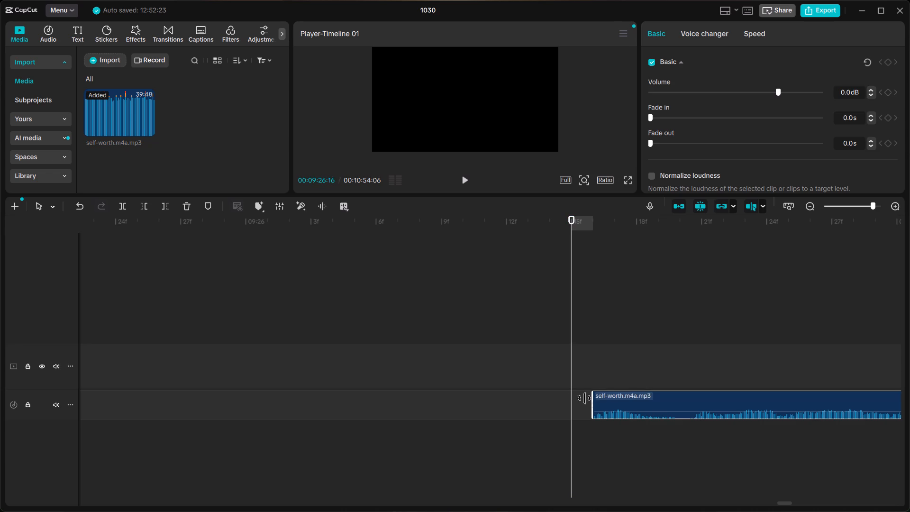
left_click_drag(584, 398, 580, 398)
scroll(592, 400, "down", 12, "ctrl")
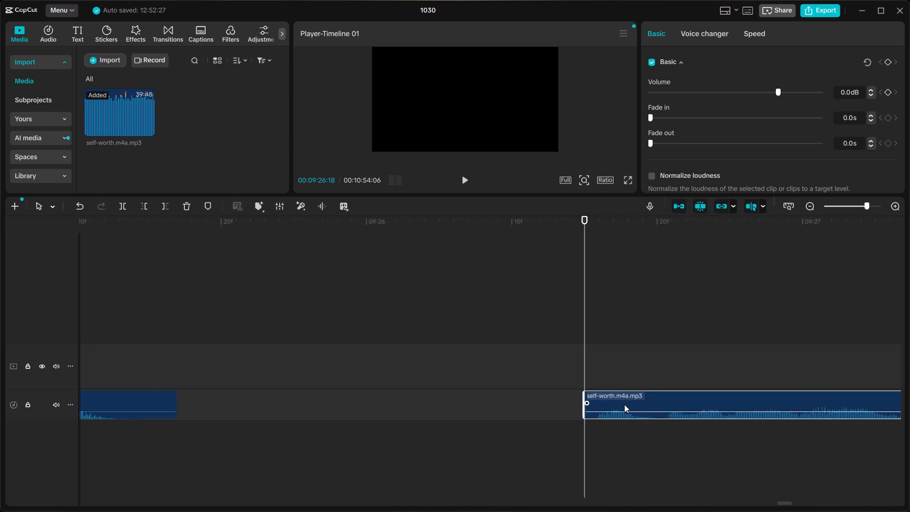
Move the extended clip back behind the previous phrase, leaving a gap of about 0.2 s, and replay the join.
scroll(626, 399, "down", 10, "ctrl")
left_click_drag(645, 400, 486, 407)
left_click(264, 355)
key("space")
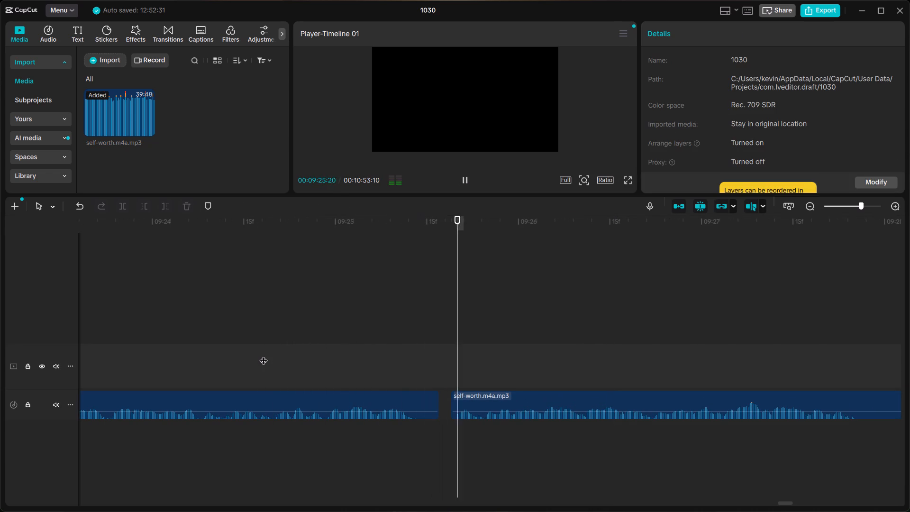
key("space")
left_click(469, 397)
left_click_drag(469, 397, 491, 400)
left_click(157, 369)
key("space")
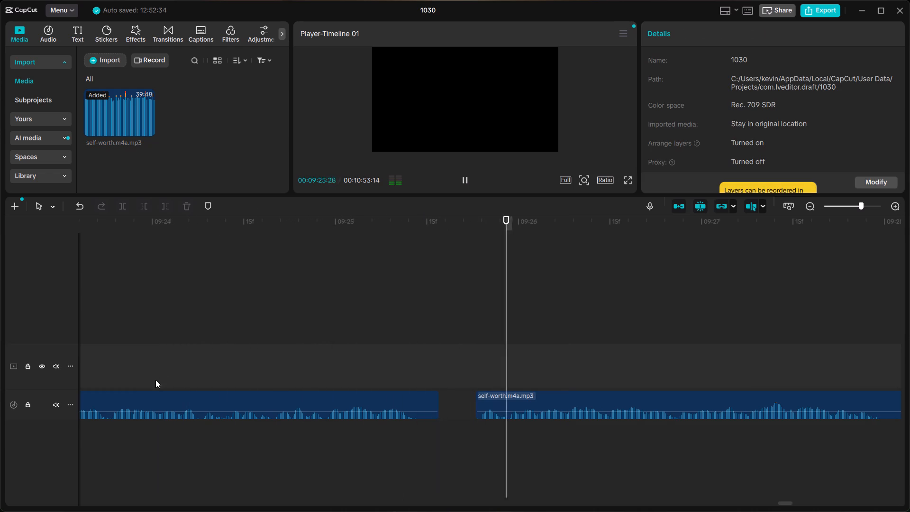
key("space")
Replay the joined phrases and split the clip at 09:28:02, right where the second phrase ends.
scroll(205, 387, "down", 17, "ctrl")
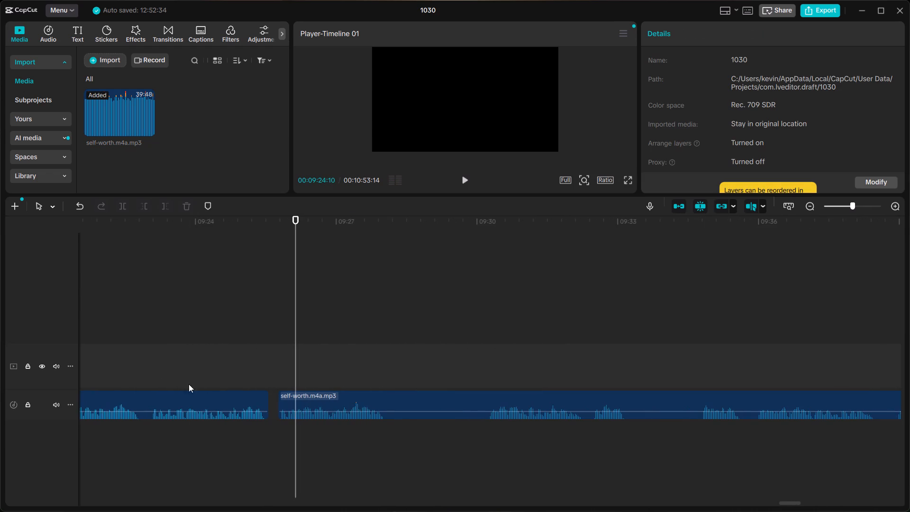
left_click(136, 362)
key("space")
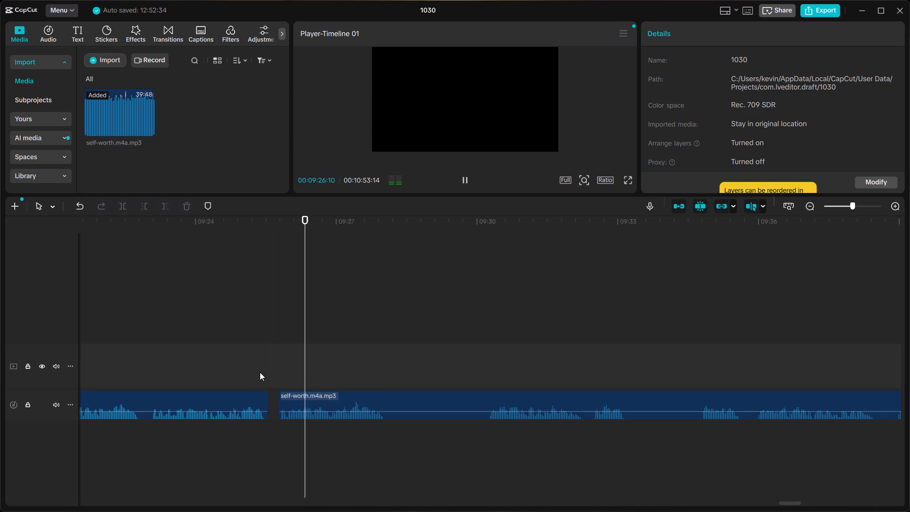
key("space")
scroll(387, 370, "up", 9, "ctrl")
left_click(376, 383)
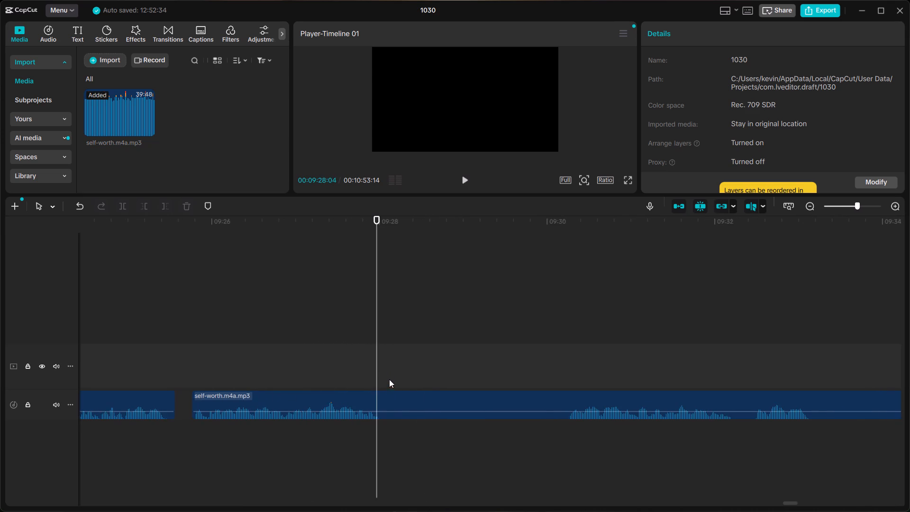
left_click(389, 379)
left_click(342, 379)
left_click(386, 376)
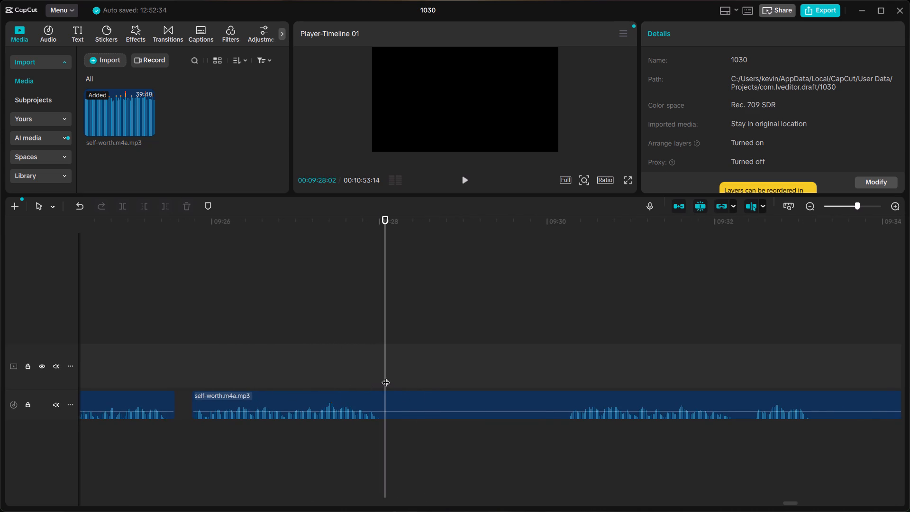
left_click(389, 389)
left_click(383, 401)
key("ctrl+b")
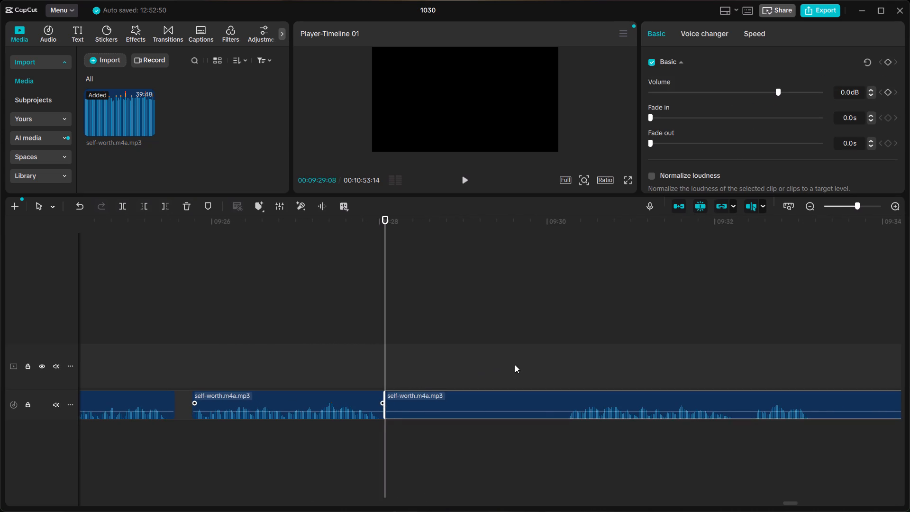
Split the clip just before the phrase starting shortly after 09:30 and delete the silent segment before it.
left_click(563, 368)
key("space")
scroll(562, 369, "left", 1)
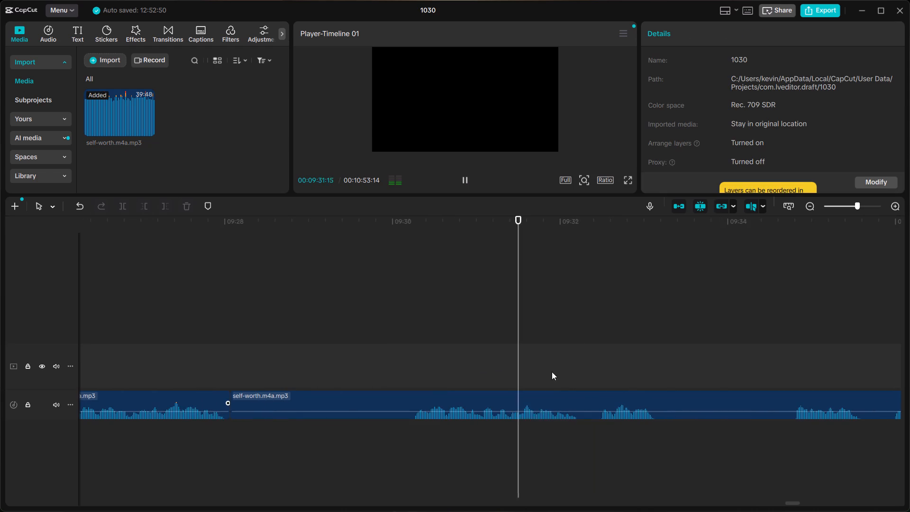
key("space")
left_click(407, 384)
left_click(321, 380)
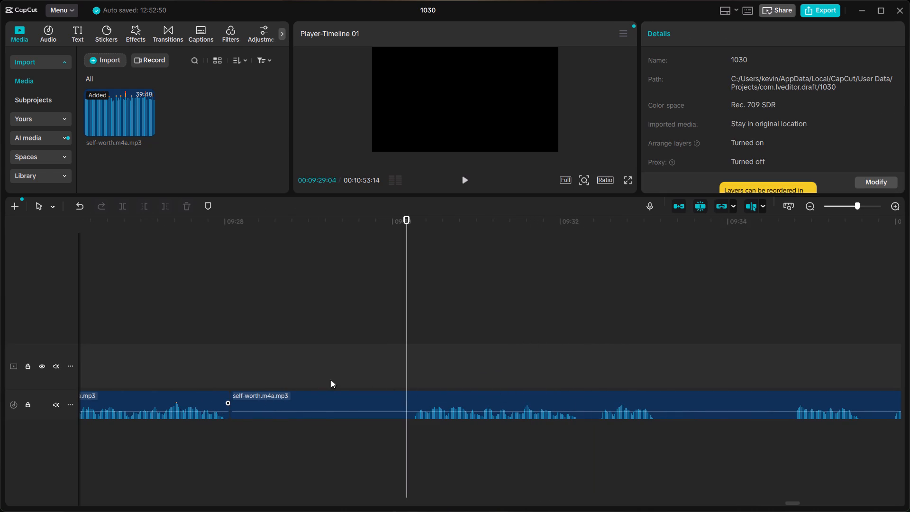
left_click(412, 380)
left_click(408, 395)
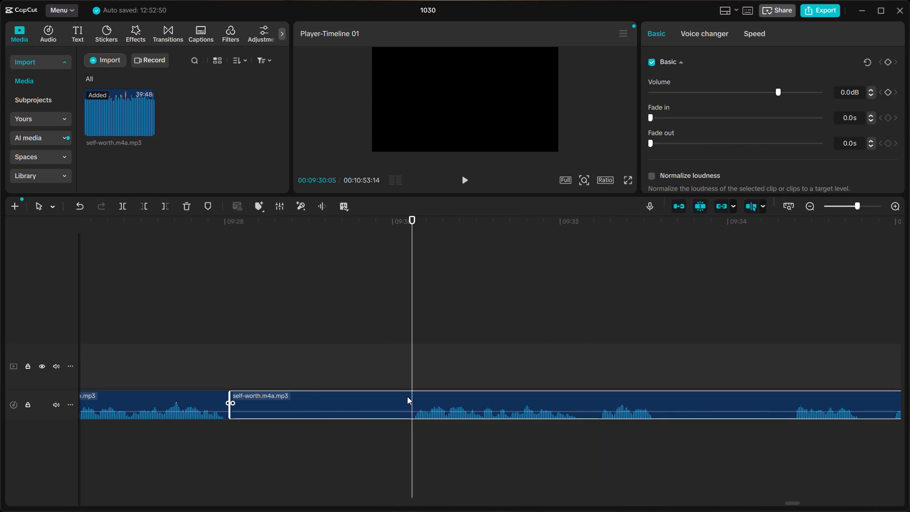
key("ctrl+b")
left_click(396, 406)
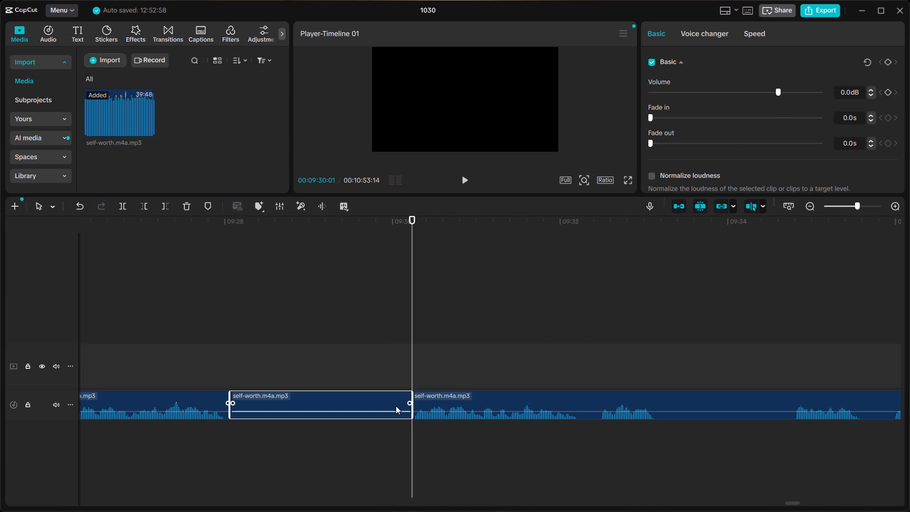
key("BackSpace")
Move the following clip back to just after the 09:28:02 phrase end, leaving a tiny gap, and replay the transition.
left_click(435, 406)
left_click_drag(437, 403, 259, 407)
left_click(108, 366)
key("space")
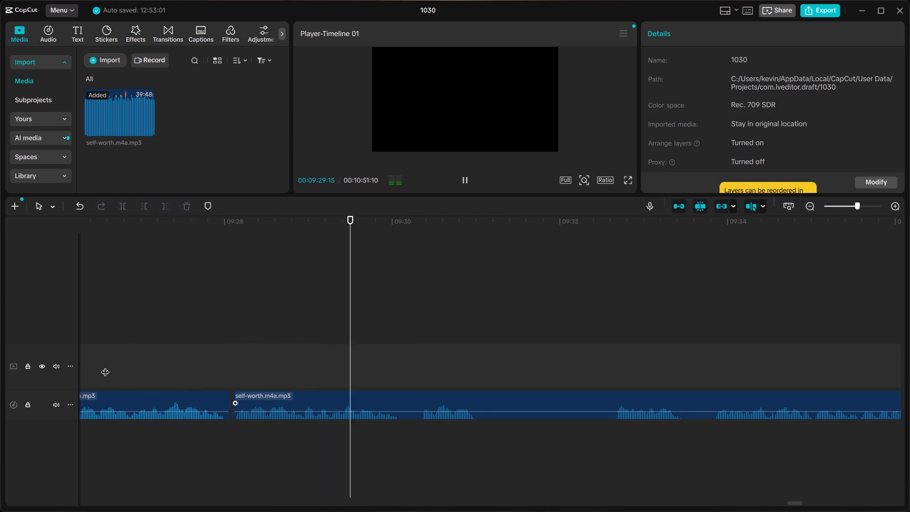
scroll(105, 366, "up", 2)
key("space")
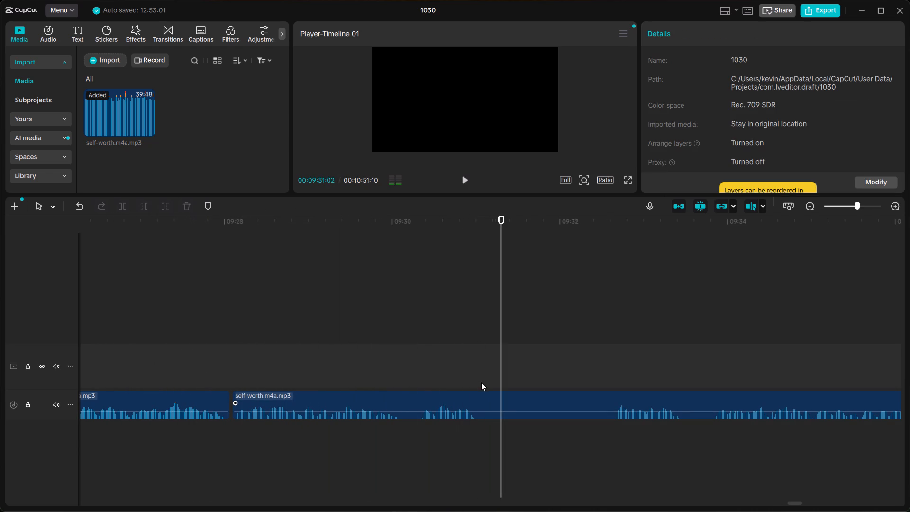
Split the clip at 09:31:02, right after the short phrase ends.
left_click(481, 382)
left_click(483, 387)
key("ctrl+b")
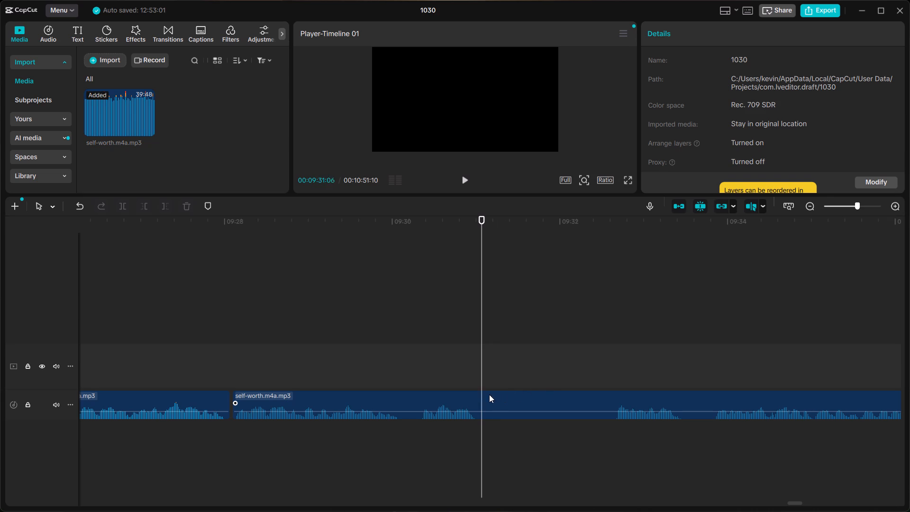
left_click(484, 400)
key("ctrl+b")
Listen to the phrase takes between about 09:33 and 09:46 to judge which to keep.
left_click(634, 369)
key("space")
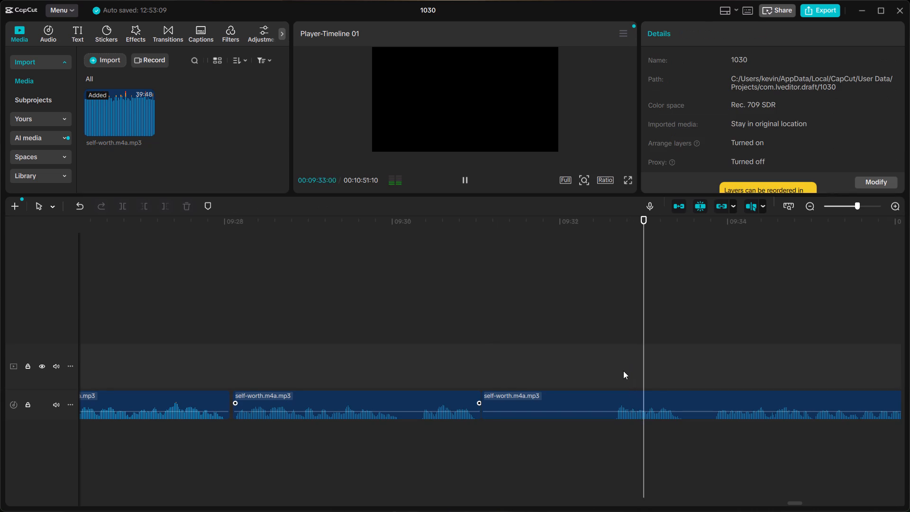
left_click(617, 375)
key("space")
scroll(617, 375, "left", 2)
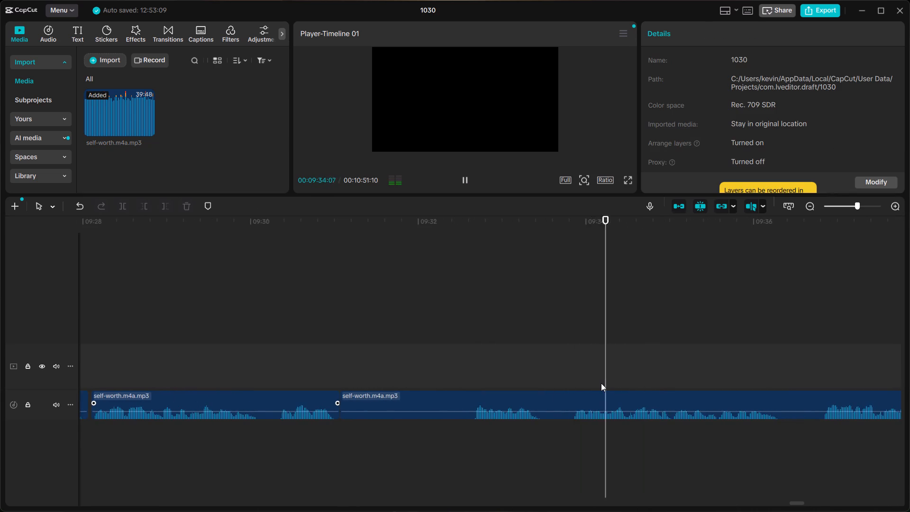
scroll(601, 383, "left", 2)
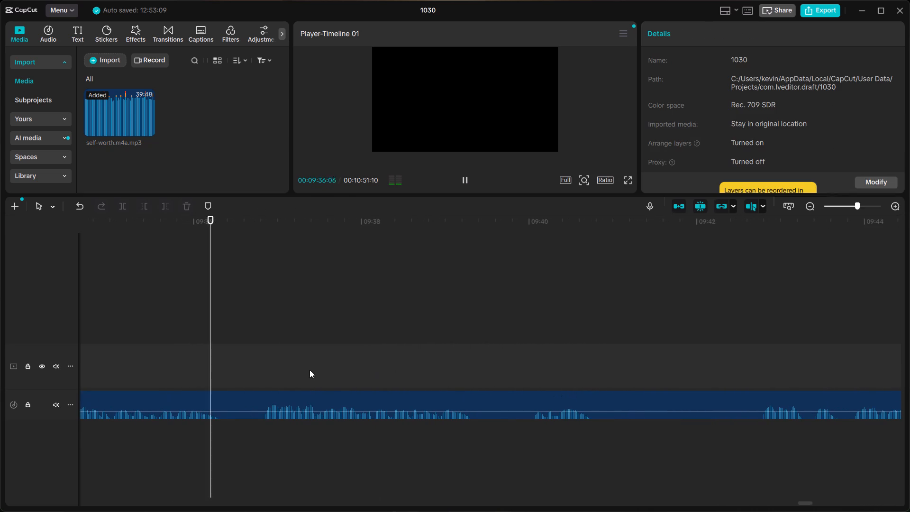
left_click(523, 381)
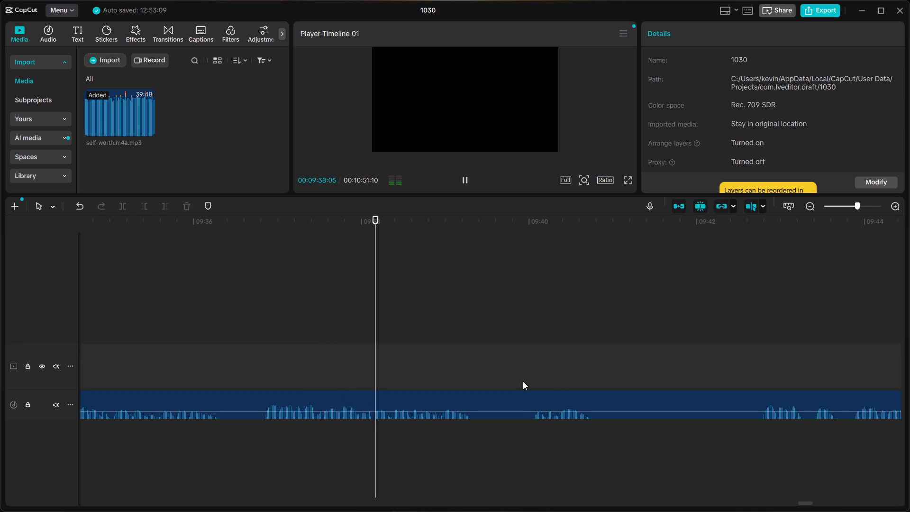
key("space")
key("space")
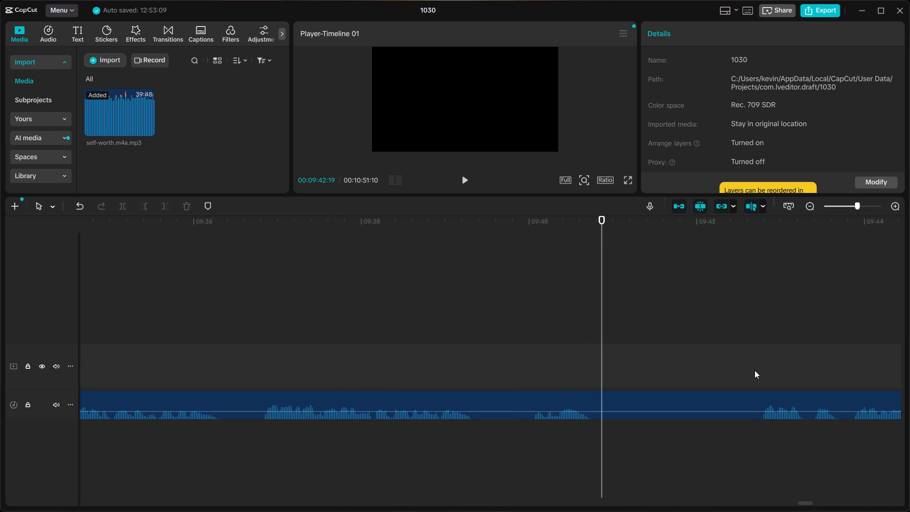
left_click(760, 370)
key("space")
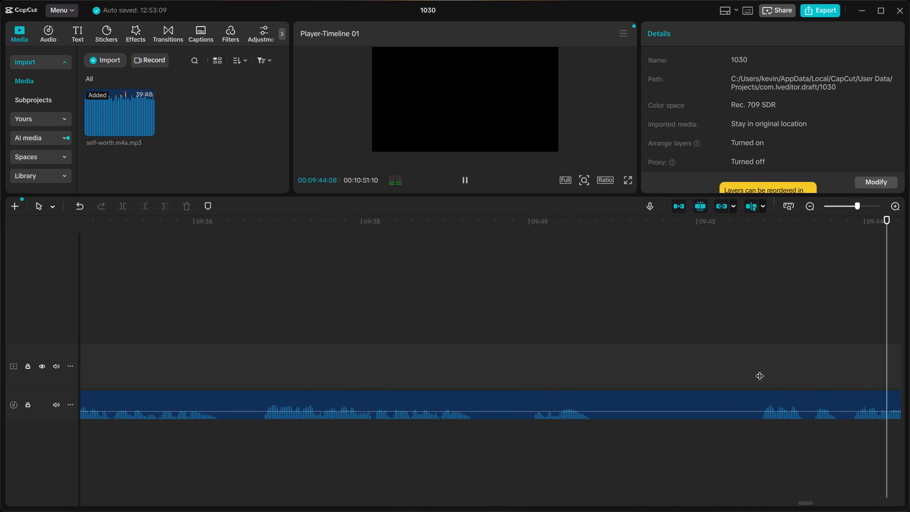
scroll(760, 370, "down", 5, "ctrl")
scroll(714, 374, "right", 2)
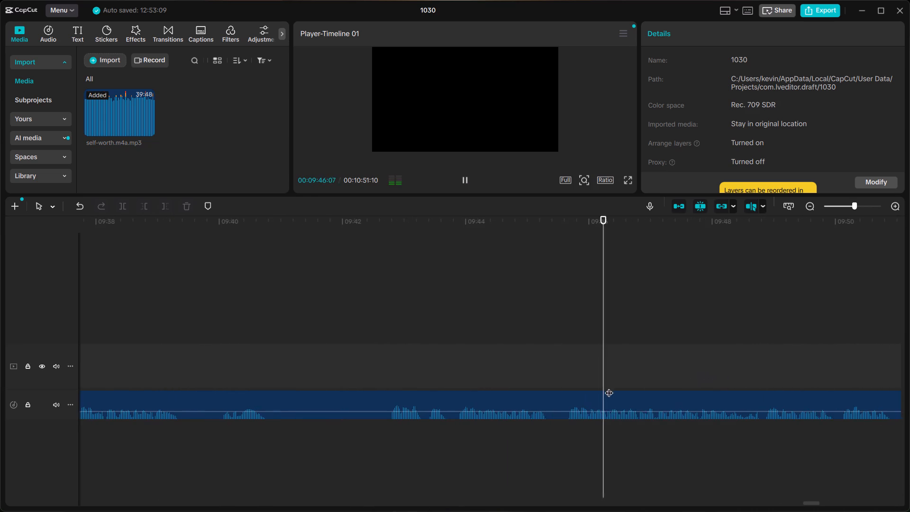
key("space")
Listen to the final phrase takes between about 10:37 and 10:49 to judge which to keep.
scroll(455, 394, "left", 2)
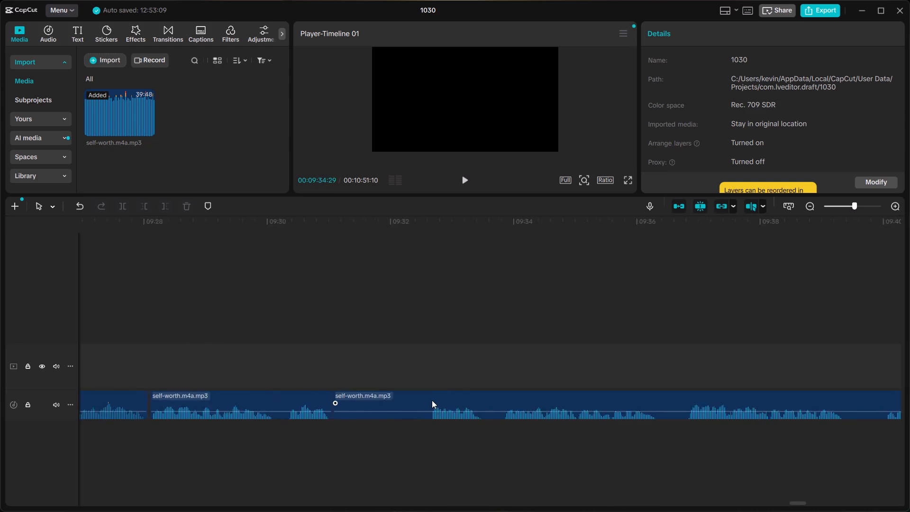
scroll(432, 400, "left", 2)
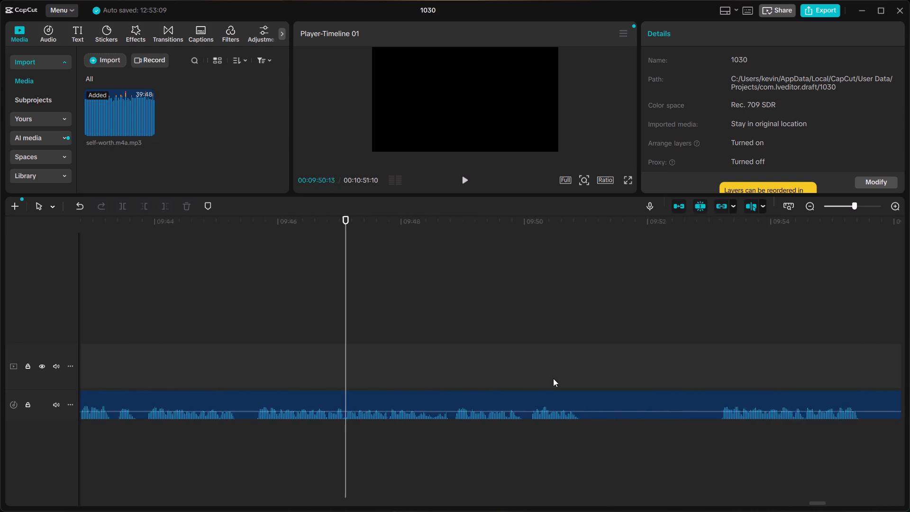
scroll(553, 378, "left", 1)
scroll(559, 374, "down", 18, "ctrl")
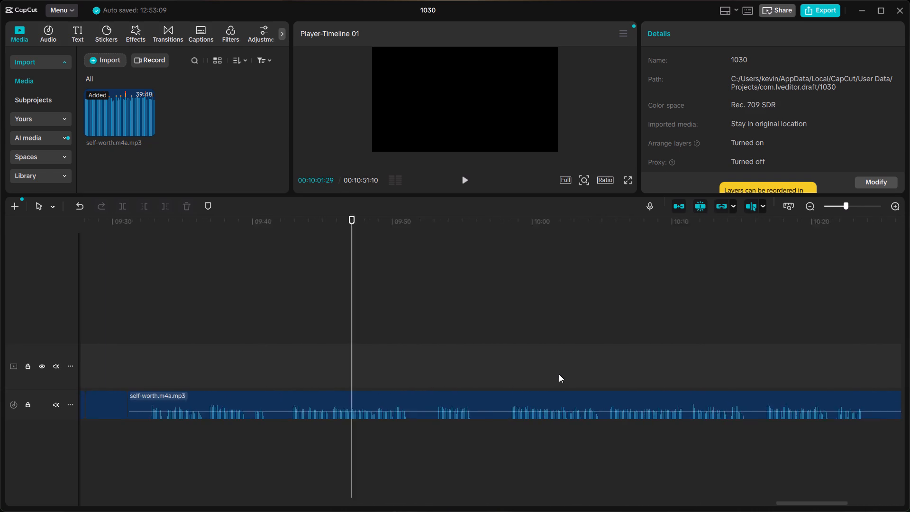
scroll(559, 374, "left", 3)
left_click(500, 378)
left_click(509, 378)
key("space")
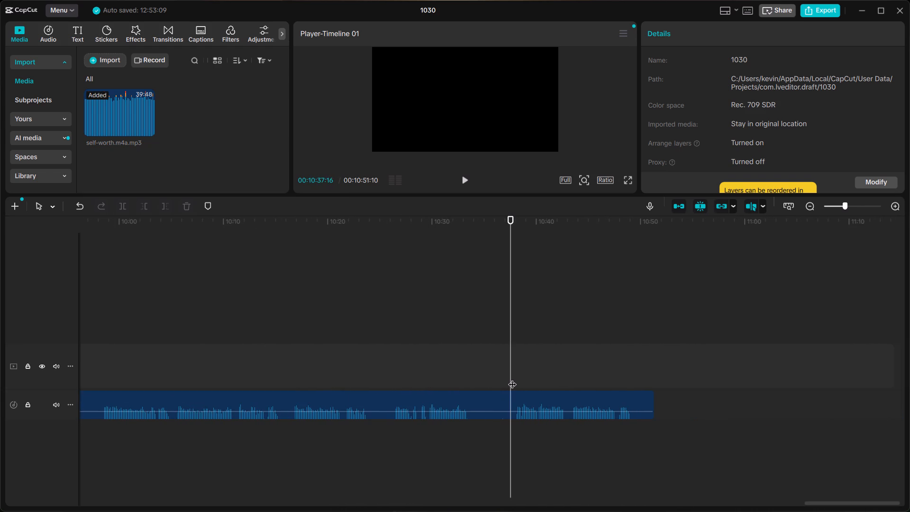
key("space")
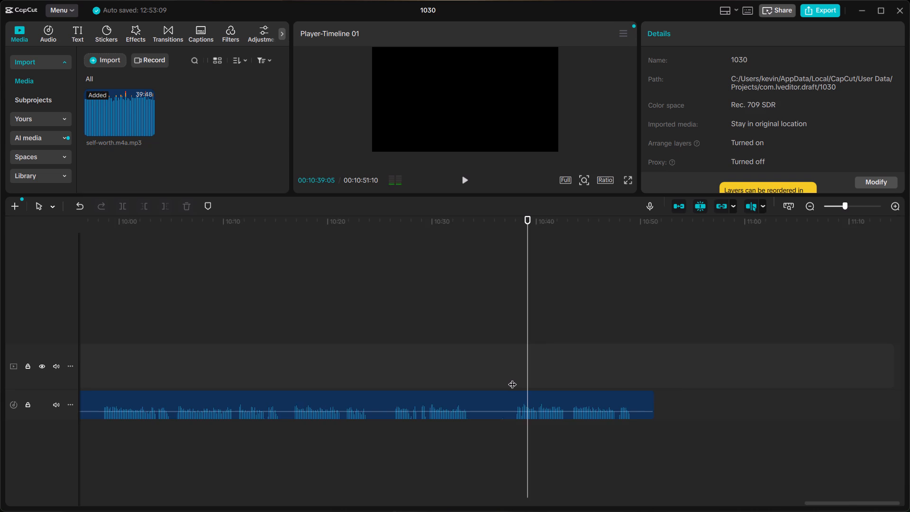
scroll(512, 378, "up", 16, "ctrl")
left_click(583, 376)
key("space")
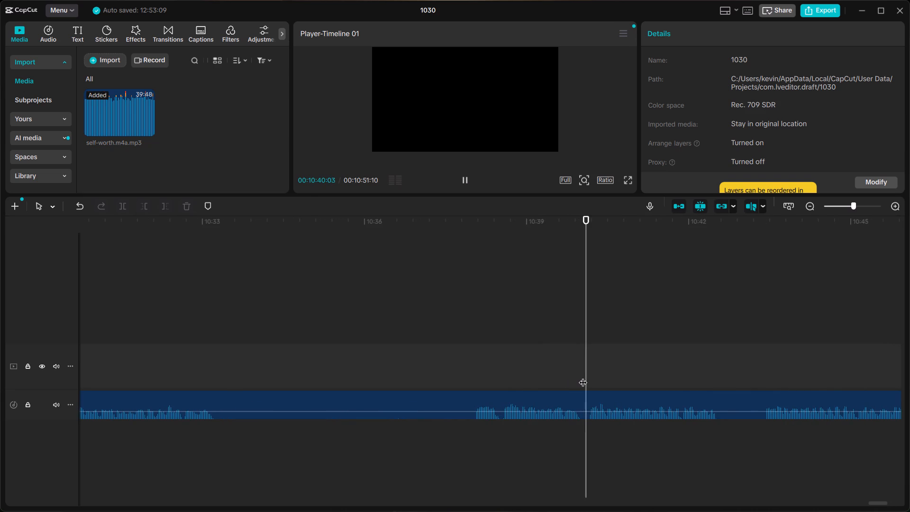
left_click(583, 376)
key("space")
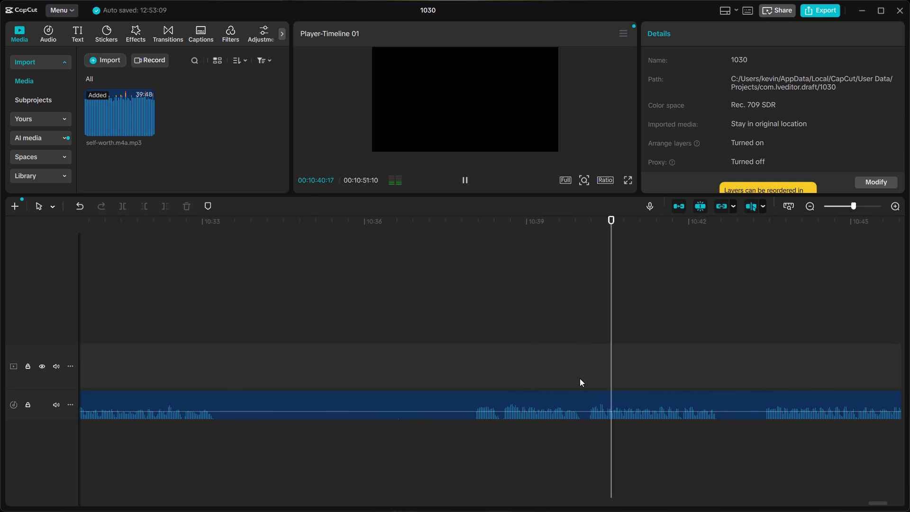
key("space")
left_click(765, 384)
key("space")
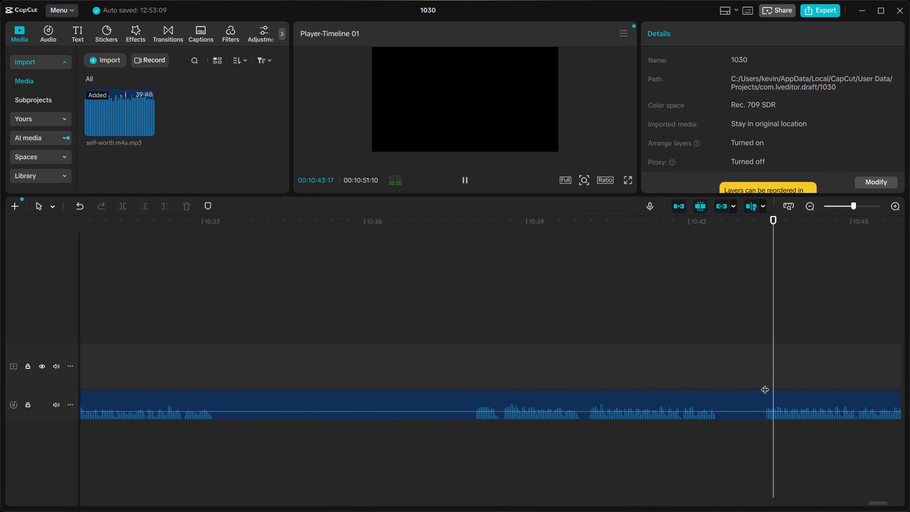
left_click(763, 386)
key("space")
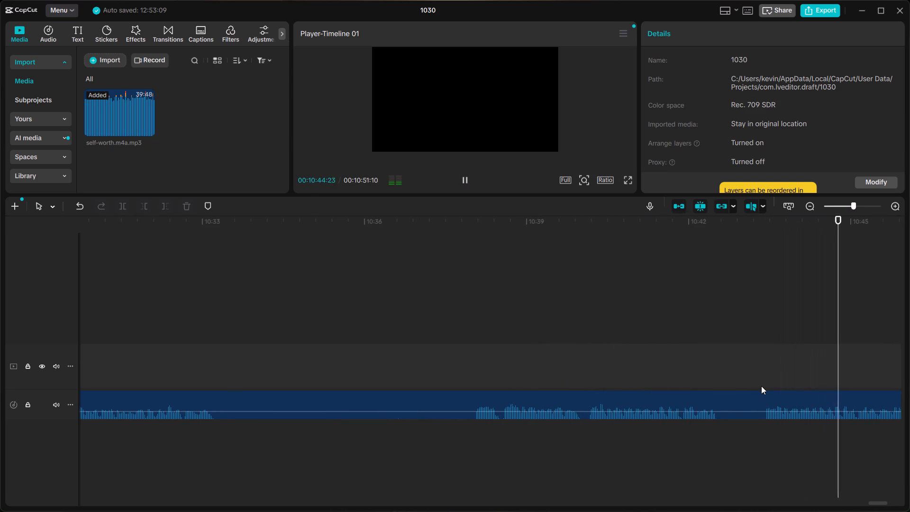
scroll(761, 386, "left", 2)
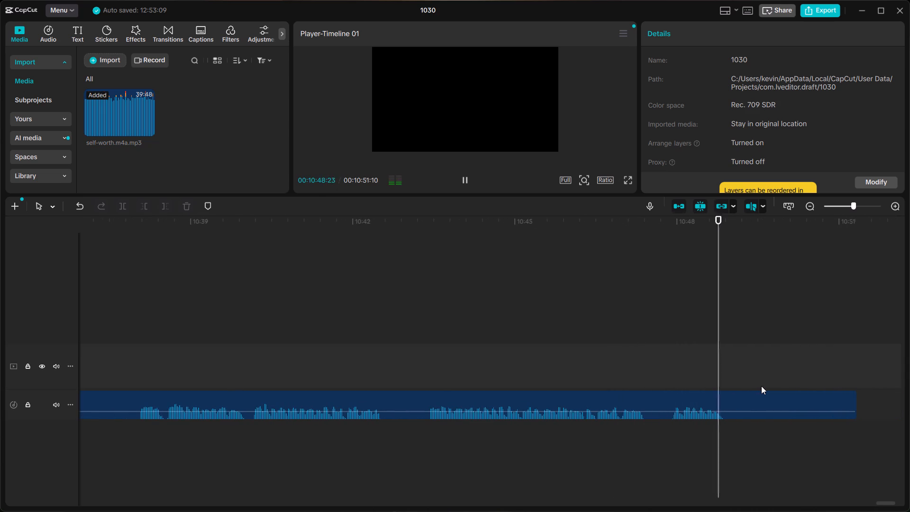
key("space")
Split the clip at 10:43:11, just before the last long phrase take begins.
left_click(426, 381)
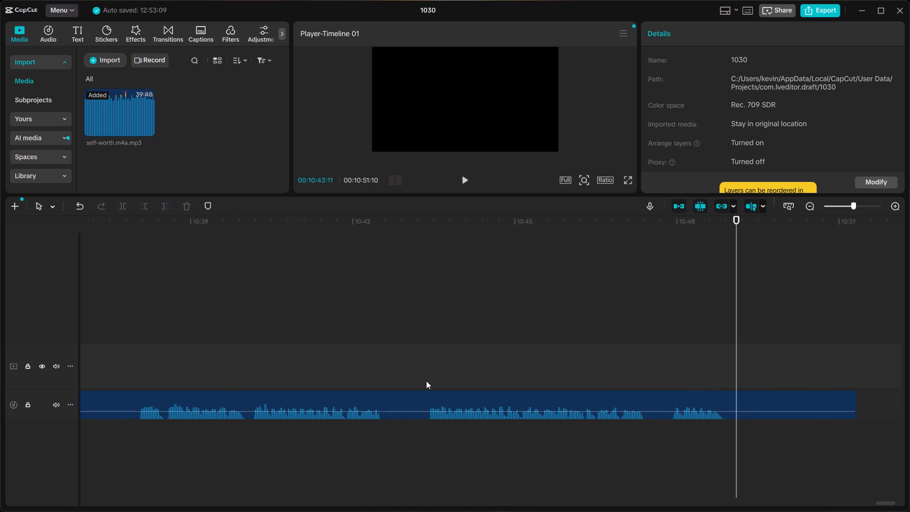
left_click(425, 395)
key("ctrl+b")
Listen to the earlier takes between about 10:21 and 10:43 and compare their phrase endings.
scroll(425, 395, "right", 1)
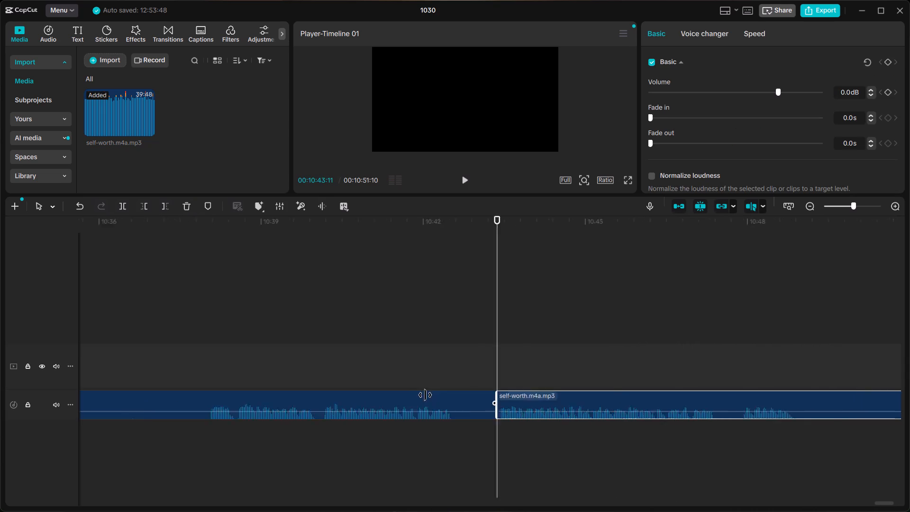
scroll(425, 395, "right", 1)
scroll(366, 385, "right", 1)
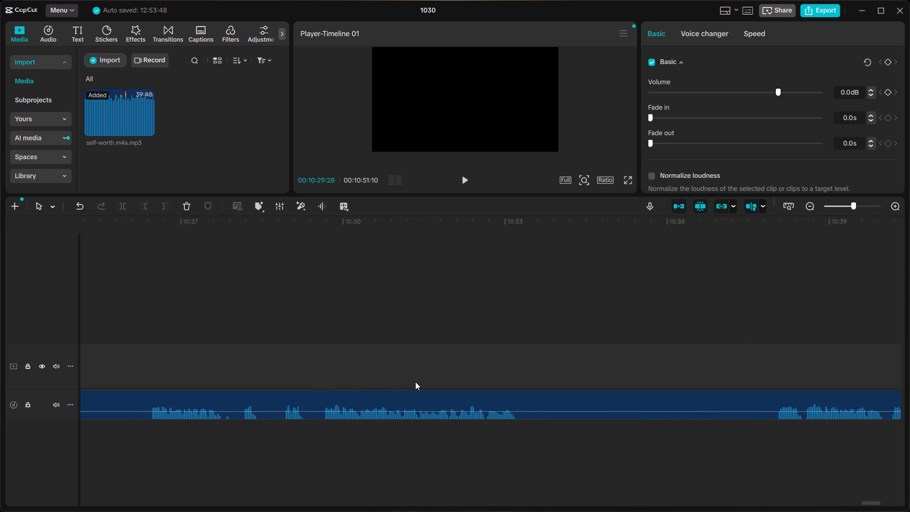
left_click(447, 378)
key("space")
scroll(447, 378, "right", 1)
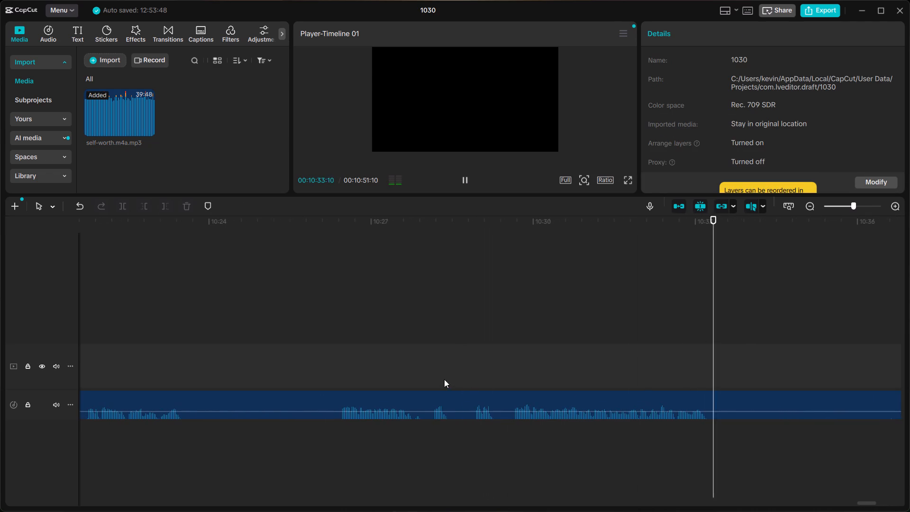
key("space")
left_click(144, 387)
key("space")
scroll(150, 389, "right", 1)
left_click(277, 370)
key("space")
left_click(290, 384)
key("space")
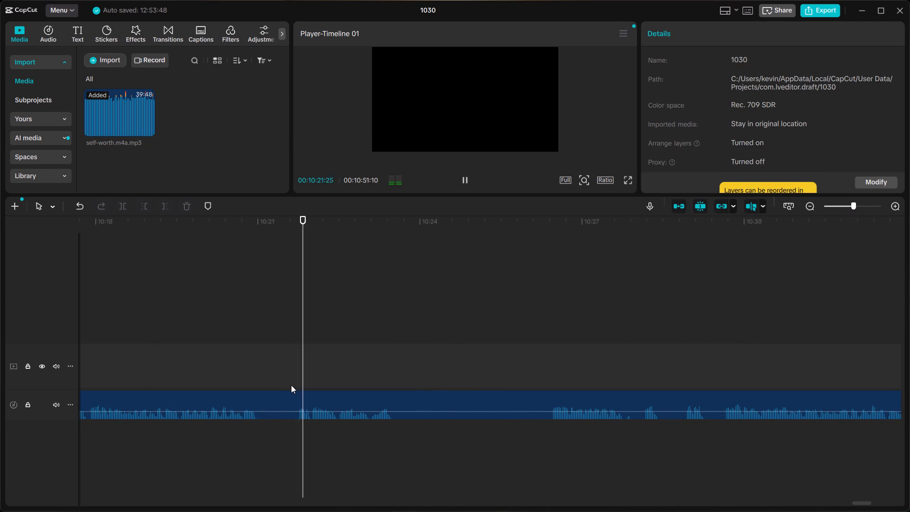
scroll(299, 385, "left", 3)
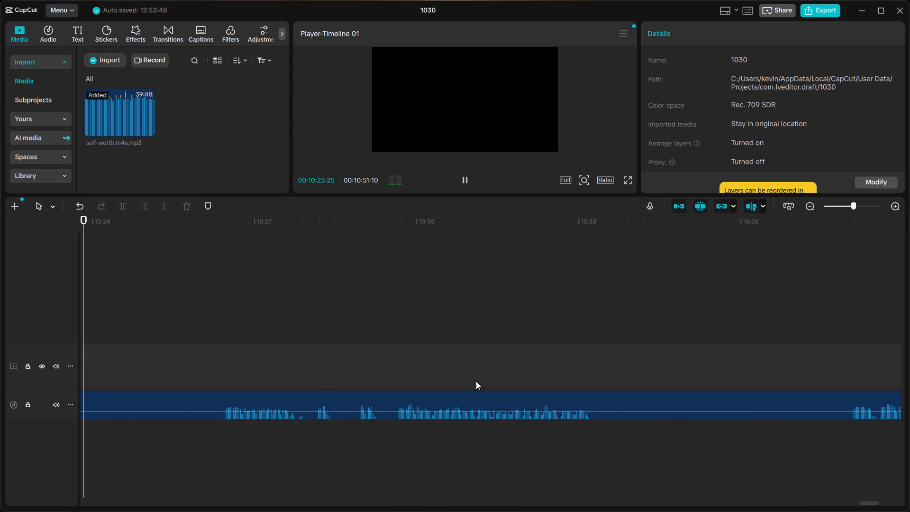
scroll(625, 352, "left", 2)
key("space")
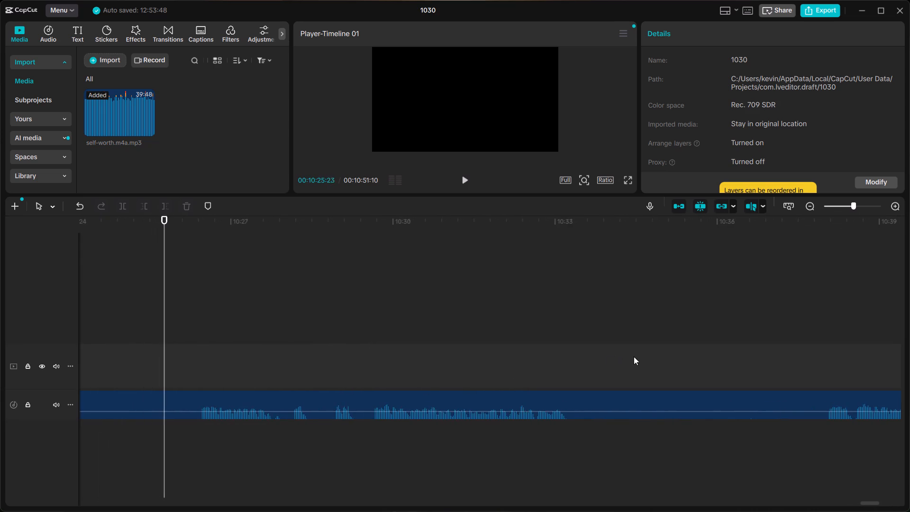
scroll(665, 358, "left", 2)
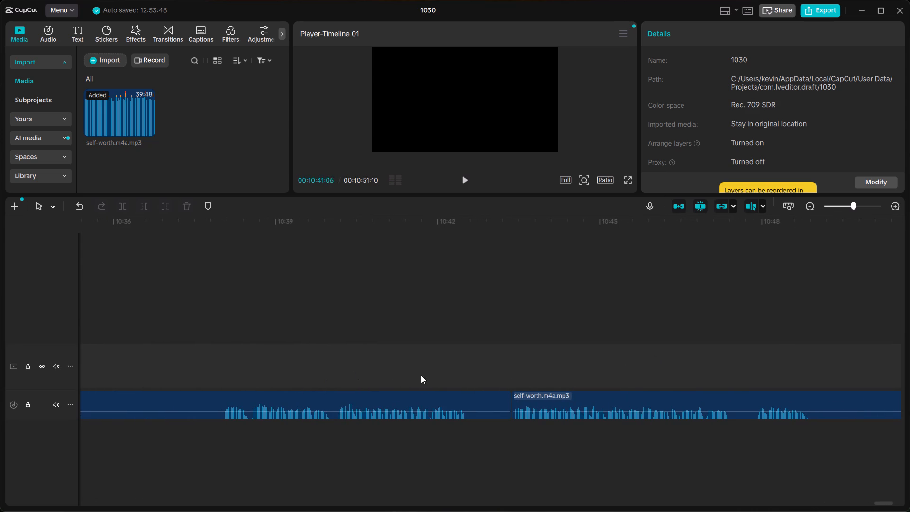
left_click(437, 383)
key("space")
key("space")
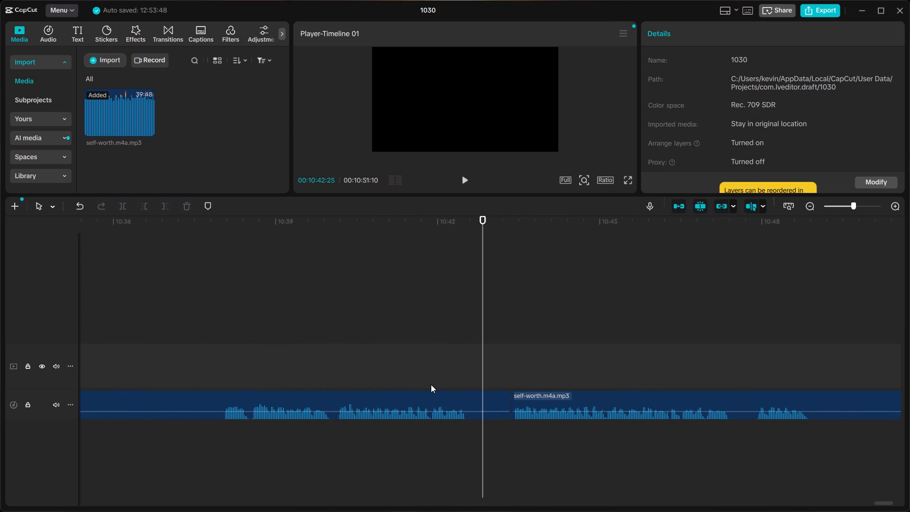
Listen again to the phrase takes between about 09:39 and 09:51 for comparison.
scroll(431, 384, "right", 10)
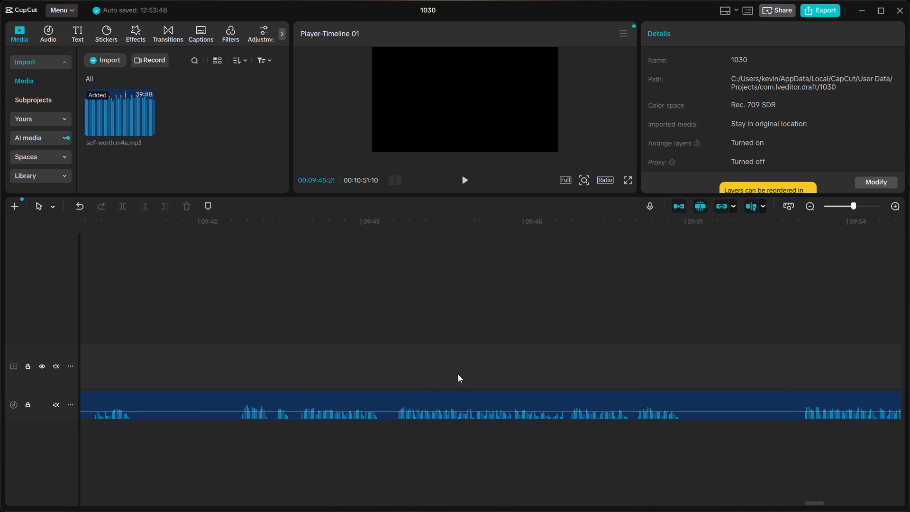
left_click(633, 375)
key("space")
key("space")
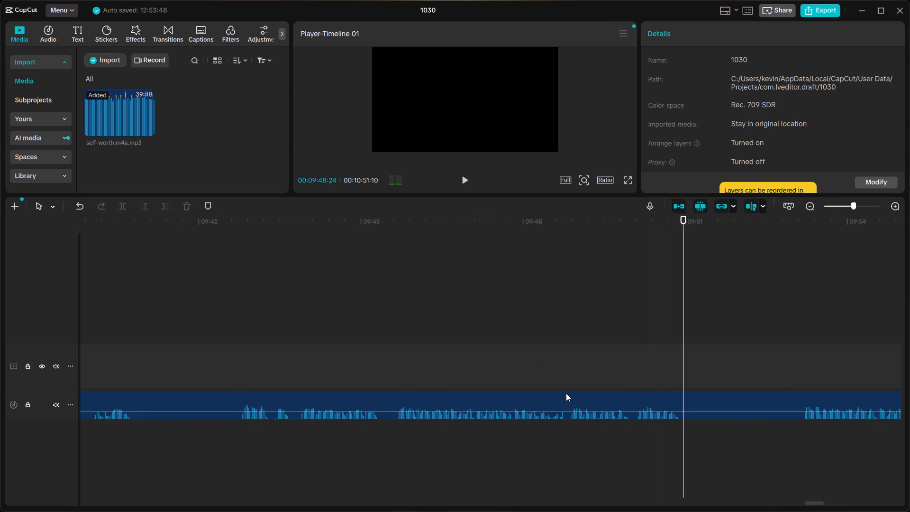
left_click(566, 393)
key("space")
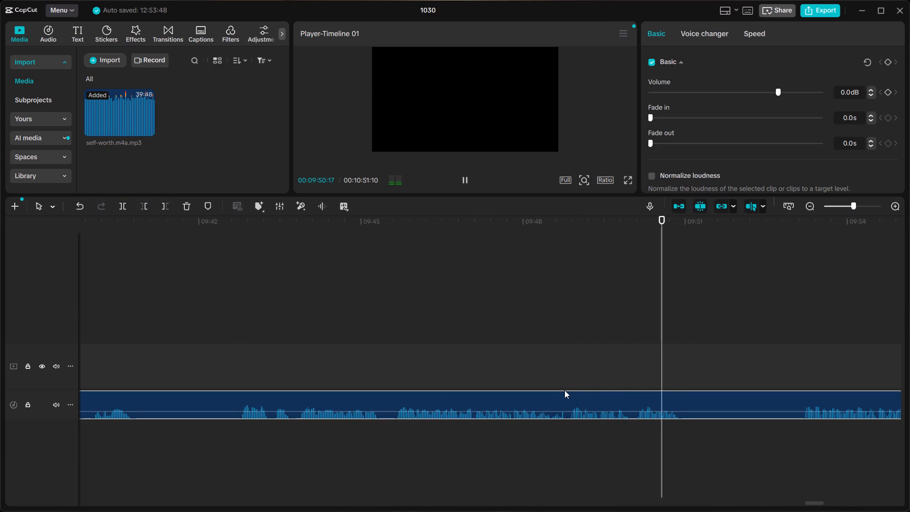
key("space")
scroll(522, 387, "right", 1)
left_click(546, 374)
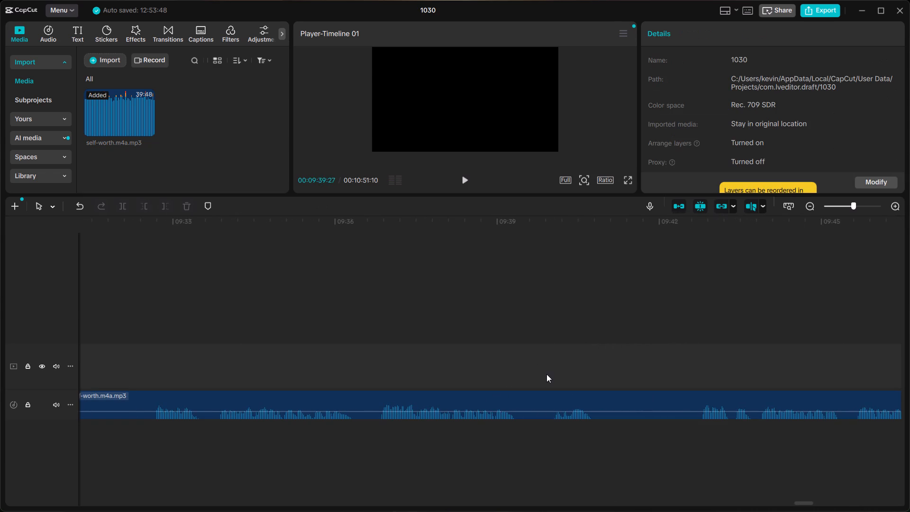
key("space")
key("space")
scroll(608, 351, "left", 1)
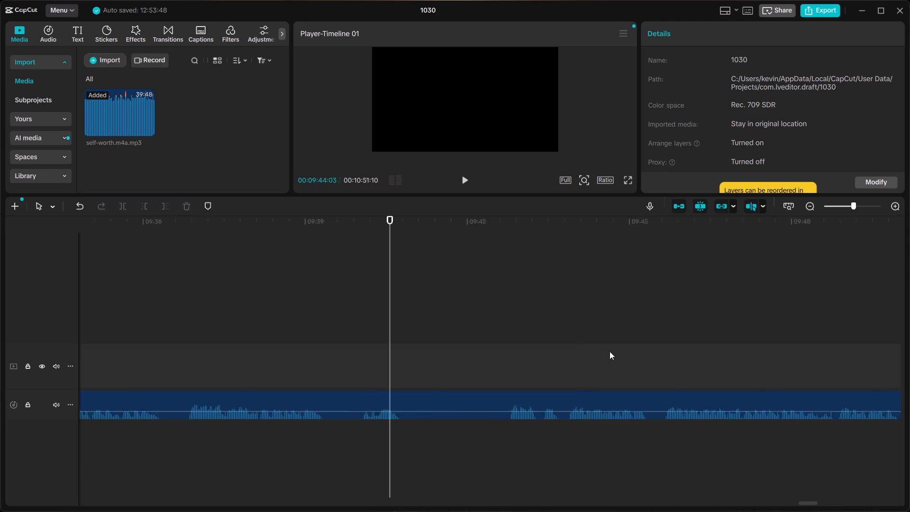
scroll(610, 351, "left", 2)
left_click(382, 385)
key("space")
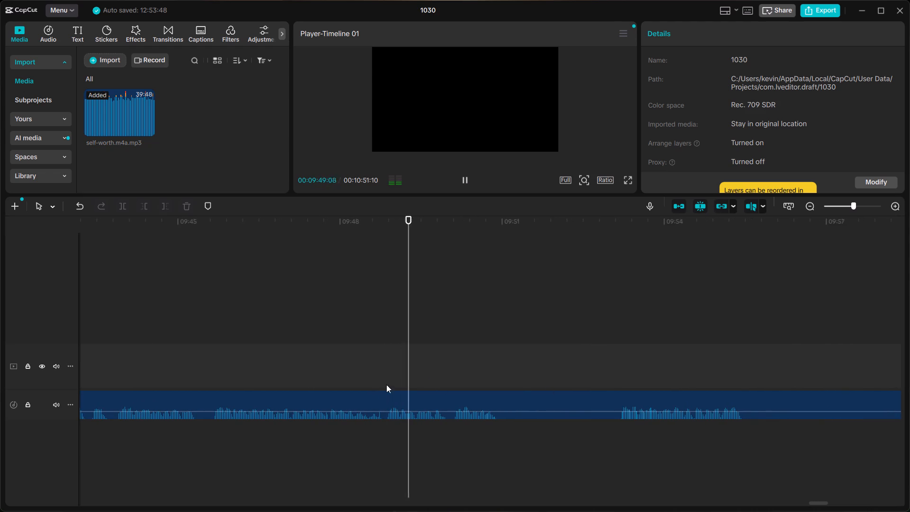
Listen to the takes between about 09:53 and 10:05, including the short phrase after 10:03.
left_click(606, 380)
key("space")
scroll(606, 380, "left", 1)
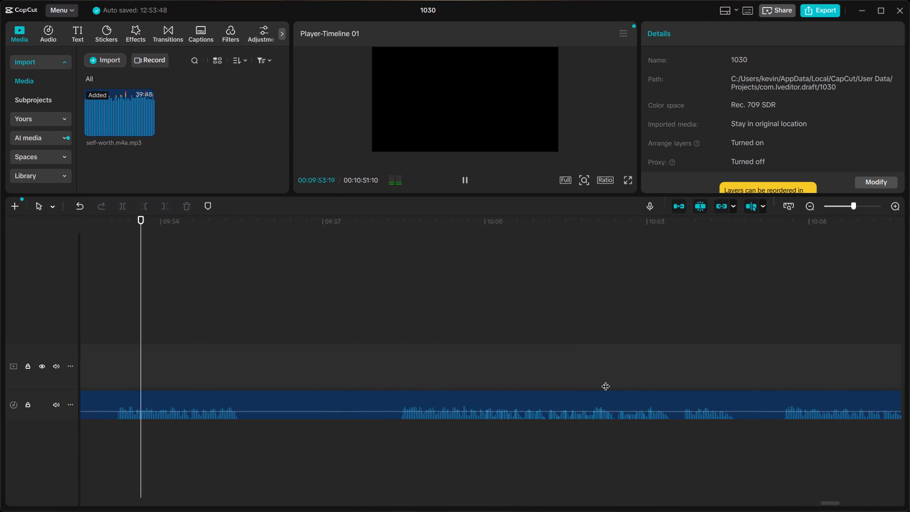
scroll(606, 380, "left", 1)
left_click(667, 385)
key("space")
scroll(667, 385, "left", 1)
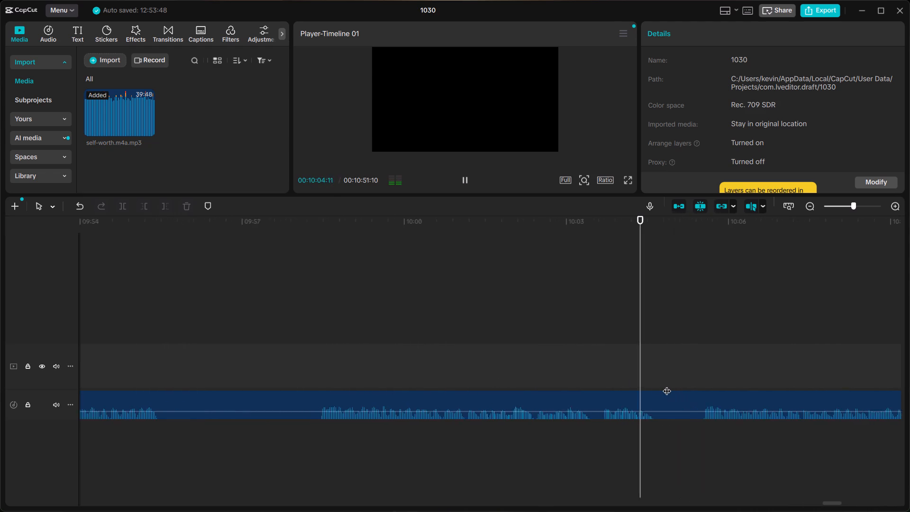
scroll(667, 385, "left", 1)
key("space")
Split the clip at 10:03:17, just before the short phrase, and delete the segment of takes preceding it.
left_click(588, 381)
left_click(575, 386)
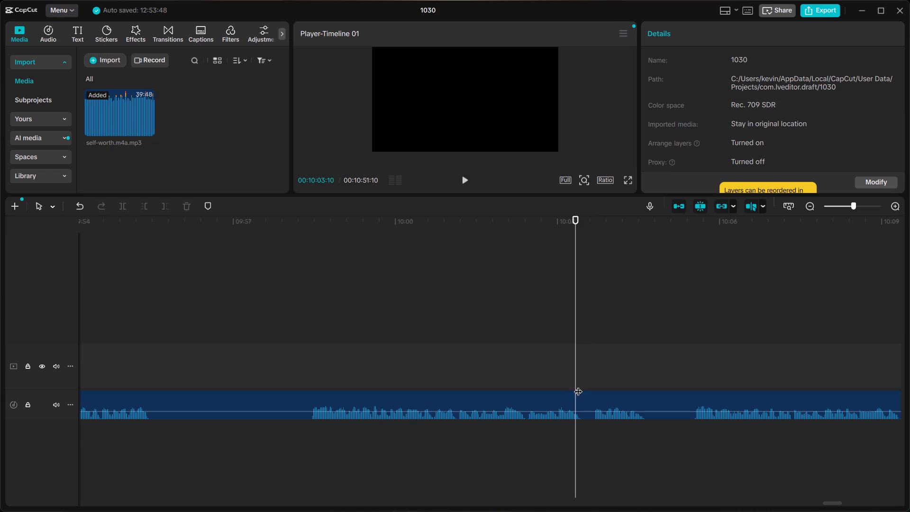
left_click(585, 381)
left_click(593, 384)
left_click(584, 395)
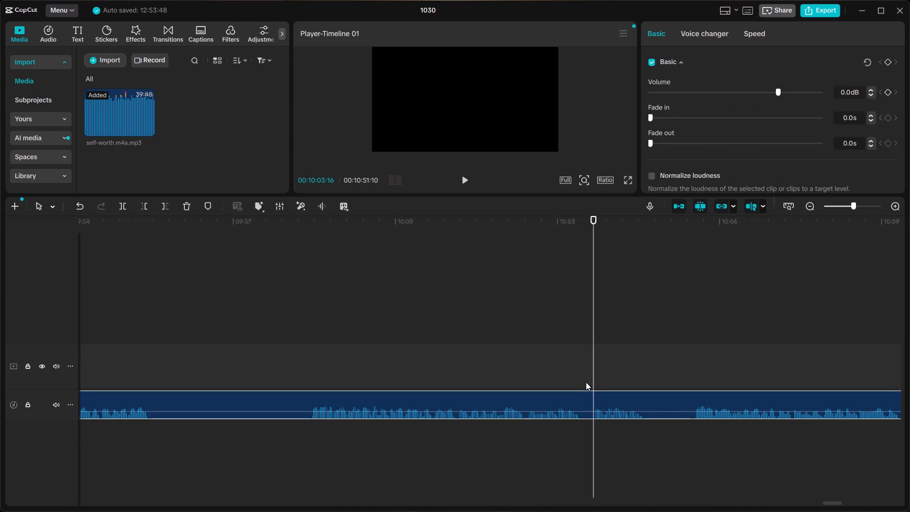
left_click(578, 380)
left_click(588, 383)
left_click(586, 403)
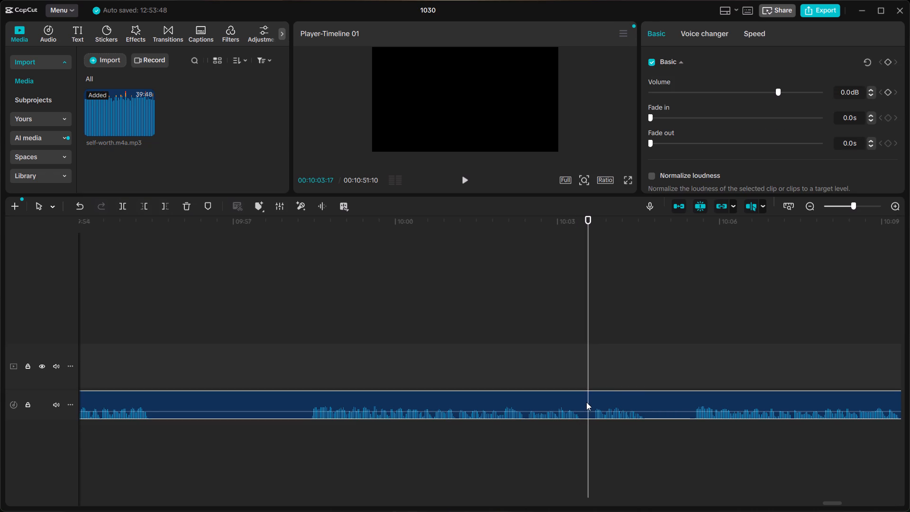
key("ctrl+b")
left_click(577, 401)
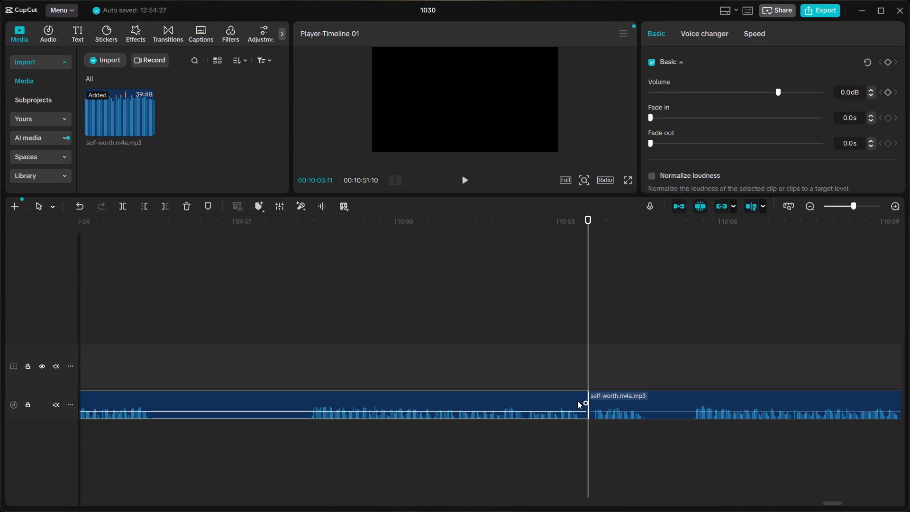
key("BackSpace")
Split the remaining clip at 10:04:27, in the silence after the short phrase.
left_click(665, 384)
left_click(660, 396)
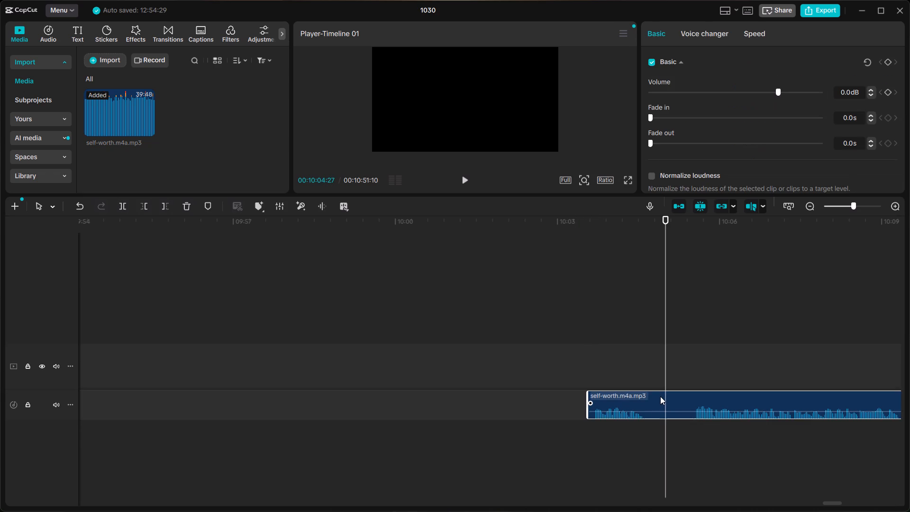
key("ctrl+b")
Copy the isolated short phrase clip and remove it from its place on the timeline.
right_click(646, 398)
key("ctrl+c")
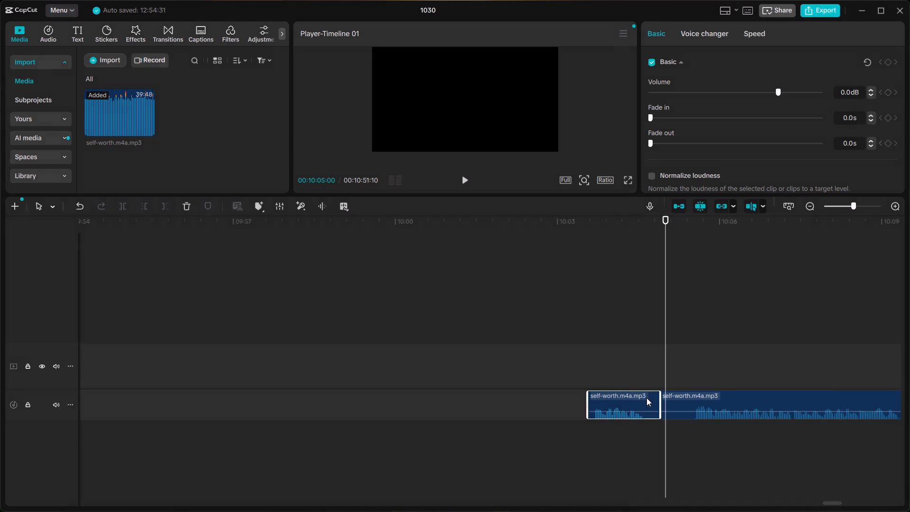
key("BackSpace")
Delete the segment of unwanted takes that starts at 10:04:27.
left_click(691, 390)
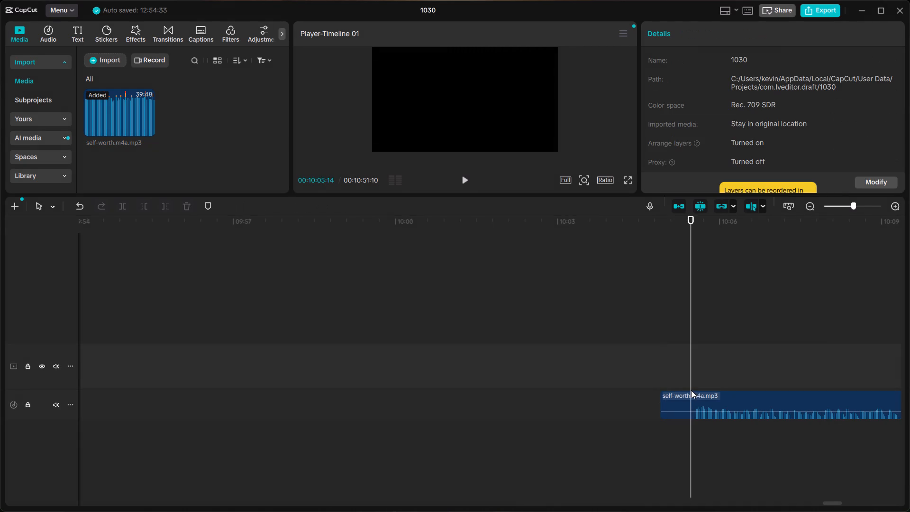
left_click(698, 398)
key("BackSpace")
scroll(697, 390, "down", 5, "ctrl")
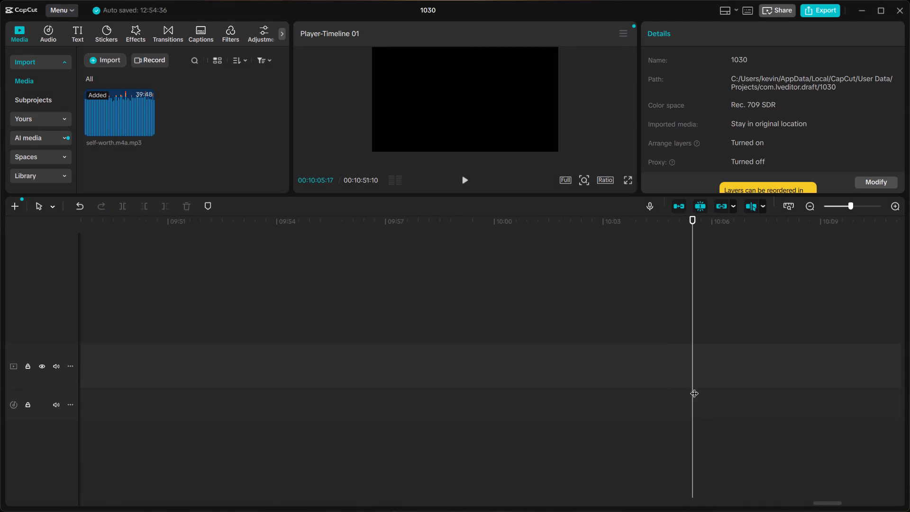
Close the gap left on the audio track after the phrase that ends at about 09:31.
right_click(338, 408)
scroll(343, 403, "right", 9)
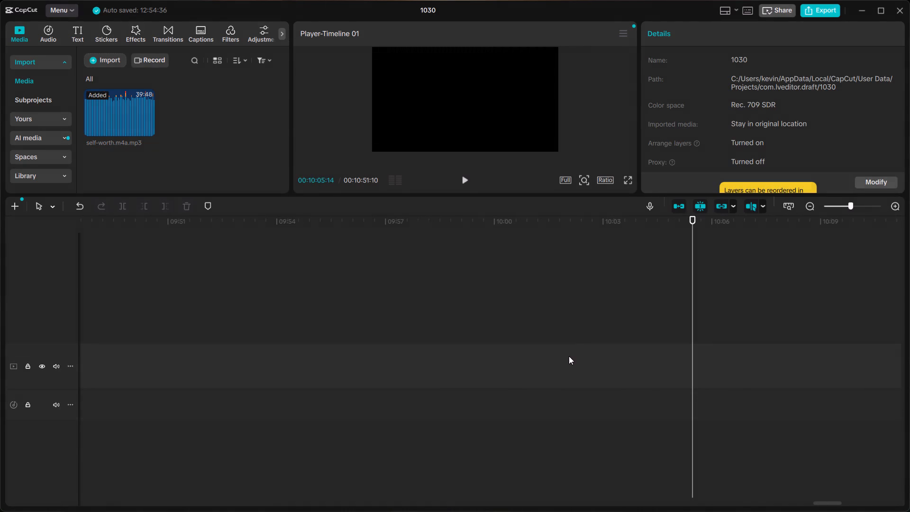
left_click(569, 356)
scroll(563, 356, "right", 7)
scroll(564, 357, "left", 6)
scroll(450, 397, "right", 1)
right_click(386, 406)
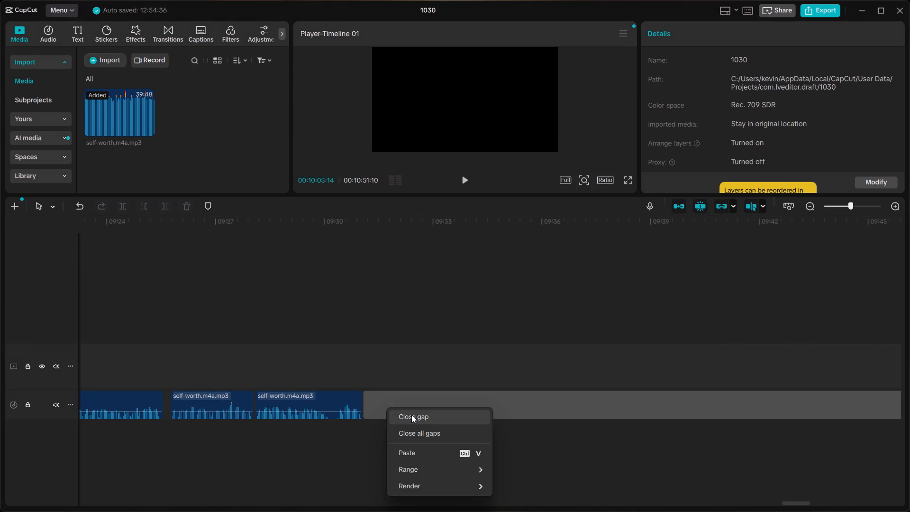
left_click(411, 415)
Shift the final clip about 5 frames later to leave a short pause after 09:31, and play the join.
left_click(330, 368)
key("space")
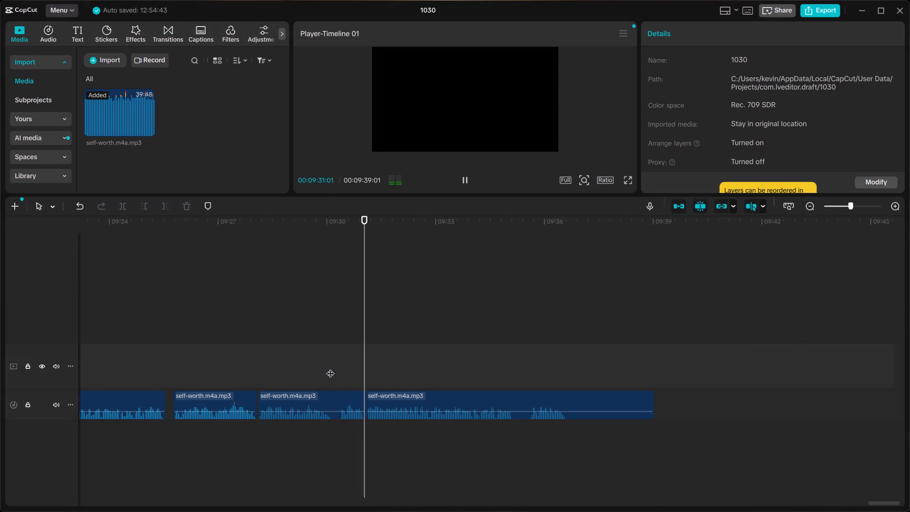
key("space")
scroll(389, 367, "up", 13, "ctrl")
left_click(361, 401)
left_click_drag(361, 401, 373, 403)
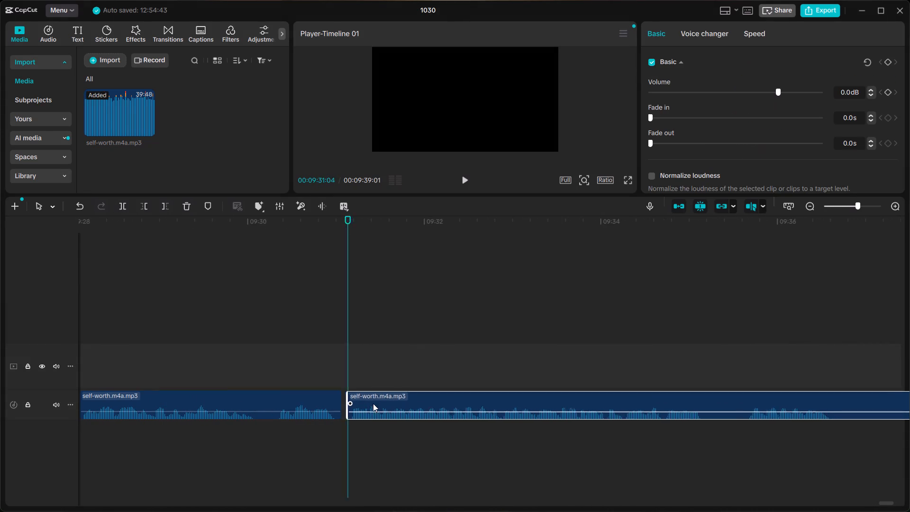
left_click_drag(373, 403, 375, 404)
left_click(257, 365)
key("space")
key("space")
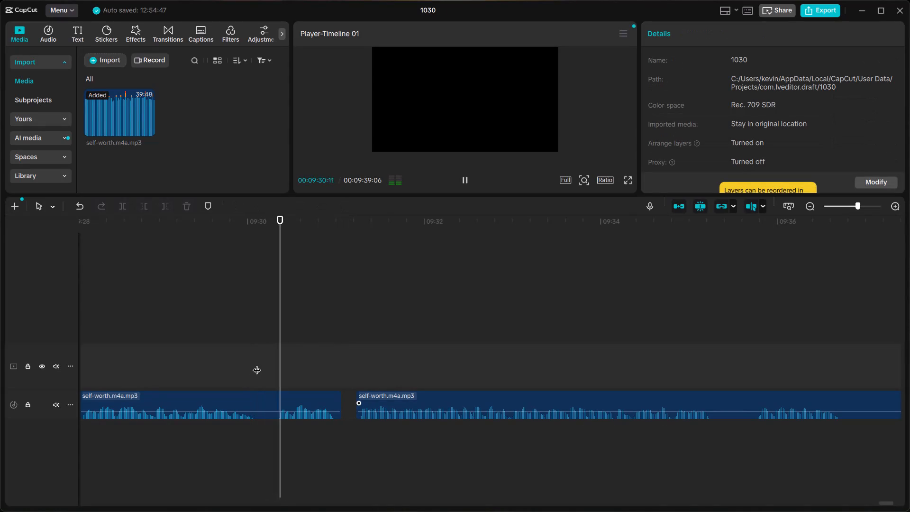
key("space")
Widen the pause by shifting the final clip about 3 more frames later, and replay the join.
left_click(362, 401)
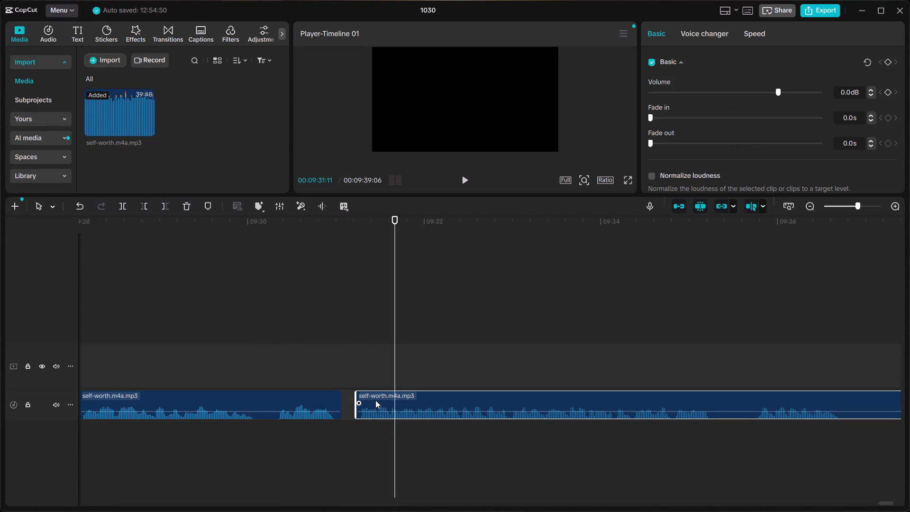
left_click(375, 400)
left_click_drag(375, 400, 384, 403)
left_click(236, 358)
key("space")
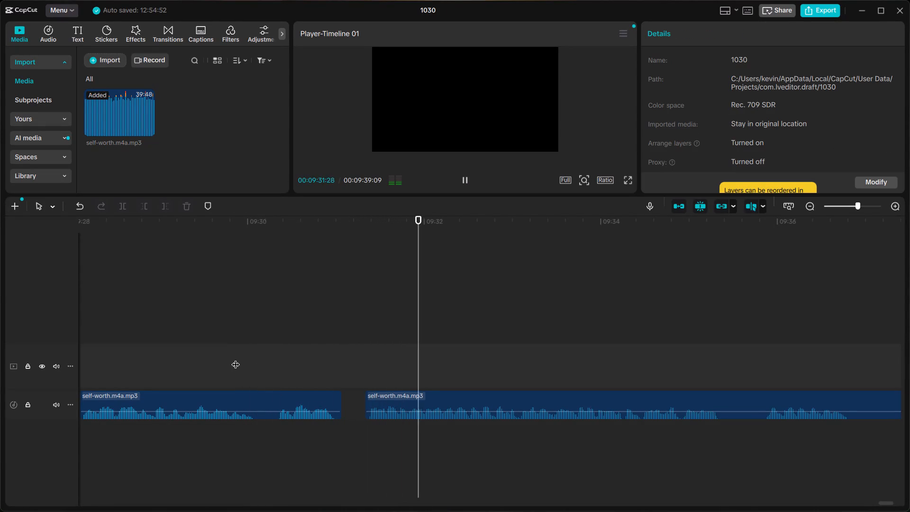
left_click(243, 352)
key("space")
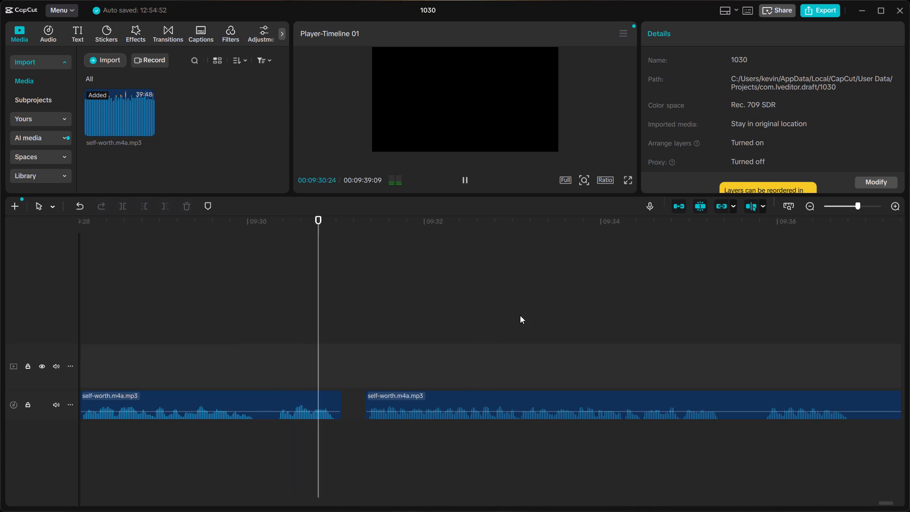
Split the final clip at 09:35:13, in the silence after its long phrase, and delete the trailing segment.
scroll(537, 240, "left", 1)
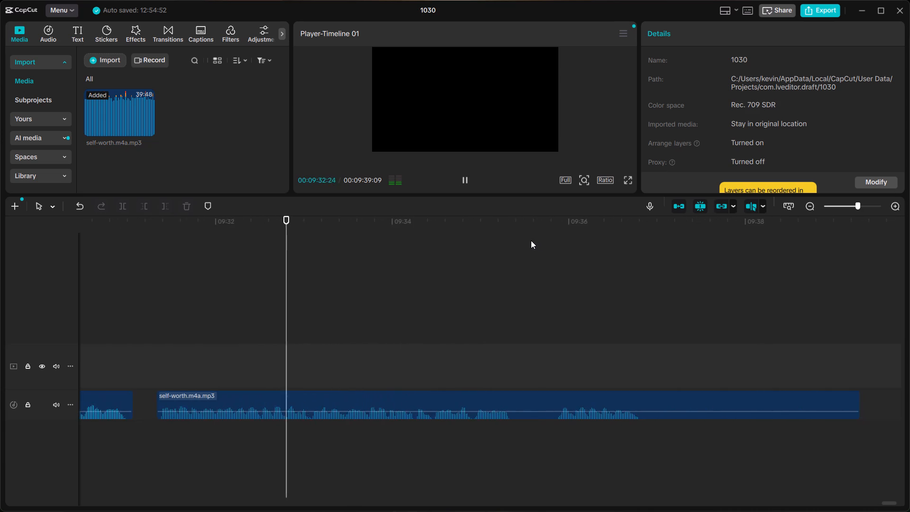
scroll(531, 240, "left", 2)
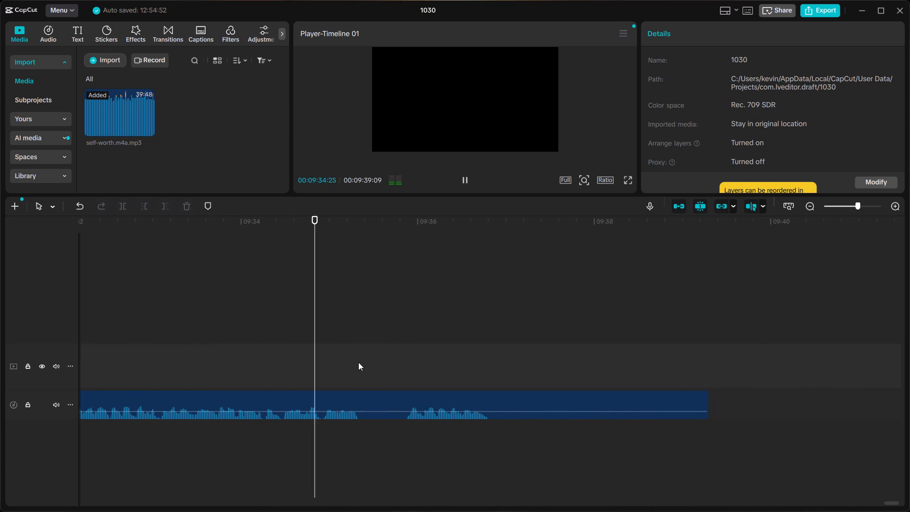
key("space")
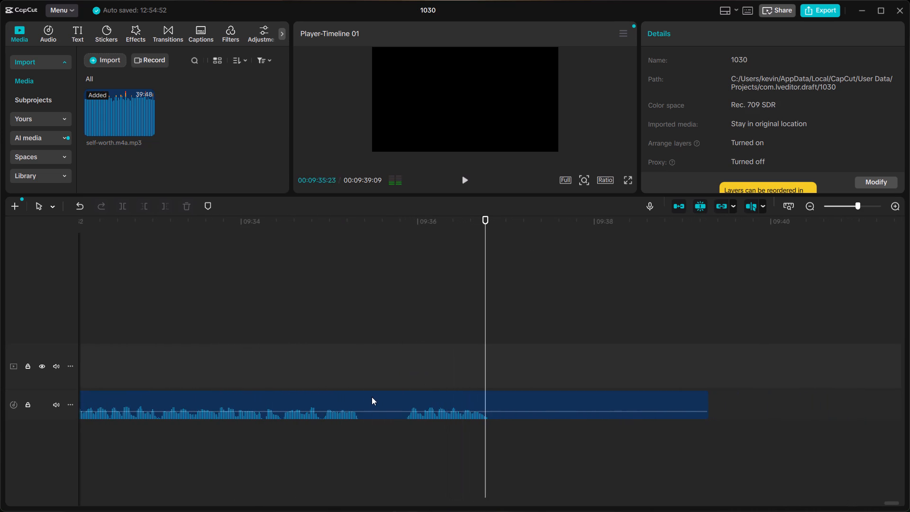
left_click(368, 388)
left_click(368, 397)
key("ctrl+b")
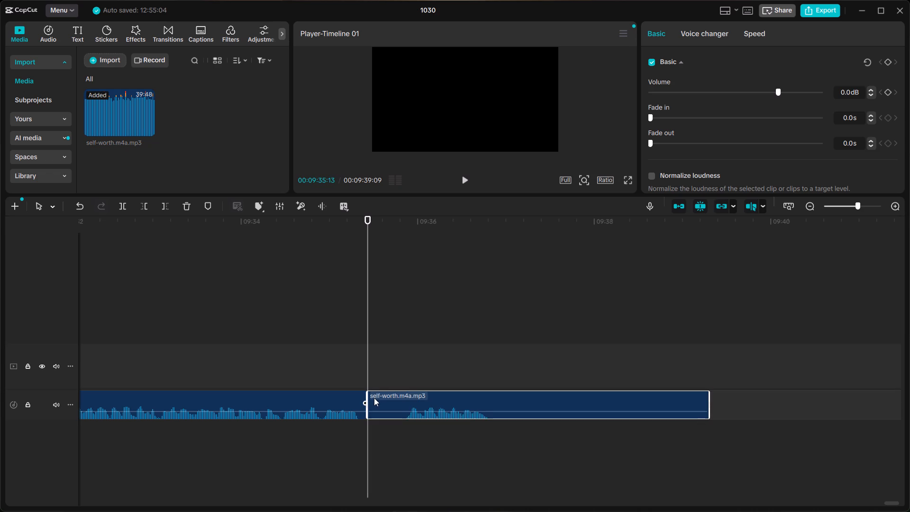
left_click(375, 399)
key("BackSpace")
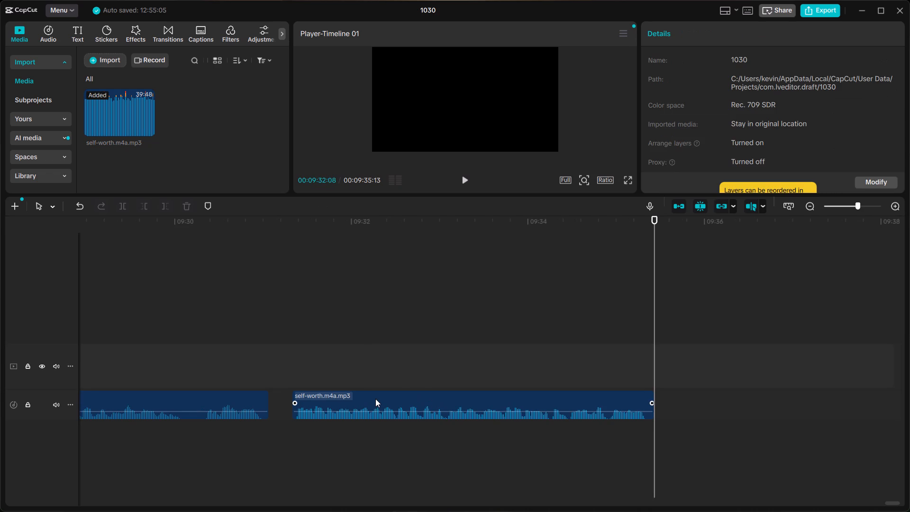
Paste the copied short phrase onto the same audio track about 0.1 s after the clip ending at 09:35:13, and play the join.
key("ctrl+v")
left_click_drag(405, 432, 678, 395)
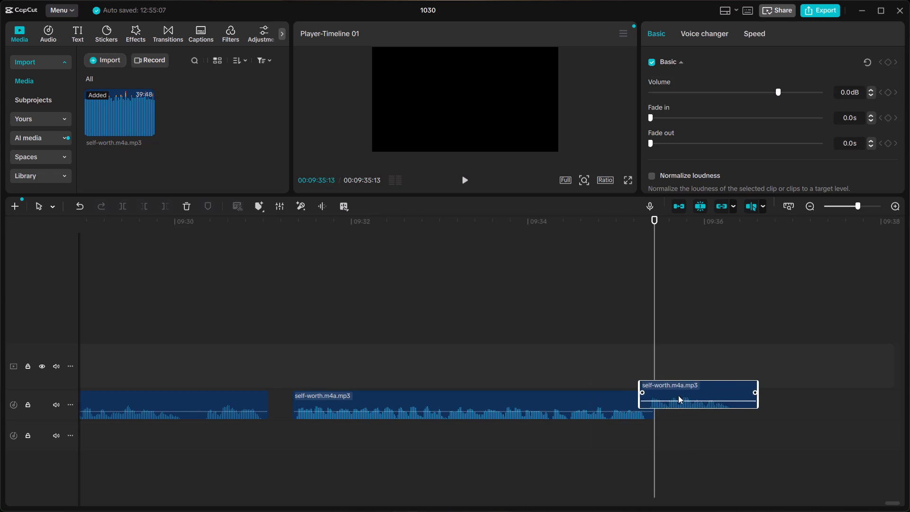
left_click_drag(678, 395, 692, 403)
left_click(607, 375)
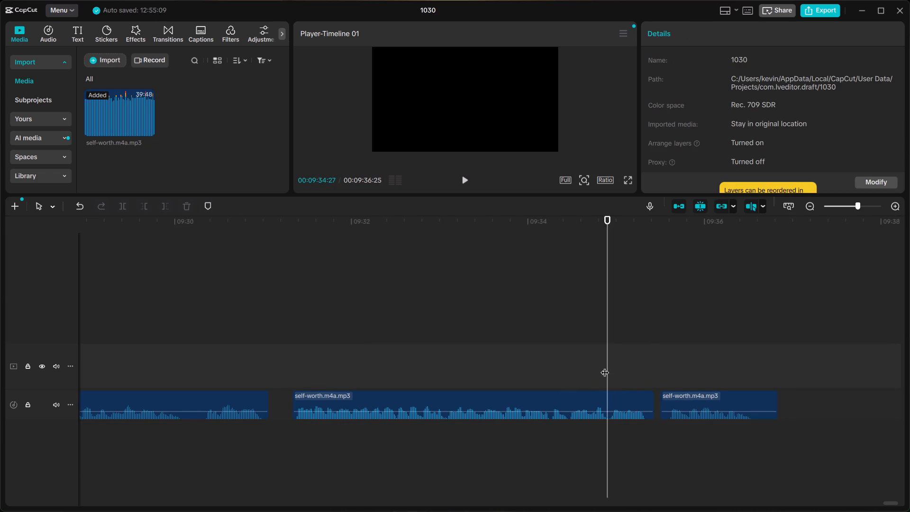
key("space")
left_click(492, 353)
key("space")
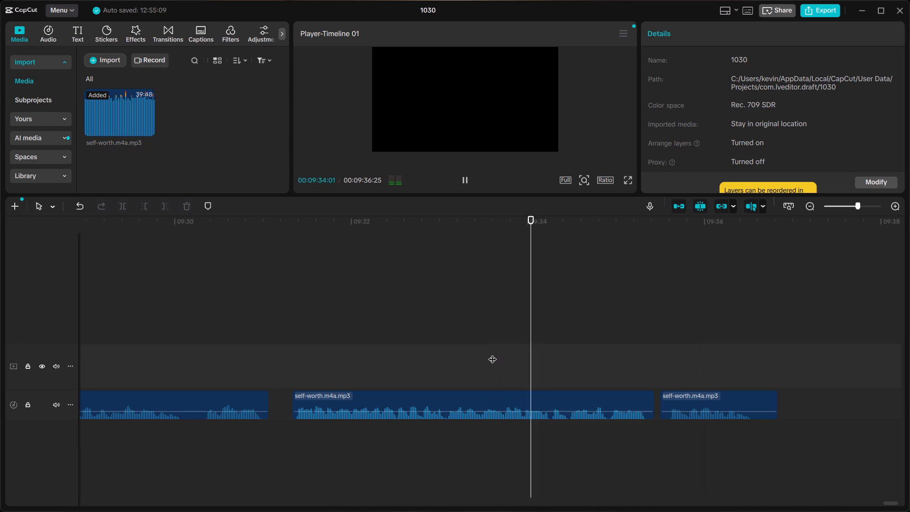
scroll(492, 353, "left", 2)
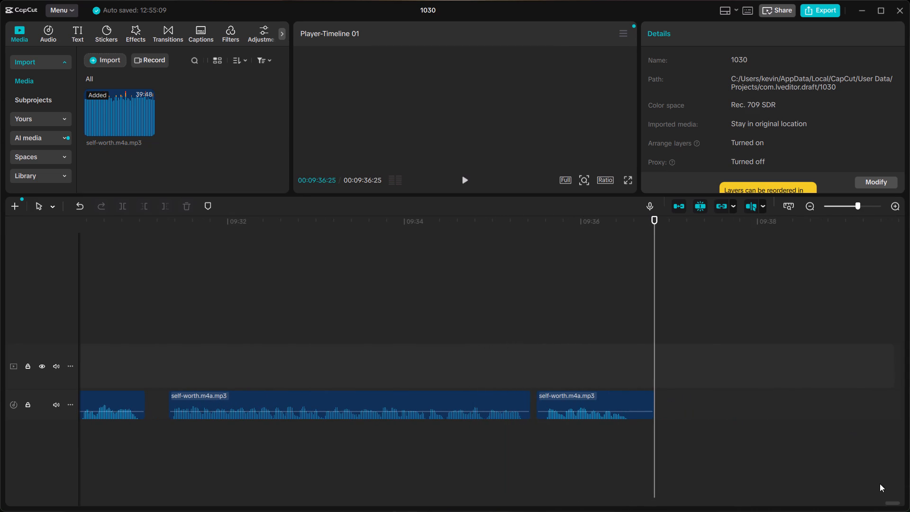
Examine the full extent of the edited audio on the timeline.
scroll(879, 484, "down", 5, "ctrl")
scroll(816, 453, "down", 19, "ctrl")
scroll(812, 453, "down", 13, "ctrl")
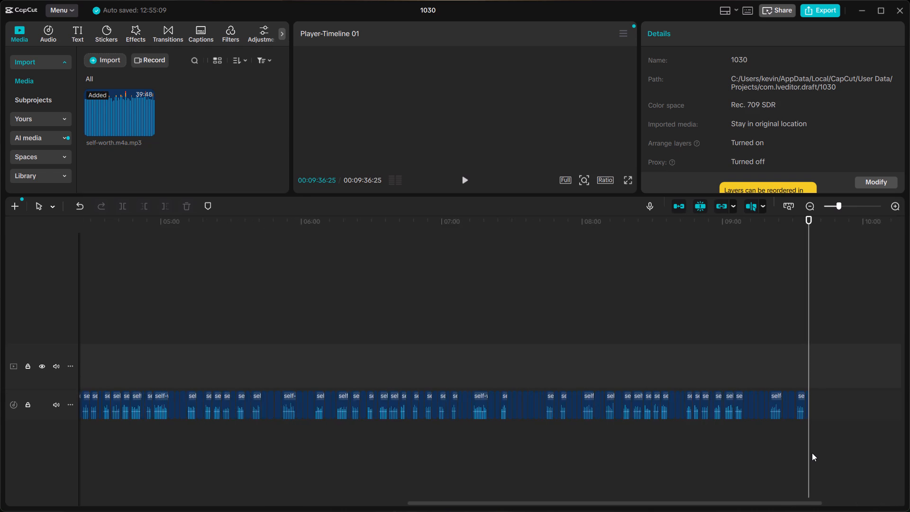
scroll(812, 453, "down", 18, "ctrl")
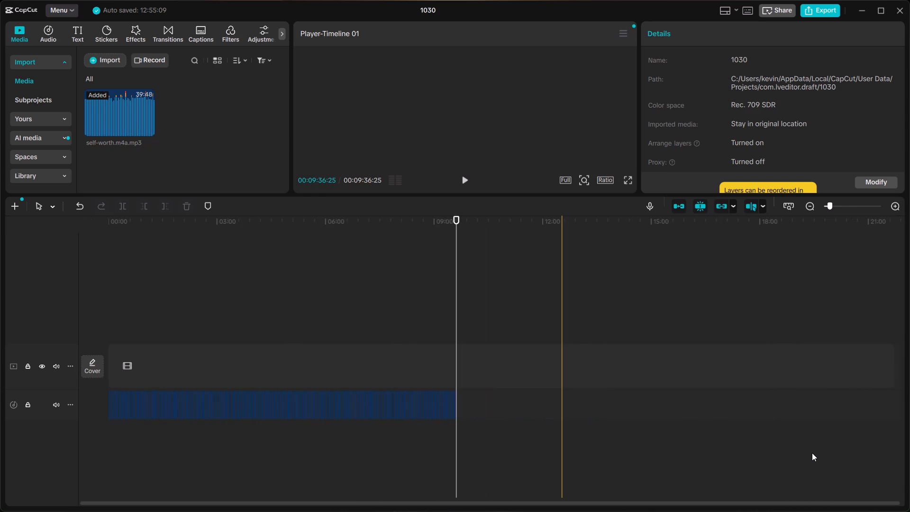
scroll(812, 453, "down", 18, "ctrl")
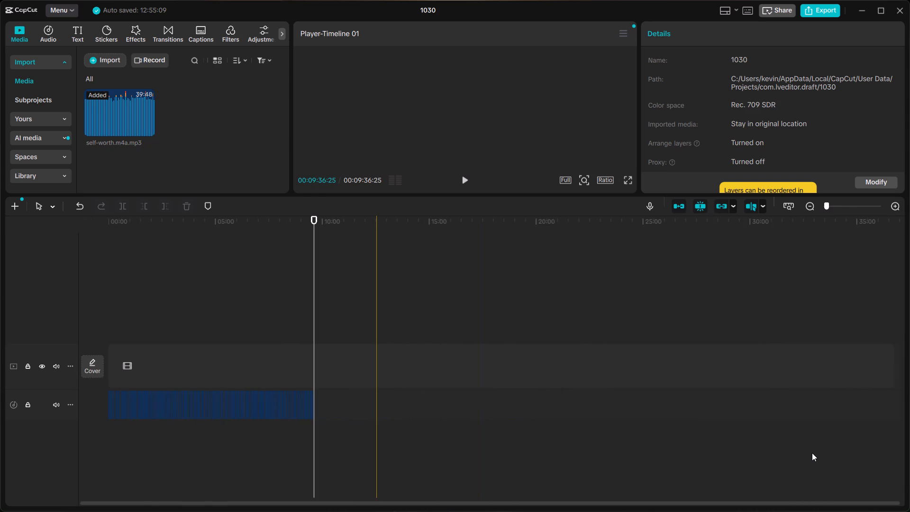
scroll(812, 453, "down", 4, "ctrl")
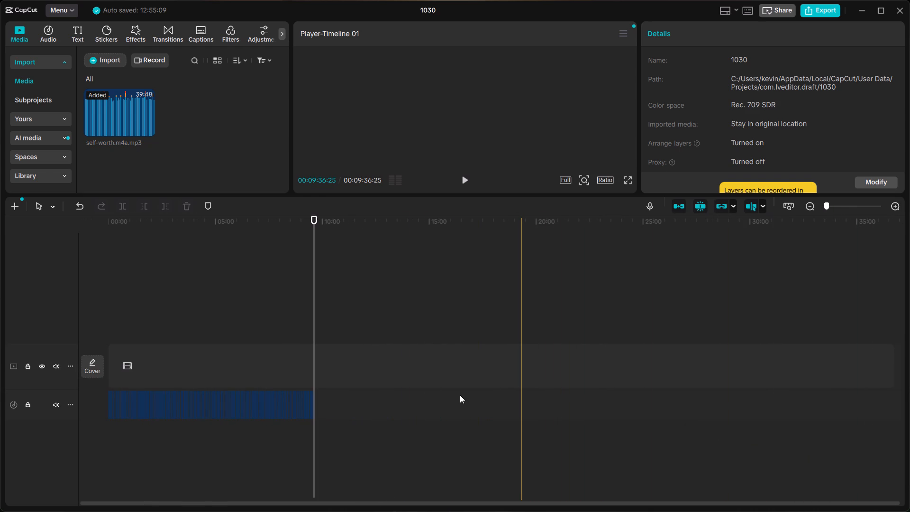
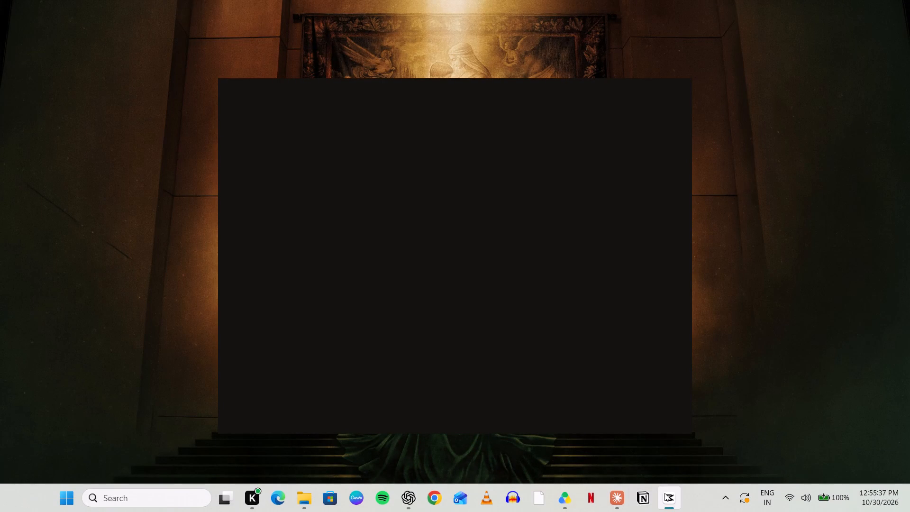
Bring the 1030 project window back to the front and close it.
left_click(676, 498)
left_click(909, 0)
left_click(907, 10)
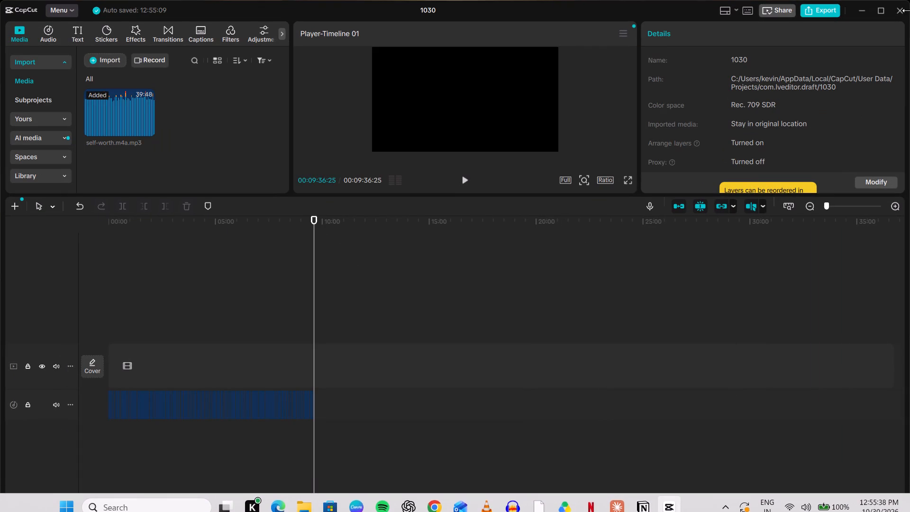